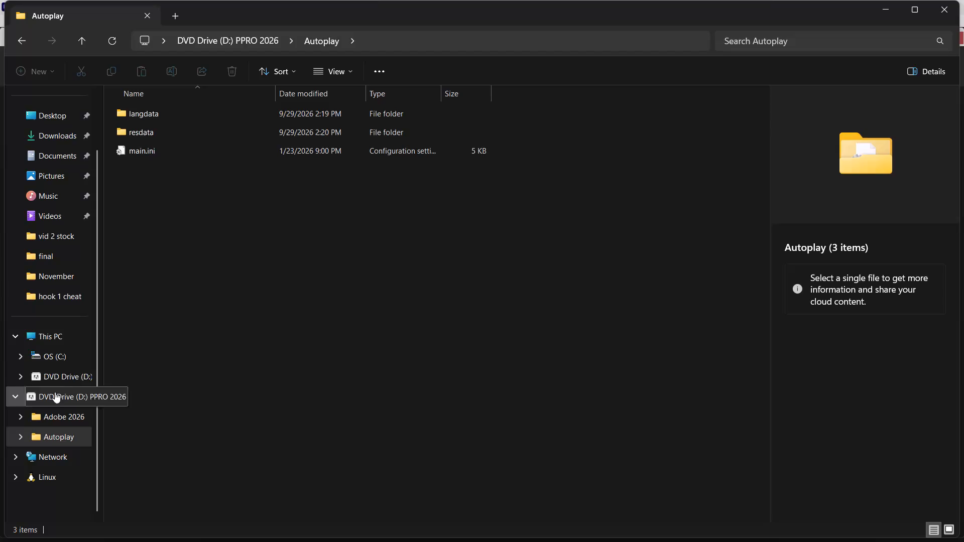
Eject the PPRO 2026 DVD drive (D:).
right_click(67, 372)
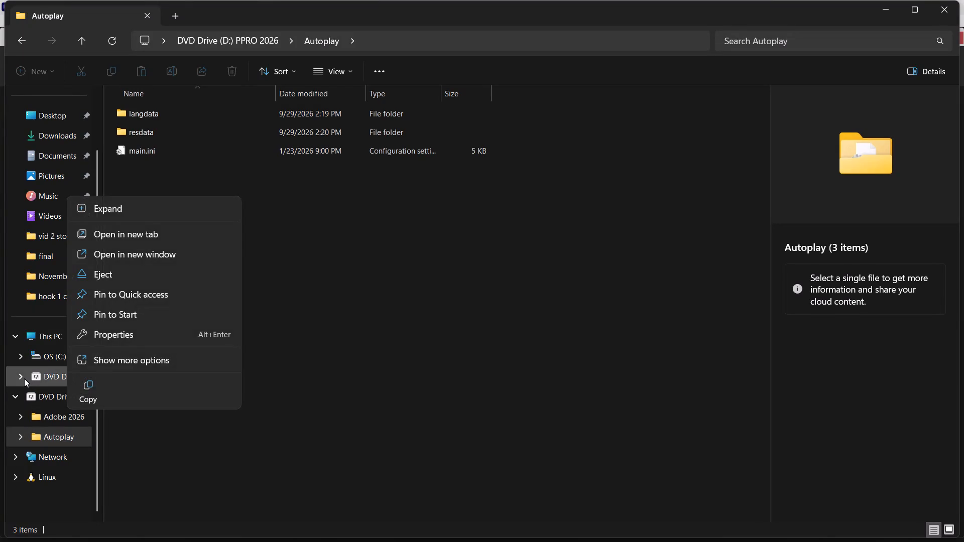
click(24, 378)
right_click(24, 378)
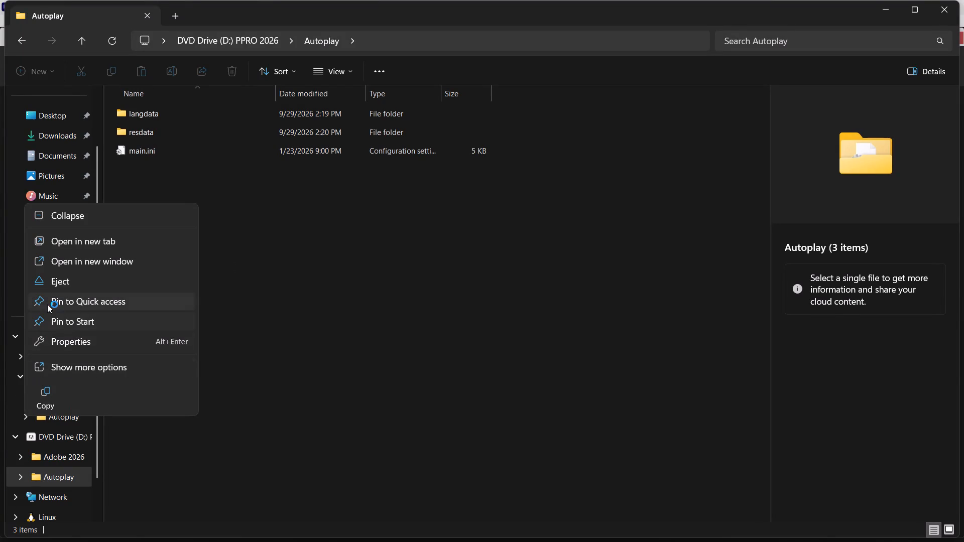
click(86, 276)
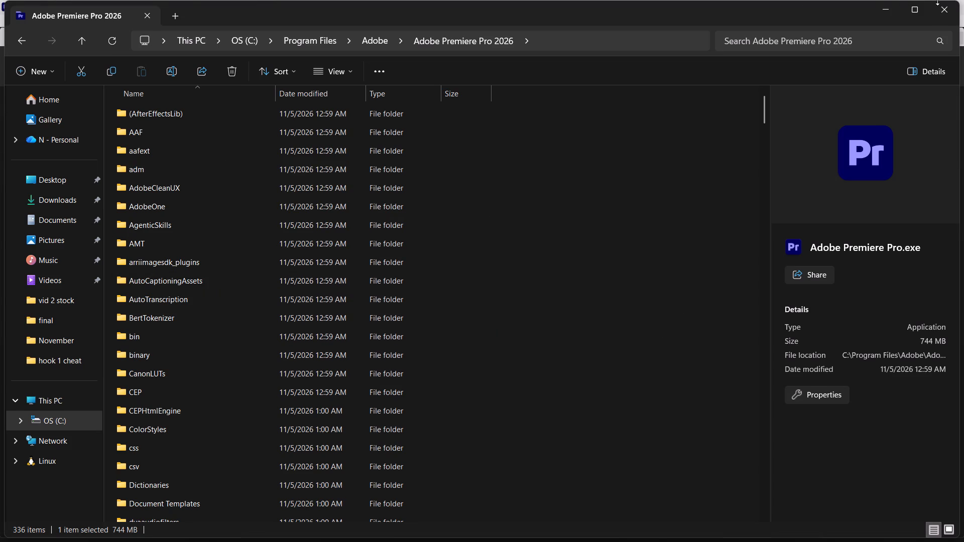
Close the file window showing the Adobe Premiere Pro 2026 program folder.
click(940, 10)
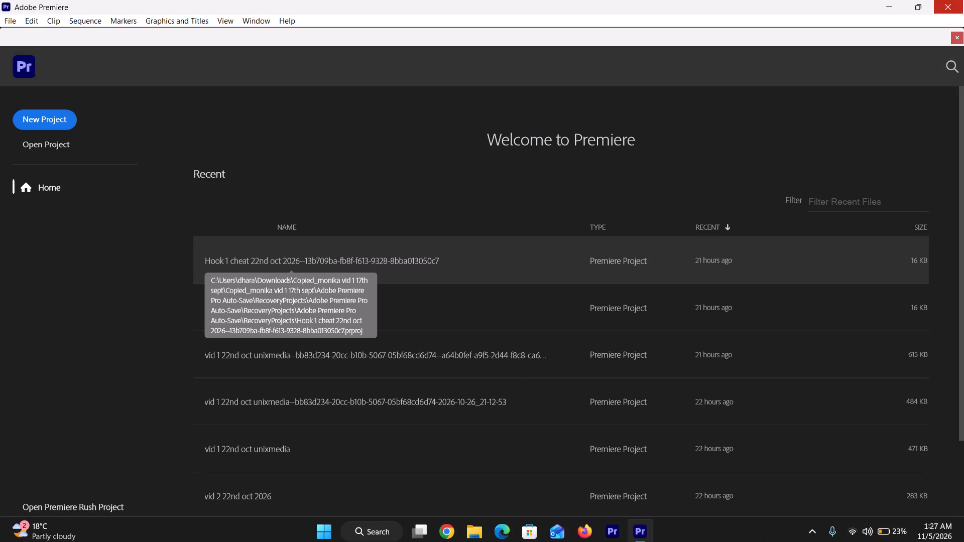
Turn on the computer's high performance mode and dismiss the notification.
key(F17)
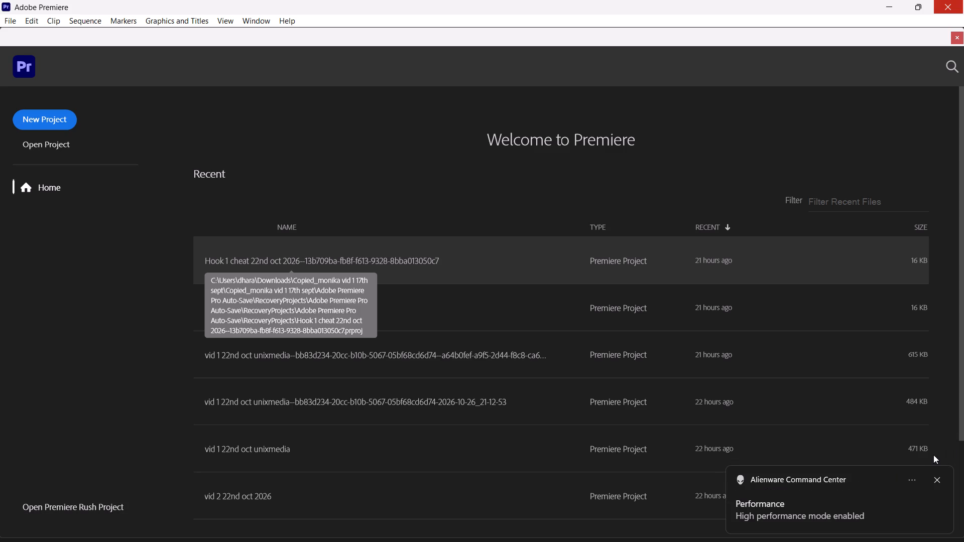
click(935, 479)
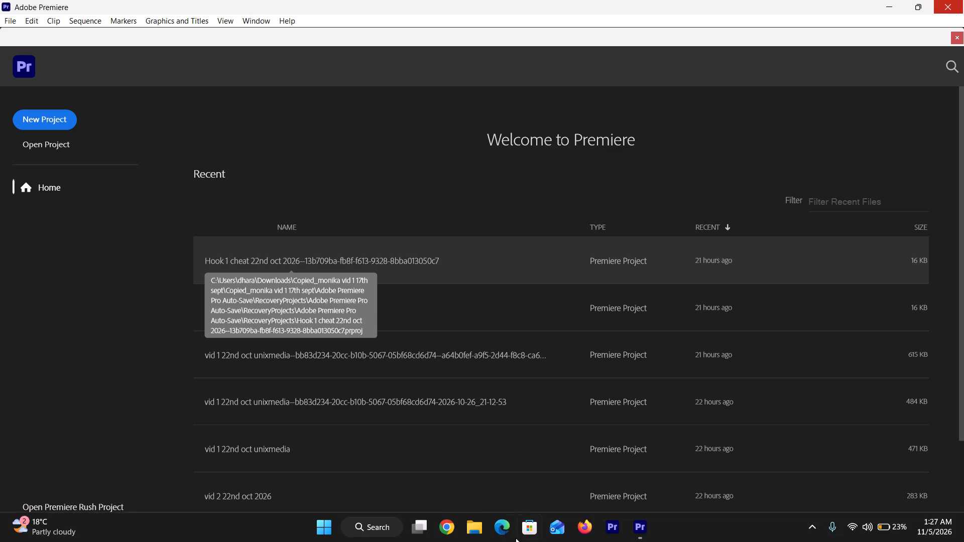
Create a new Premiere project under the name Untitled.
click(45, 122)
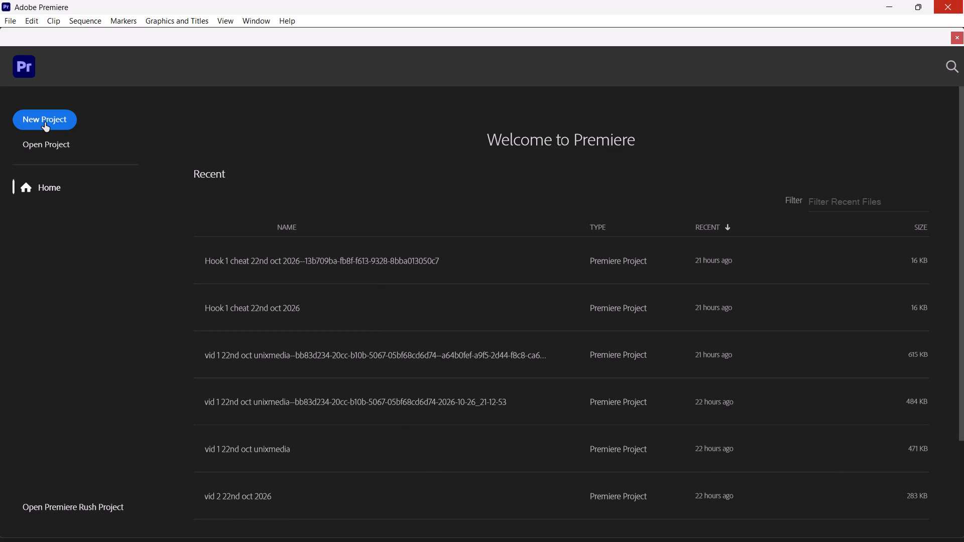
click(539, 336)
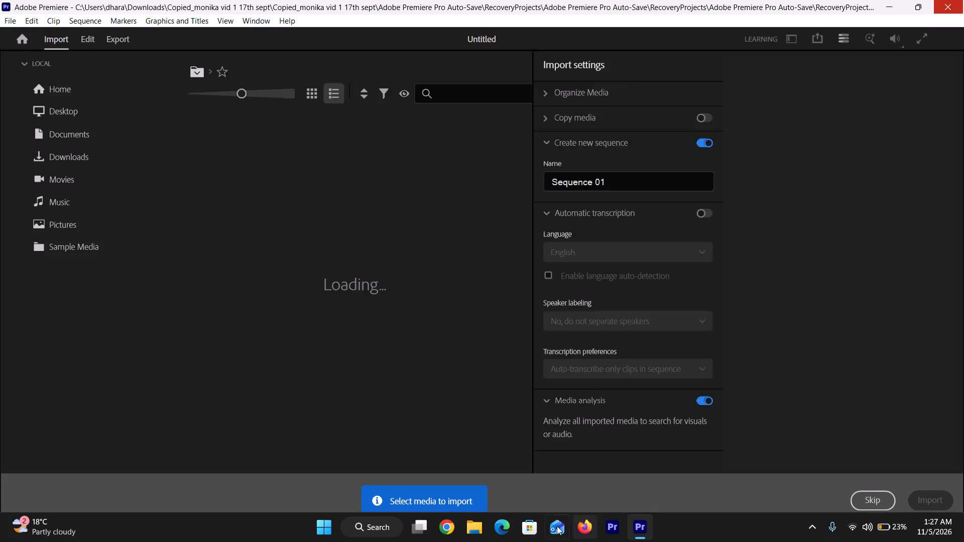
Browse the 22nd oct 2026 and 19th oct 2026 folders in unixmedia for media to import, ending in the Downloads folder.
scroll(231, 126, down, 1)
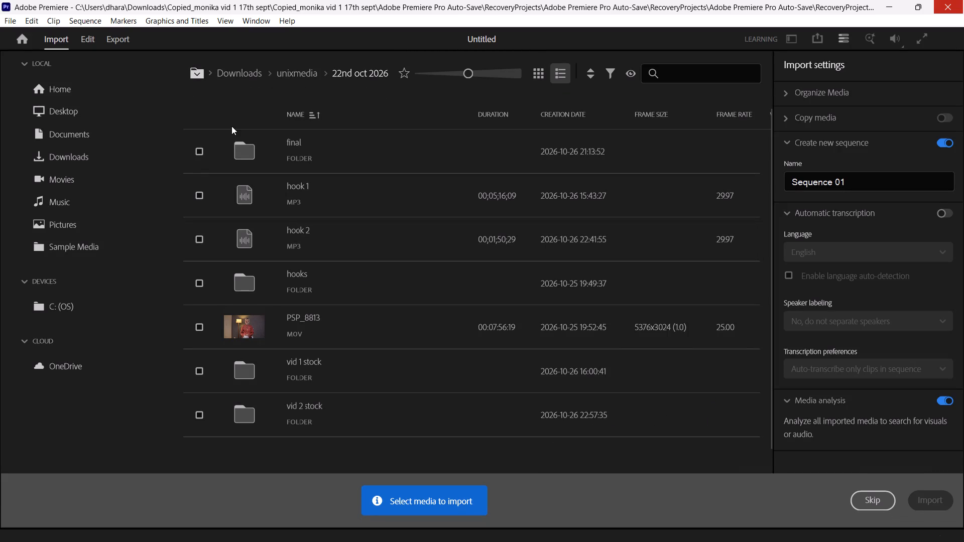
scroll(231, 126, down, 1)
scroll(292, 292, up, 2)
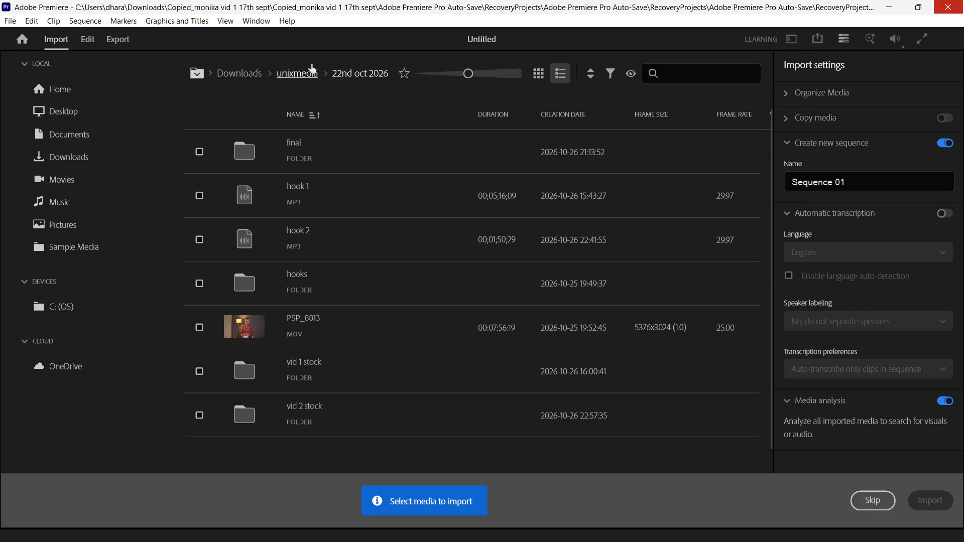
click(308, 76)
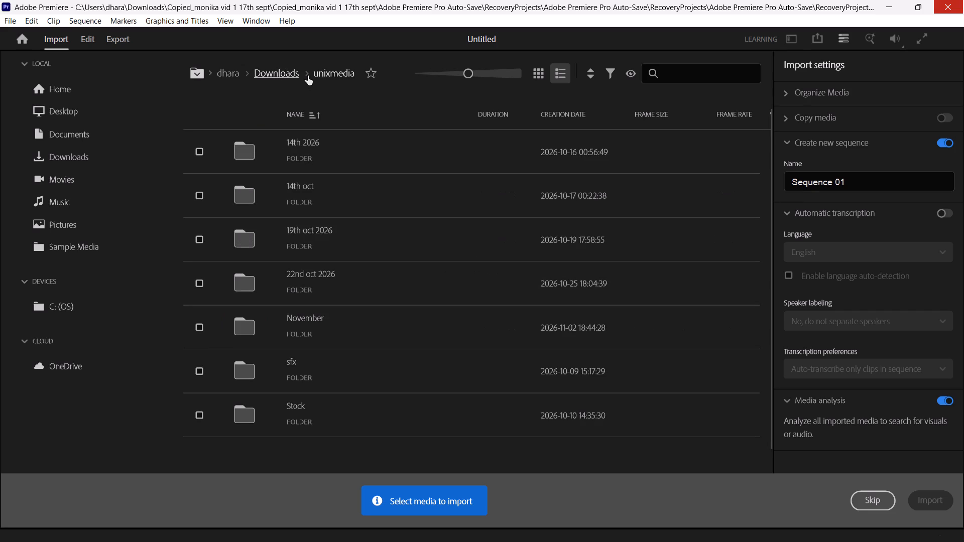
scroll(305, 241, down, 3)
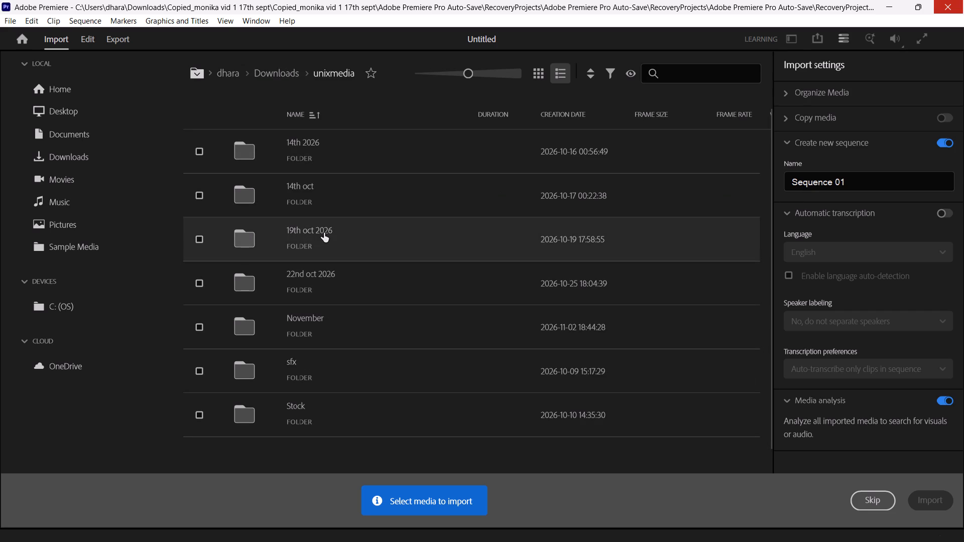
click(324, 233)
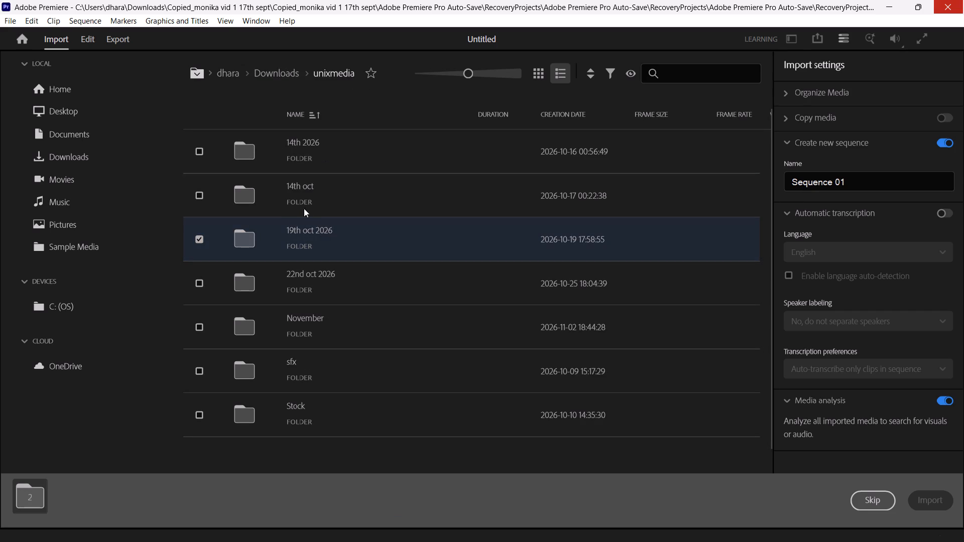
double_click(295, 229)
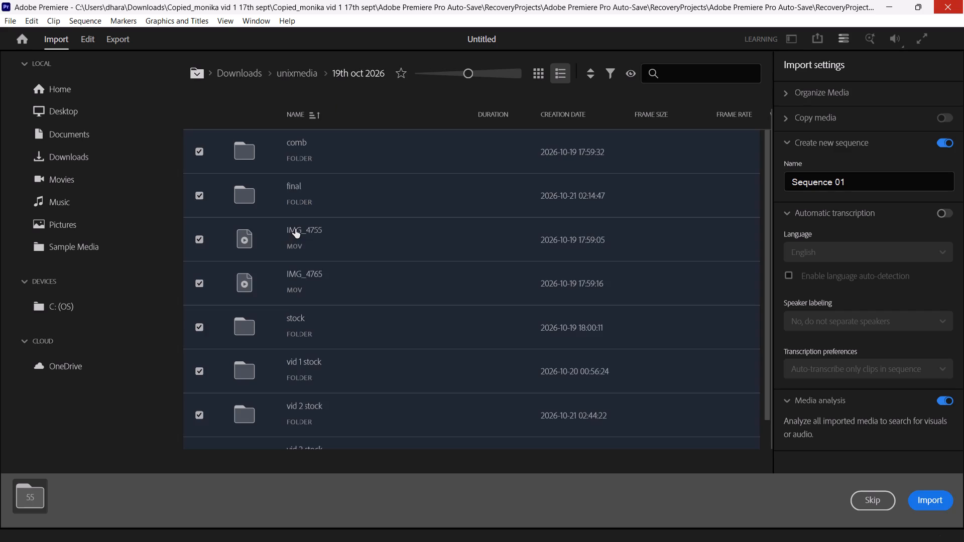
scroll(388, 392, down, 7)
scroll(388, 392, up, 1)
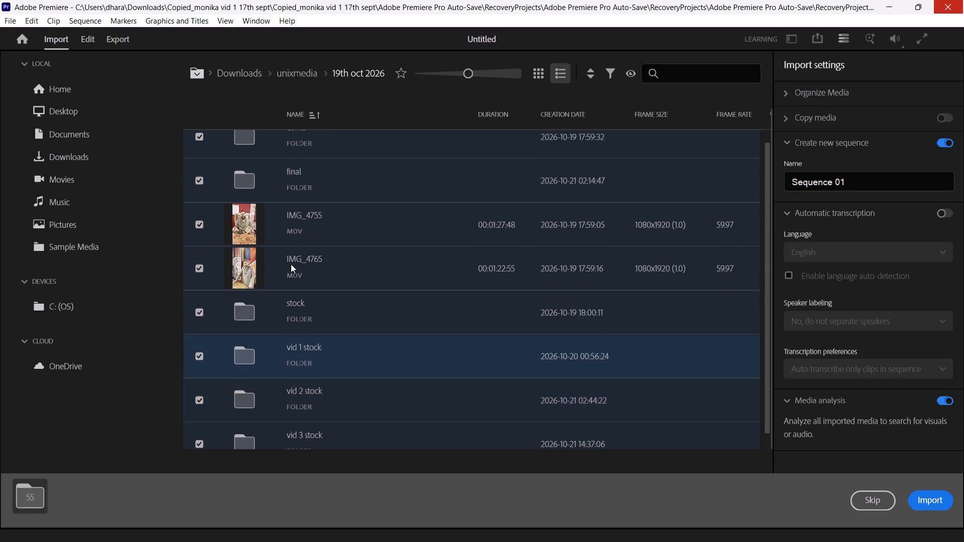
scroll(300, 191, down, 11)
scroll(300, 191, up, 15)
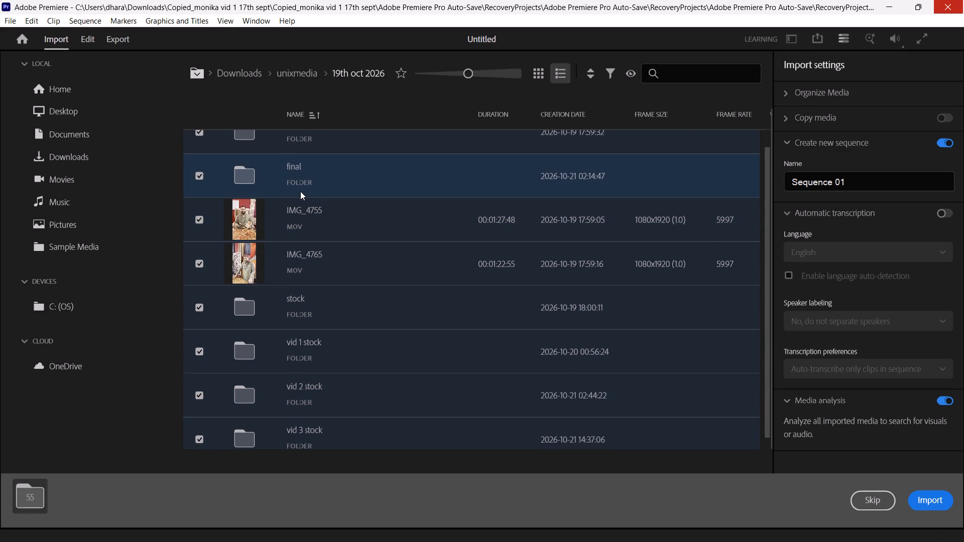
click(248, 75)
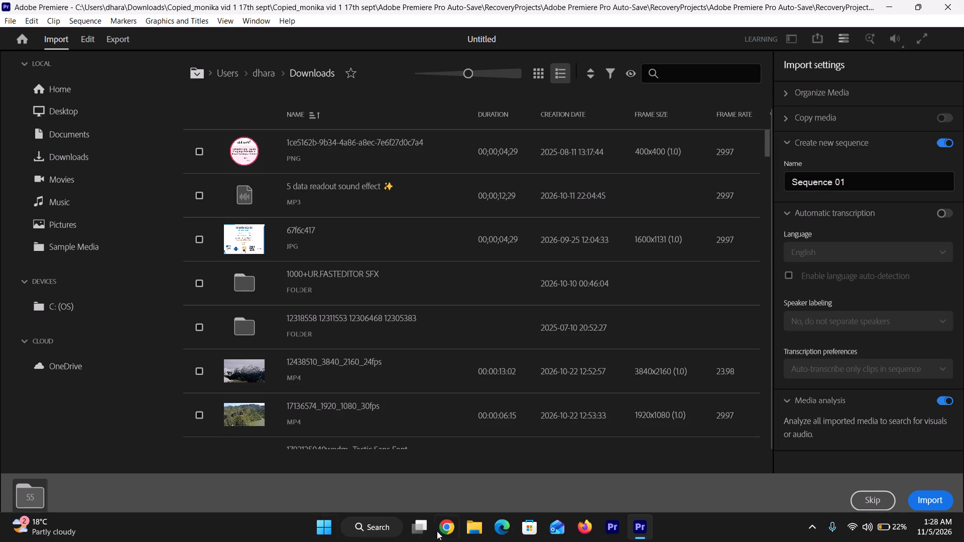
Search the computer for WhatsApp and open the app.
click(474, 528)
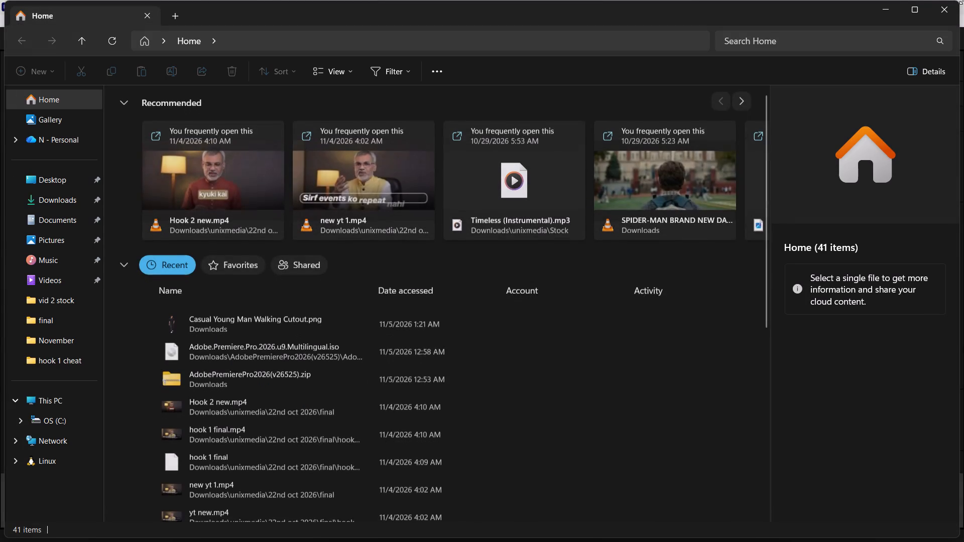
click(941, 11)
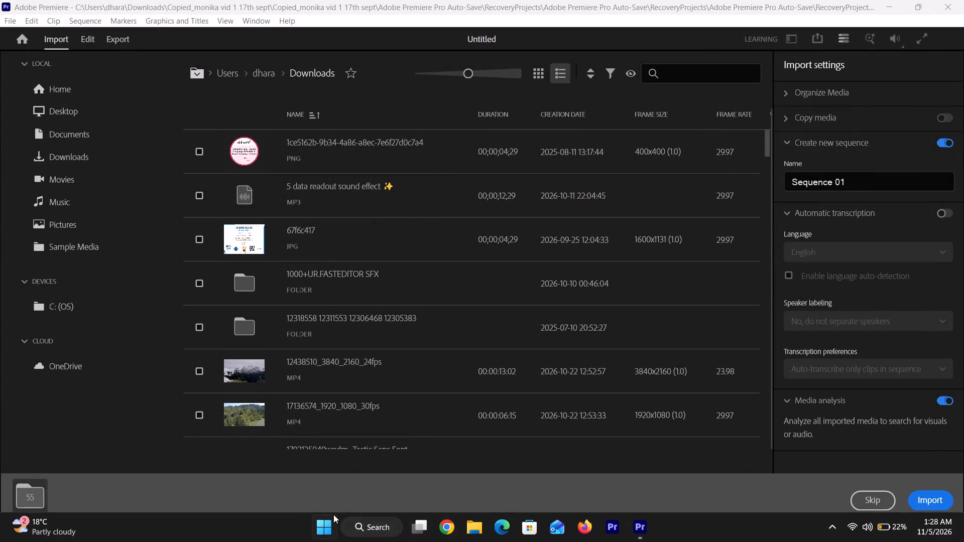
click(378, 530)
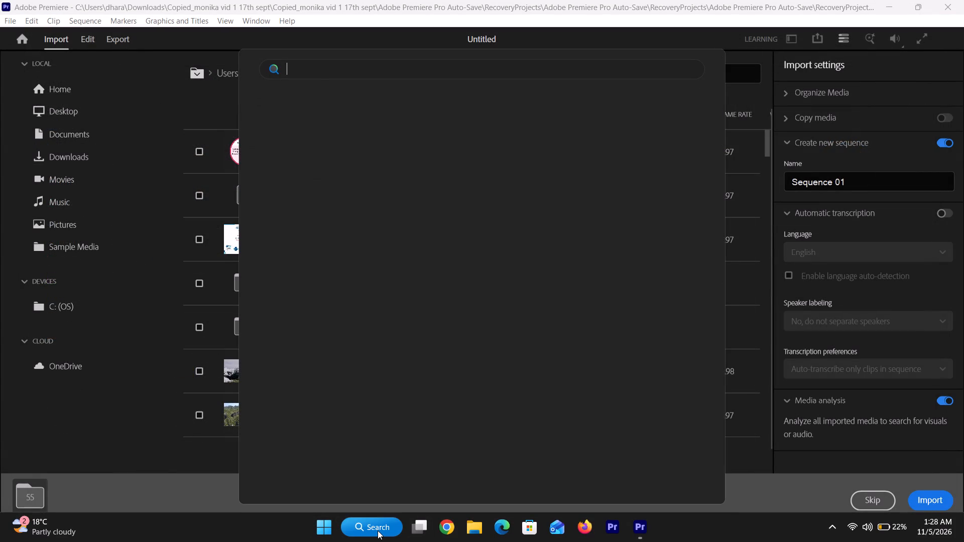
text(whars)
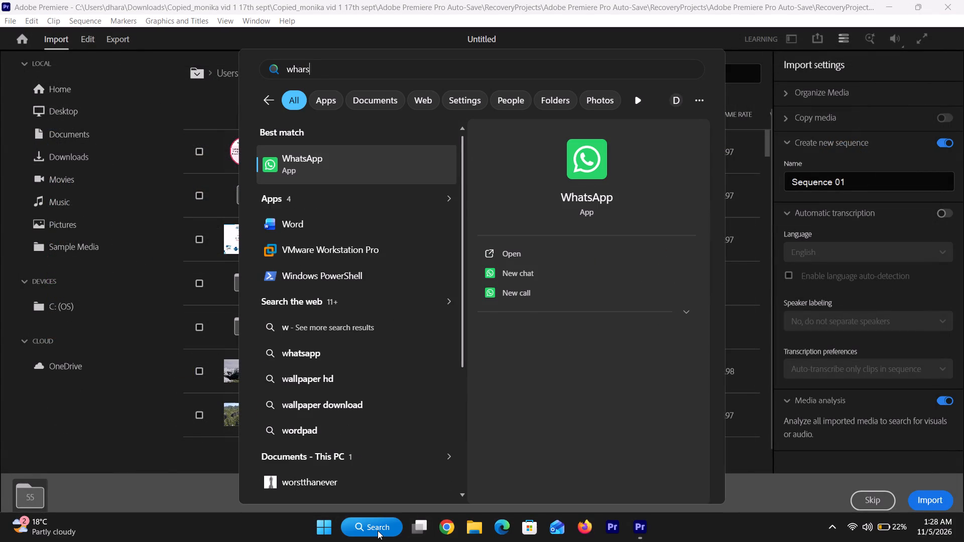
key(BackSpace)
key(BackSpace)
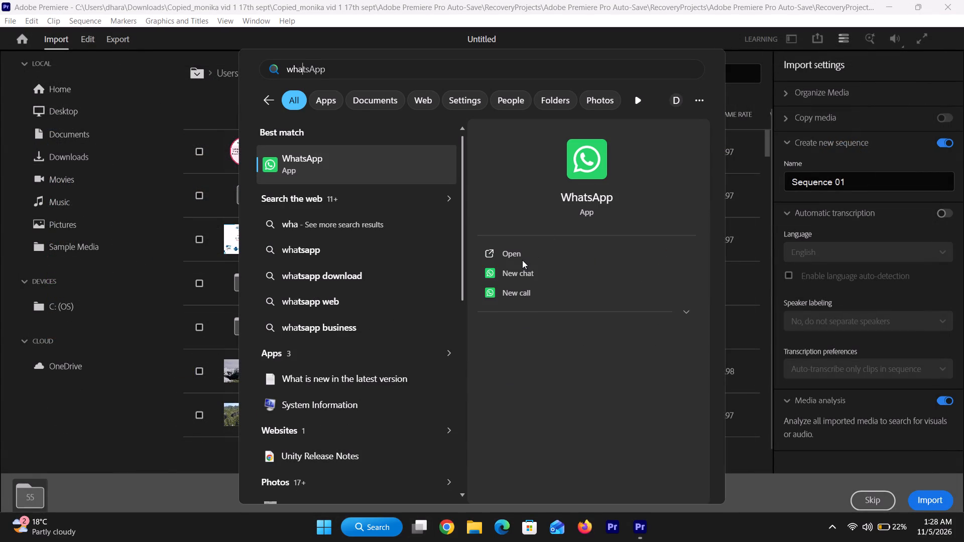
click(522, 259)
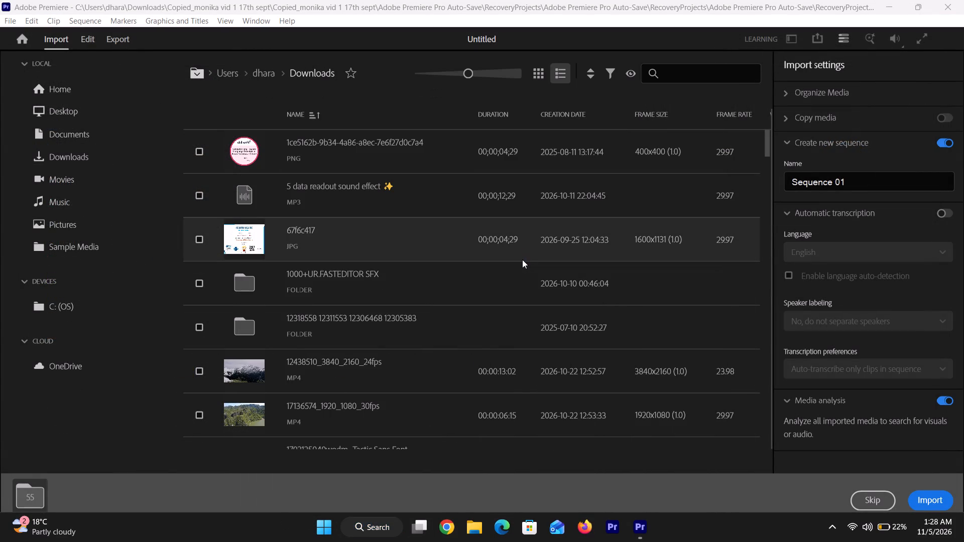
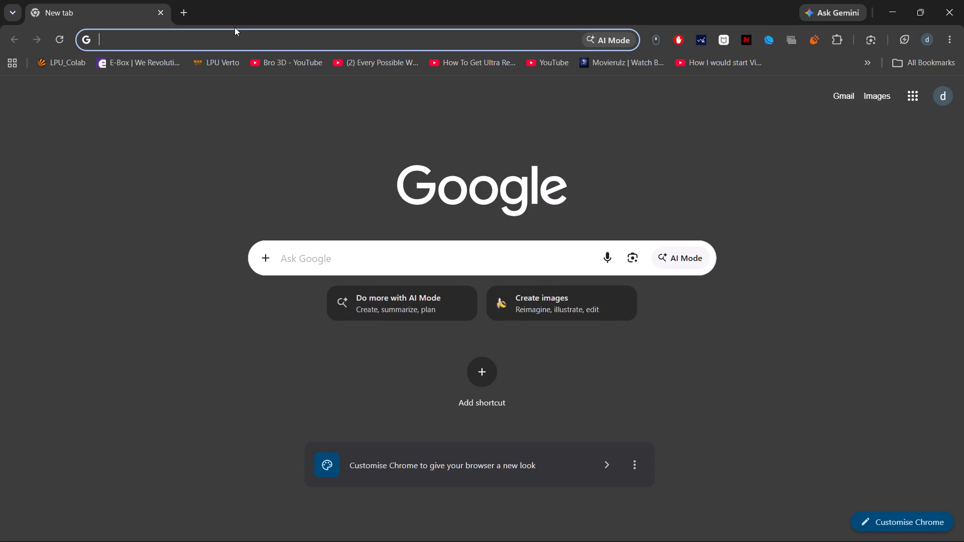
Search the web for "pinterst" in Google Chrome to find the Pinterest site.
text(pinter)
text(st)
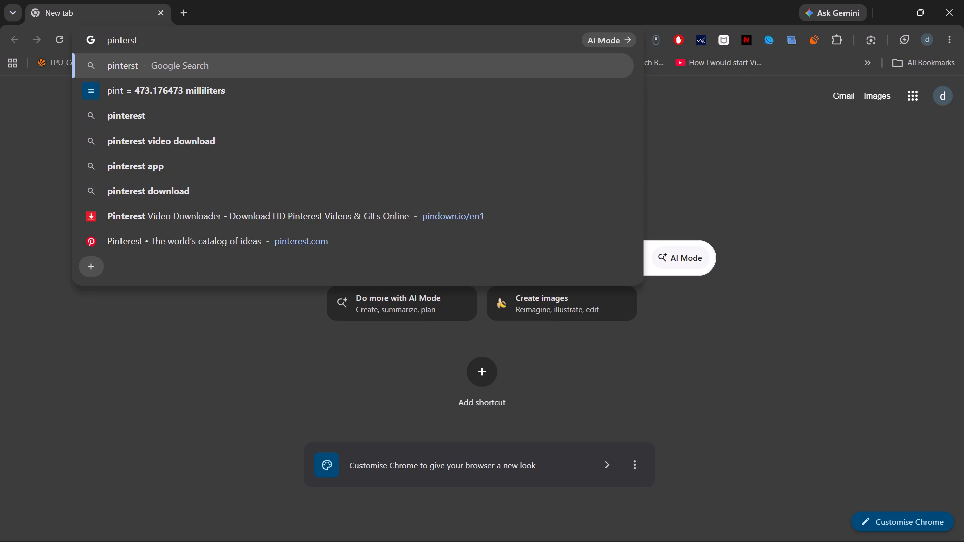
Search Google for pinterest and open the Pinterest site.
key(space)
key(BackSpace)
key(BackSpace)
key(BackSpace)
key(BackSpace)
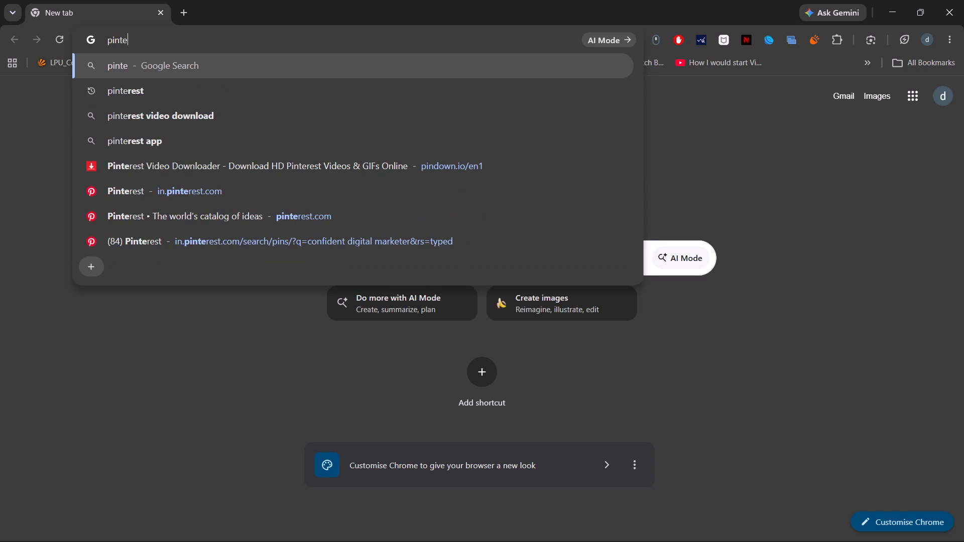
text(rest)
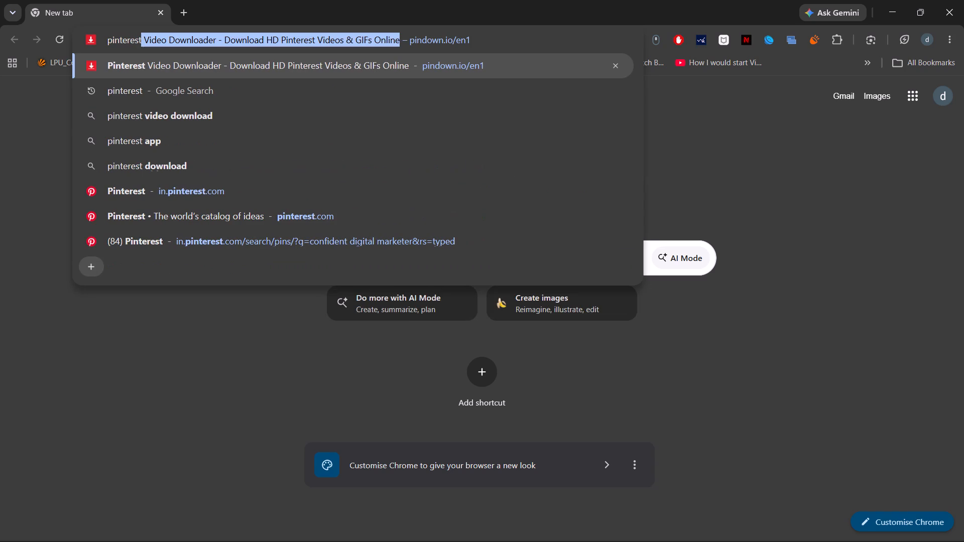
key(space)
key(Return)
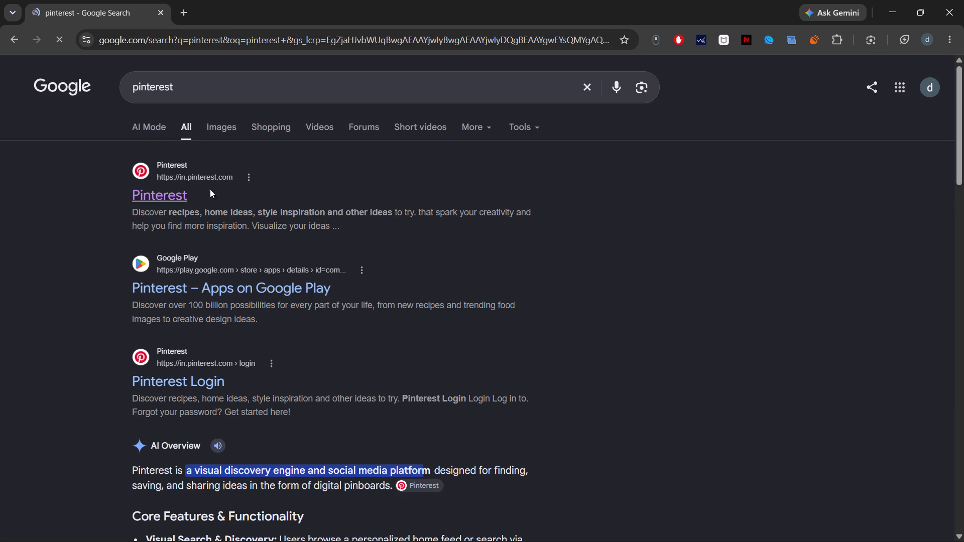
click(172, 193)
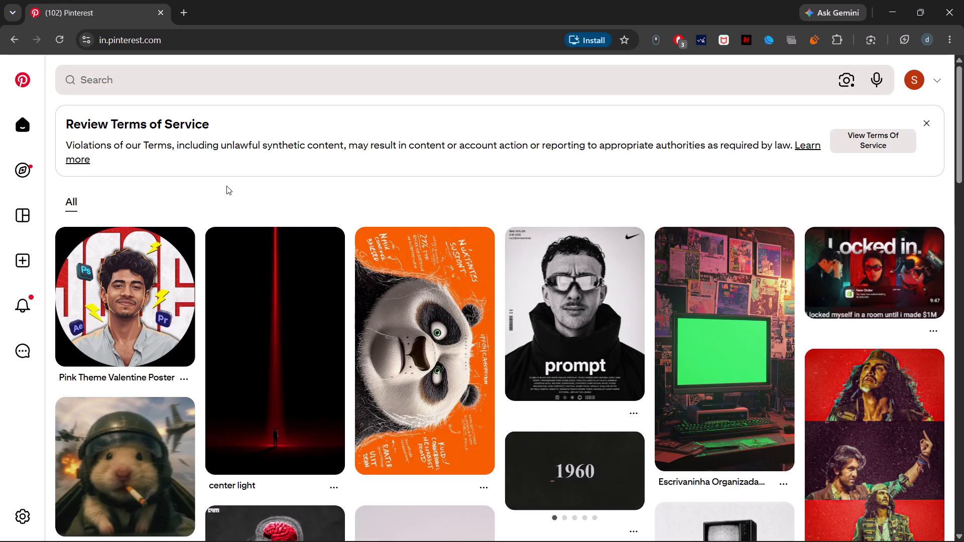
Search Pinterest for the suggested phrase talking head video.
click(163, 87)
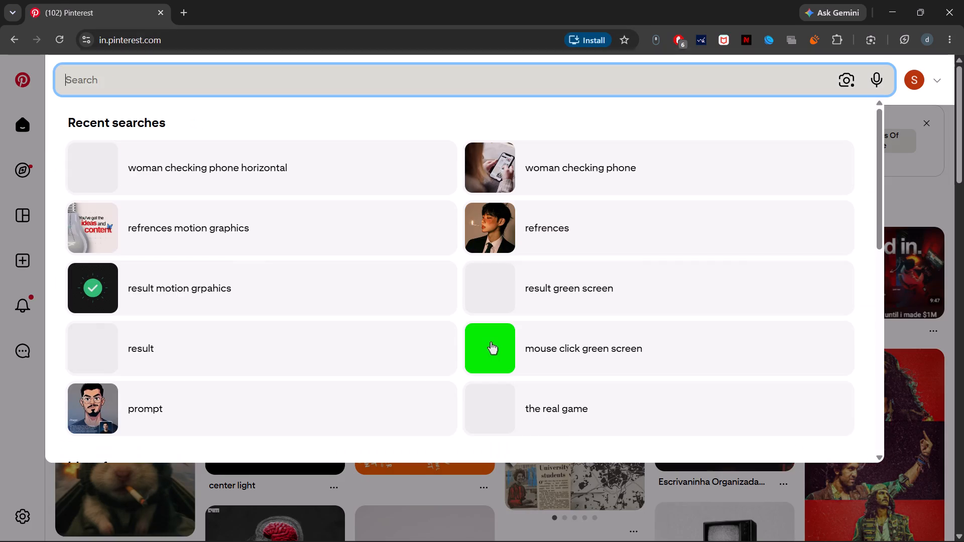
text(talking)
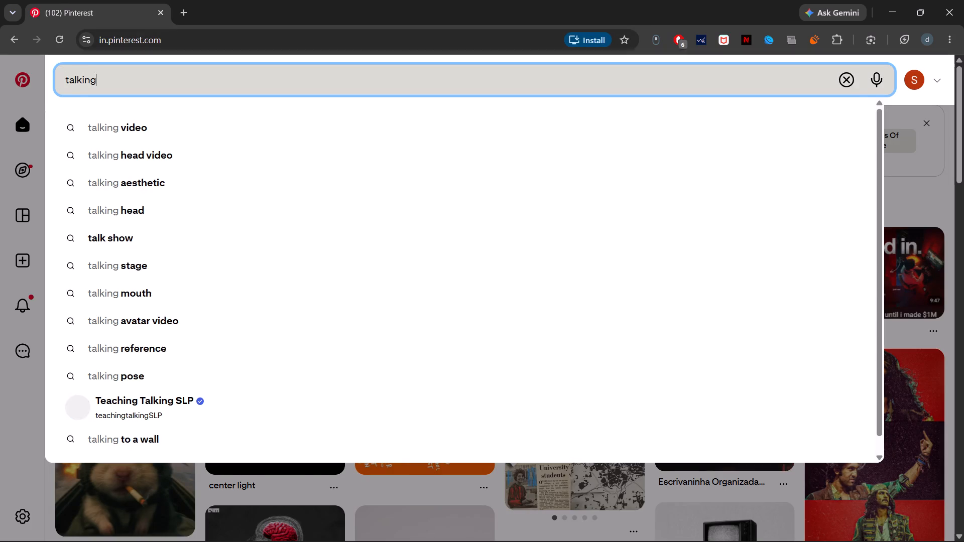
key(space)
key(Down)
key(Down)
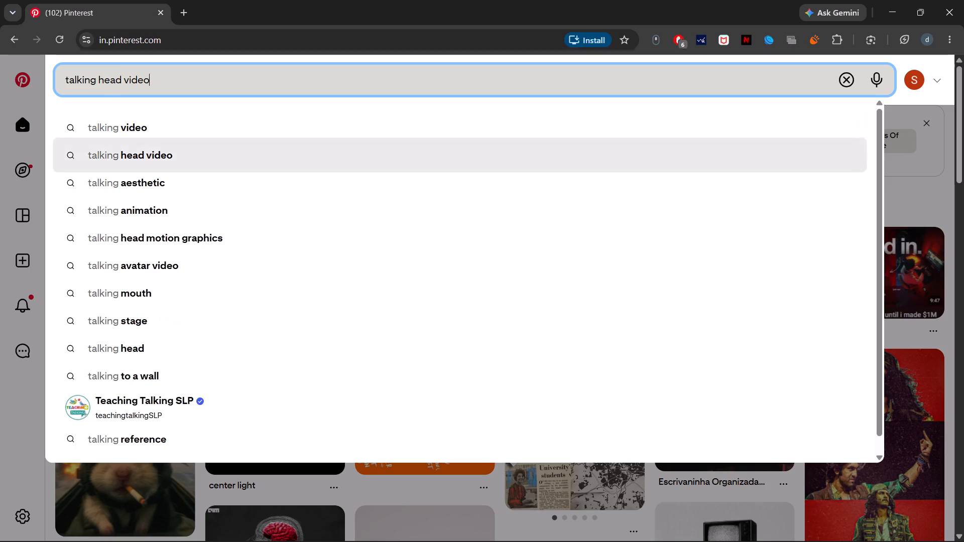
key(Return)
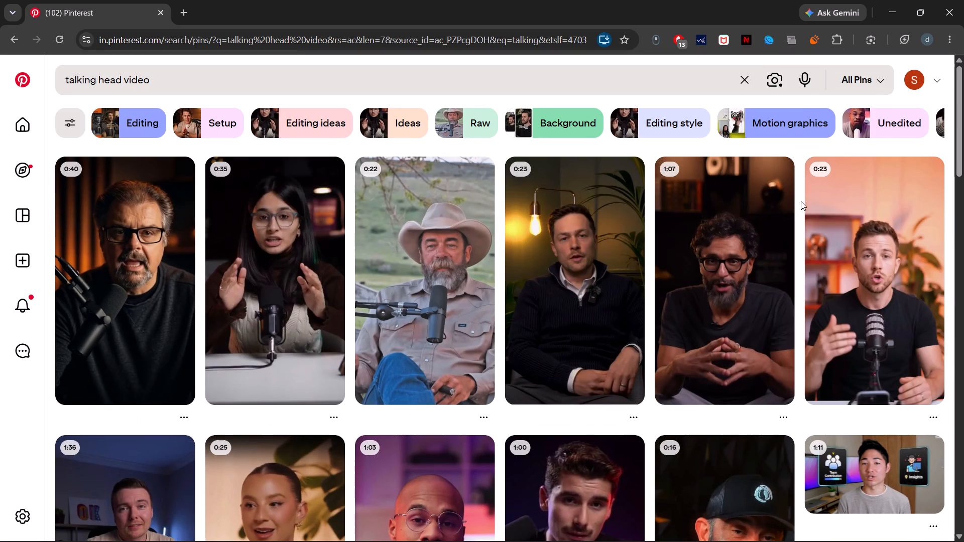
Browse the talking head results, open the DawahWise pin of the man in glasses and unmute its video.
scroll(692, 259, down, 1)
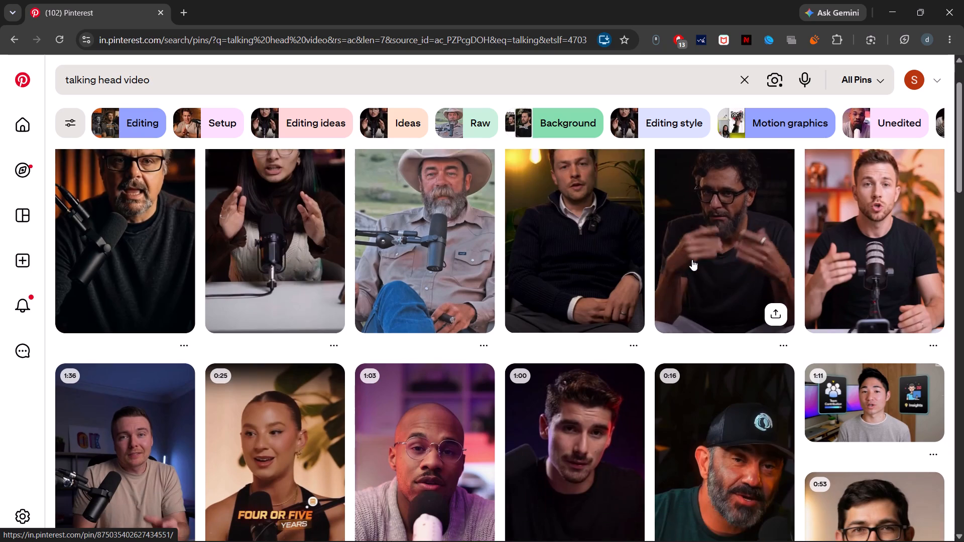
scroll(692, 259, down, 6)
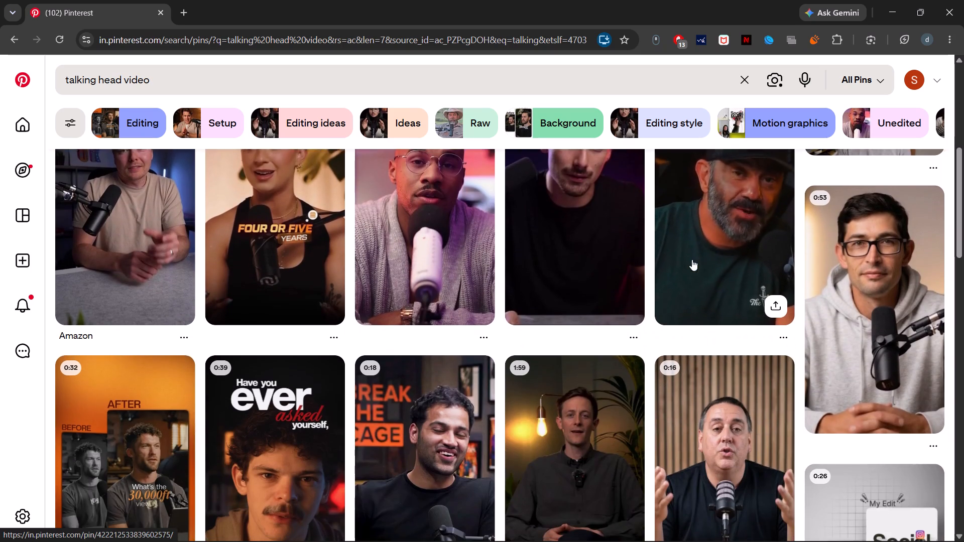
scroll(692, 259, down, 2)
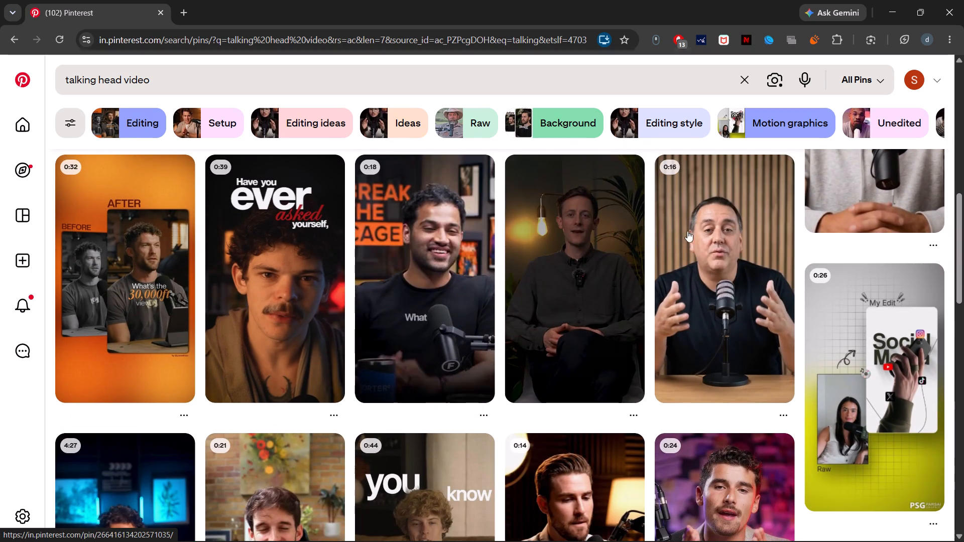
scroll(700, 231, up, 12)
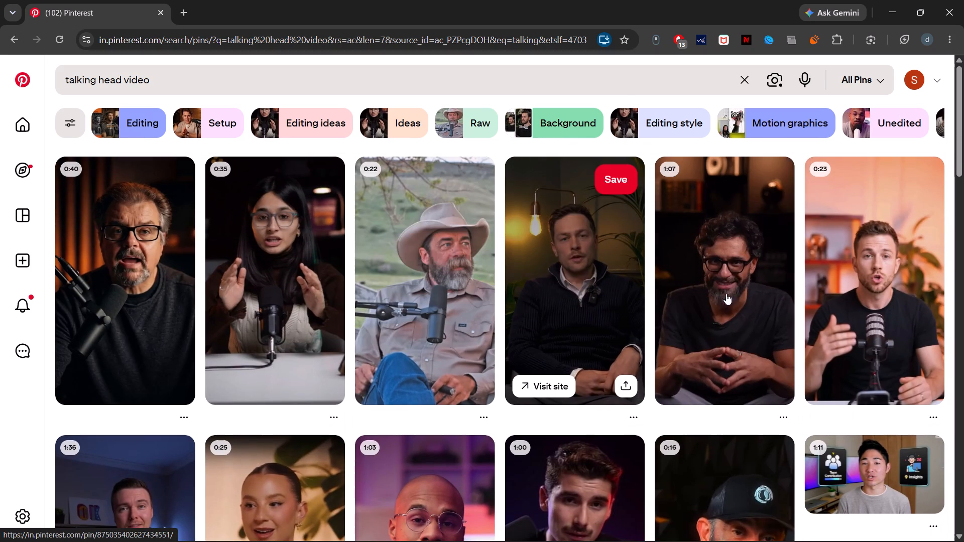
click(744, 272)
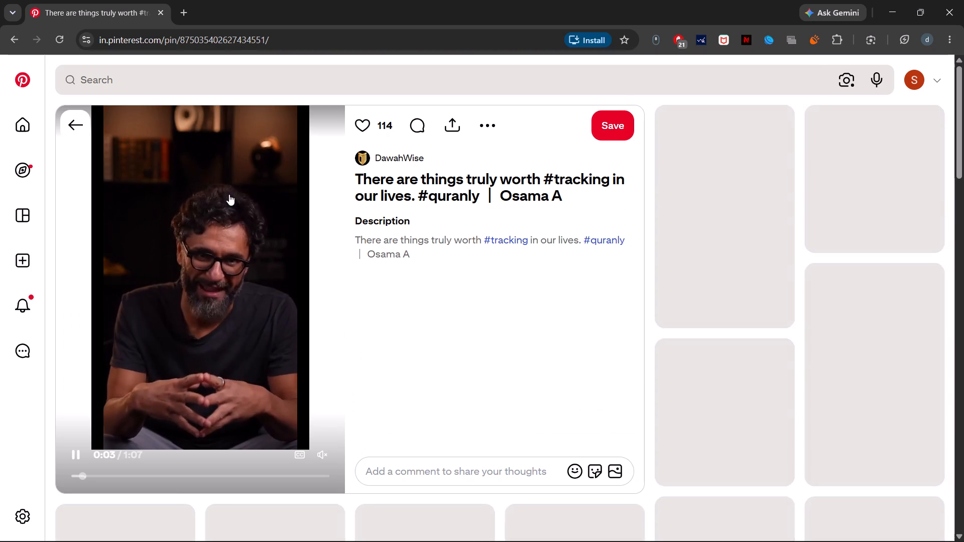
click(321, 452)
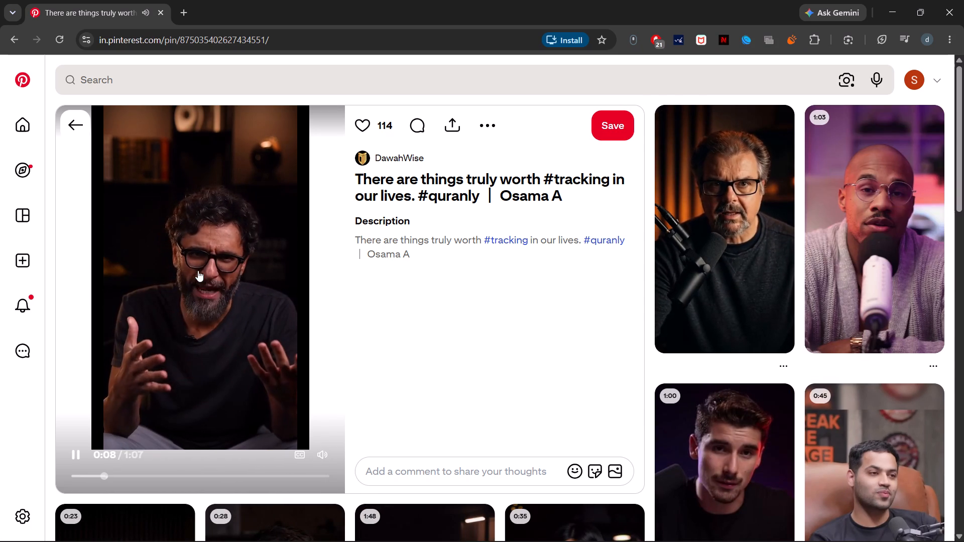
Pause the DawahWise pin's video and copy the pin's web address.
click(476, 119)
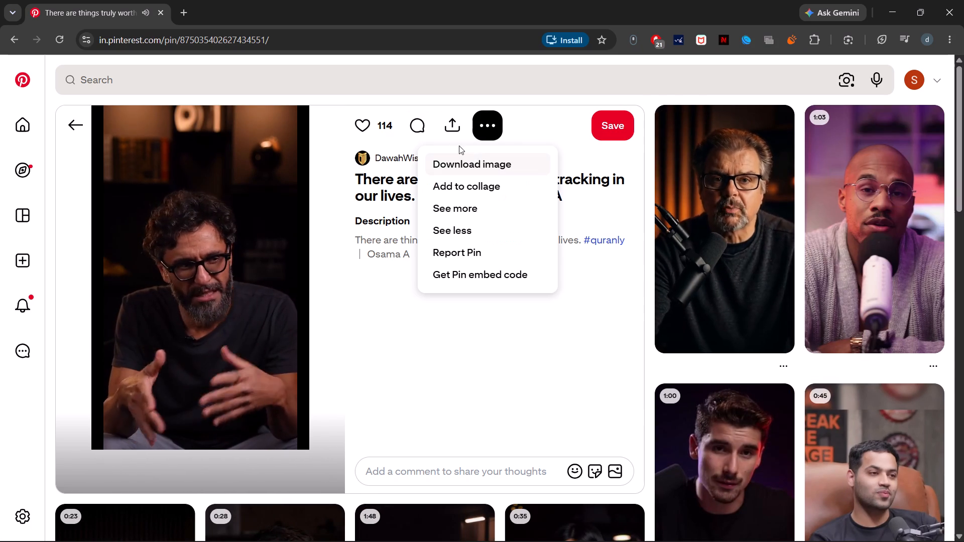
click(205, 240)
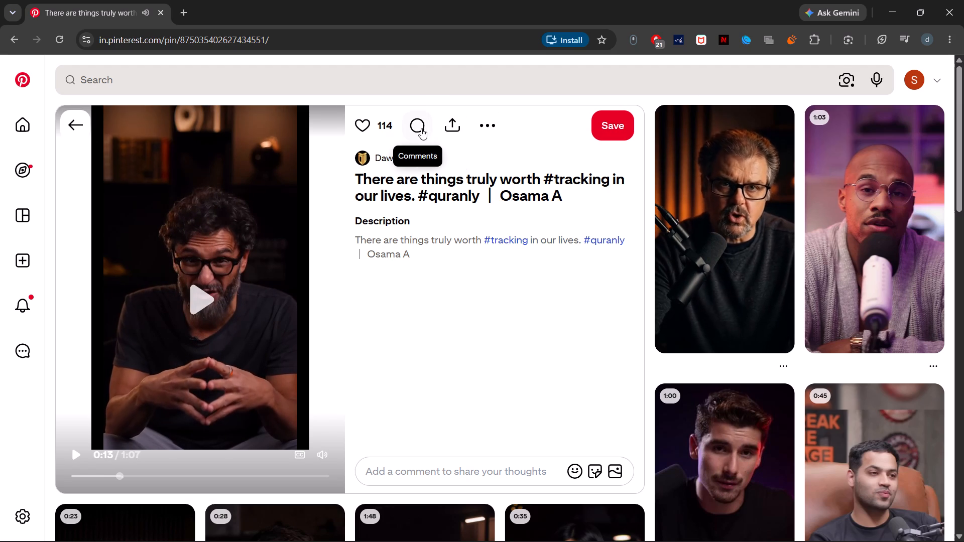
click(488, 127)
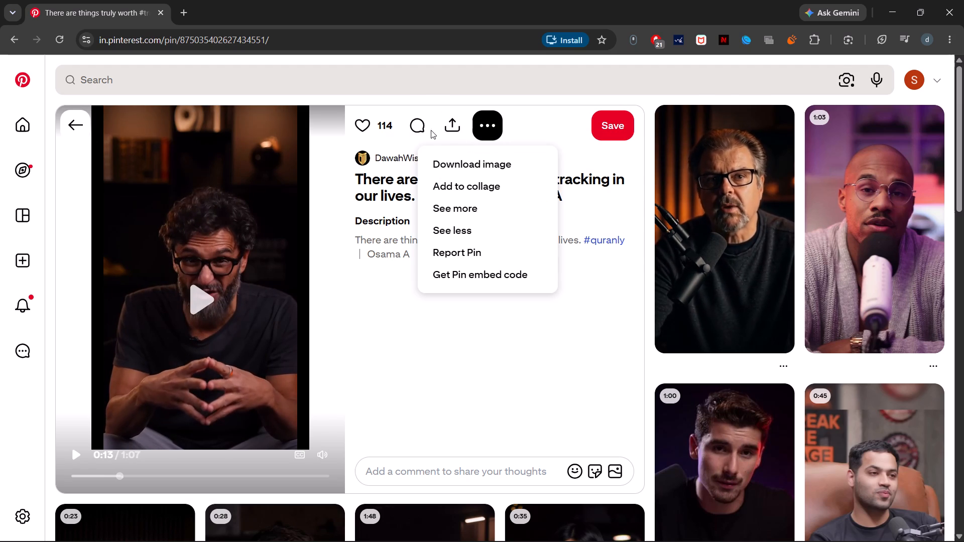
click(324, 44)
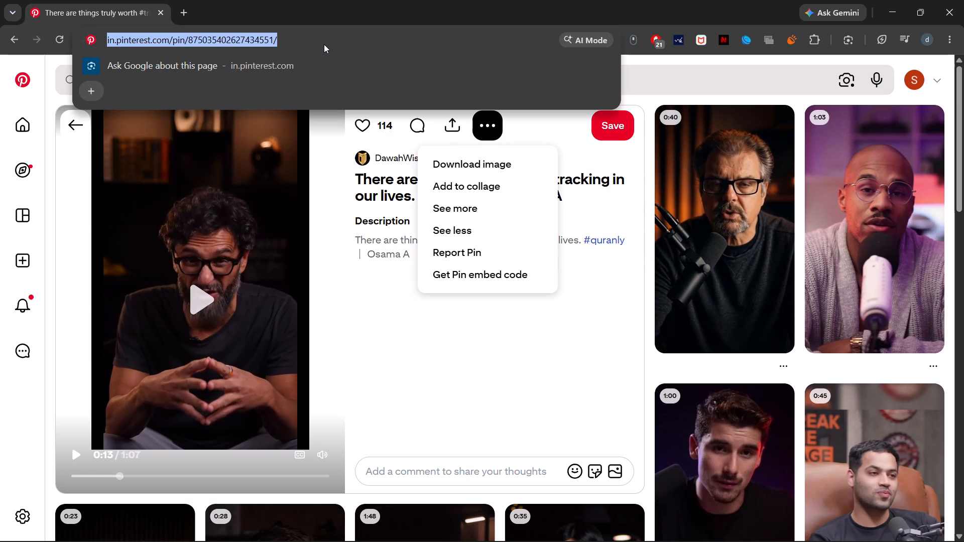
key(ctrl+a)
key(ctrl+a)
key(ctrl+c)
key(ctrl+c)
key(ctrl+c)
key(ctrl+c)
Open a new browser tab.
click(183, 12)
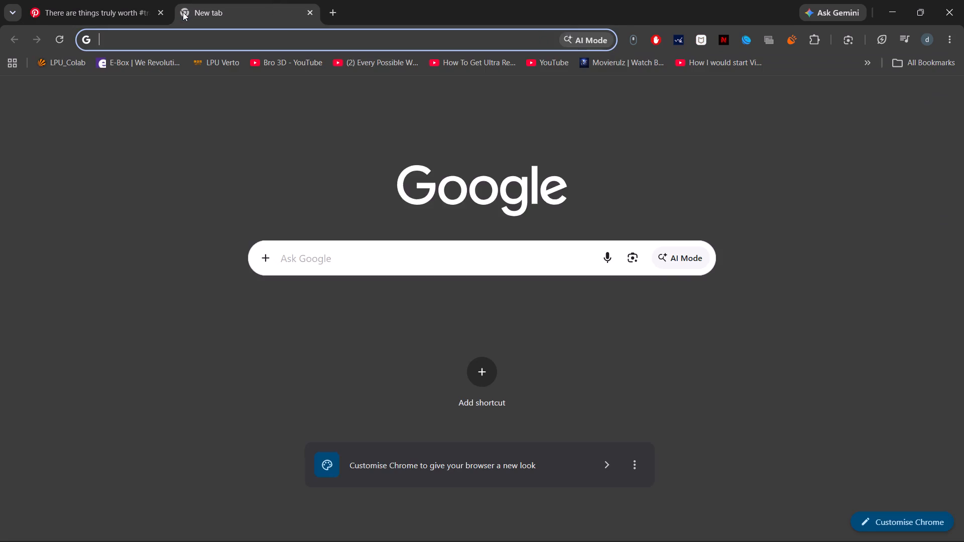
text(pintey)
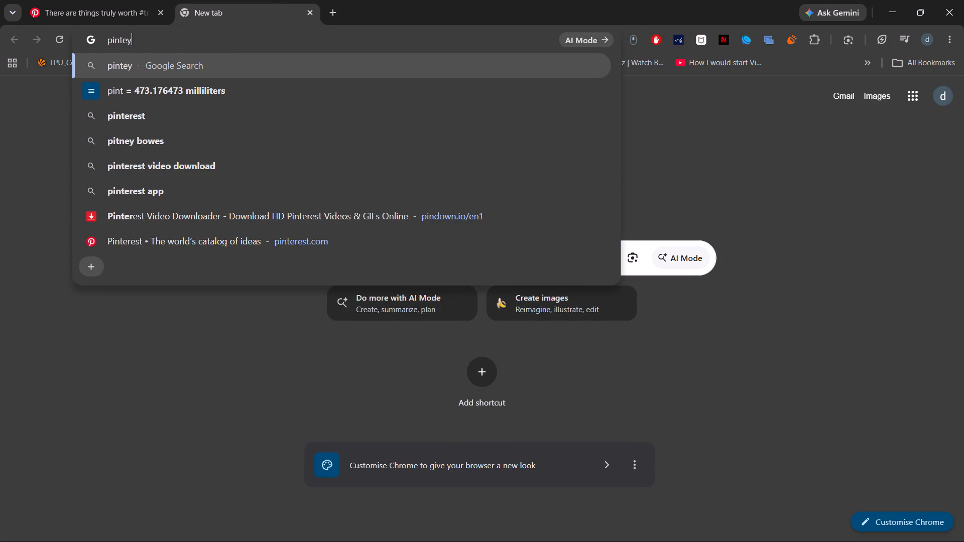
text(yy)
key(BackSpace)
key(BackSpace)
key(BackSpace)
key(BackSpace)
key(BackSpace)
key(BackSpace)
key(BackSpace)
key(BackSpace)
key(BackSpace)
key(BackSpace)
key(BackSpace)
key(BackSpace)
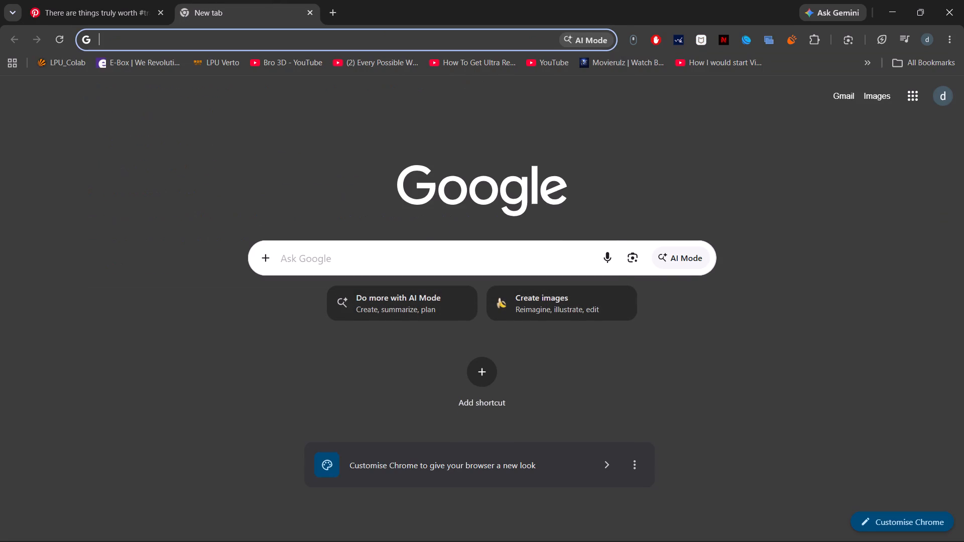
Search Google for pinterest download and open the KlickPin Pinterest Video Downloader site.
text(pinterest)
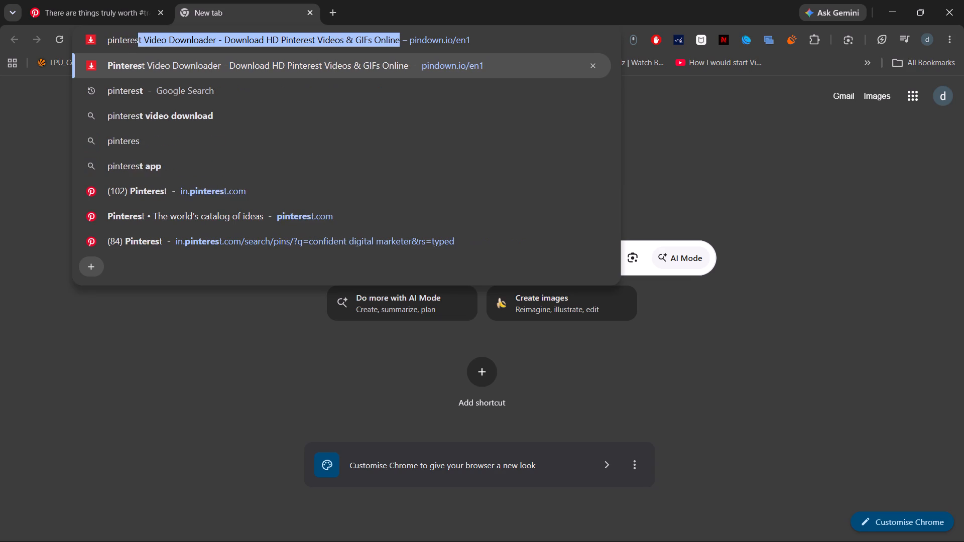
key(space)
text(download)
key(Return)
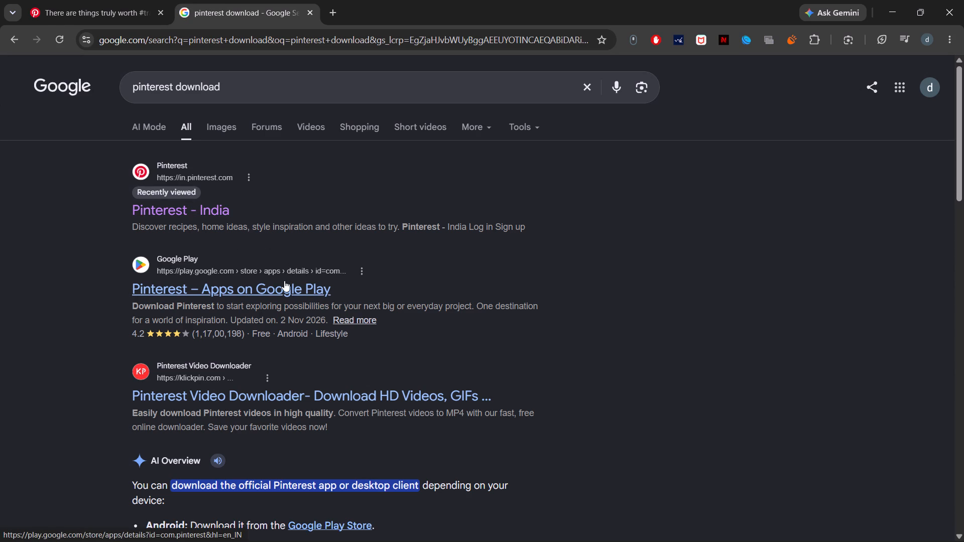
click(234, 381)
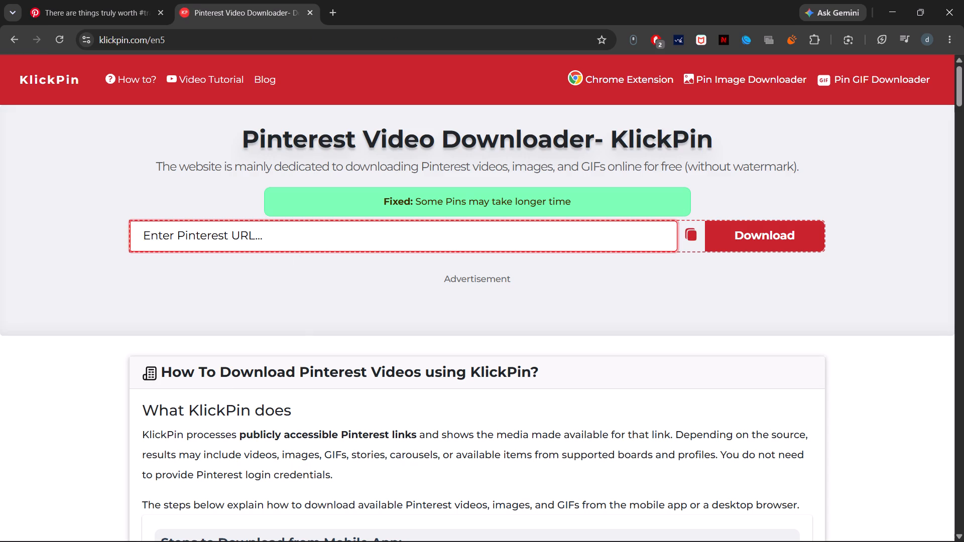
Submit the copied pin address to KlickPin, download the video and show the recent download history.
key(ctrl+v)
key(Return)
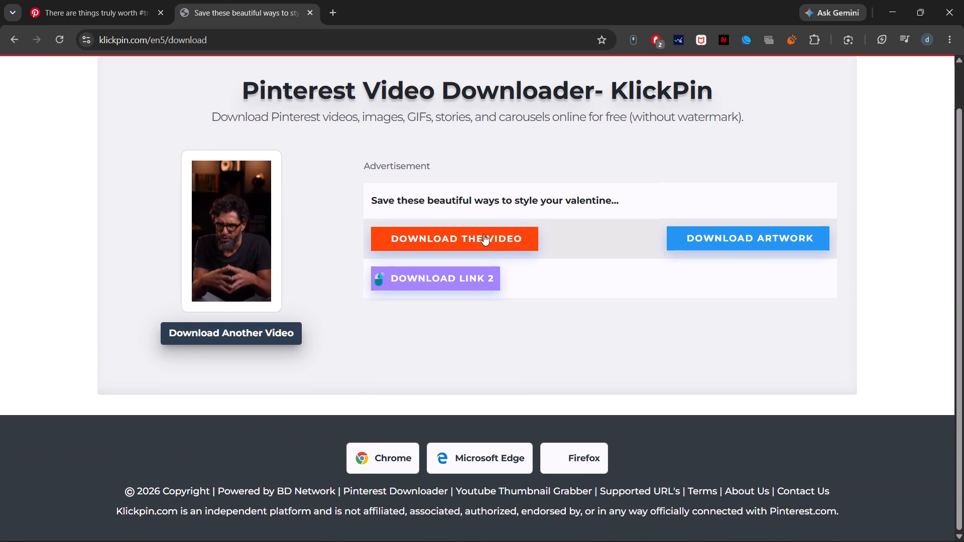
click(484, 234)
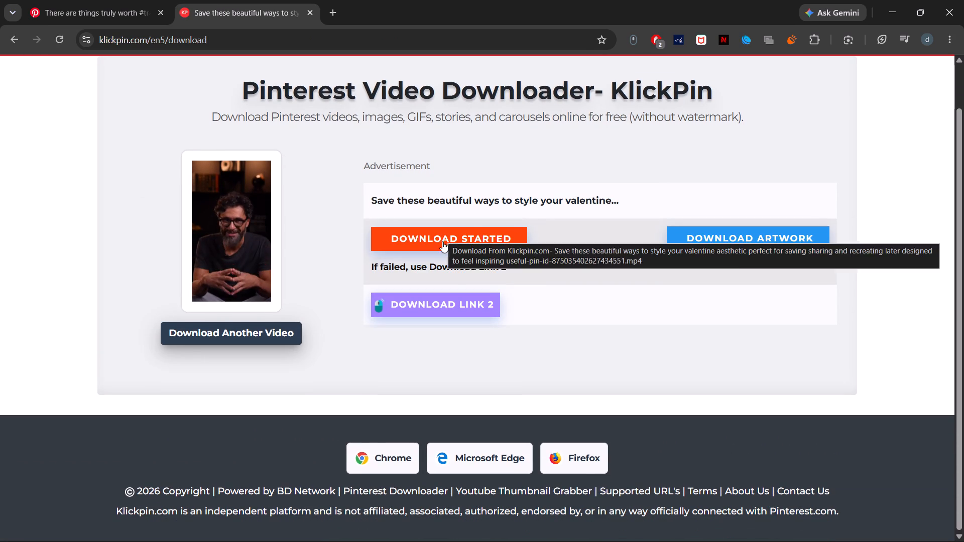
click(863, 43)
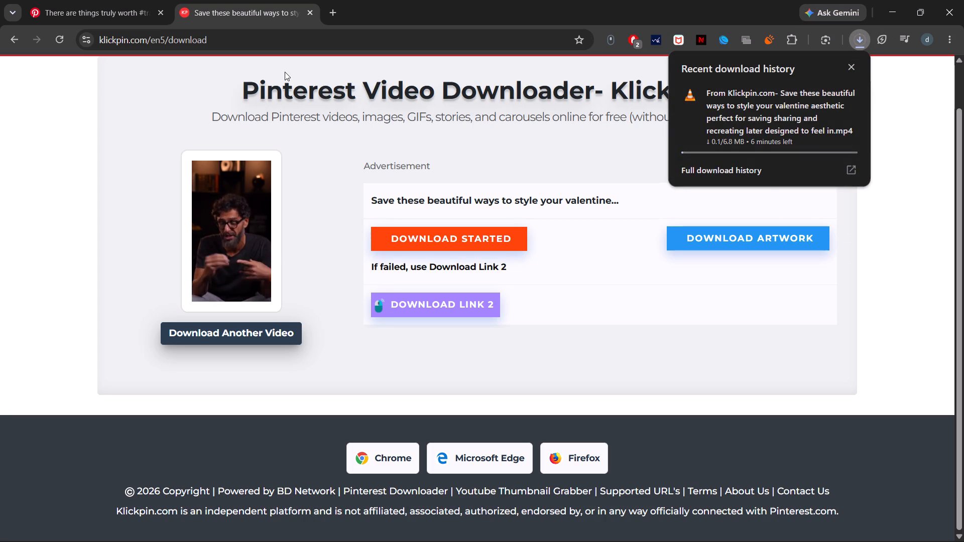
Close the KlickPin and Pinterest tabs, leaving only a new blank tab open.
click(310, 16)
click(185, 13)
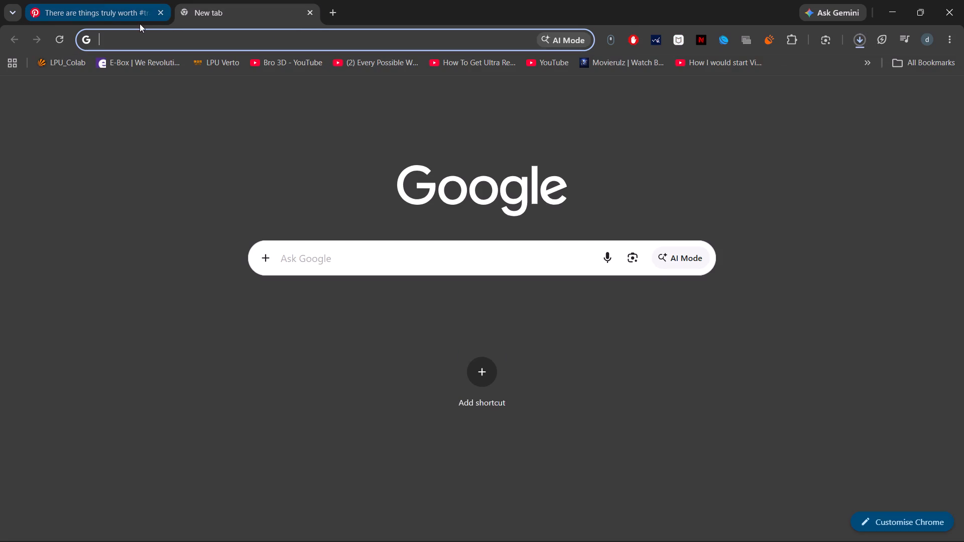
click(162, 9)
Open the YouTube home page in the blank tab.
text(you)
key(Return)
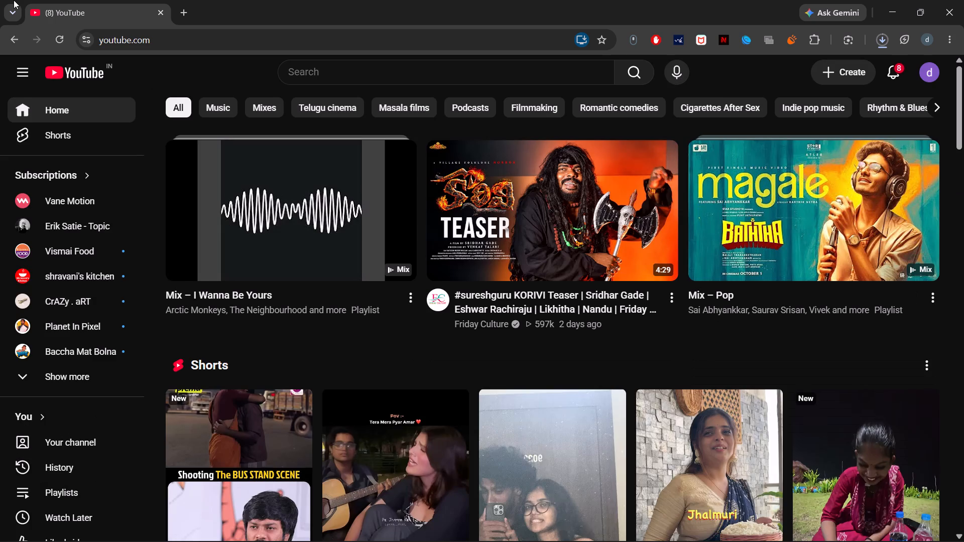
Browse the recommended videos and Shorts in the YouTube home feed.
scroll(287, 158, down, 1)
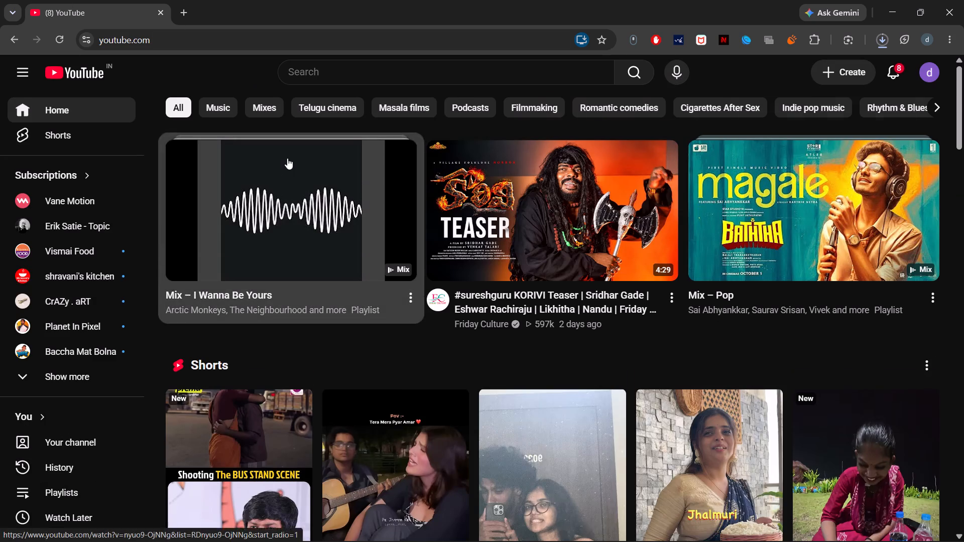
scroll(287, 158, down, 3)
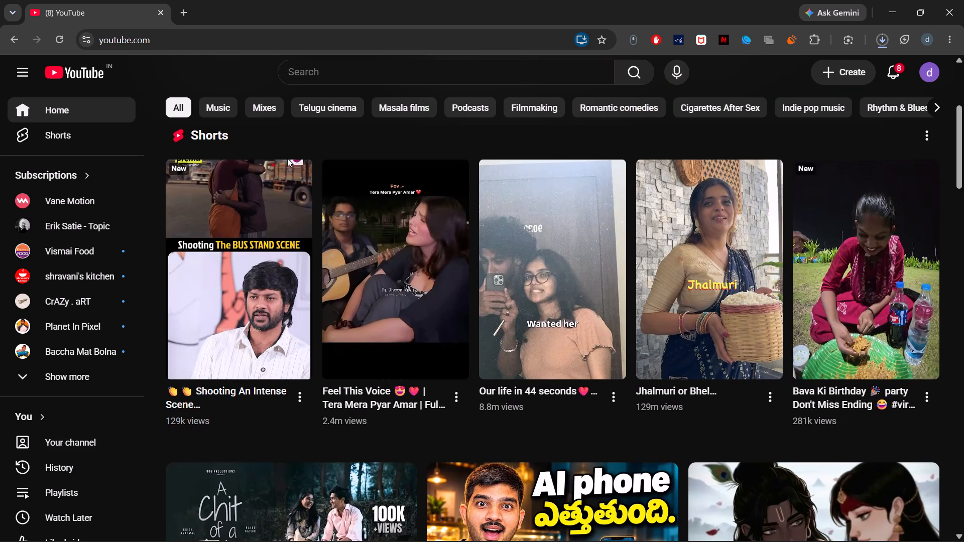
scroll(287, 158, down, 2)
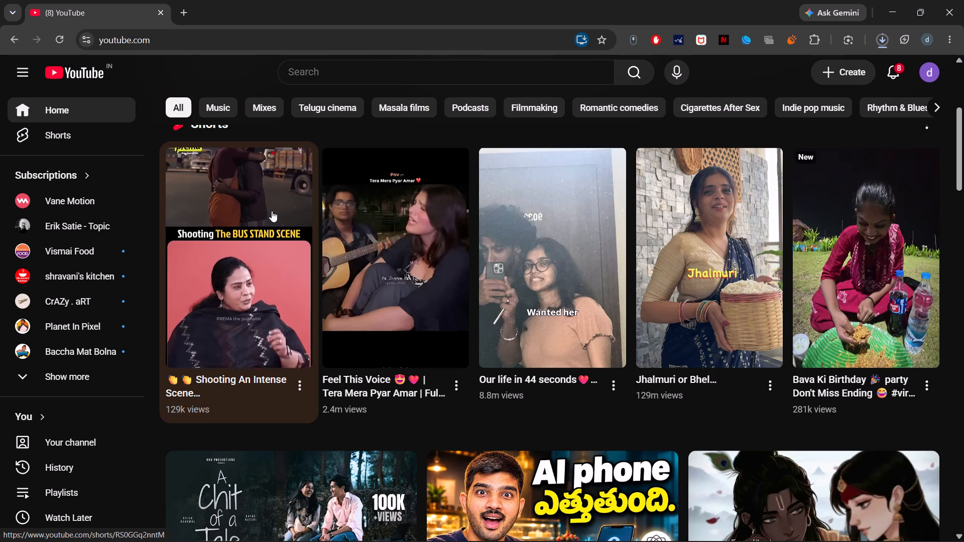
scroll(422, 326, down, 8)
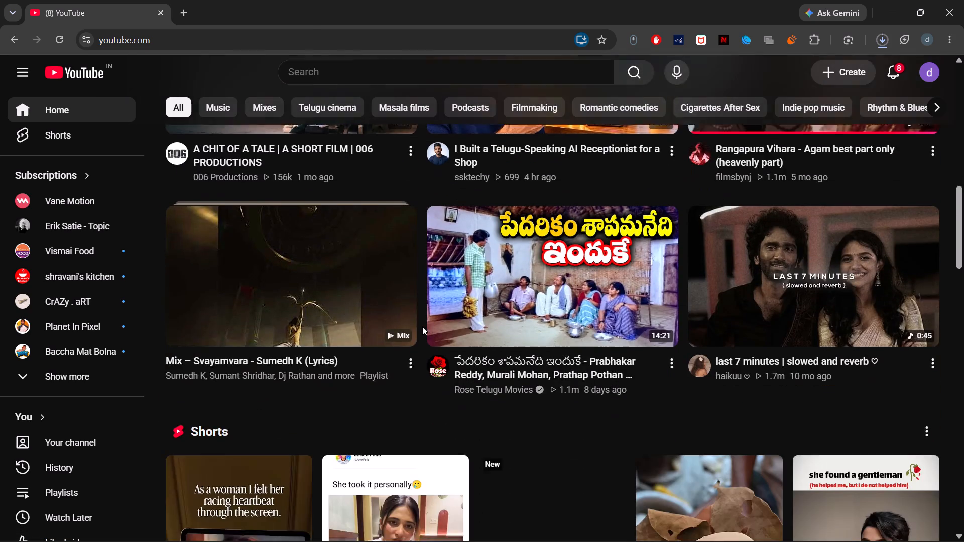
scroll(422, 326, down, 4)
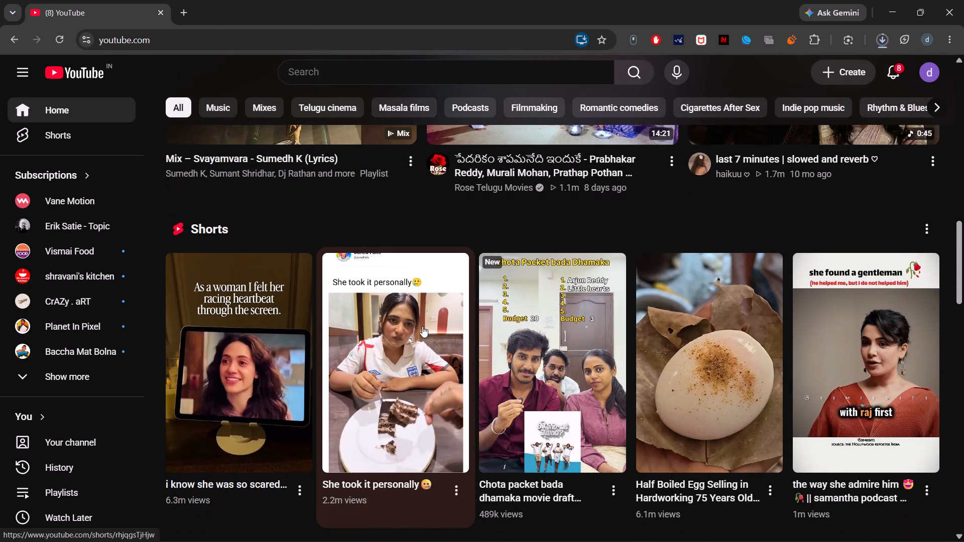
scroll(422, 326, down, 3)
scroll(422, 326, up, 1)
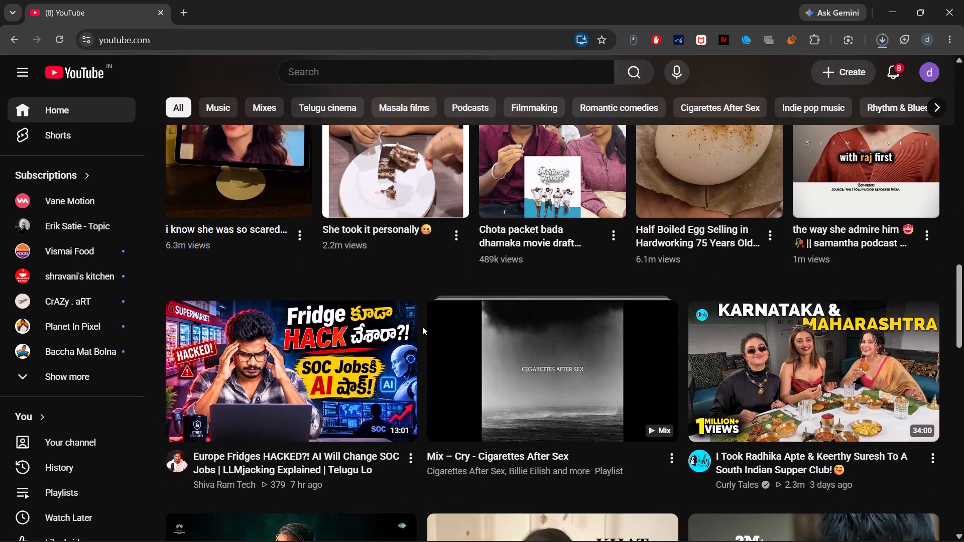
scroll(422, 326, up, 1)
scroll(422, 326, down, 1)
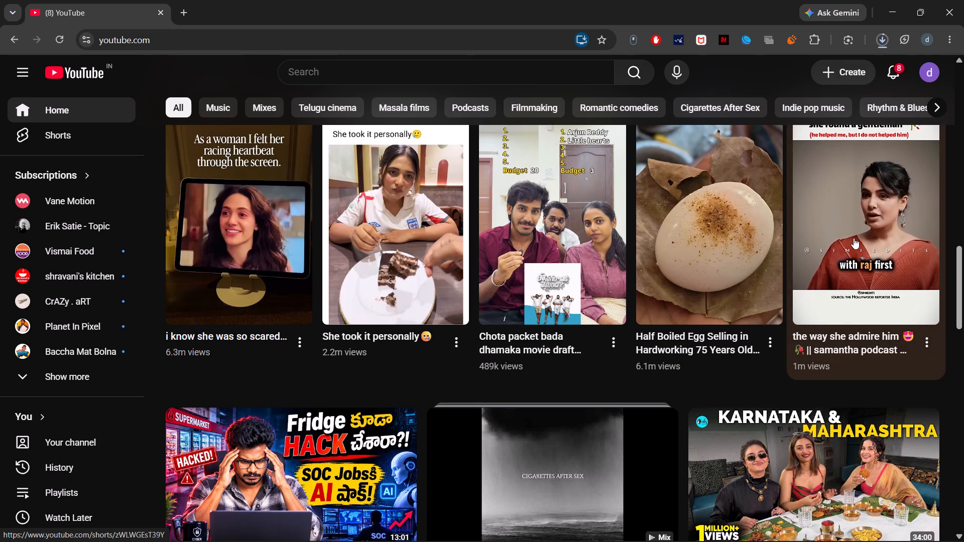
scroll(854, 238, down, 3)
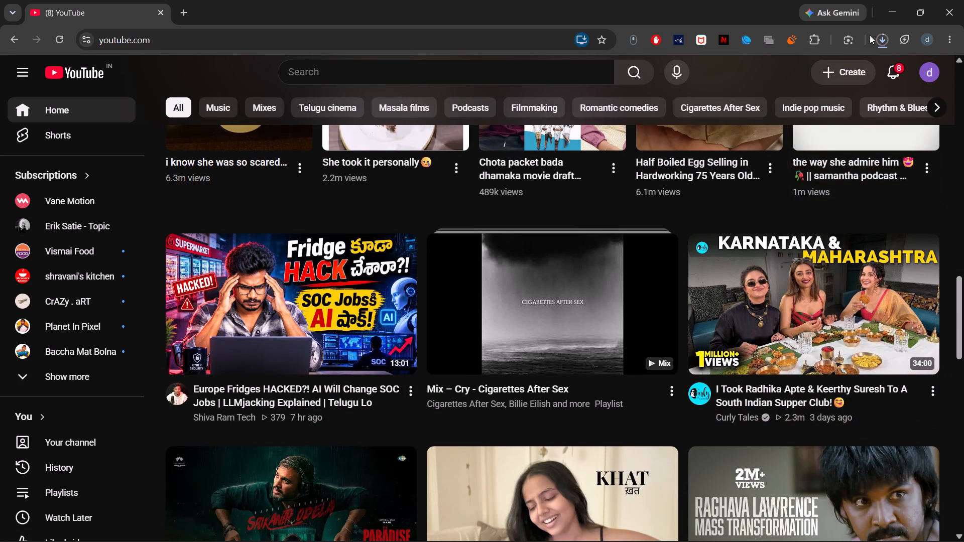
Check the progress of the KlickPin video download and the computer's Wi-Fi connection status.
click(881, 42)
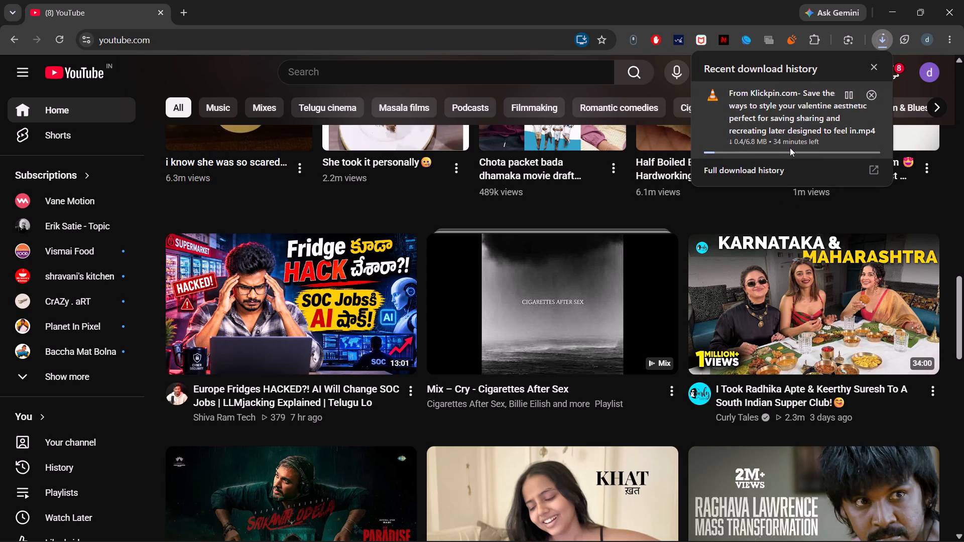
click(850, 102)
click(850, 102)
click(867, 540)
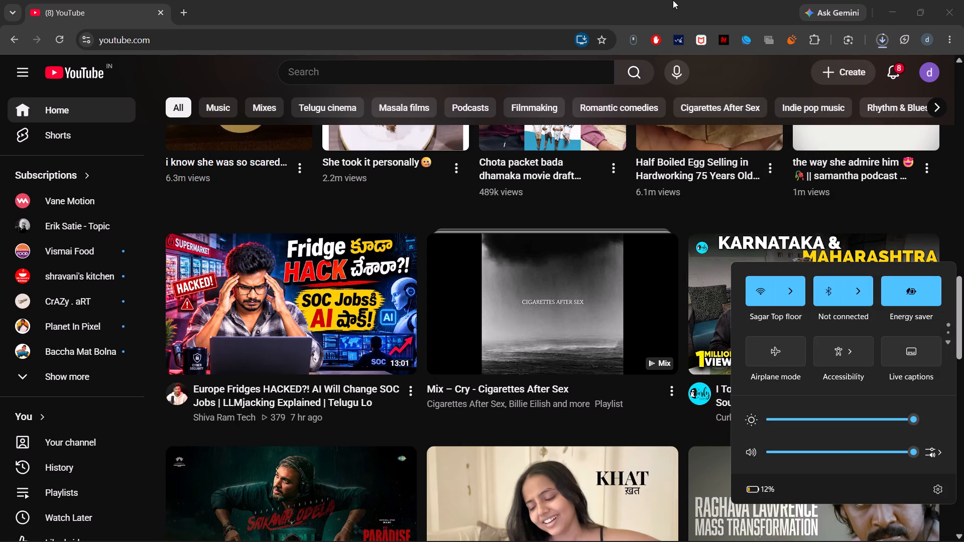
click(673, 0)
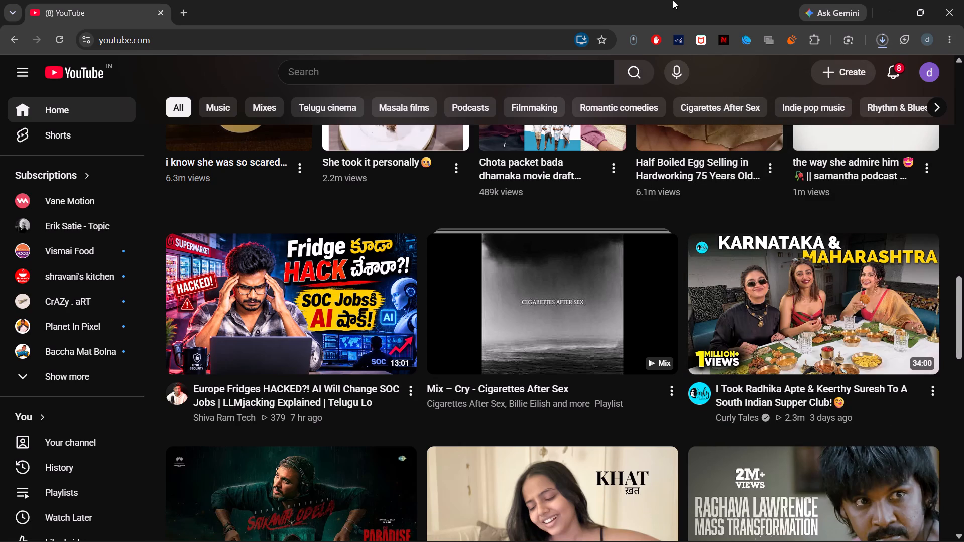
click(885, 37)
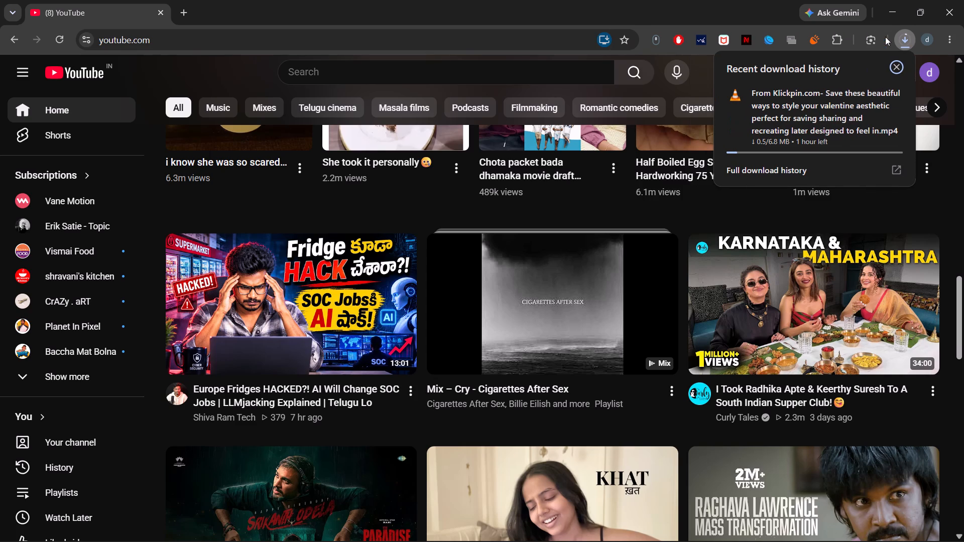
Search YouTube for "talking head video editing premiere pro".
click(531, 70)
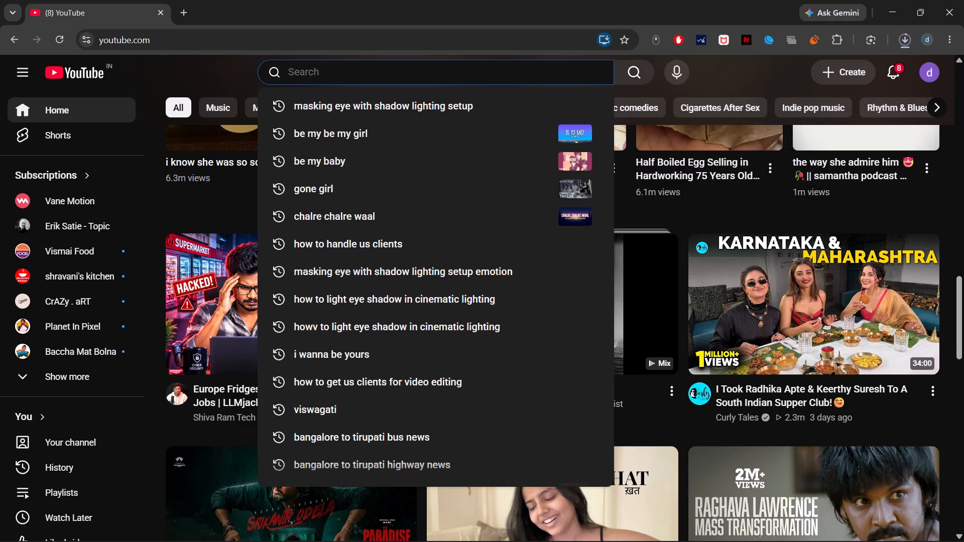
text(talking head)
key(space)
key(Down)
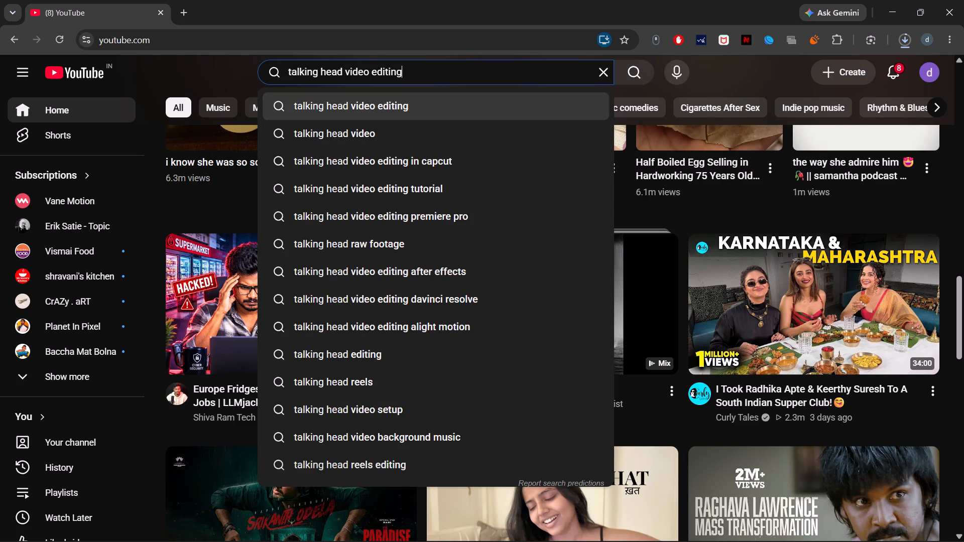
key(space)
text(premier)
key(Down)
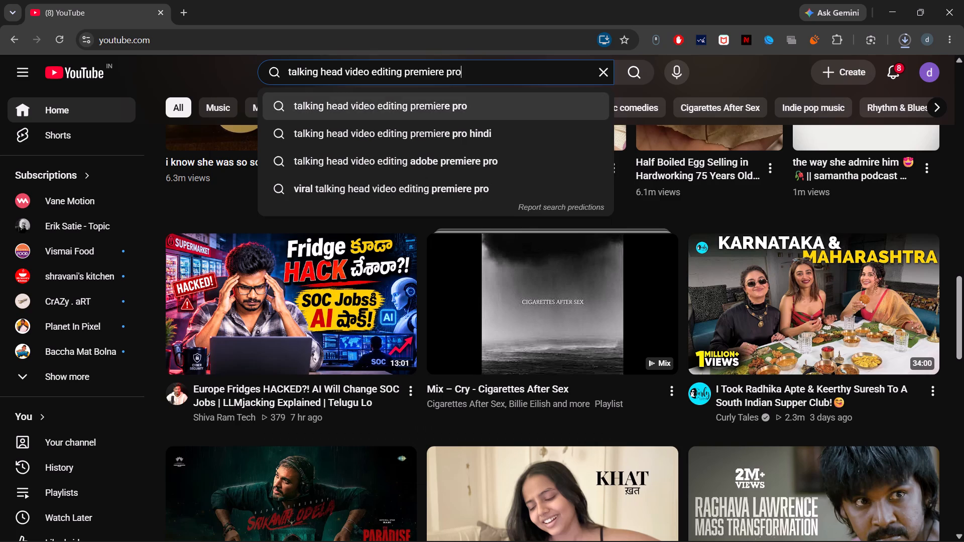
key(Return)
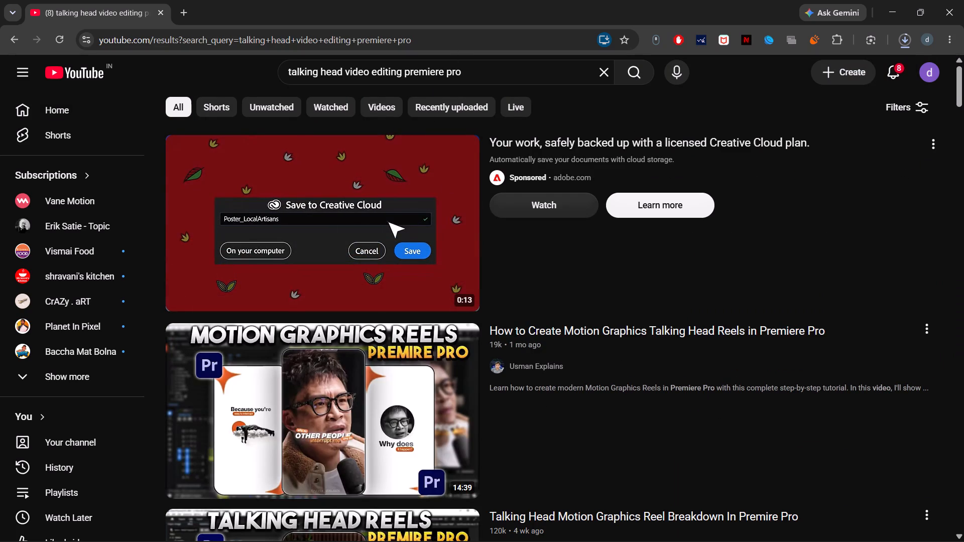
Refine the YouTube search to "talking head video editing premiere pro beginner".
click(496, 76)
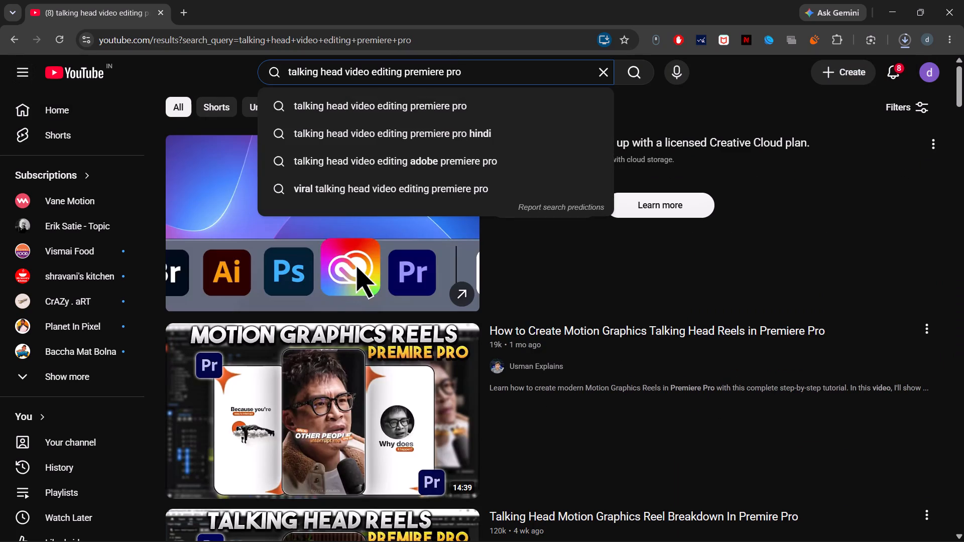
key(space)
text(beg)
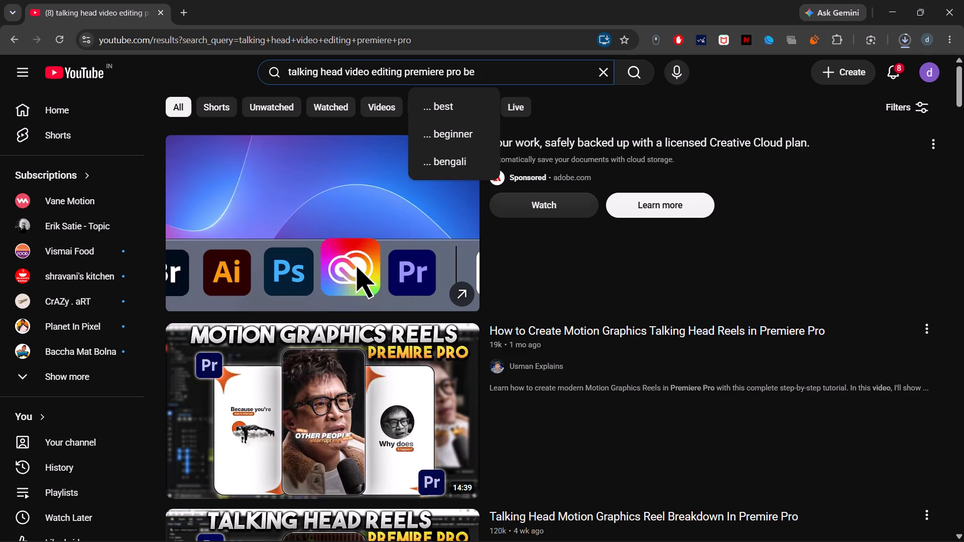
click(497, 98)
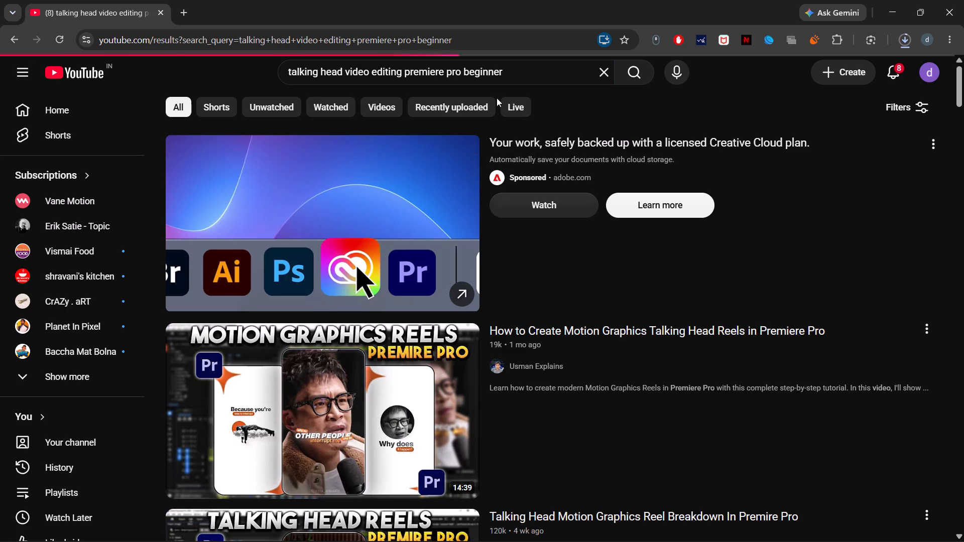
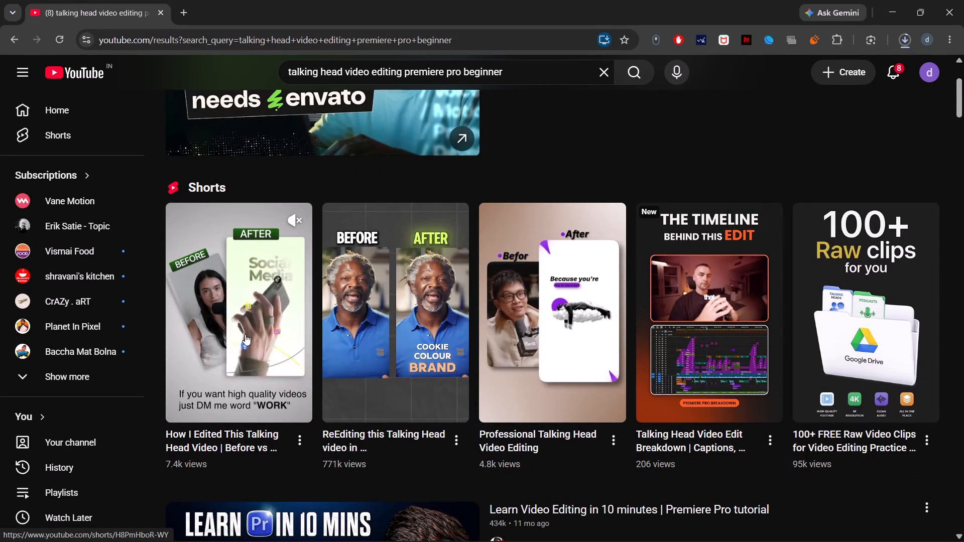
Browse the search results, watch the start of "Learn Video Editing in 10 minutes | Premiere Pro tutorial" and pause it.
scroll(421, 331, down, 4)
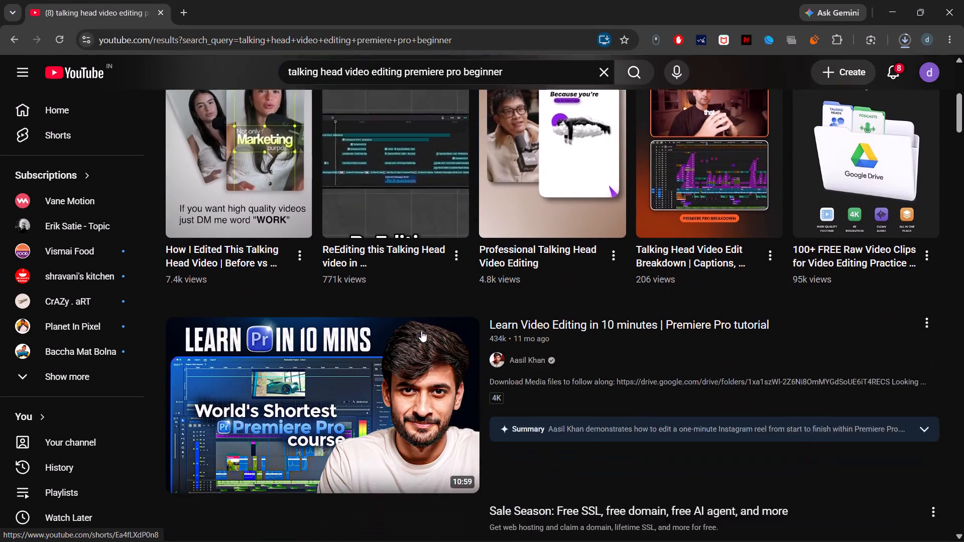
scroll(421, 331, down, 2)
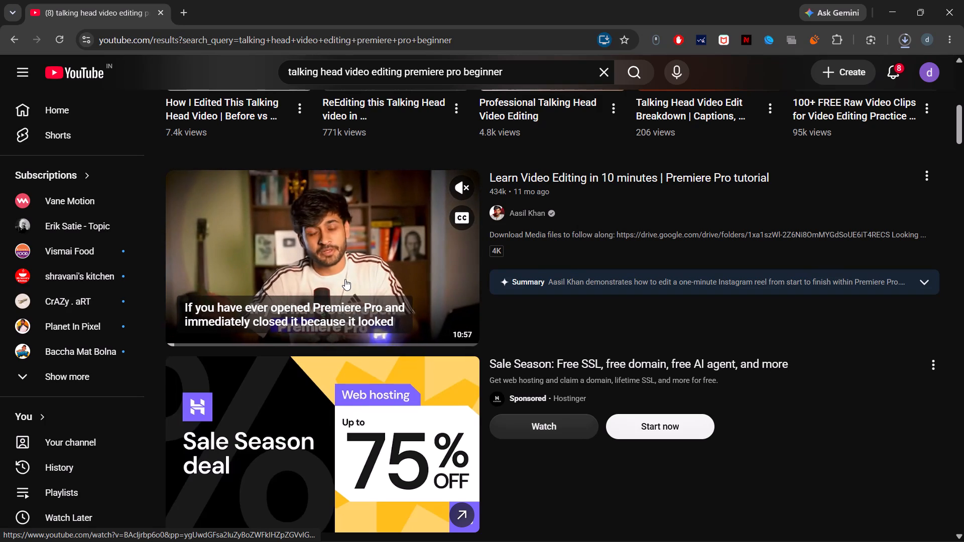
click(373, 276)
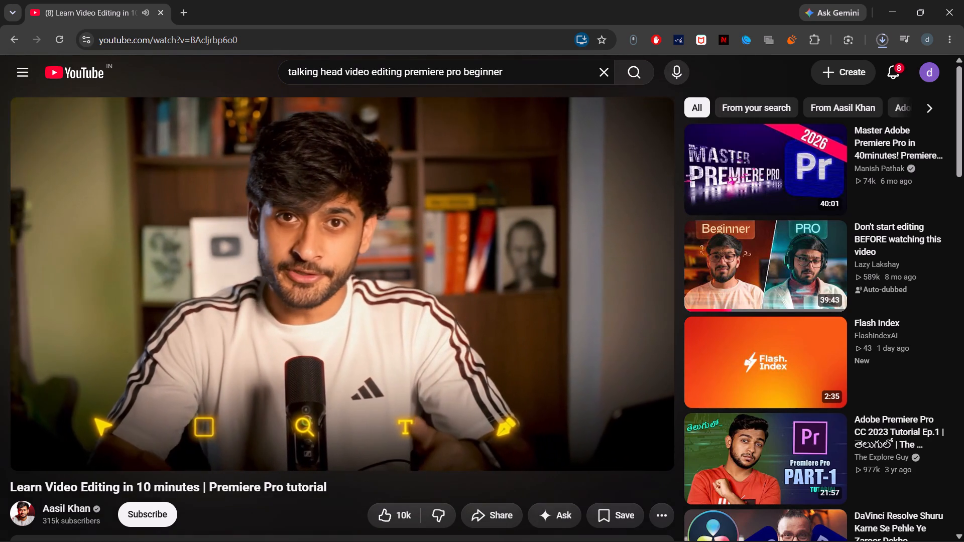
key(space)
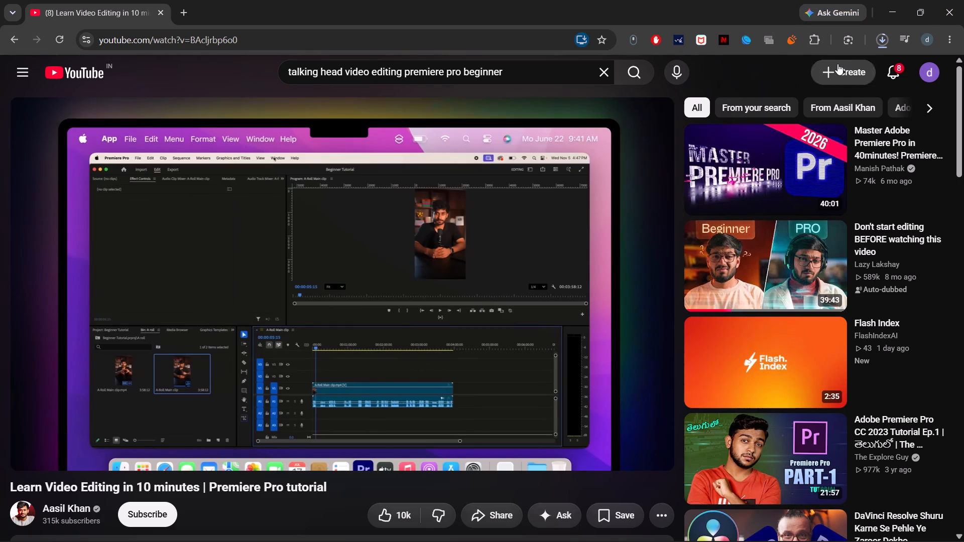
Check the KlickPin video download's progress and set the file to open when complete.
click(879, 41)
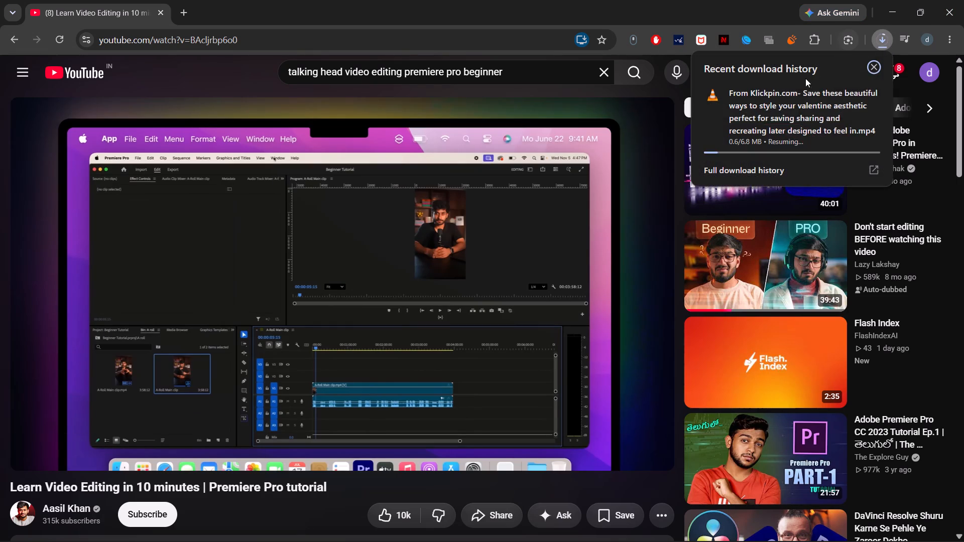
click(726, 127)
Open the PinDown Pinterest Video Downloader in a new browser tab and submit the copied Pinterest video link.
click(182, 5)
text(pinteresr)
key(BackSpace)
text(t)
key(space)
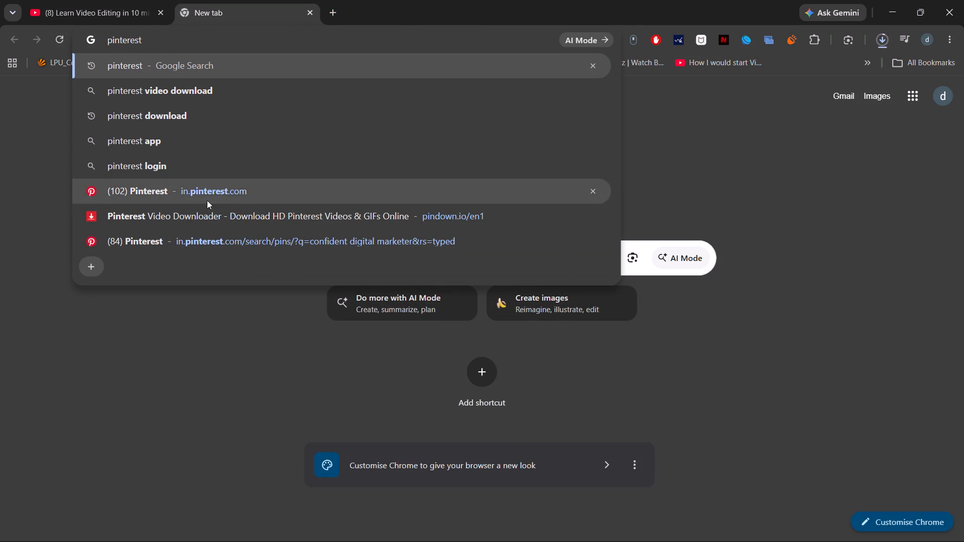
click(252, 210)
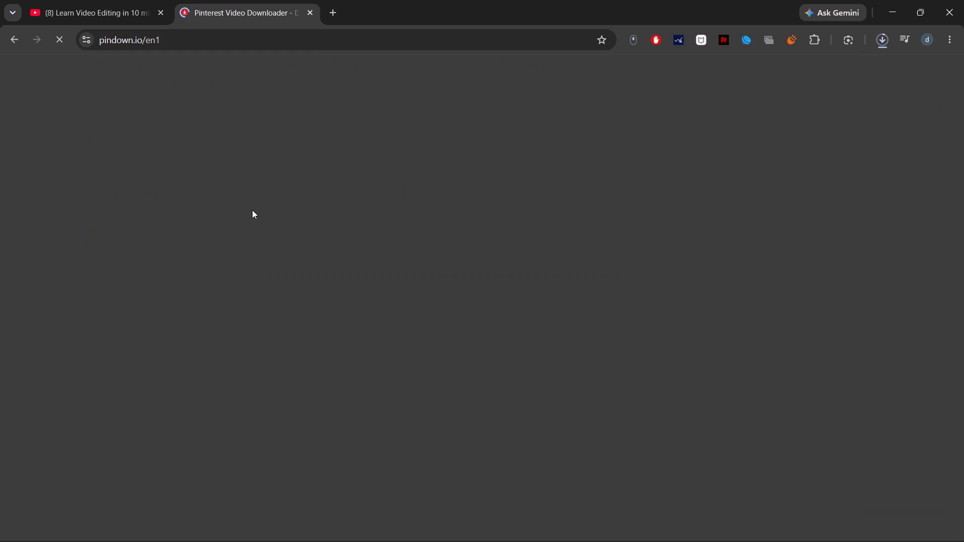
click(375, 261)
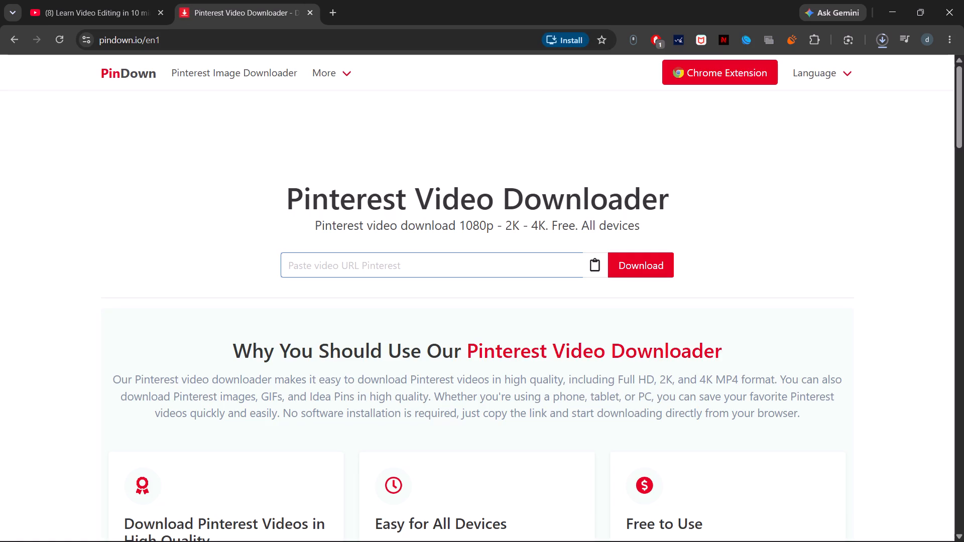
key(ctrl+v)
key(Return)
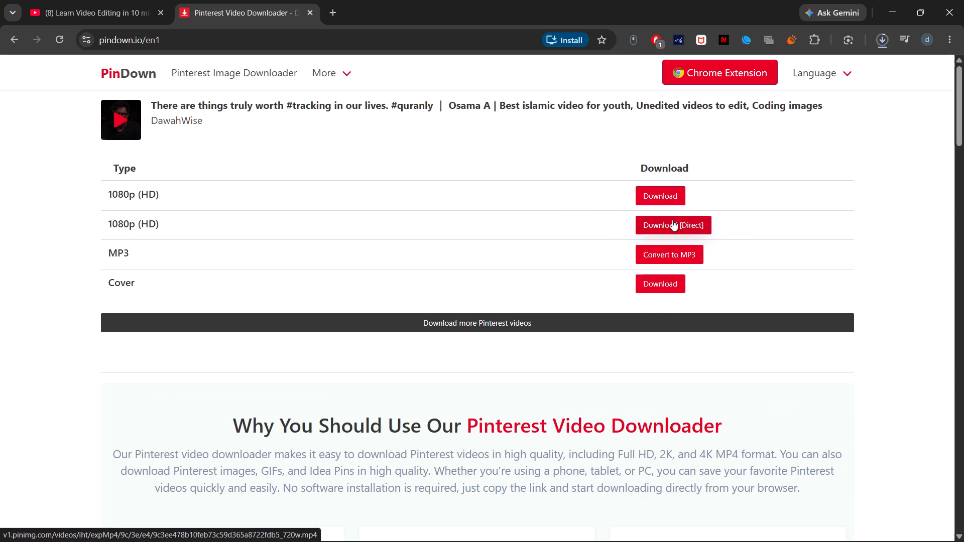
Download the talking head video through the direct 1080p (HD) option and pause its playback in the browser.
click(672, 220)
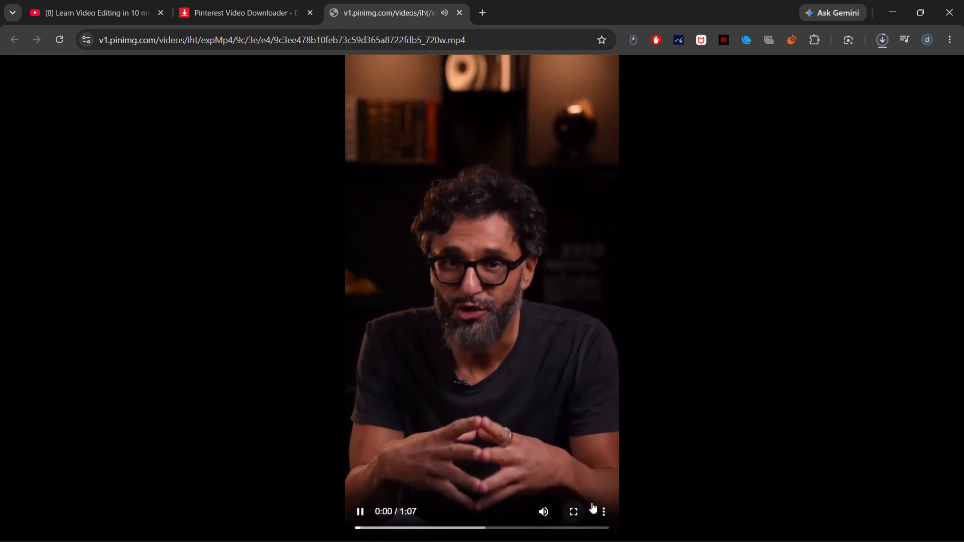
click(594, 513)
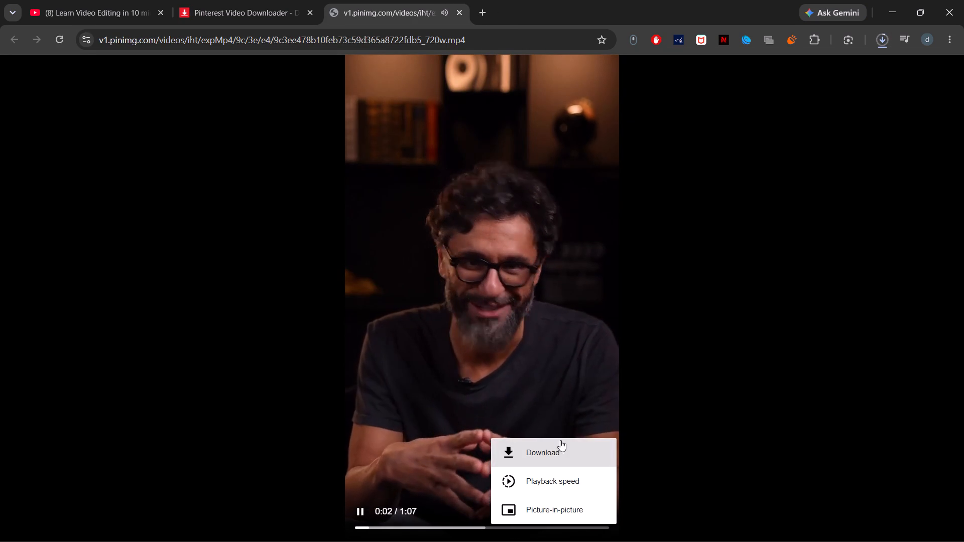
click(556, 450)
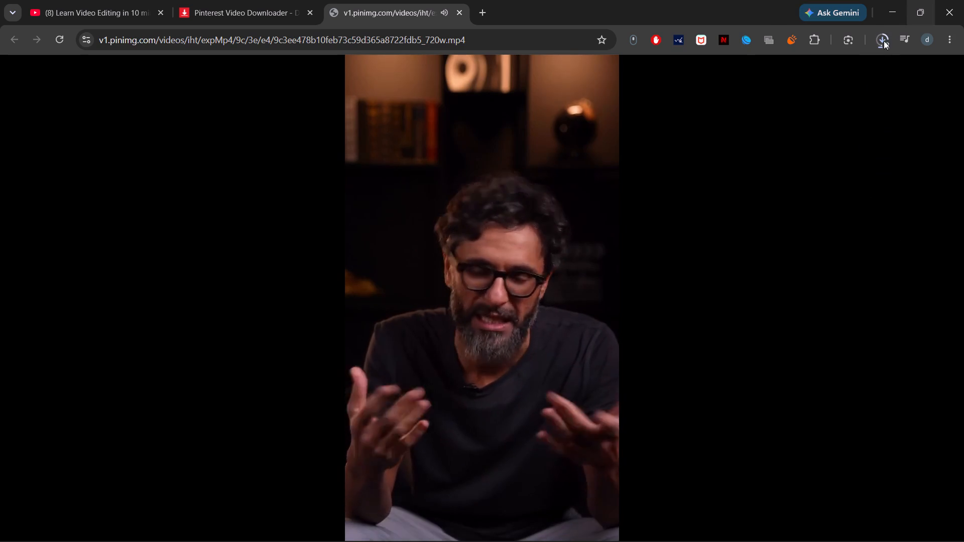
click(488, 238)
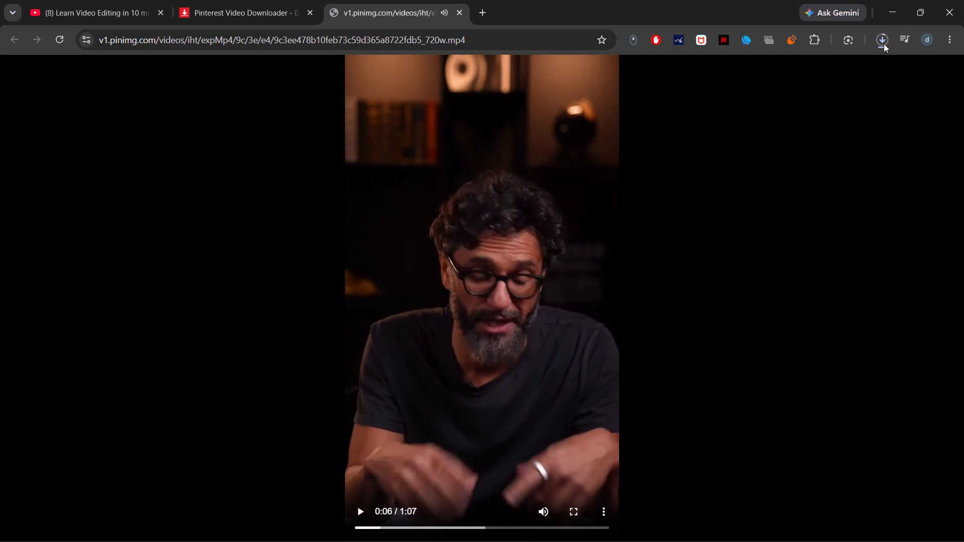
Cancel the stalled KlickPin download in the recent download history.
click(882, 40)
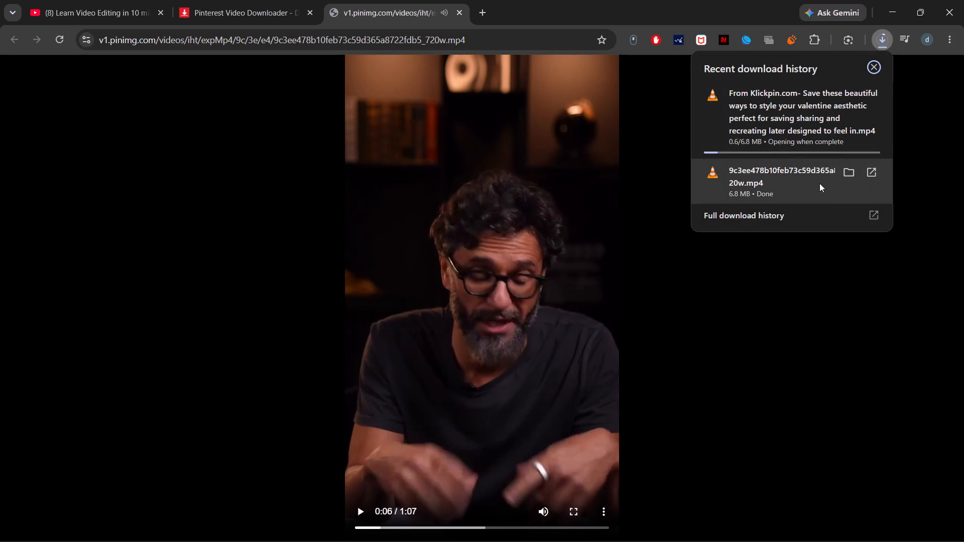
scroll(819, 183, down, 2)
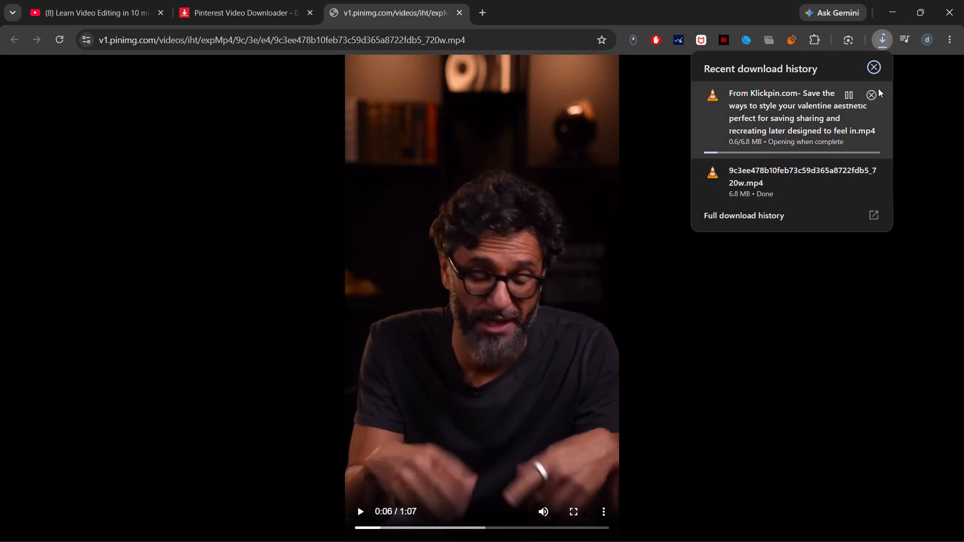
click(871, 92)
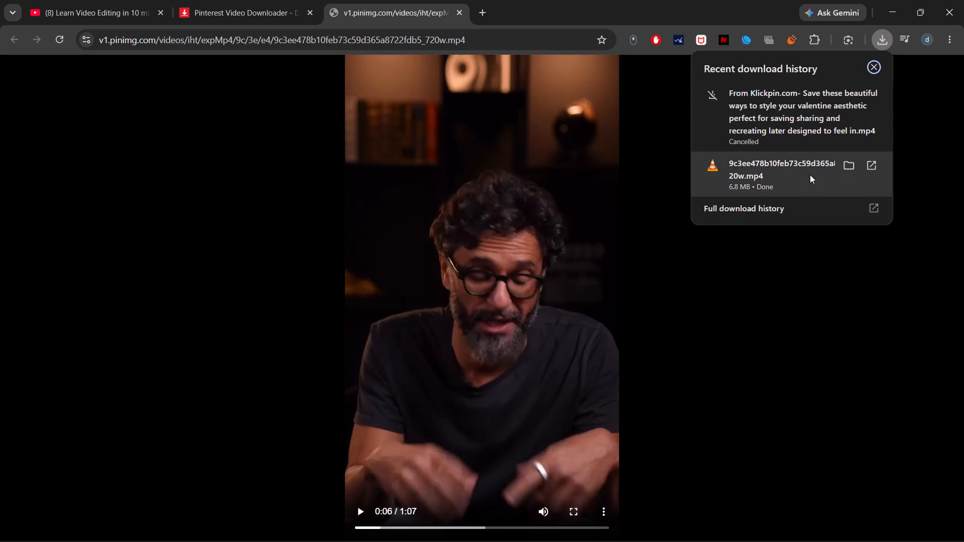
Preview the newly downloaded MP4 in VLC media player and close the player.
double_click(810, 175)
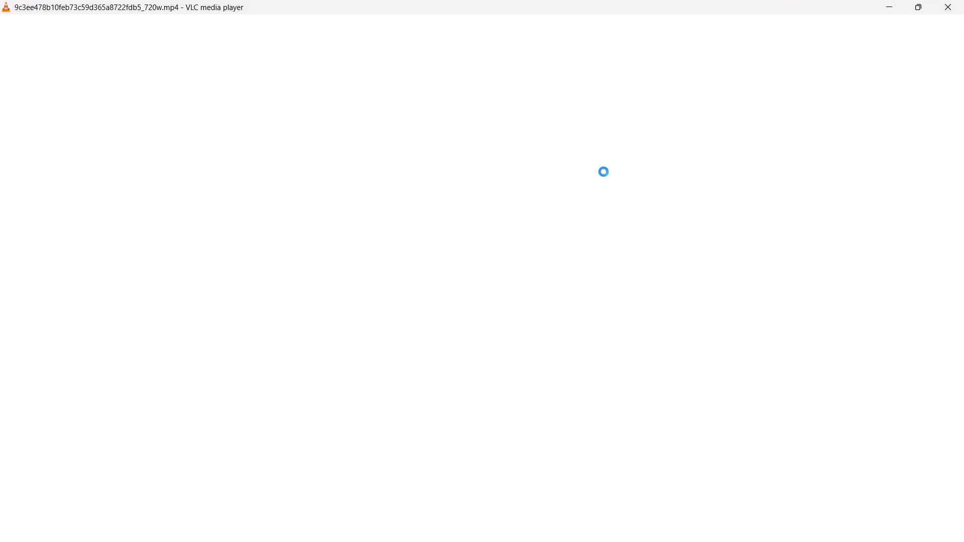
key(space)
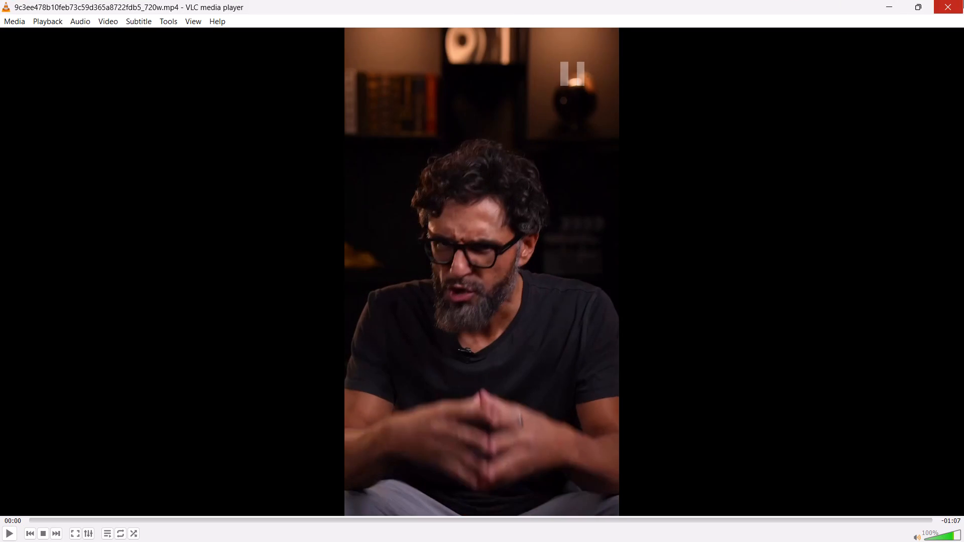
click(963, 0)
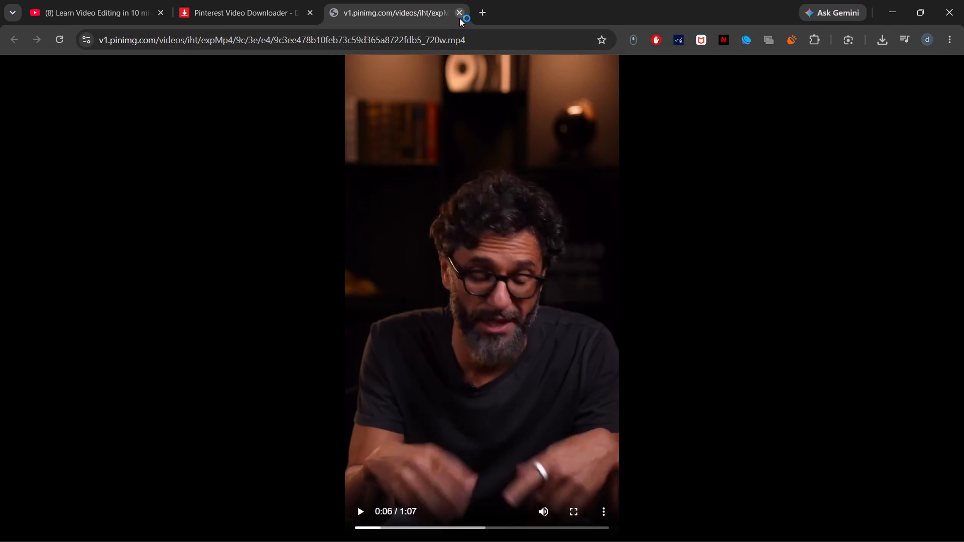
Close the browser tabs with the direct video and the PinDown downloader.
click(459, 18)
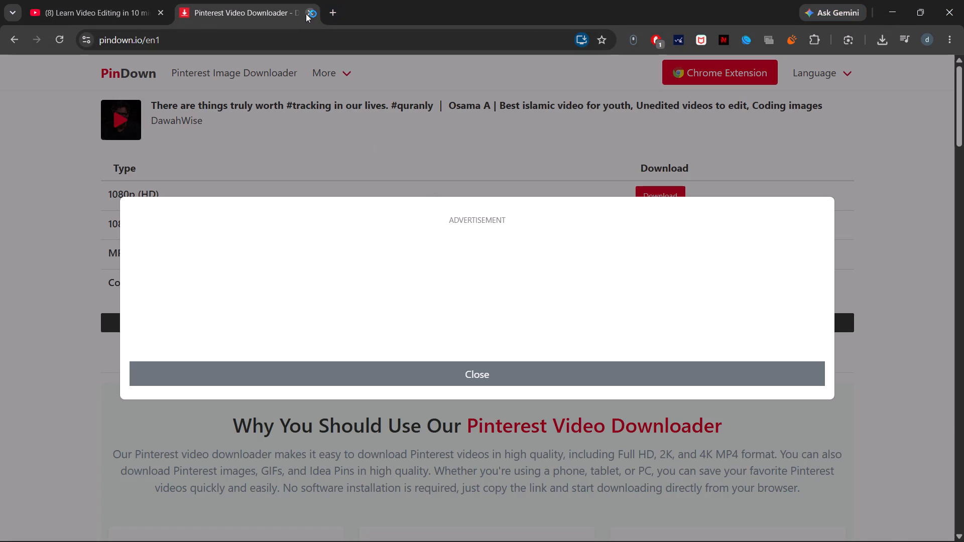
click(307, 14)
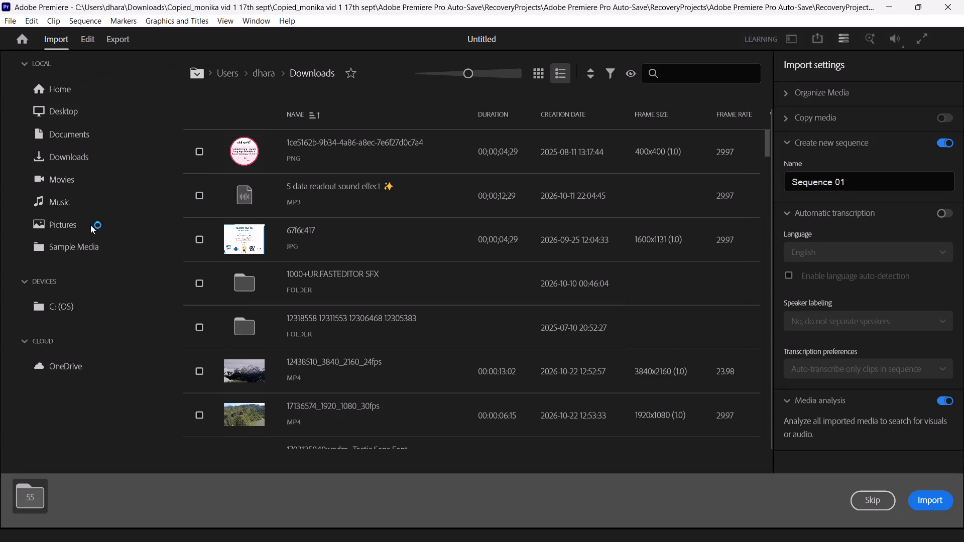
In Premiere, import the downloaded talking head MP4 from Downloads with the already selected folder into the Untitled project, creating a new sequence.
click(59, 155)
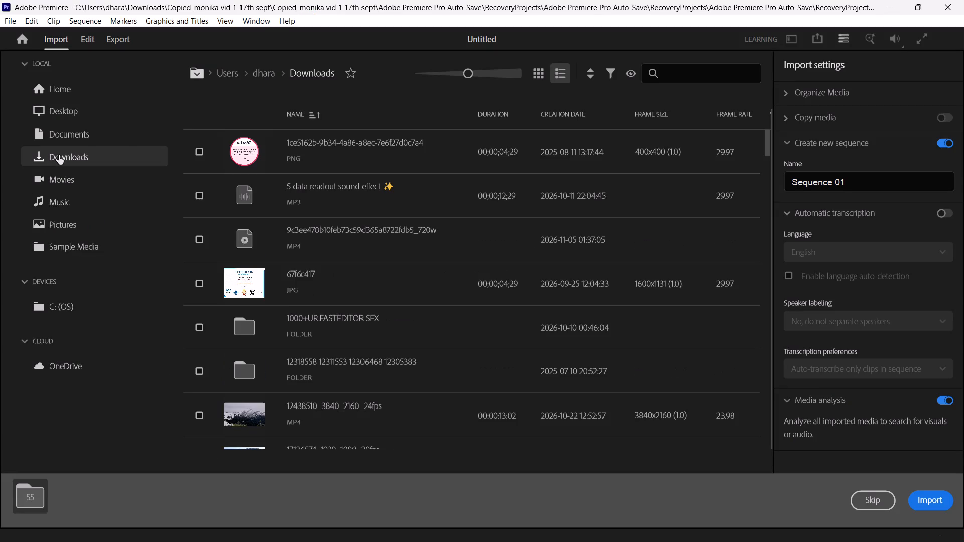
click(347, 243)
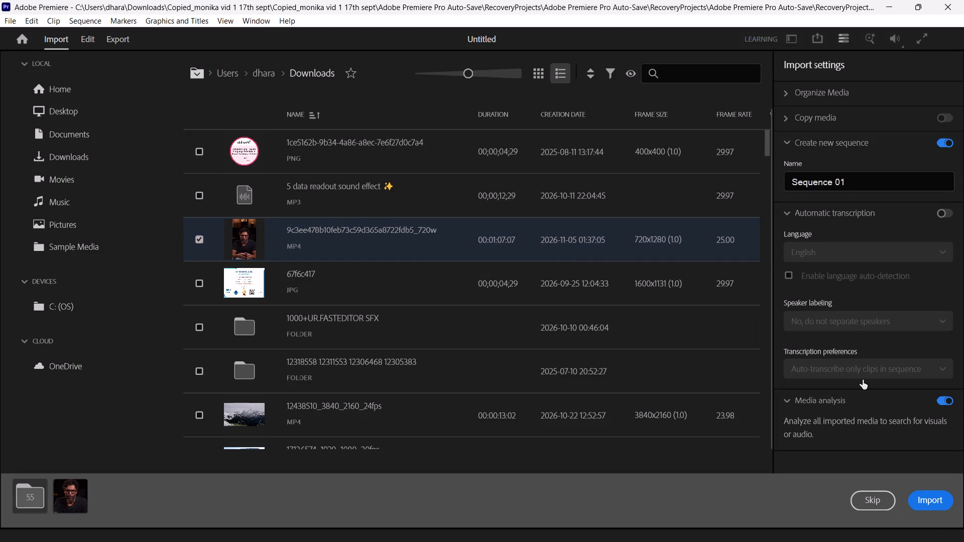
click(931, 496)
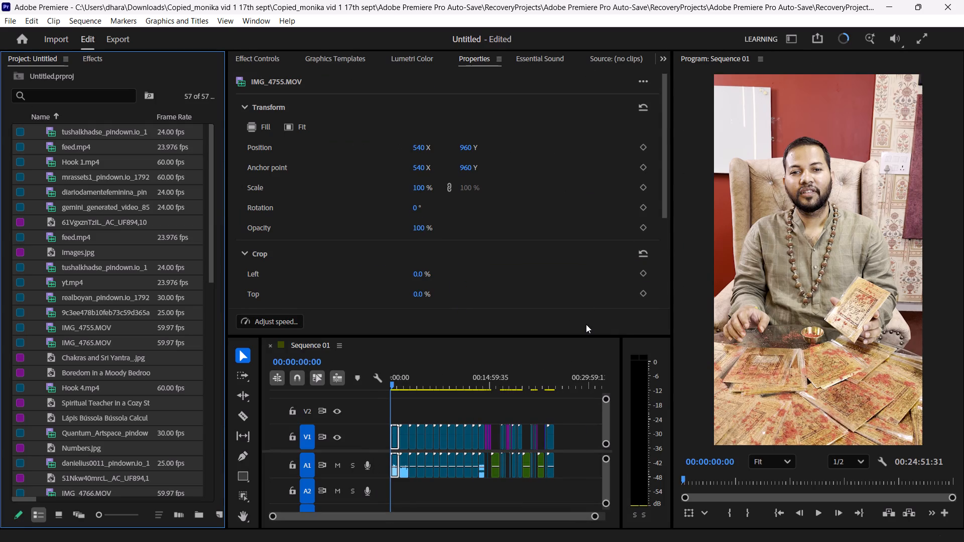
Examine the media items imported into the Untitled project.
scroll(586, 324, down, 5)
scroll(586, 324, up, 9)
scroll(30, 329, down, 10)
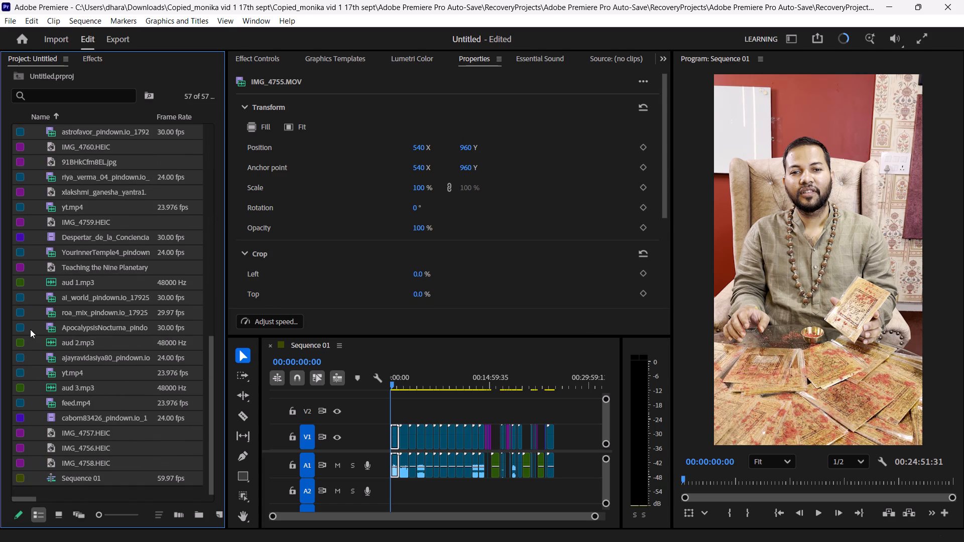
scroll(30, 329, up, 14)
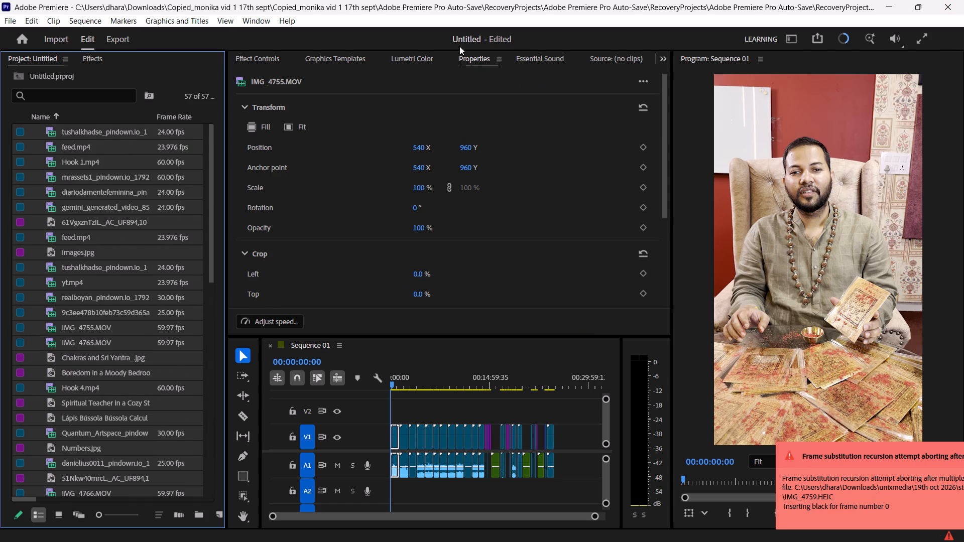
Create a new Premiere project named "tutorial" with no template in the default location.
click(57, 41)
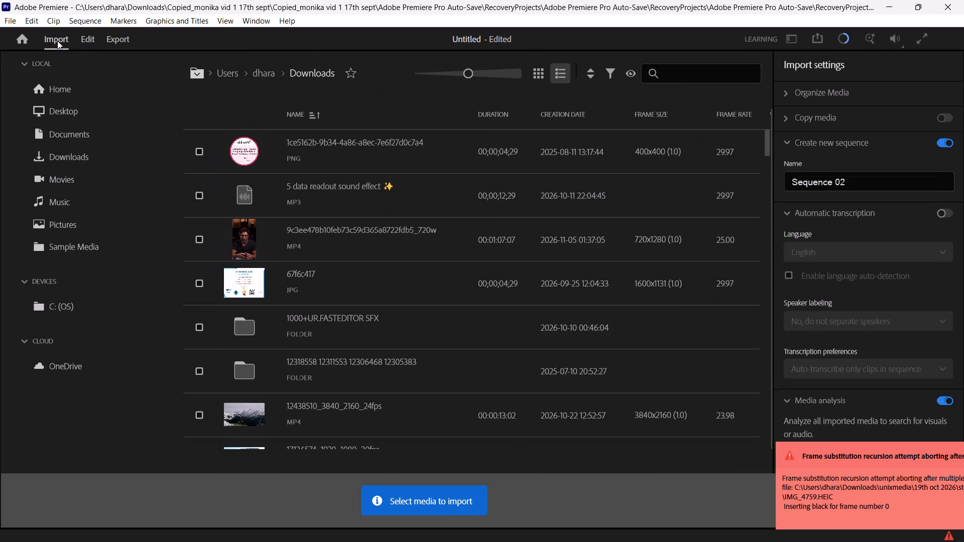
click(19, 45)
click(46, 123)
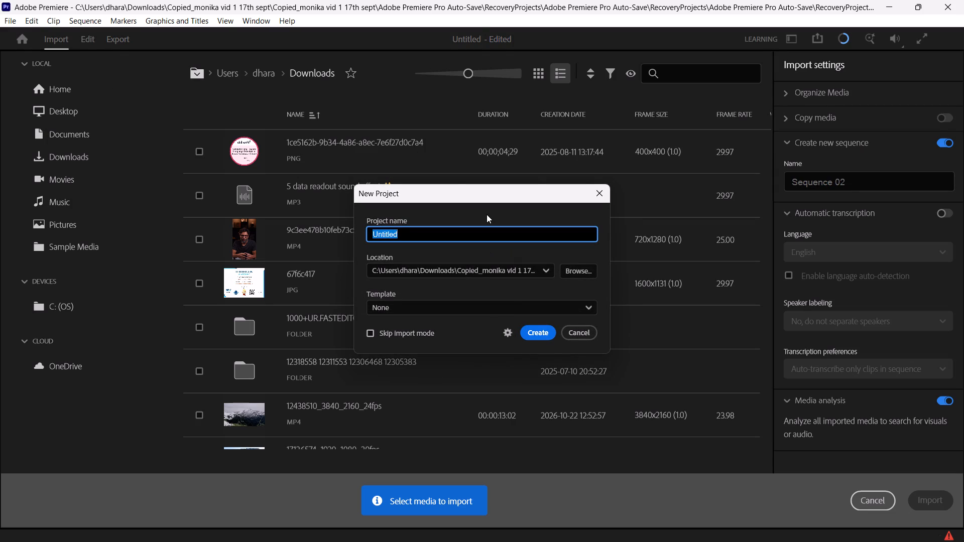
text(tuto)
text(rial)
key(Return)
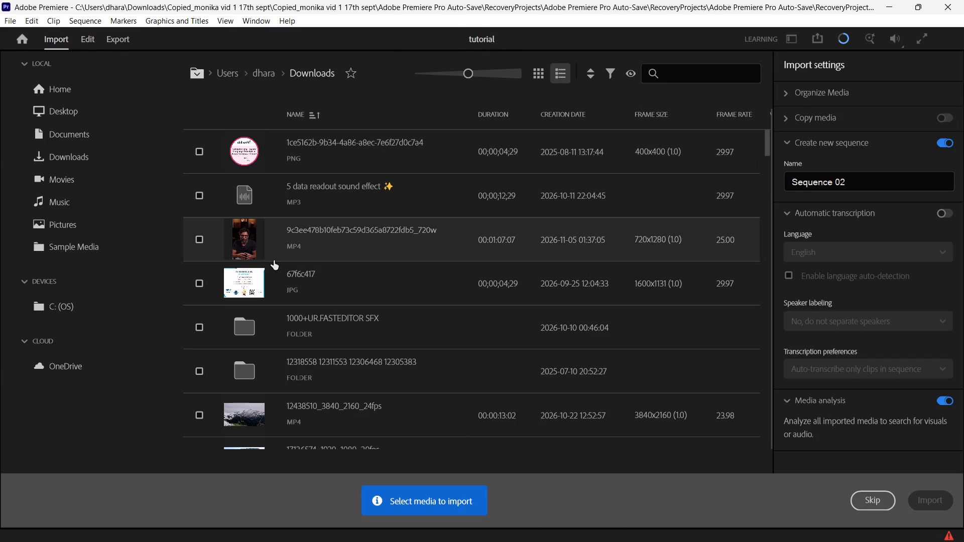
Import only the downloaded talking head MP4 from Downloads into the tutorial project, creating a new sequence from it.
click(296, 252)
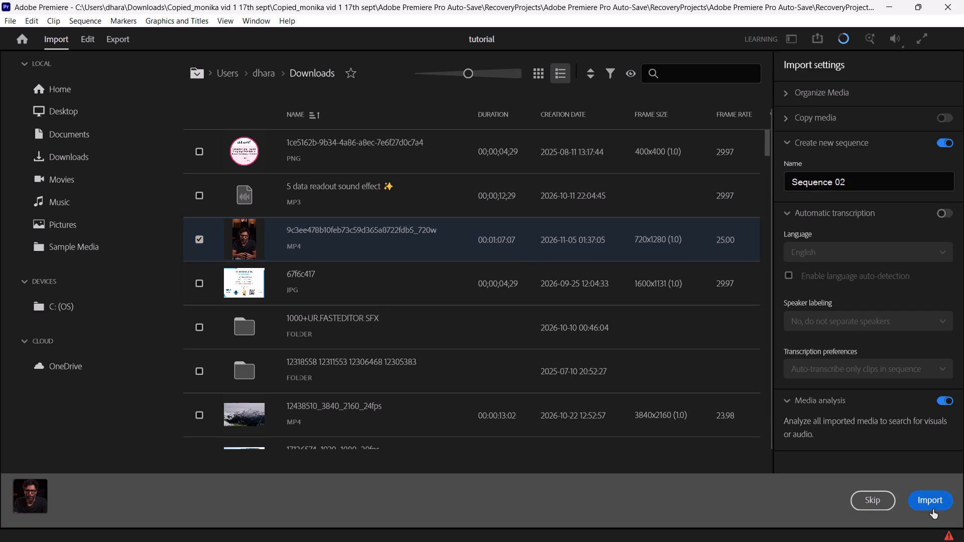
click(936, 508)
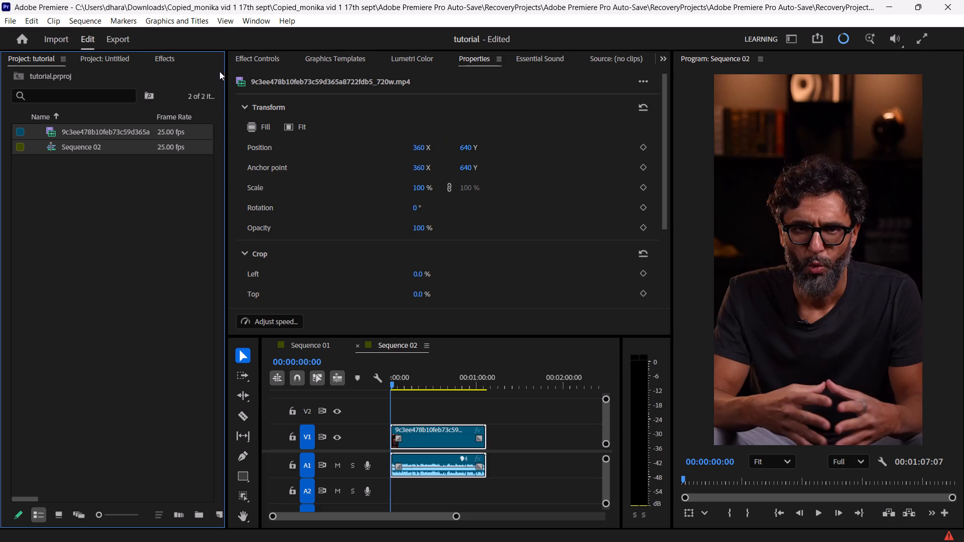
Examine the talking head clip's effect controls, Lumetri Color, properties and Essential Sound settings, plus the graphics templates and source monitor.
click(240, 60)
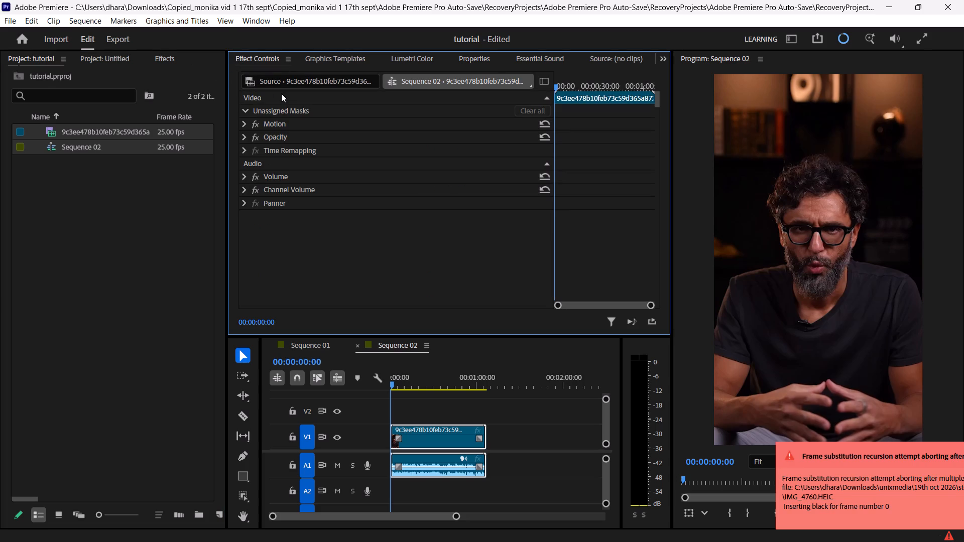
click(333, 60)
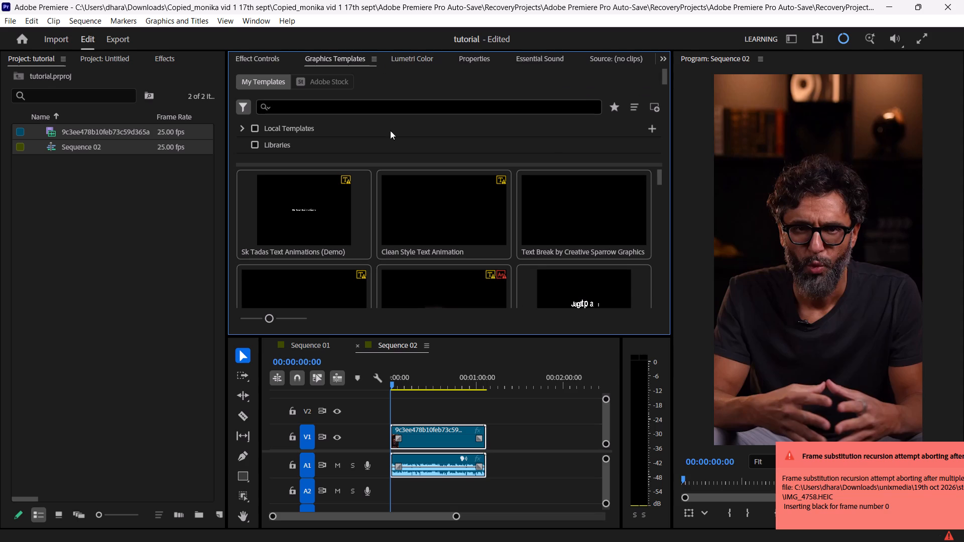
click(410, 66)
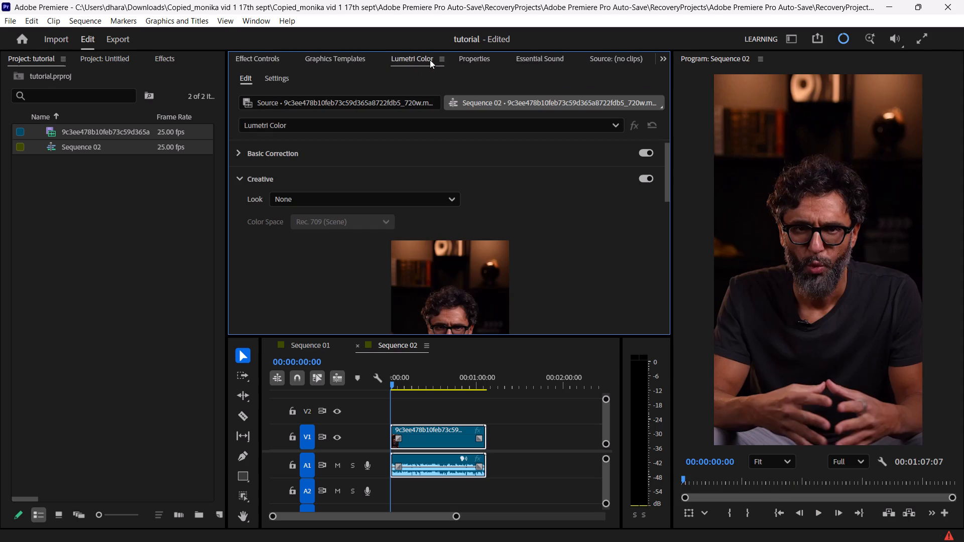
click(463, 59)
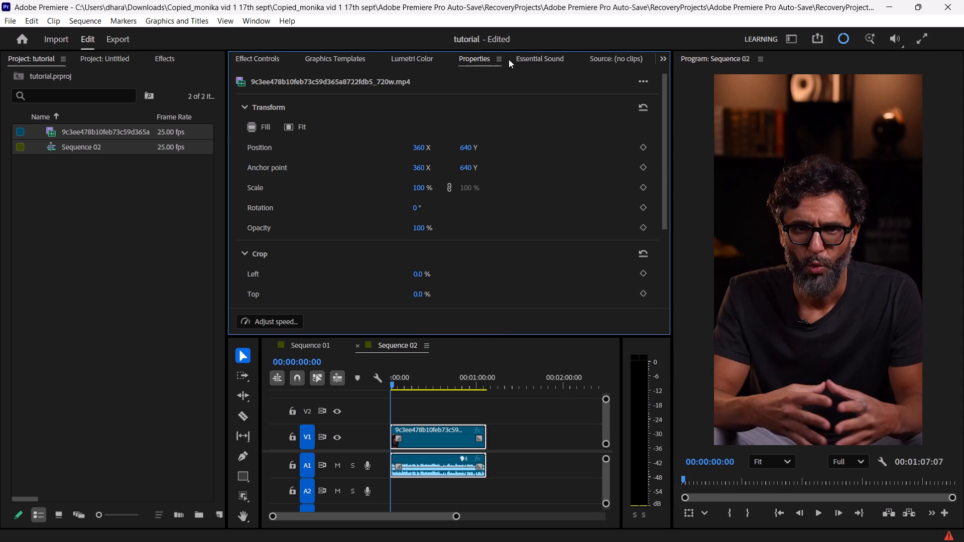
click(513, 60)
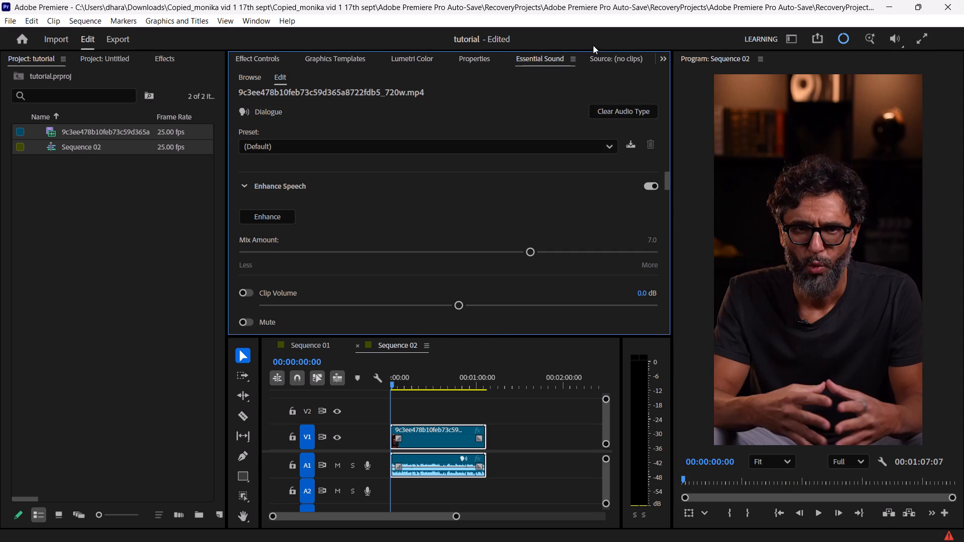
click(604, 59)
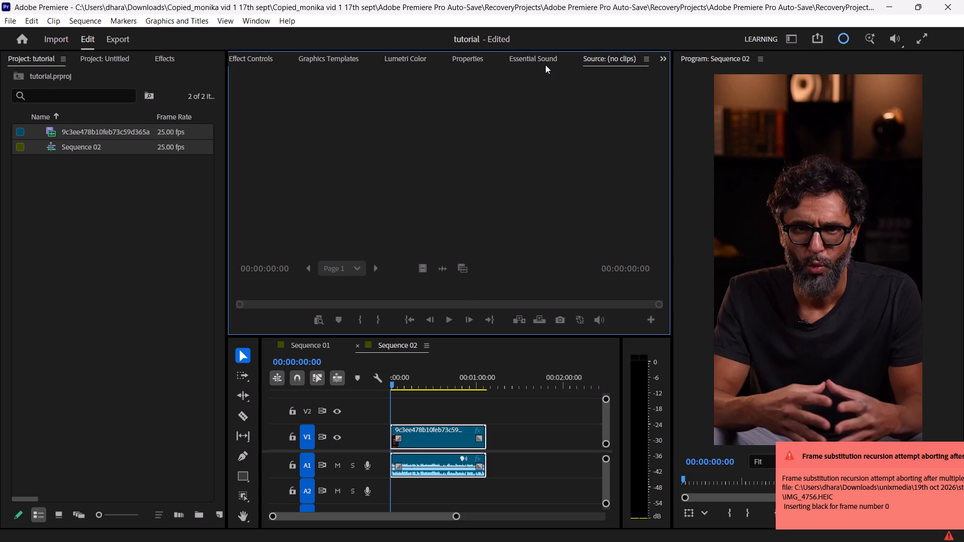
click(545, 64)
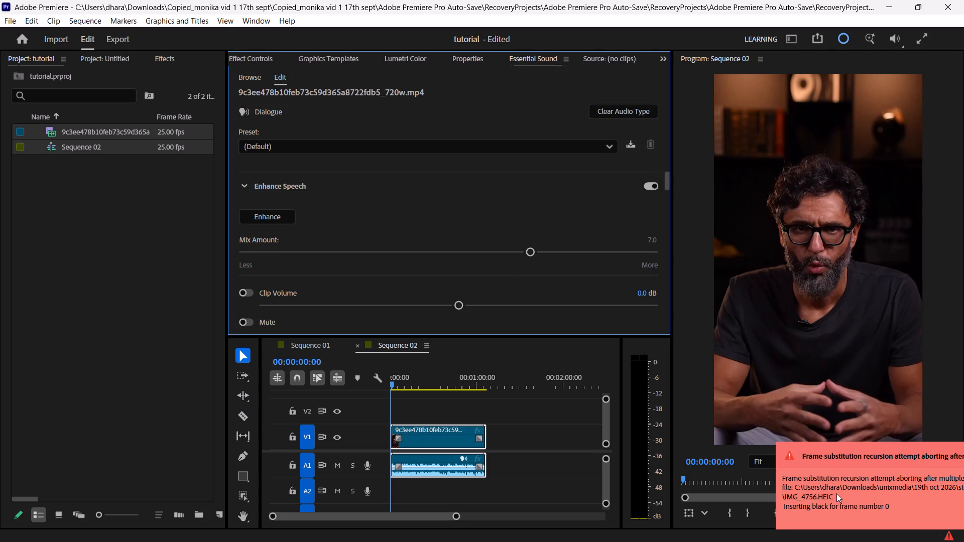
Open the frame substitution error's event log, clear all its entries and close it.
drag(861, 461, 689, 455)
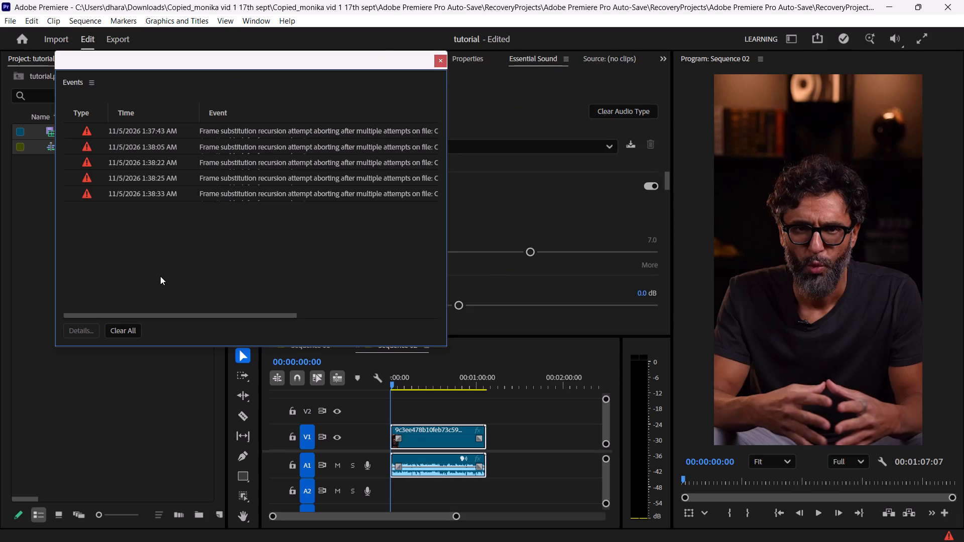
click(114, 330)
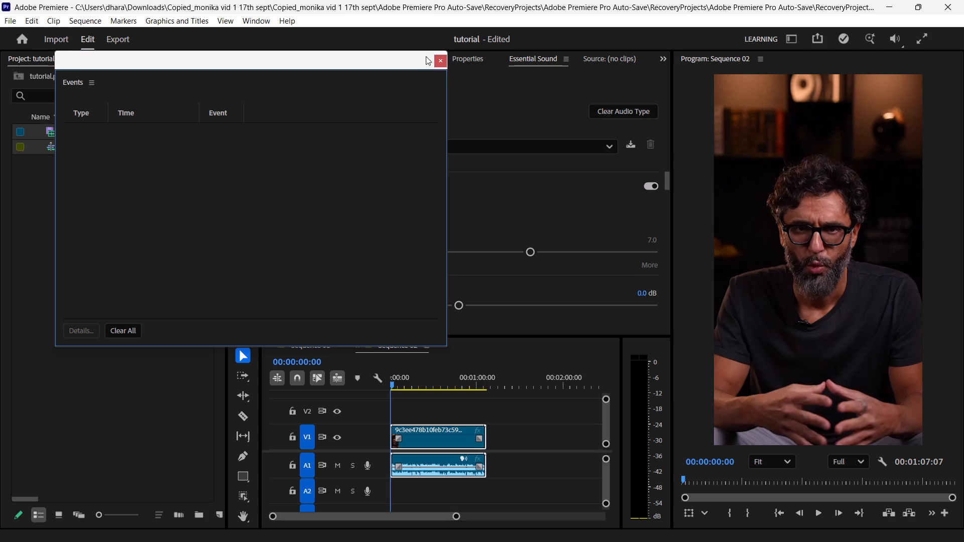
click(438, 59)
Play the opening of Sequence 02, step back to 00:00:01:05, resume playback, and check the clip's effect controls.
key(space)
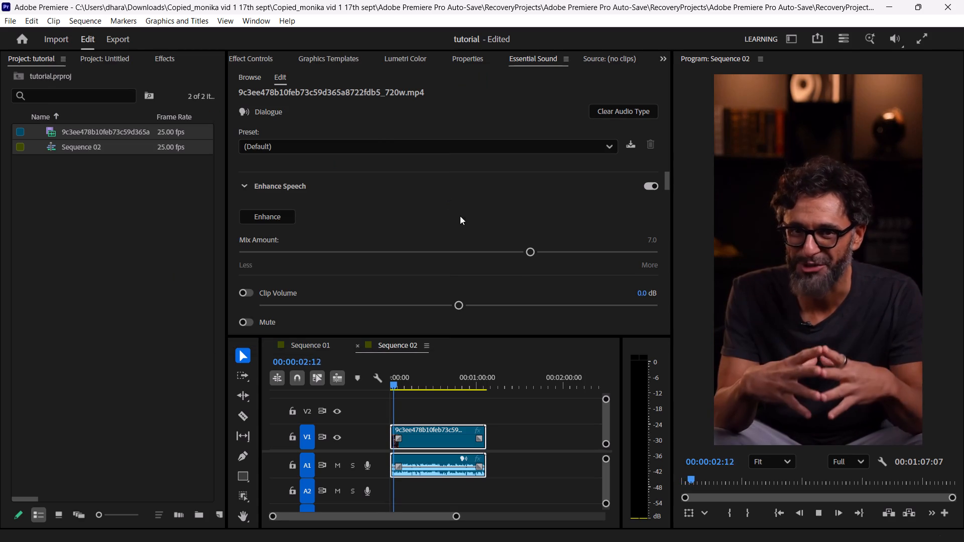
key(space)
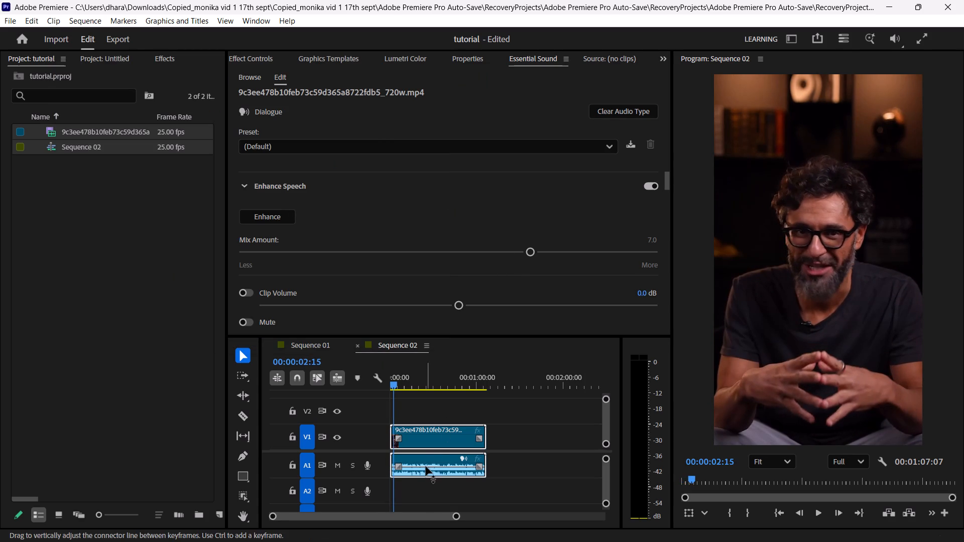
click(441, 440)
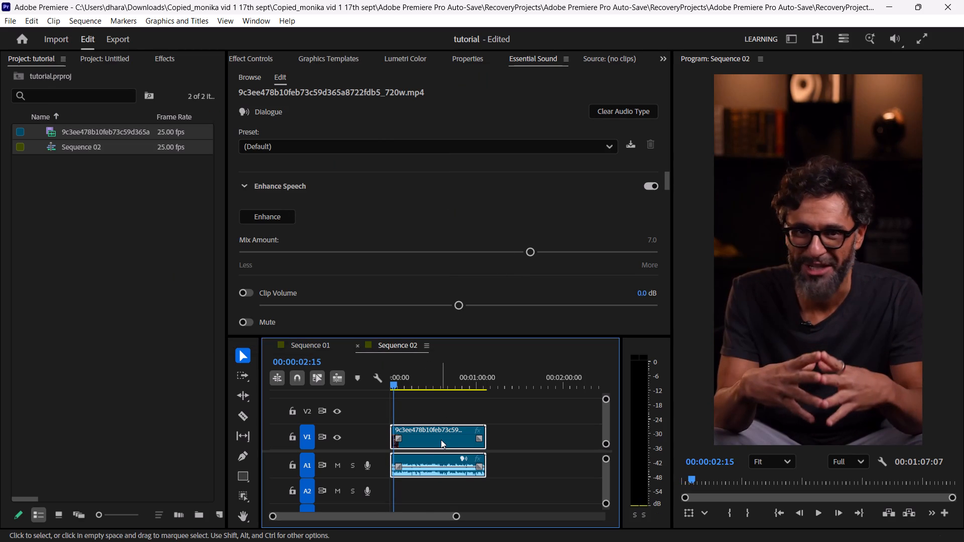
key(Left)
key(Left)
key(Left)
key(Left)
key(Left)
key(Left)
key(Left)
key(Left)
key(Left)
key(Left)
key(Left)
key(Left)
key(Left)
key(Left)
key(Left)
key(Left)
key(Left)
key(Left)
key(Left)
key(Left)
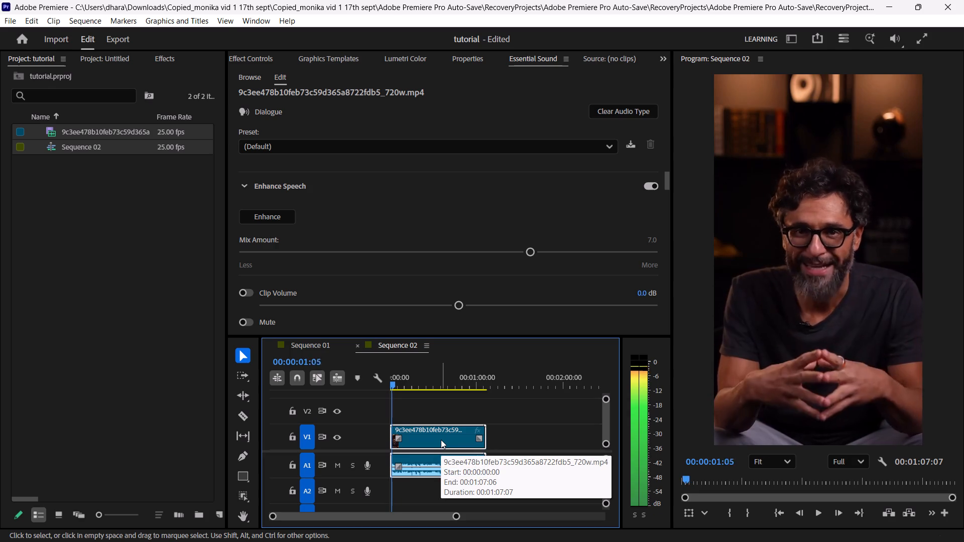
key(space)
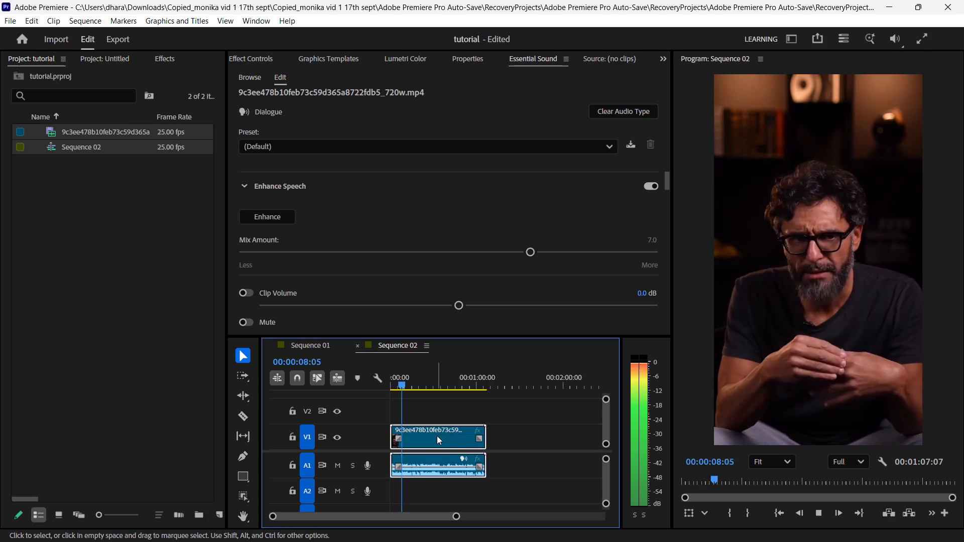
click(437, 436)
click(258, 61)
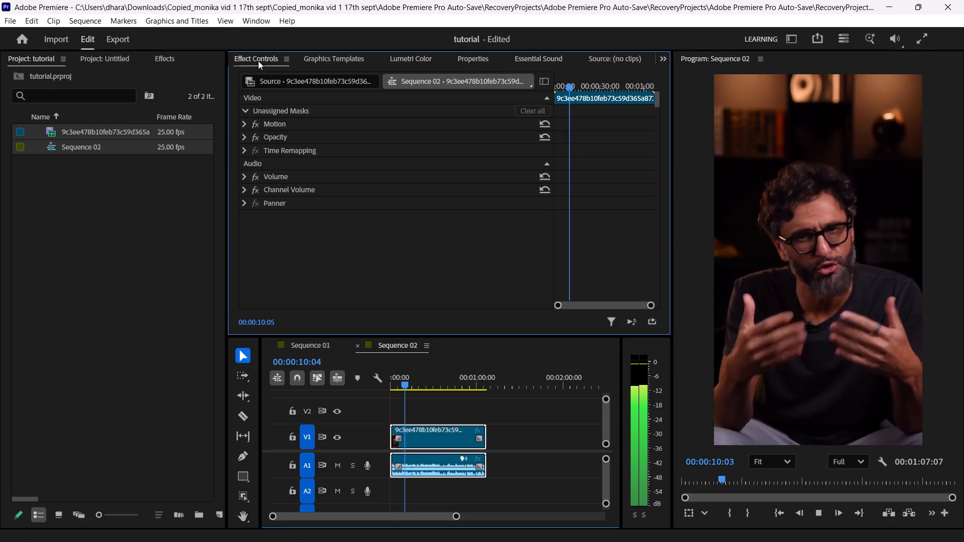
click(325, 53)
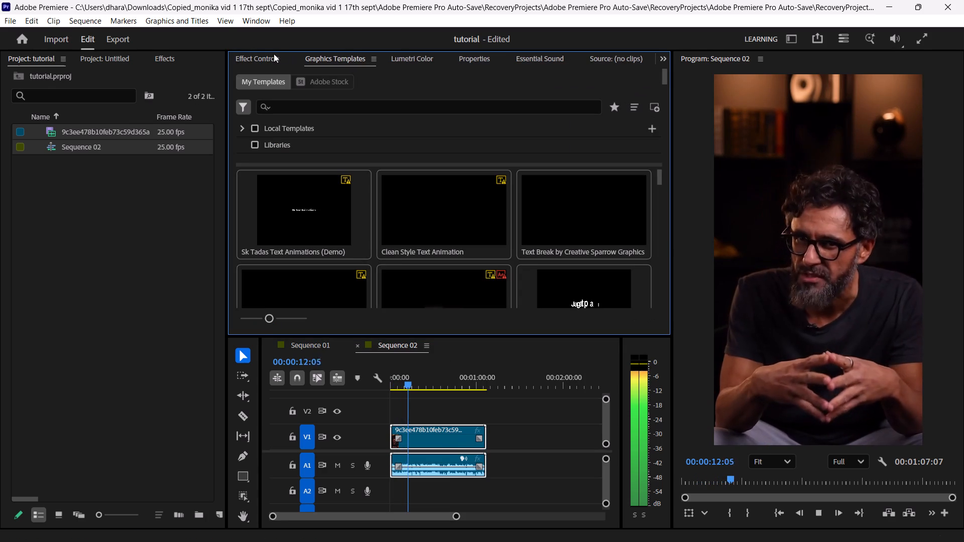
click(273, 54)
Close the Untitled project's panel and return to the tutorial project.
click(115, 56)
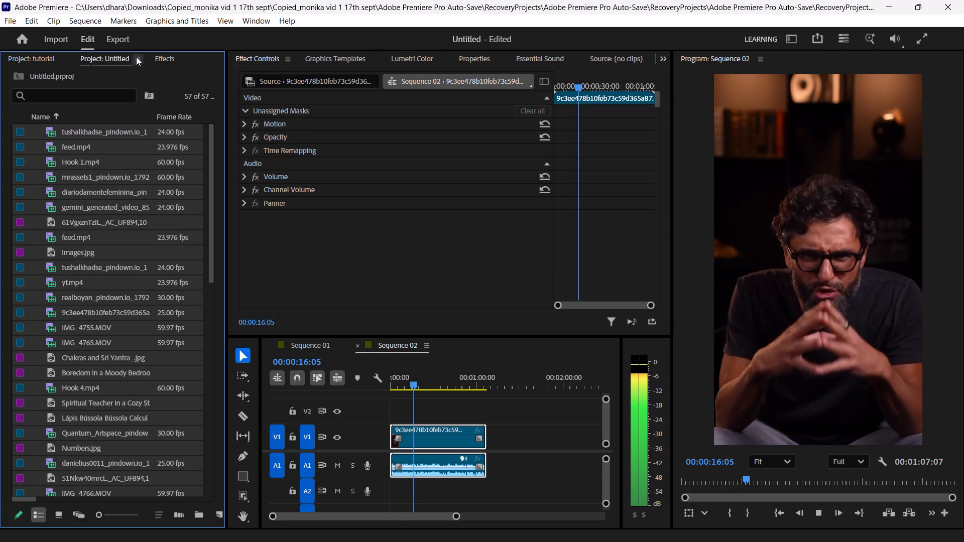
right_click(136, 57)
click(178, 65)
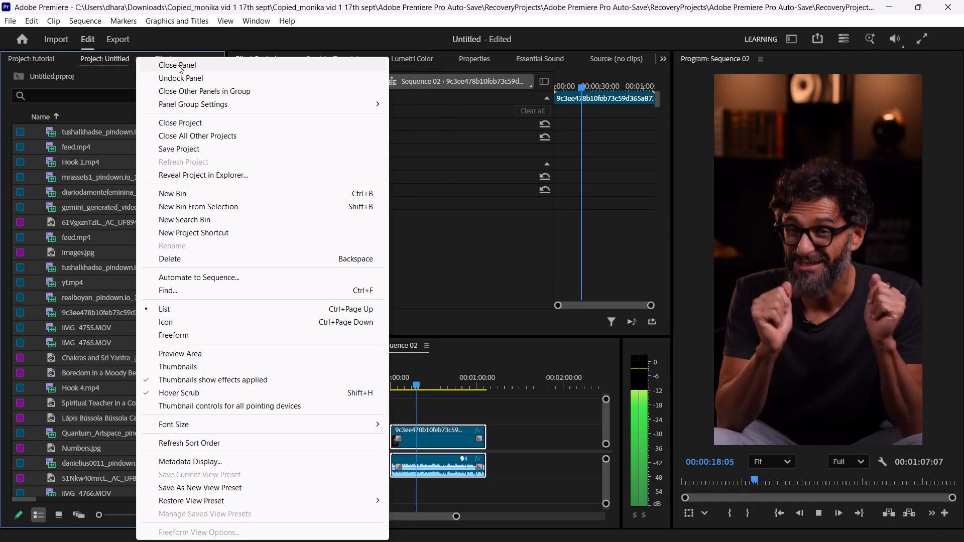
click(31, 58)
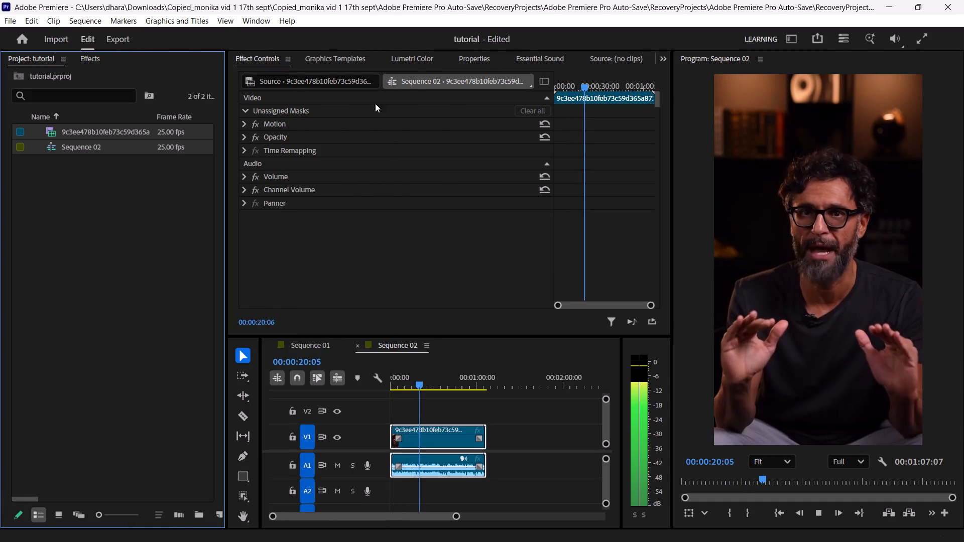
Try the Fill framing option on the talking head clip in its transform properties, then apply Fit.
click(610, 54)
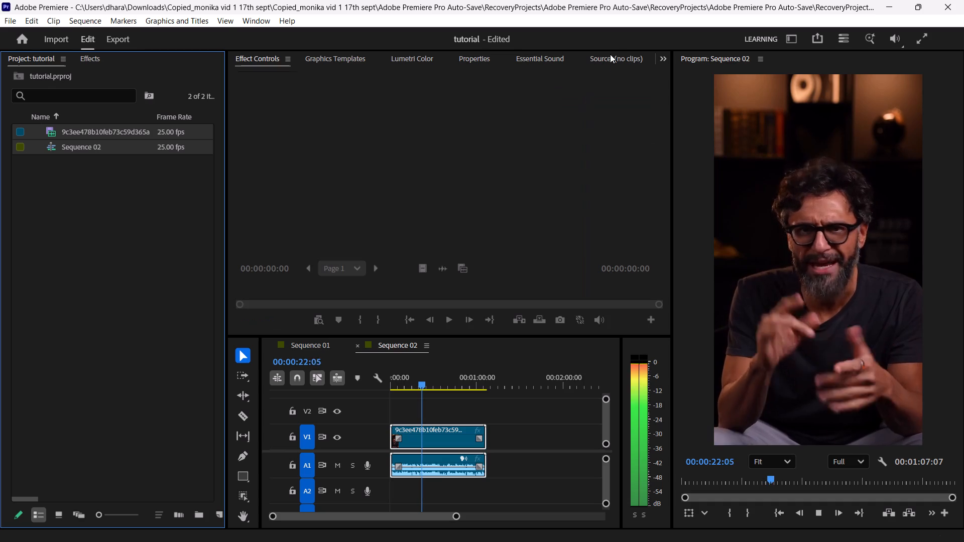
click(526, 63)
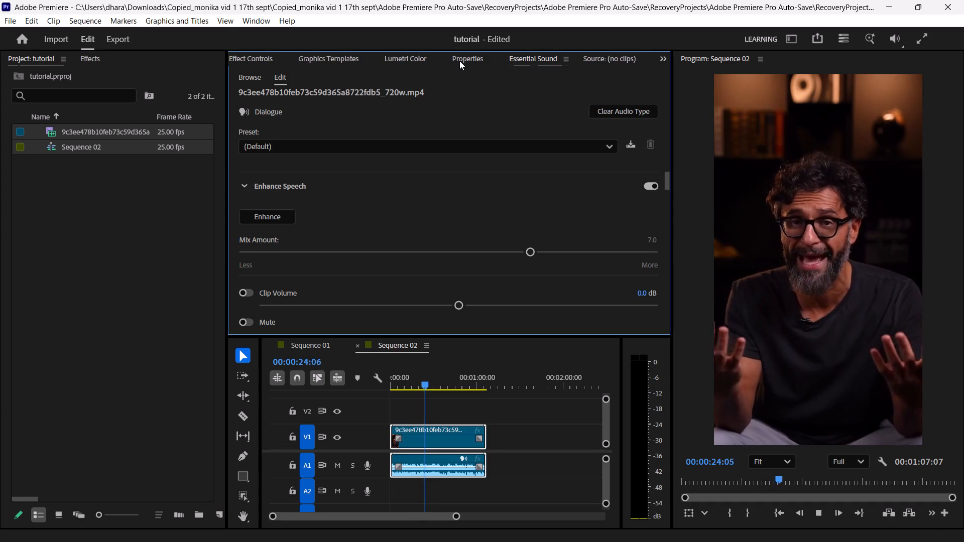
click(465, 59)
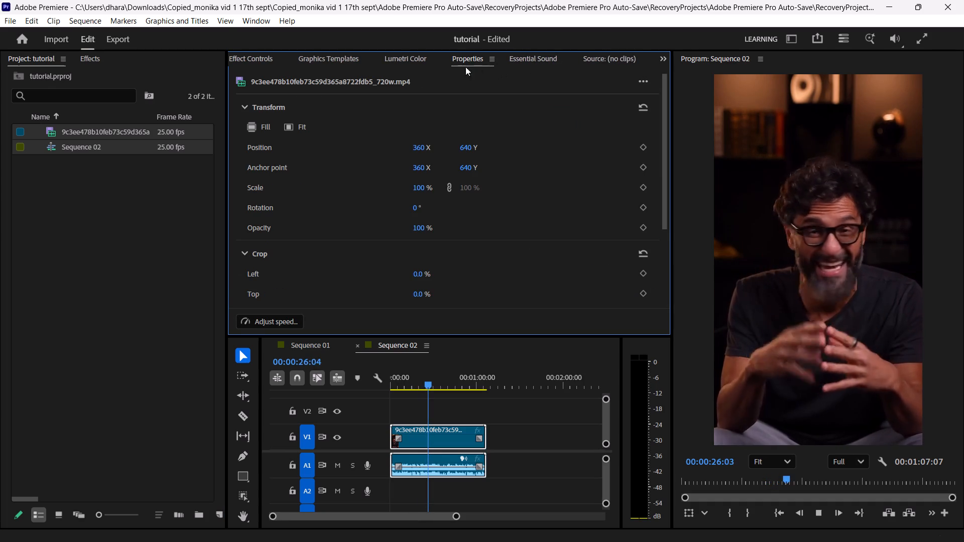
click(260, 130)
click(303, 129)
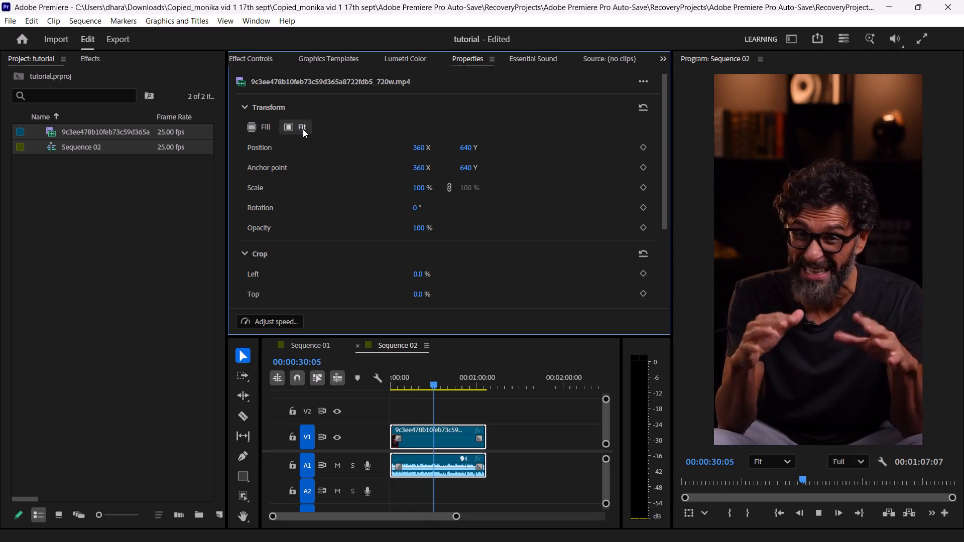
click(301, 128)
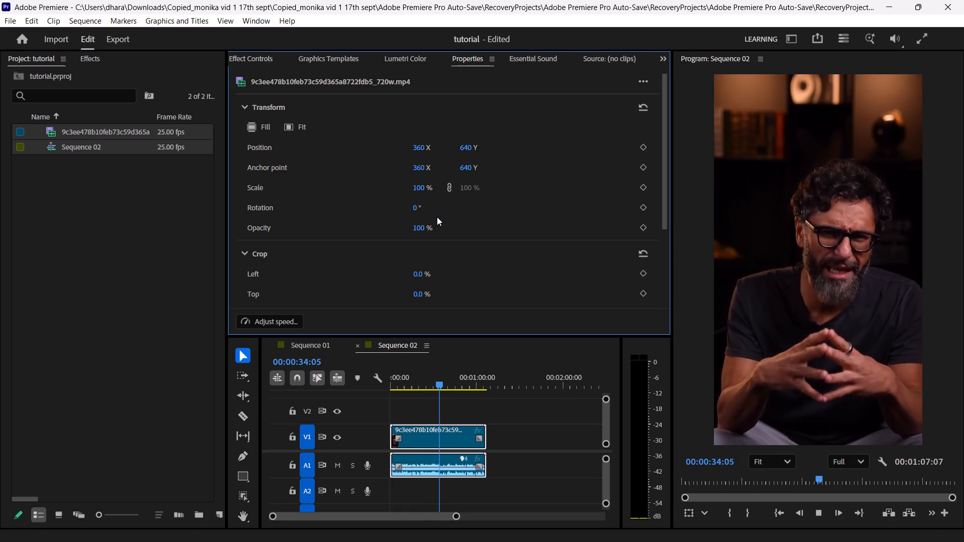
Select the talking head clip in Sequence 02 and display its effect controls.
click(304, 54)
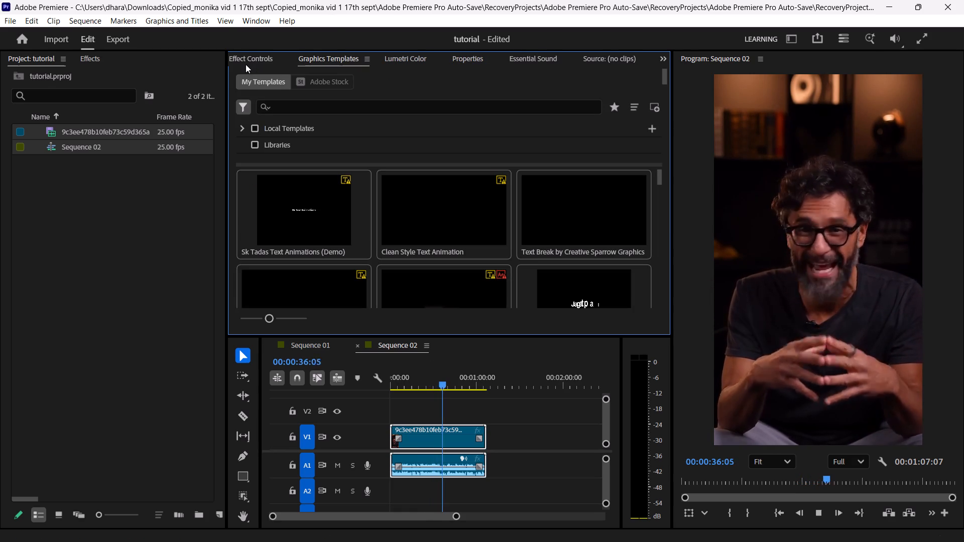
click(246, 64)
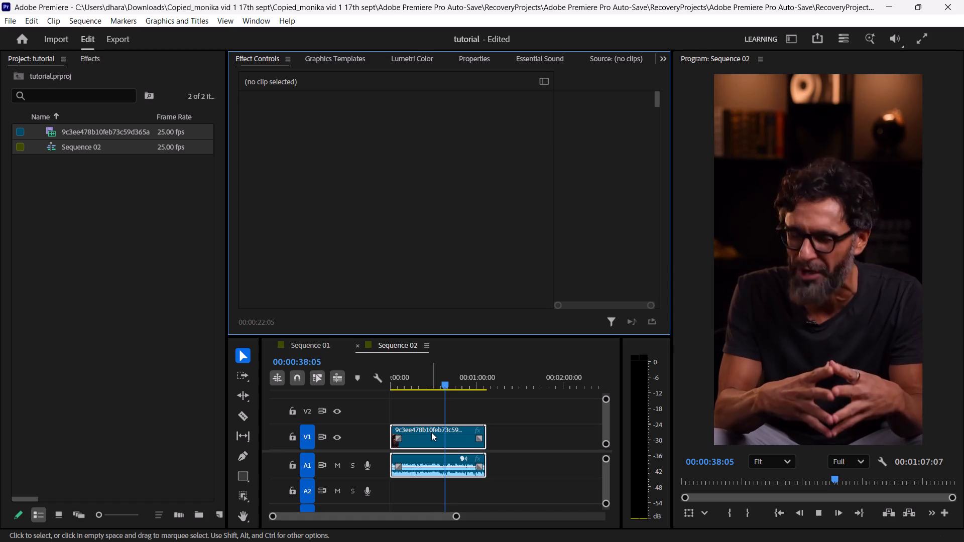
click(431, 432)
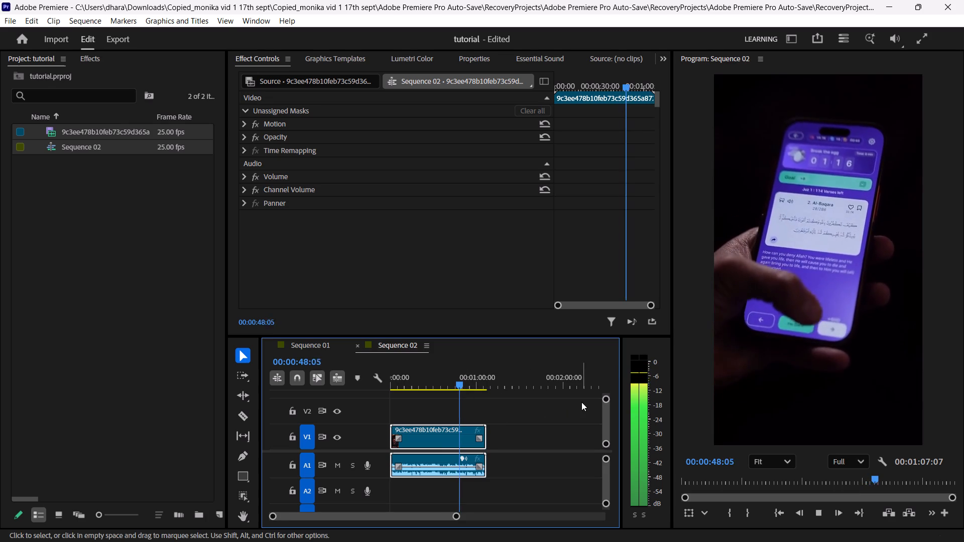
click(936, 478)
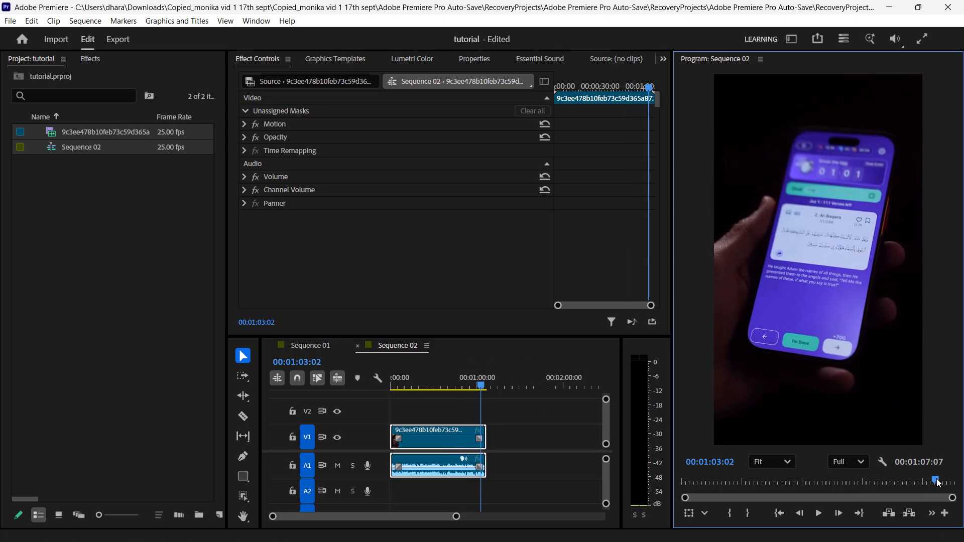
click(952, 478)
key(space)
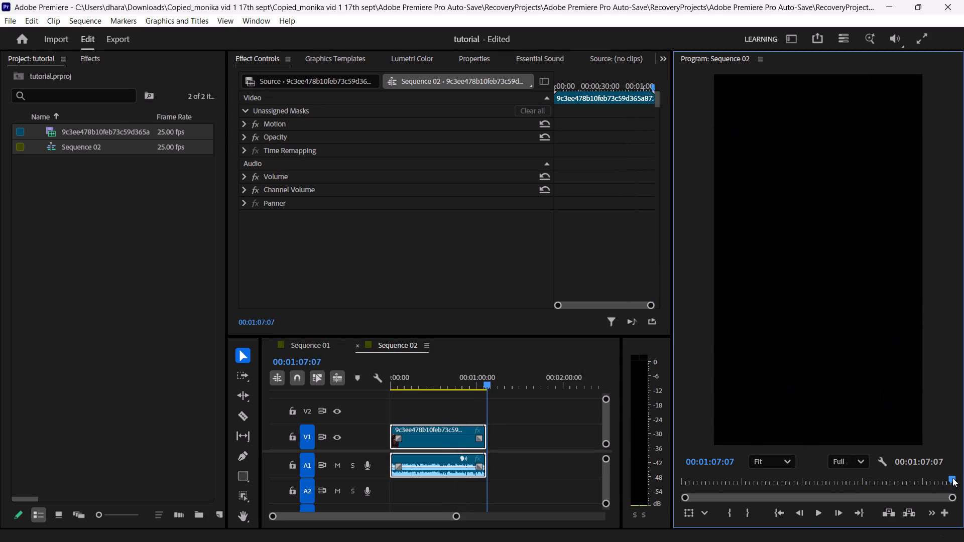
key(space)
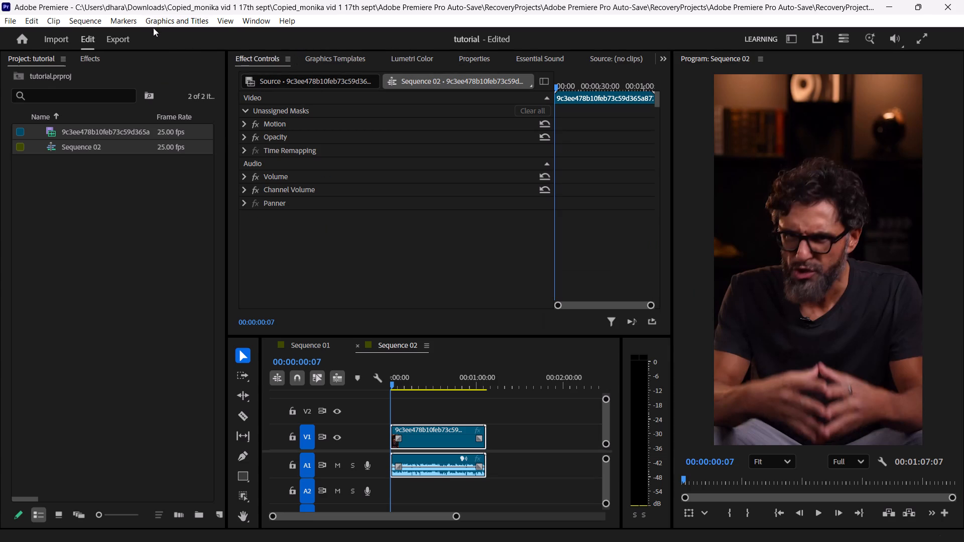
In Premiere, add the Text panel to the workspace to show Sequence 02's transcript view.
click(258, 24)
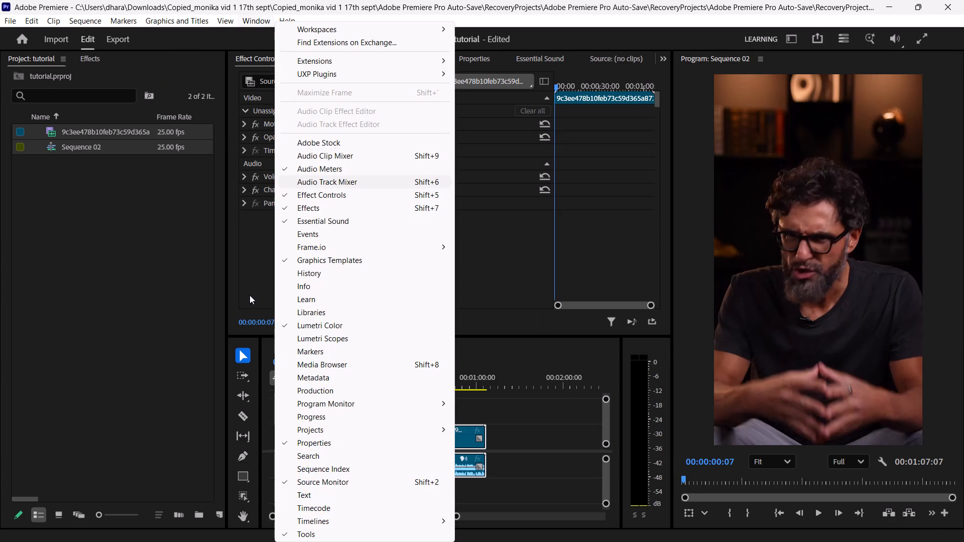
click(313, 494)
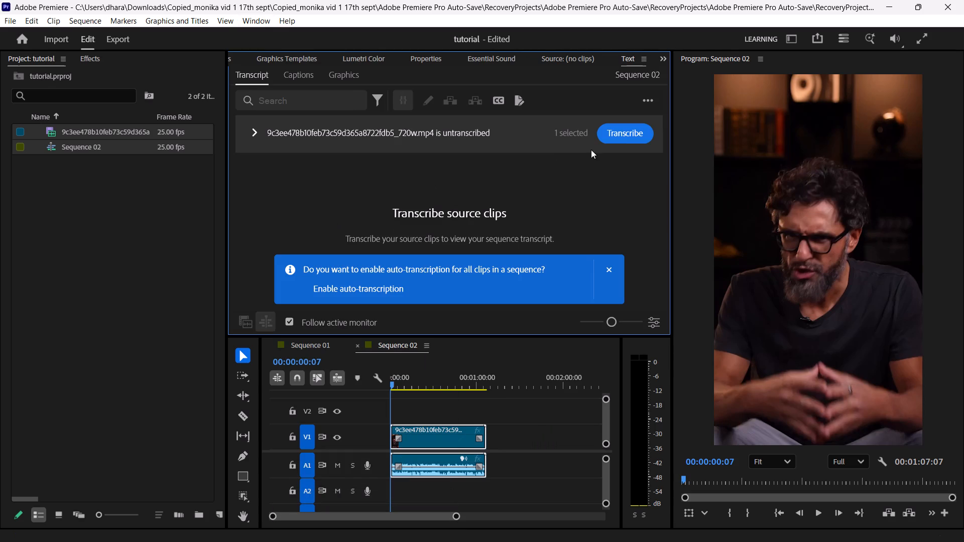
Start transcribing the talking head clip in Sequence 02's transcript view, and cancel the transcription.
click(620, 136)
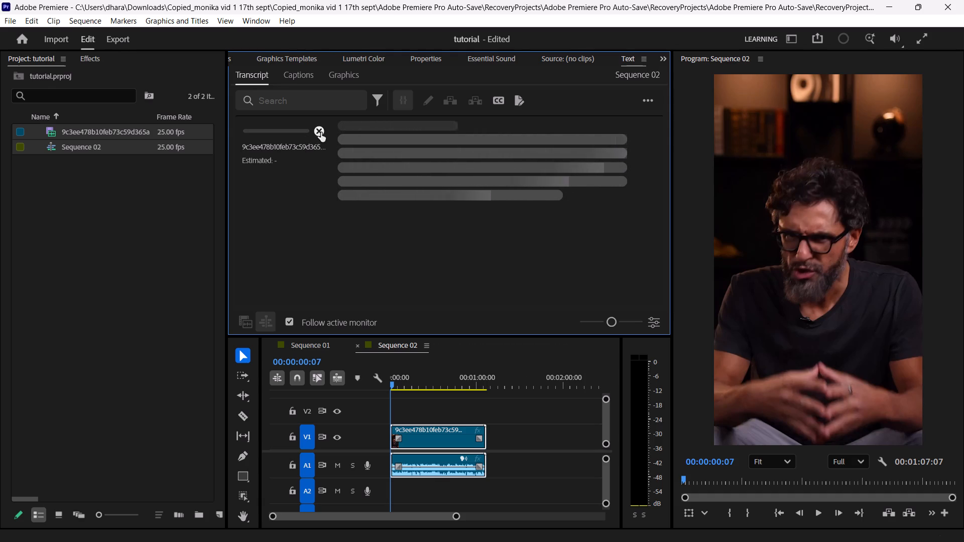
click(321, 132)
Set up Sequence 02's media file export in MP3 format and open the save location for the audio file.
click(124, 43)
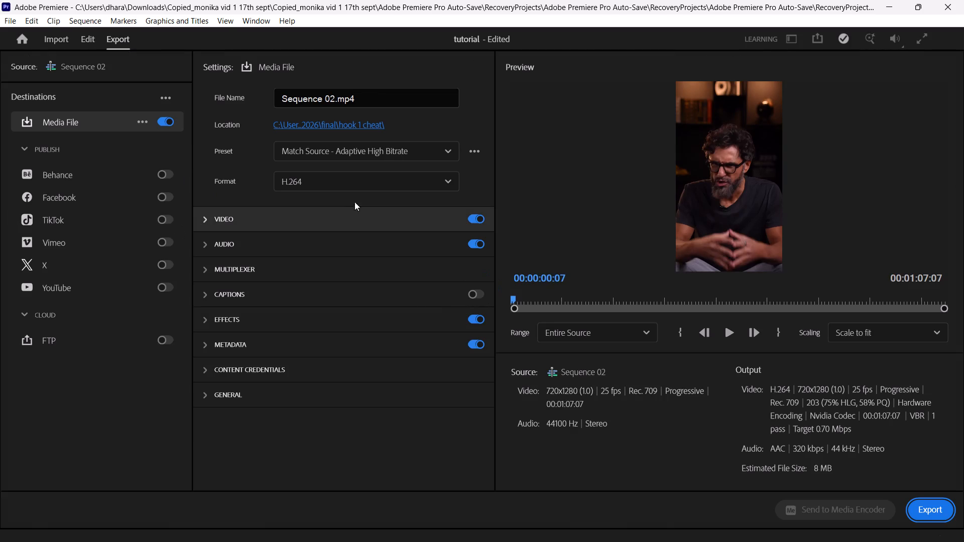
click(324, 181)
scroll(300, 324, down, 1)
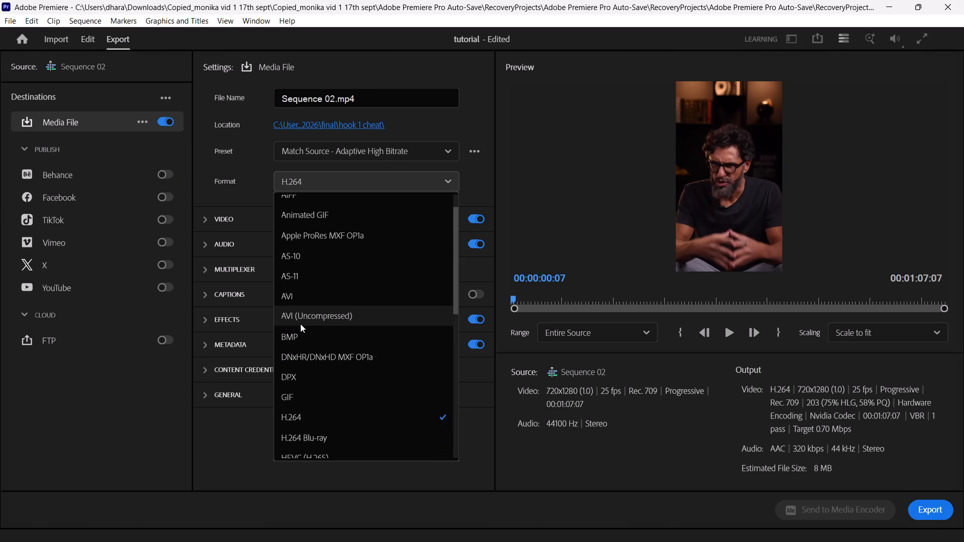
scroll(300, 324, down, 4)
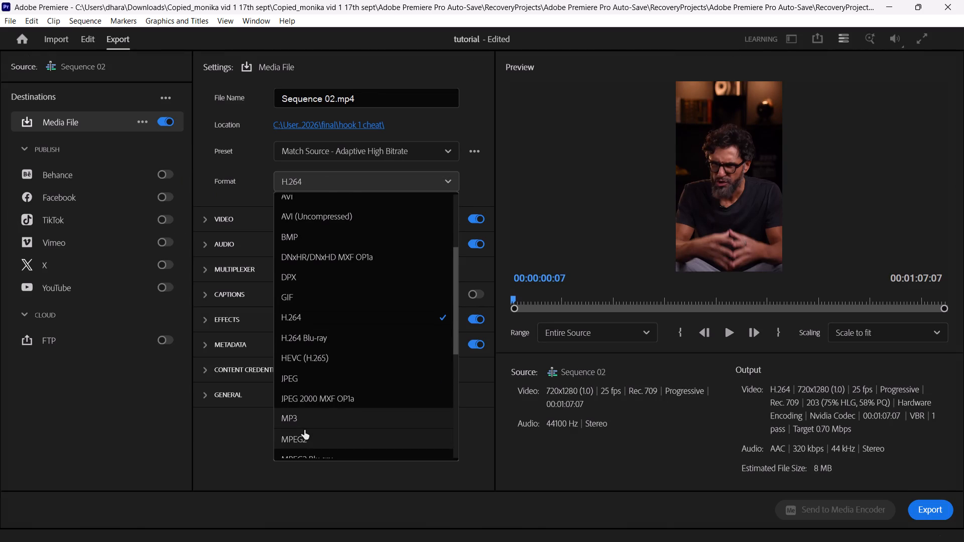
click(304, 421)
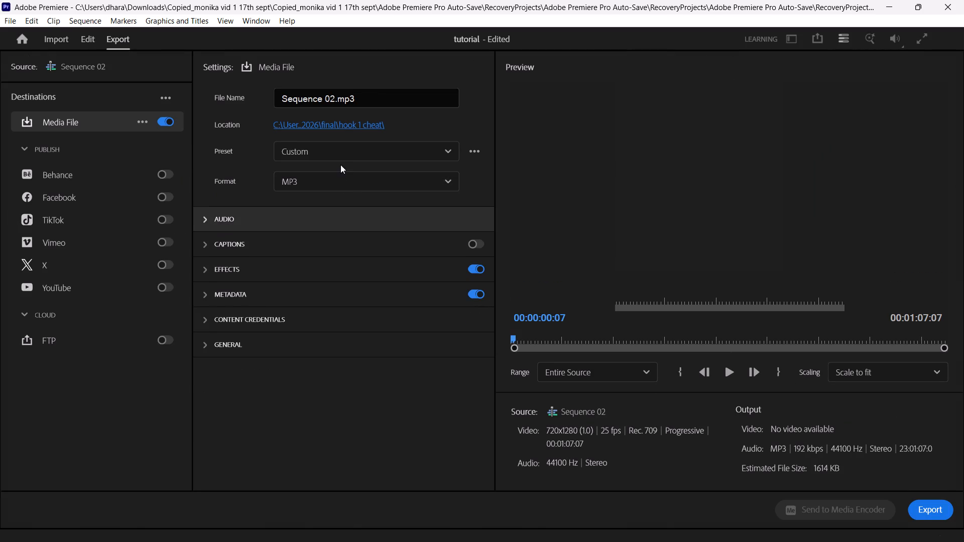
click(340, 123)
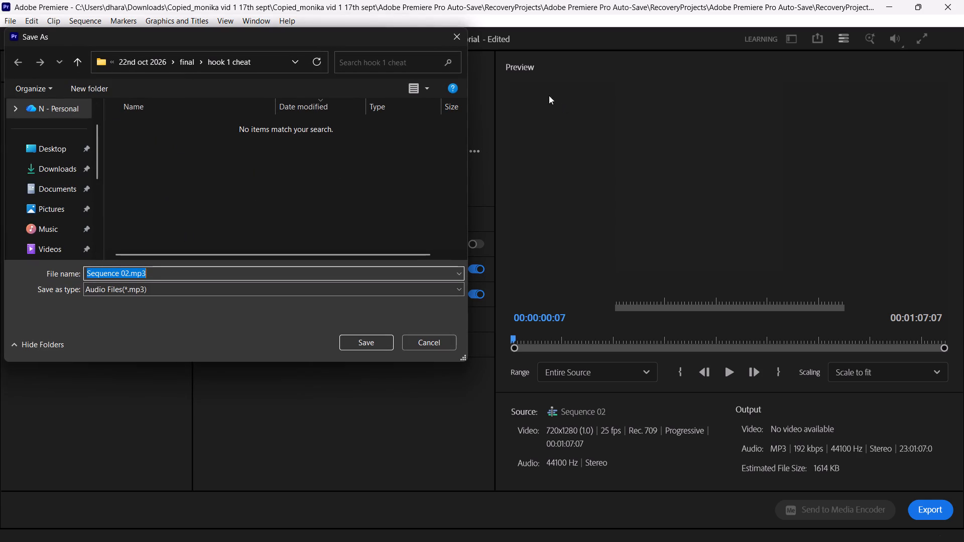
click(454, 36)
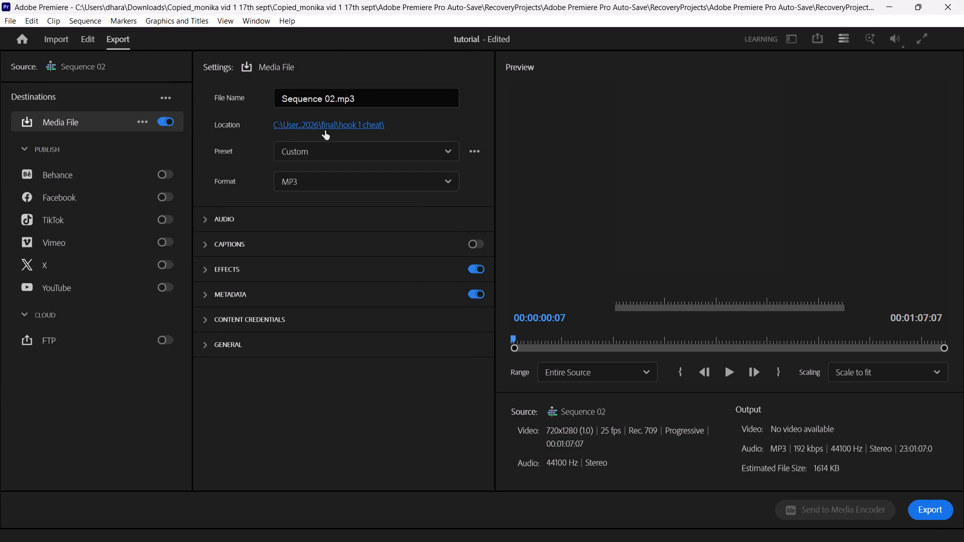
click(350, 125)
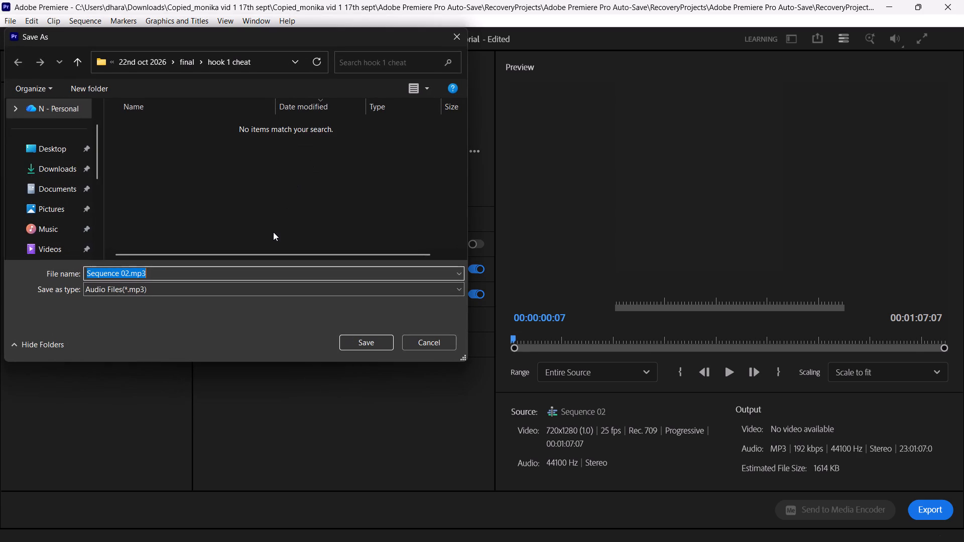
Name the audio file aud 1, save it to the Desktop, and export Sequence 02 as MP3.
click(81, 61)
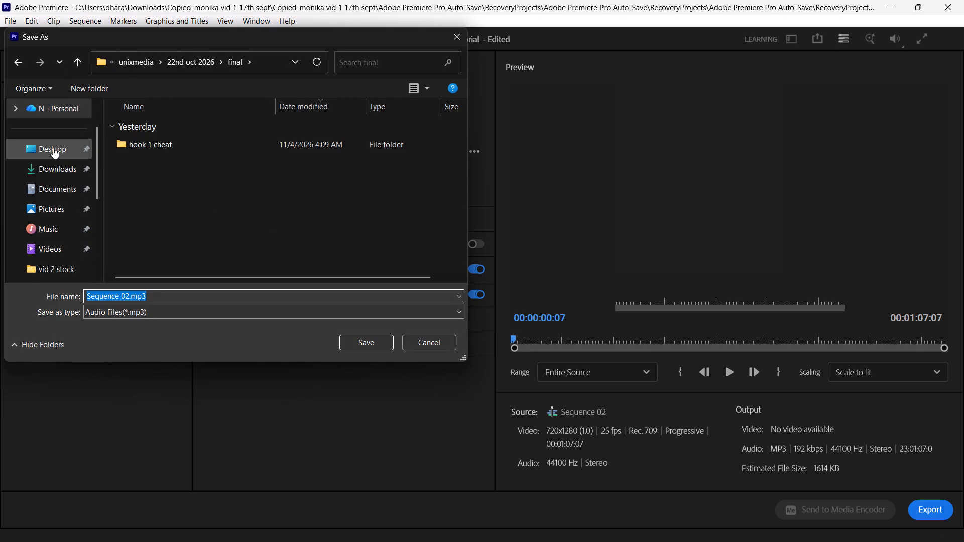
click(53, 148)
click(175, 279)
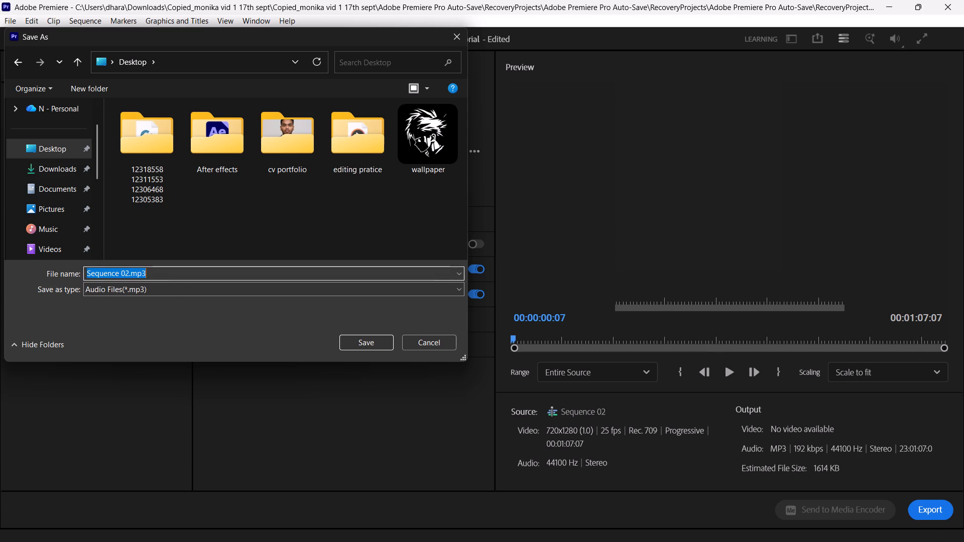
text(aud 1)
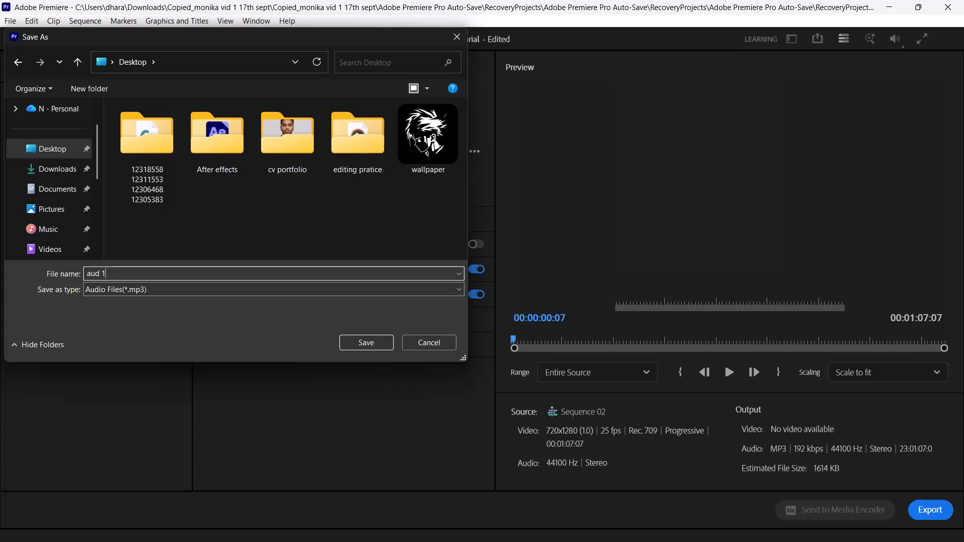
click(371, 338)
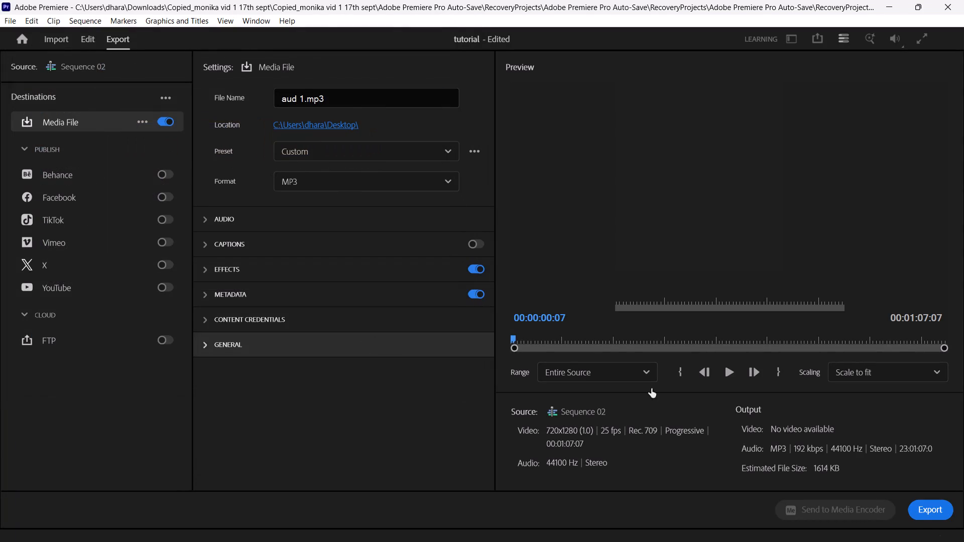
click(926, 517)
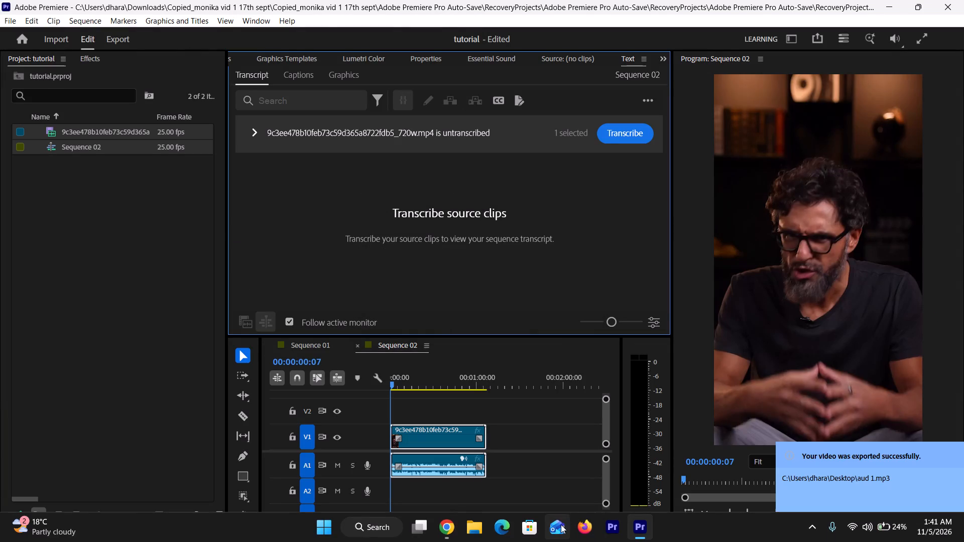
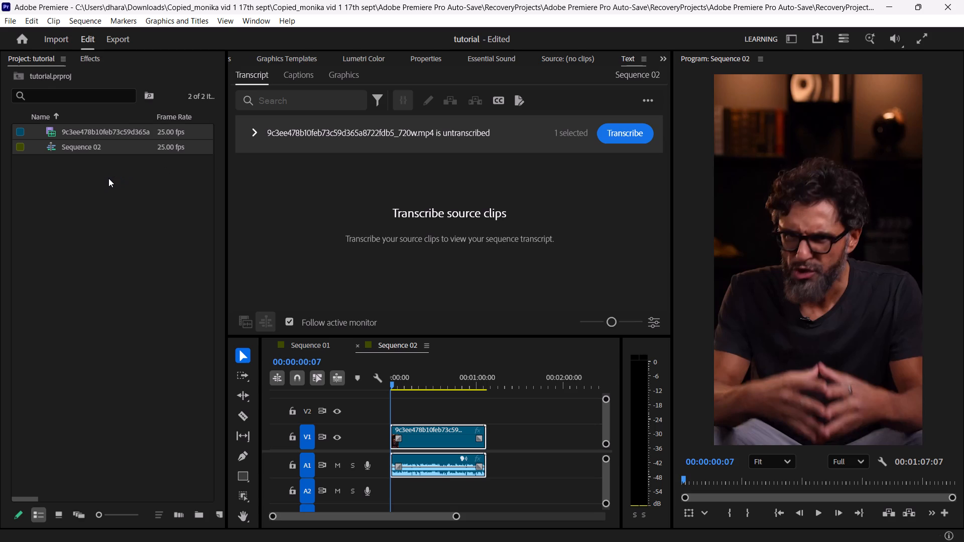
double_click(108, 178)
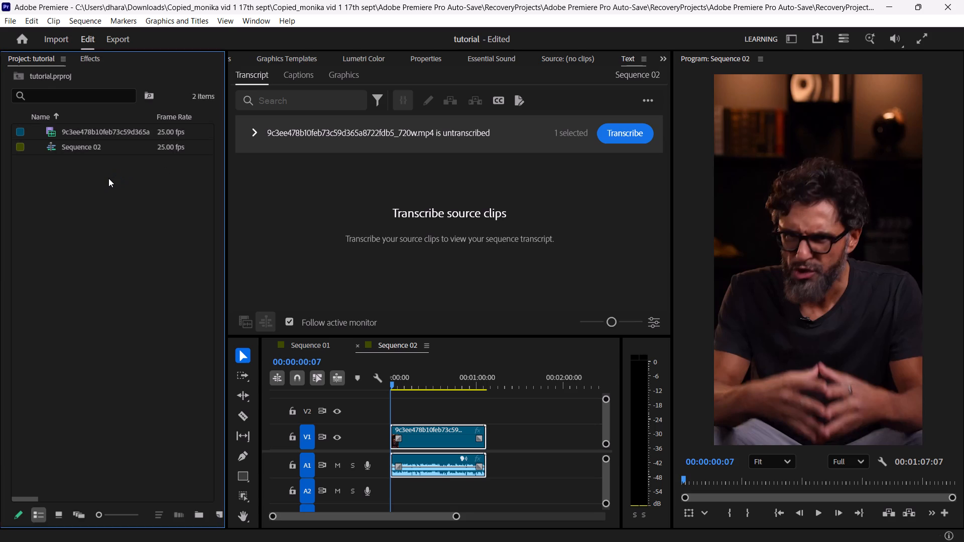
click(52, 164)
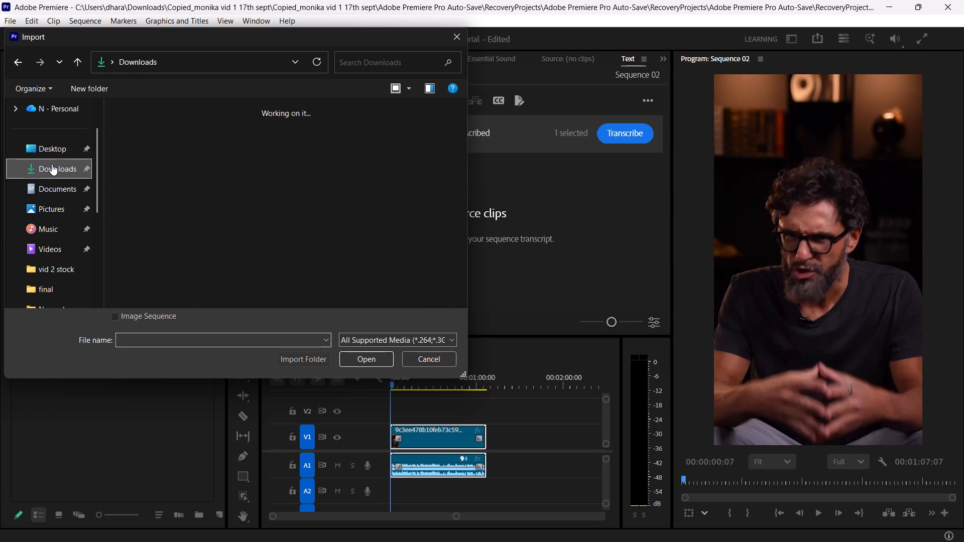
click(171, 151)
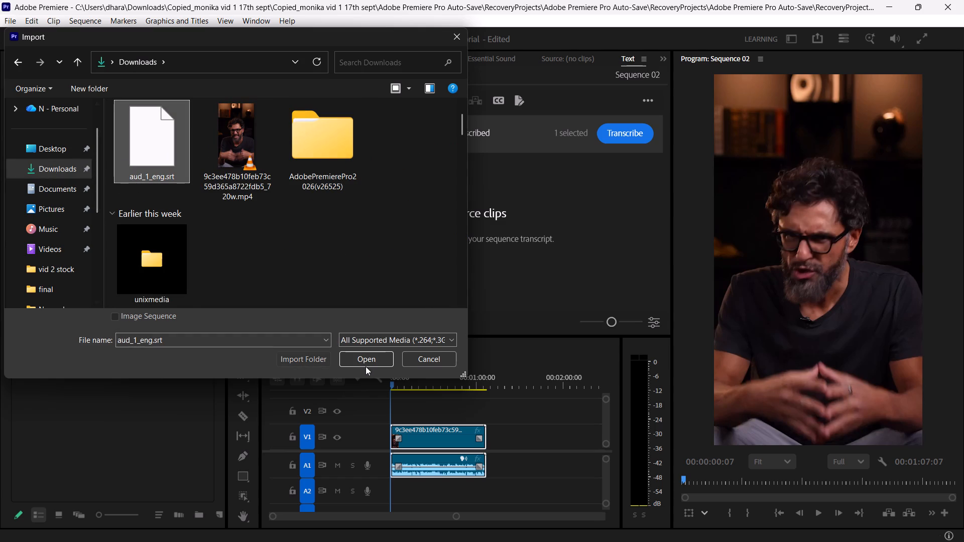
click(367, 359)
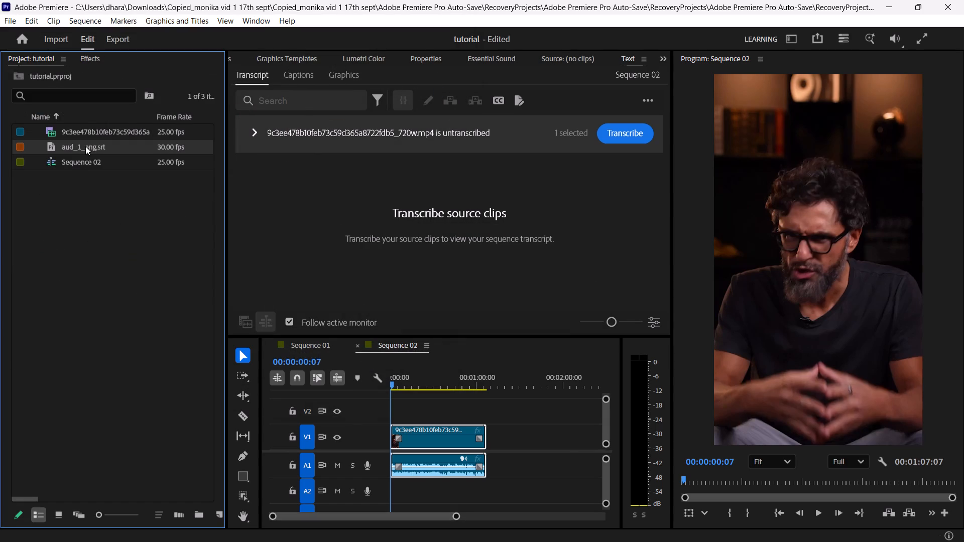
Add aud_1_eng.srt to Sequence 02's timeline as a new Subtitle caption track with no style, starting at source timecode.
drag(85, 146, 419, 411)
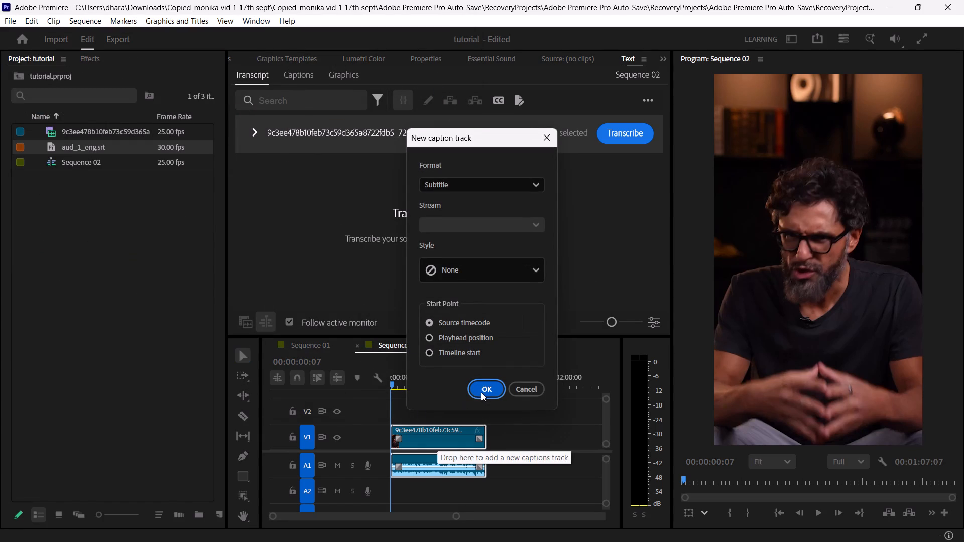
click(481, 391)
Preview the new captions along Sequence 02 and examine the individual caption clips around 00:00:03:12.
drag(408, 377, 423, 383)
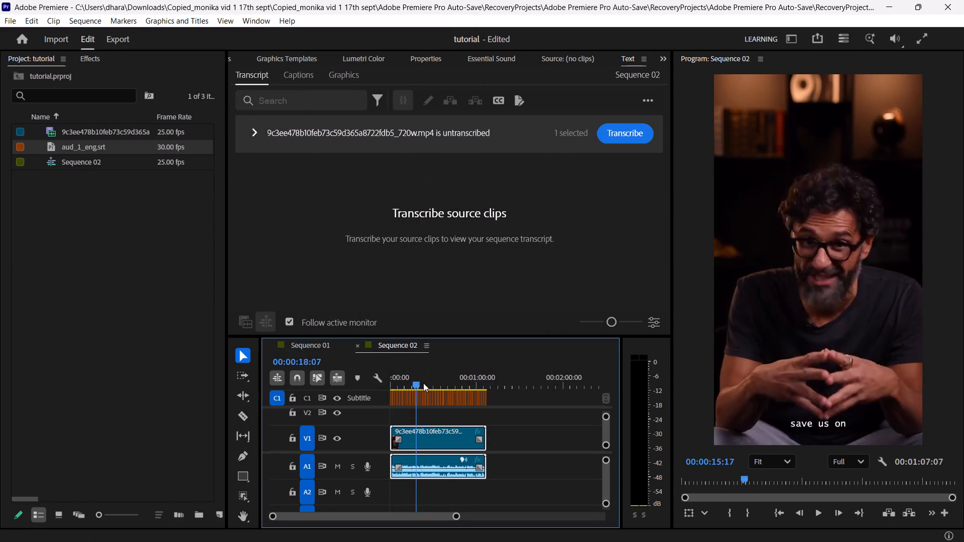
drag(423, 383, 396, 384)
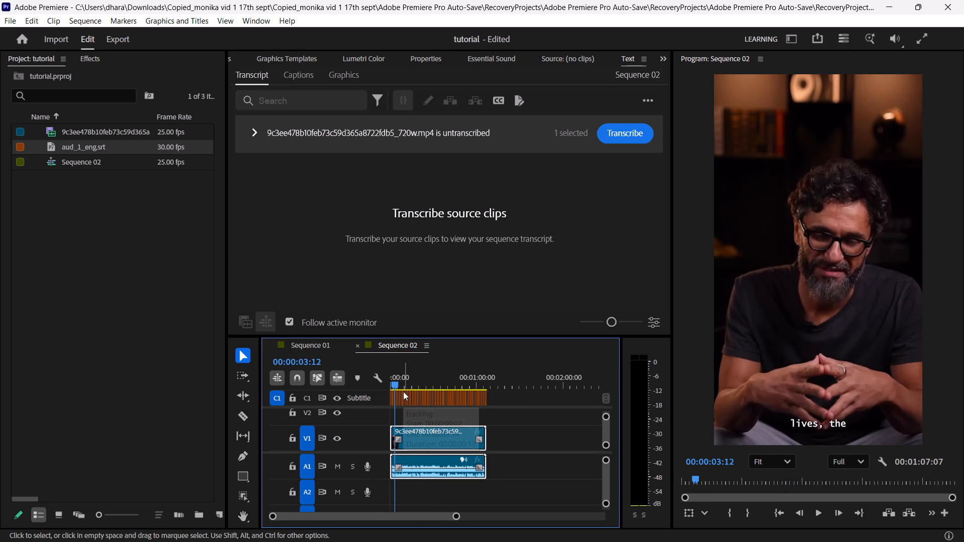
ctrl+alt+scroll(403, 391, up, 5)
alt+scroll(403, 391, up, 6)
ctrl+alt+scroll(403, 391, up, 4)
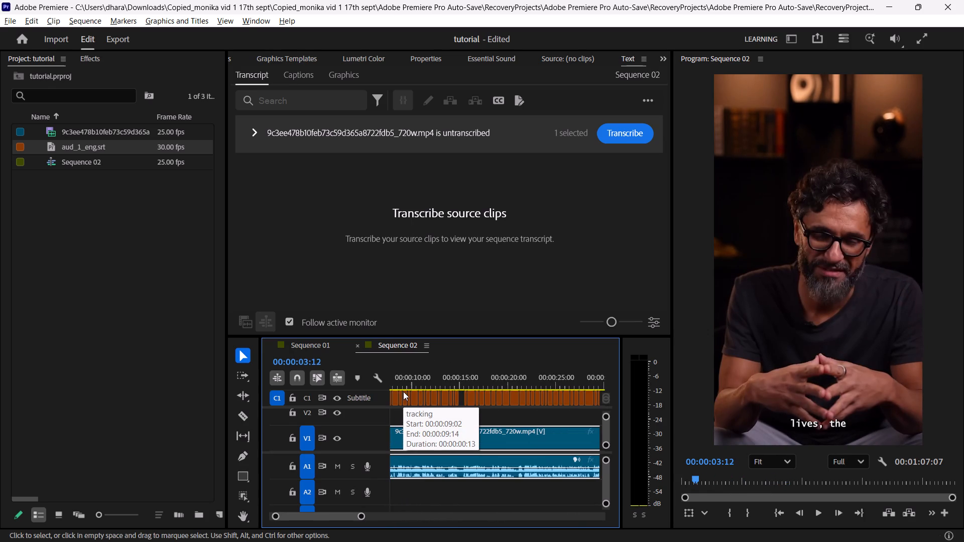
ctrl+alt+scroll(403, 391, up, 7)
scroll(403, 391, right, 1)
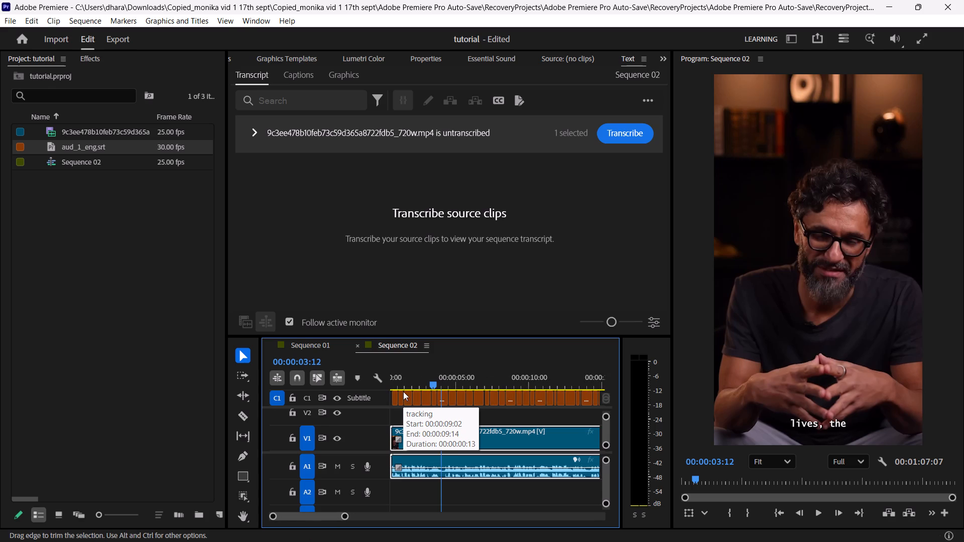
ctrl+alt+scroll(403, 391, up, 4)
alt+scroll(403, 391, up, 5)
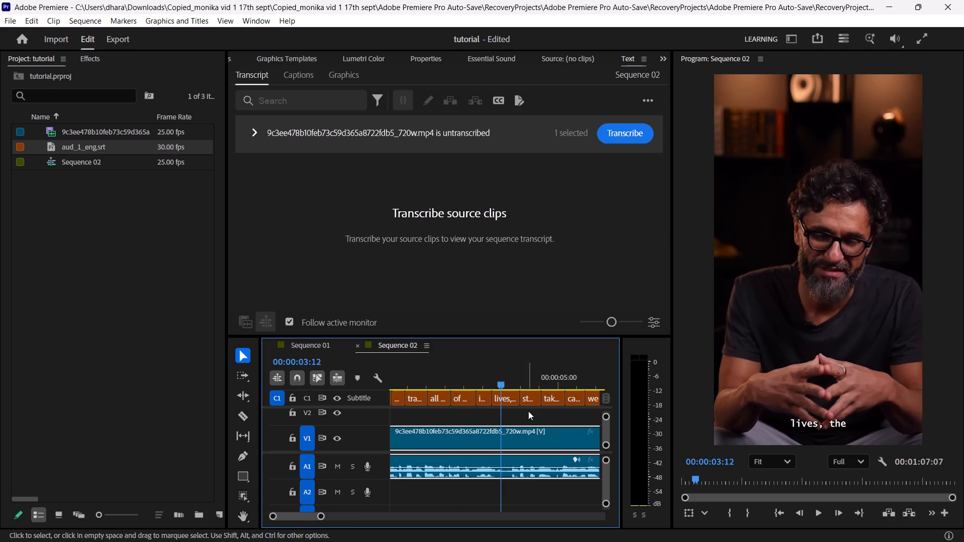
Change the font of the "lives, the" caption on the Subtitle track to MS Reference Sans Serif.
click(505, 398)
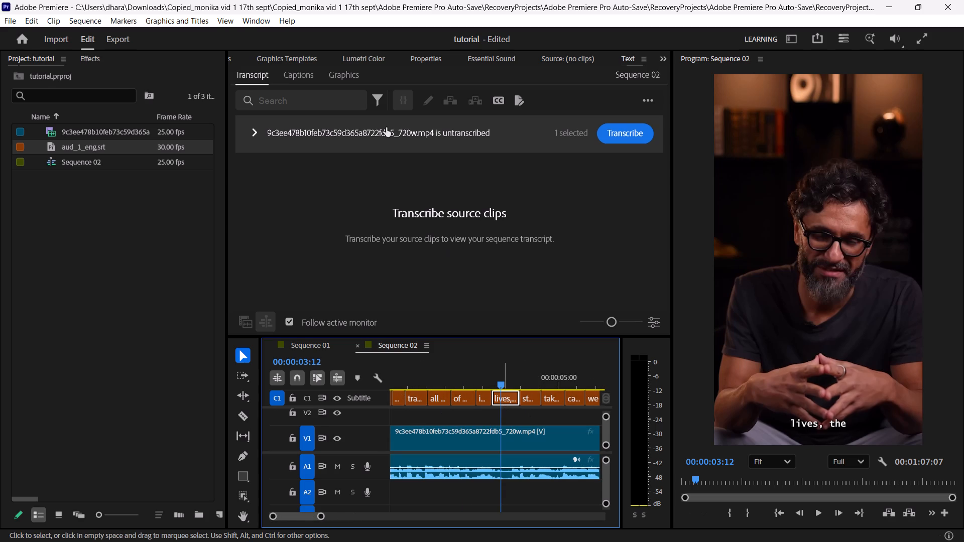
click(426, 57)
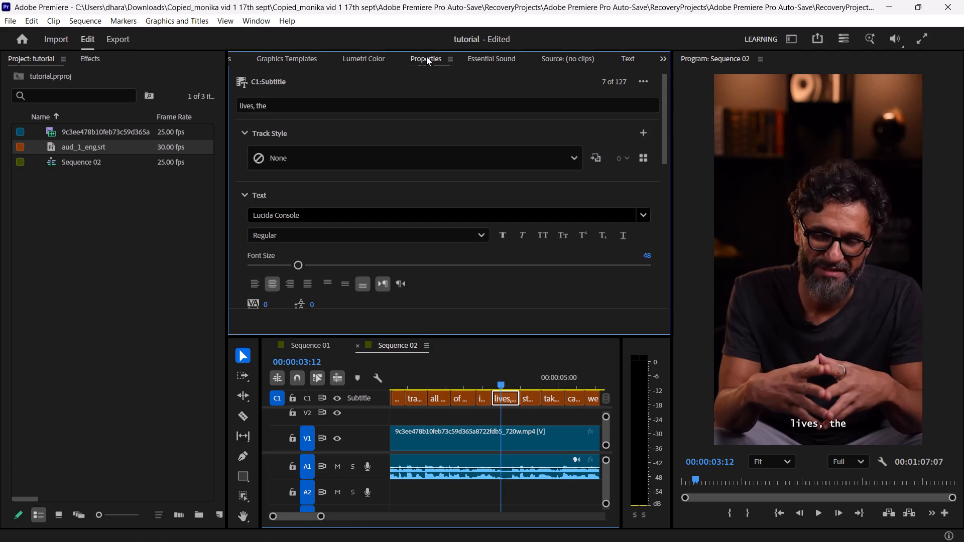
scroll(300, 185, down, 1)
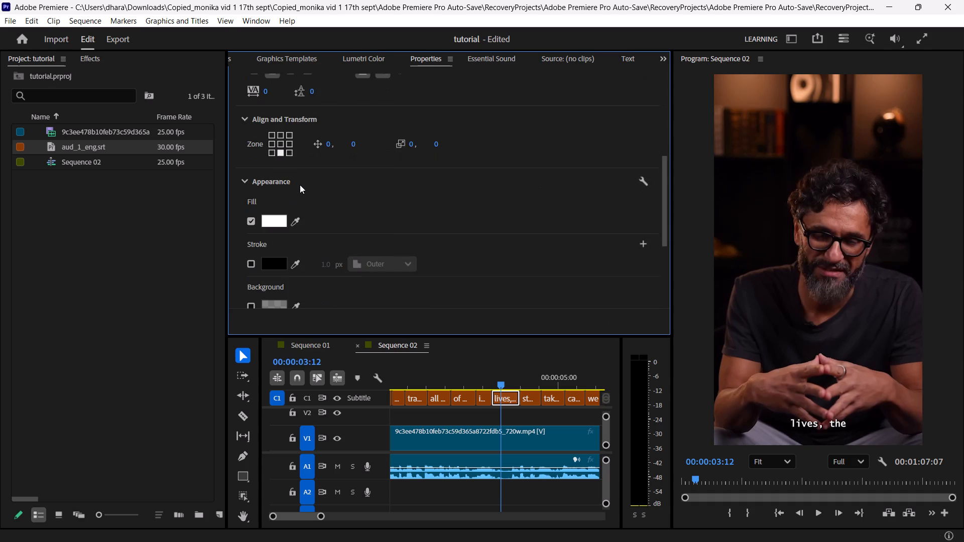
scroll(300, 185, up, 1)
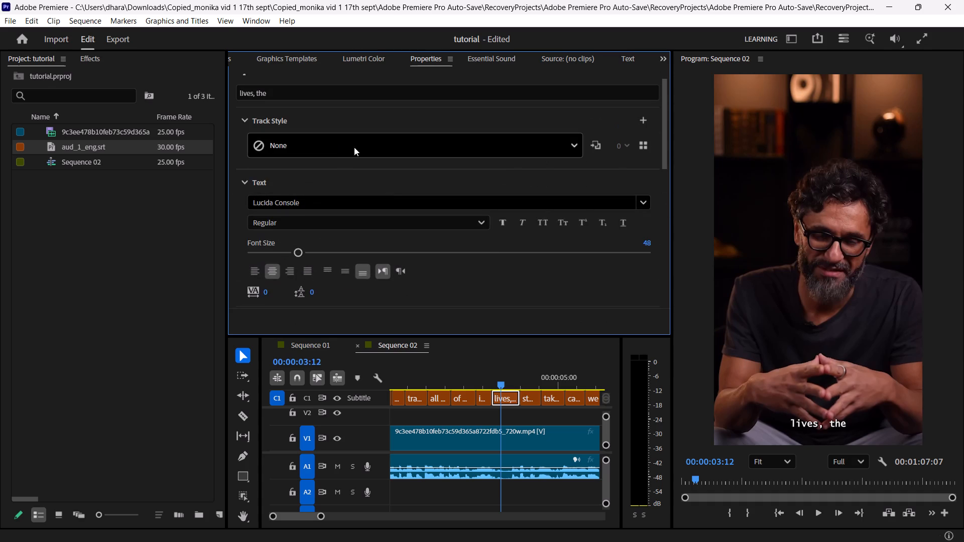
scroll(337, 153, down, 1)
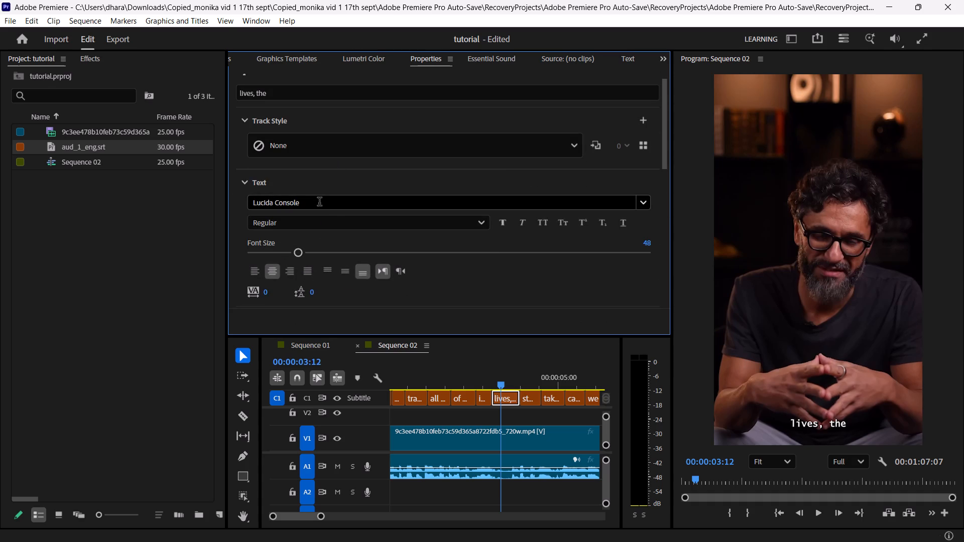
click(319, 203)
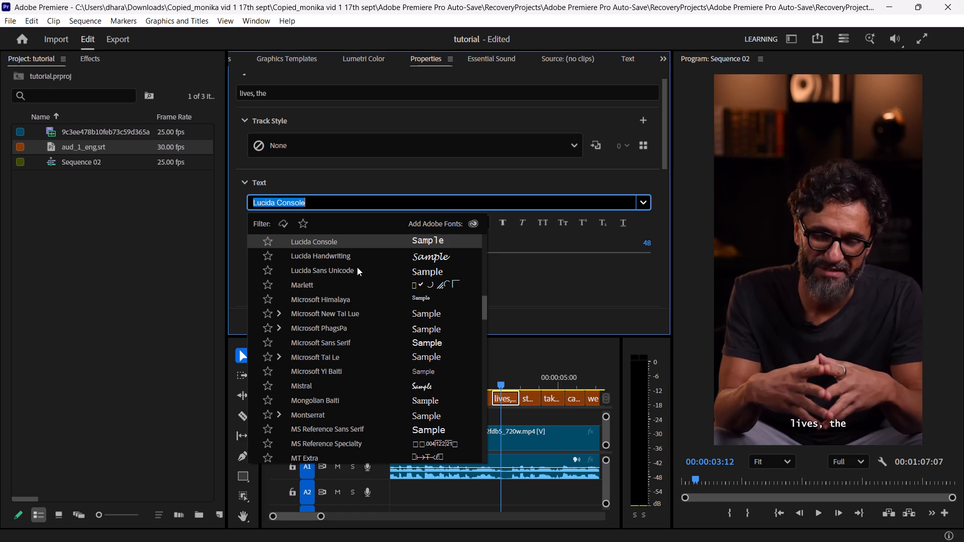
scroll(338, 326, down, 1)
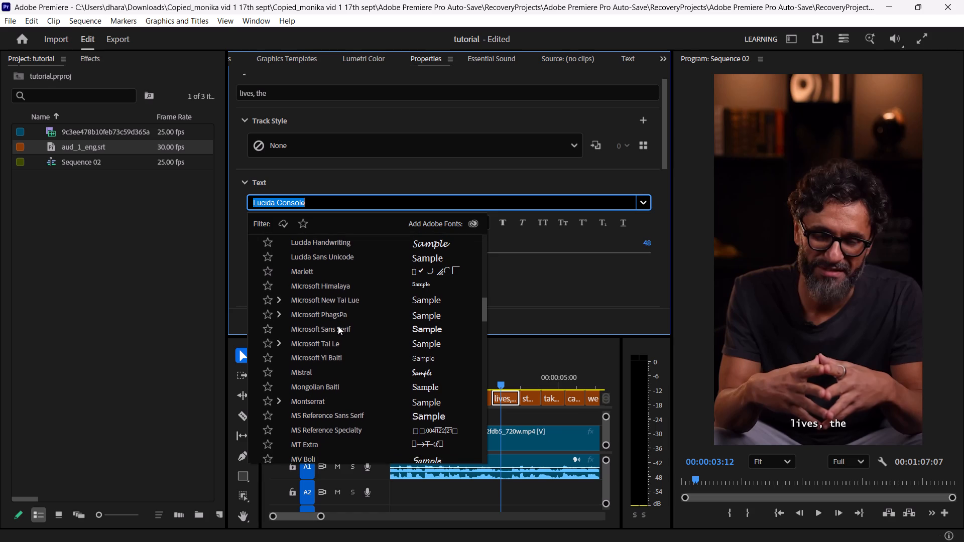
scroll(338, 326, up, 1)
ctrl+scroll(338, 326, down, 1)
ctrl+scroll(338, 326, up, 1)
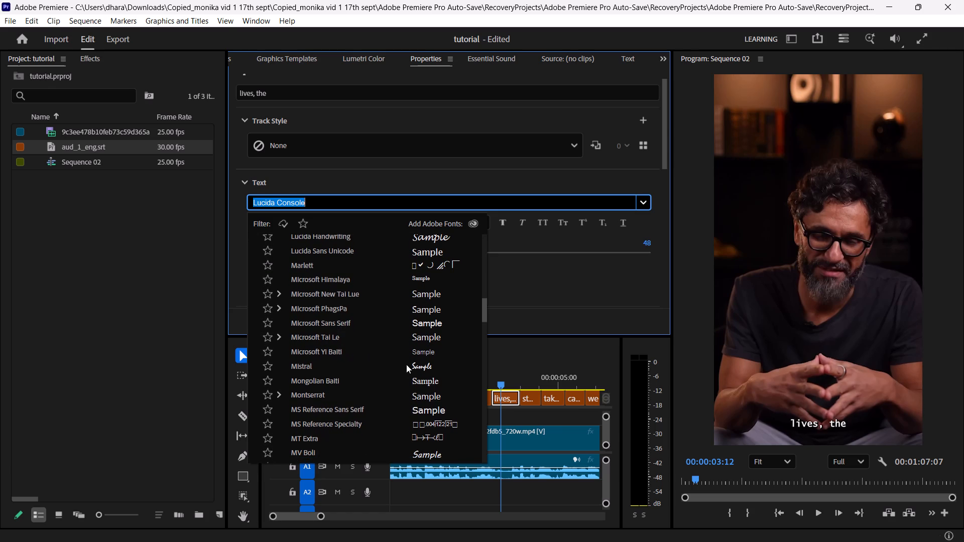
click(389, 407)
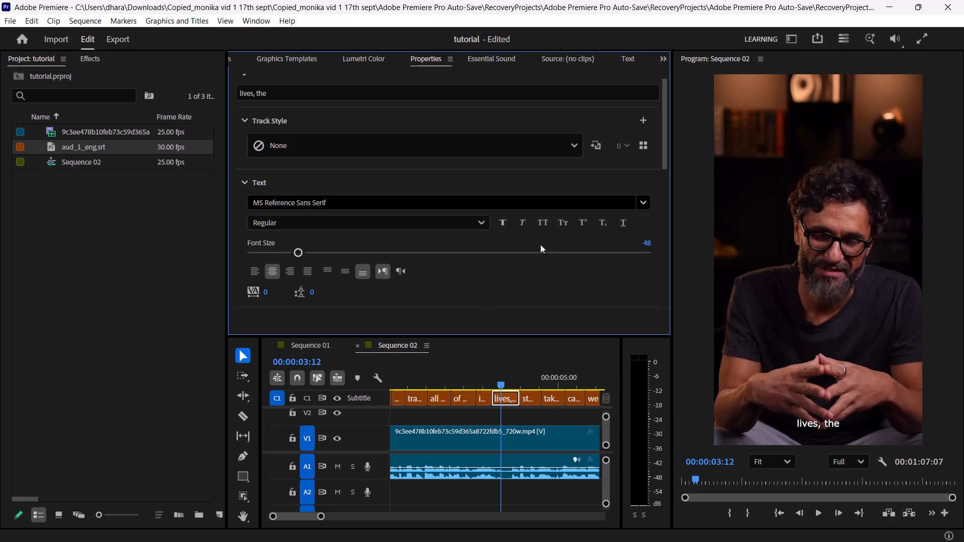
Increase the caption text's font size to 145.
drag(298, 250, 395, 255)
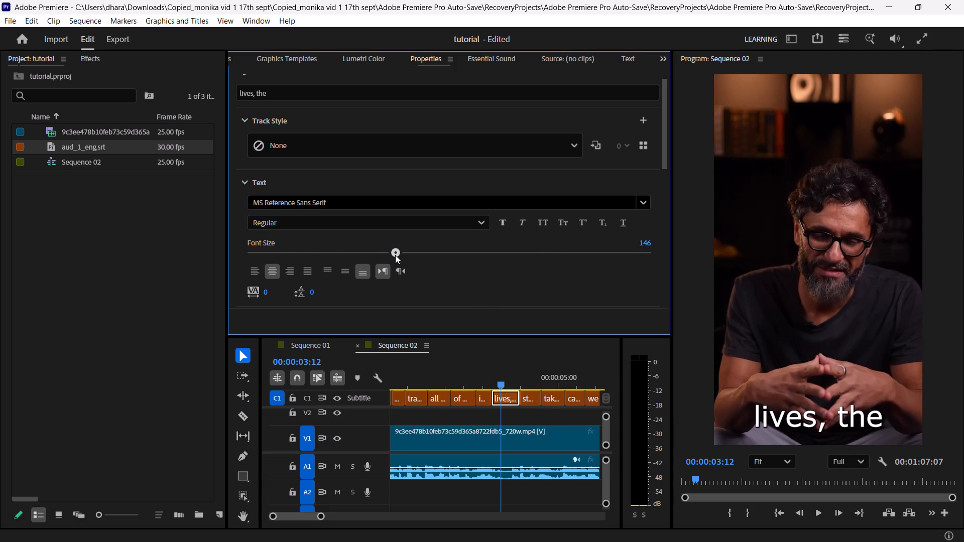
drag(395, 255, 394, 255)
Try the top corner zones for the caption block, and set it to the centre zone.
scroll(445, 287, down, 1)
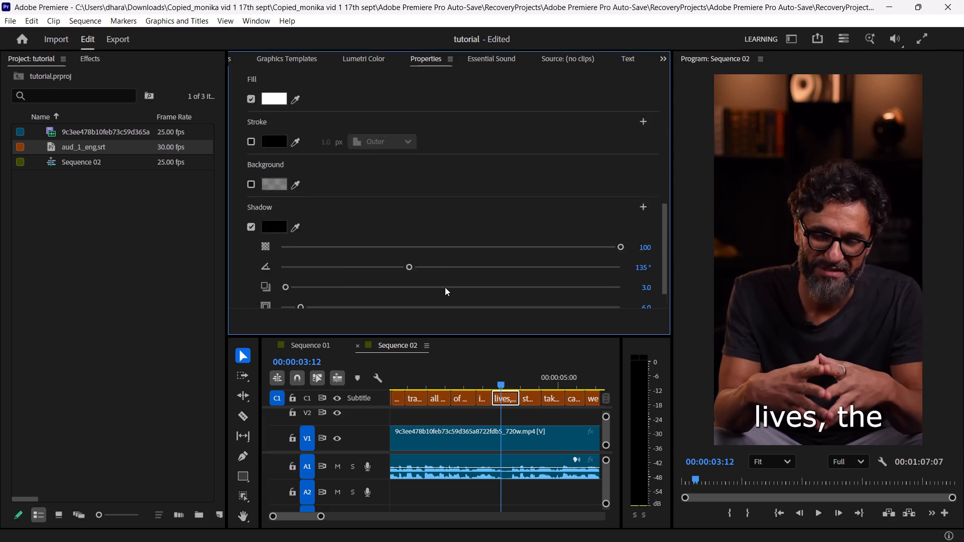
scroll(445, 287, down, 1)
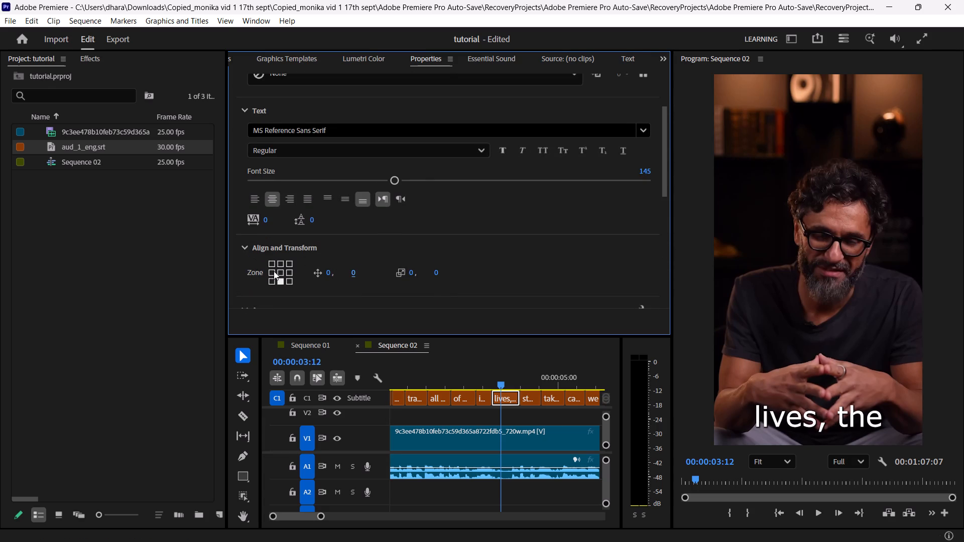
click(282, 275)
click(291, 265)
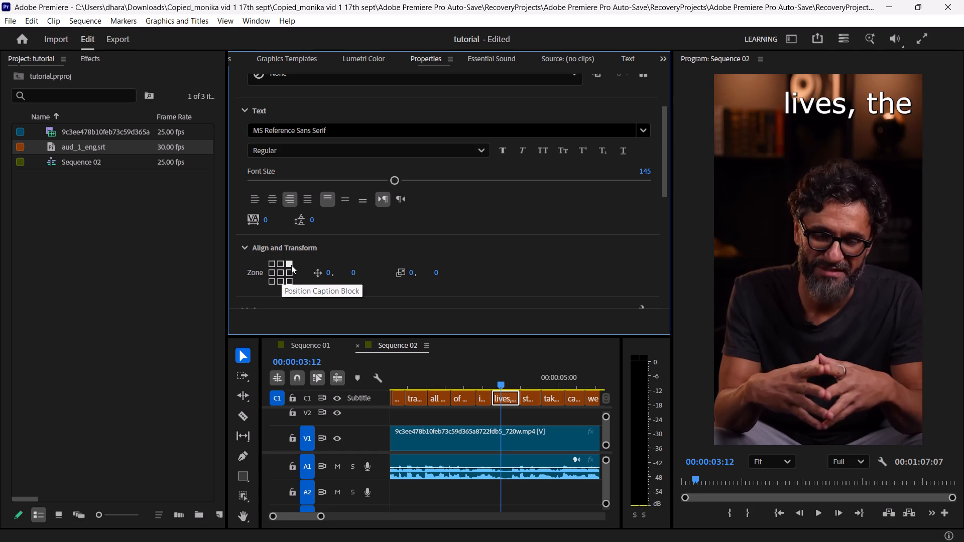
click(271, 259)
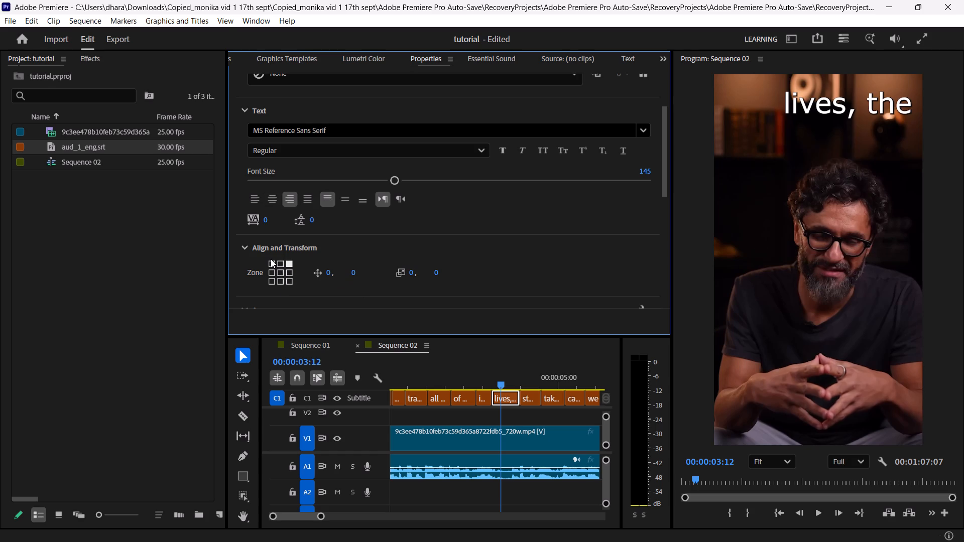
click(270, 262)
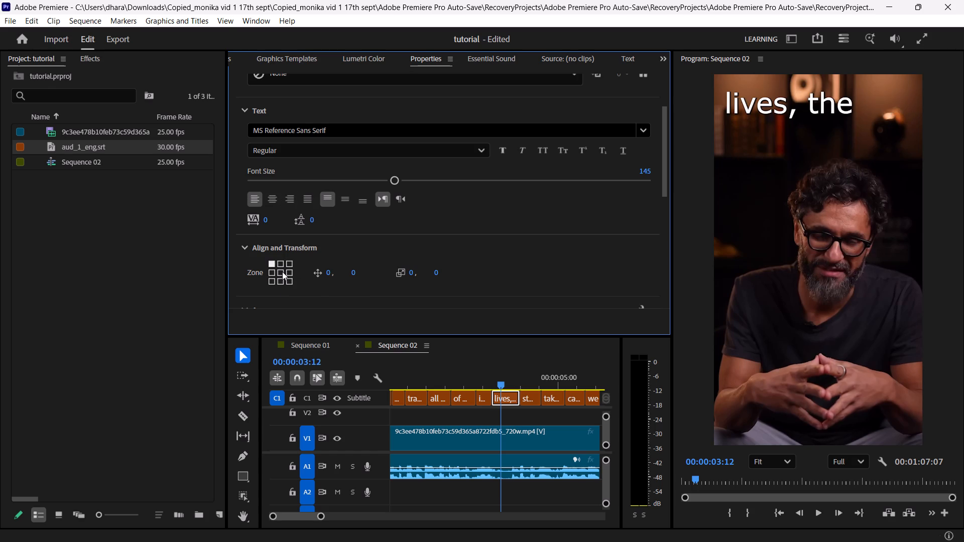
click(282, 272)
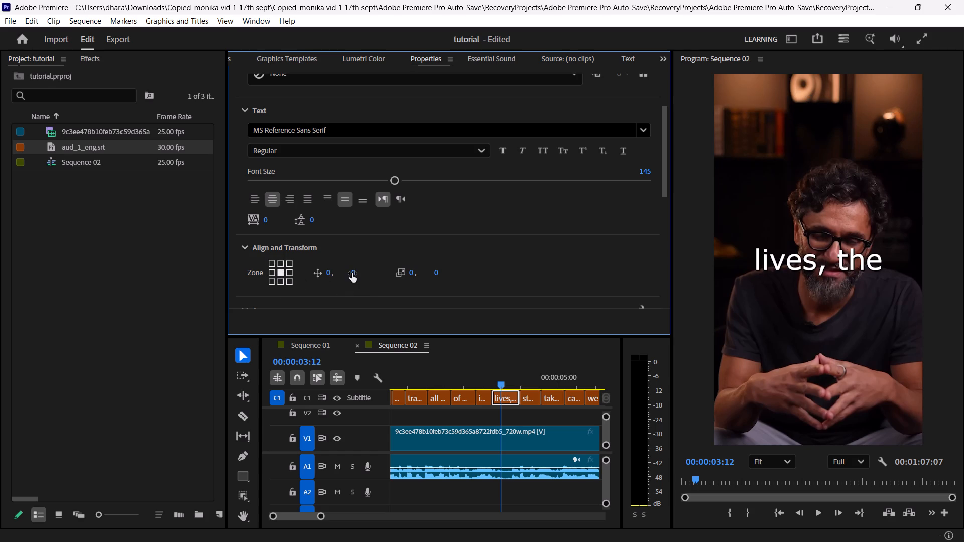
Lower the caption onto the speaker's chest with a vertical position offset of 249, keeping the horizontal offset at 0.
drag(352, 273, 356, 234)
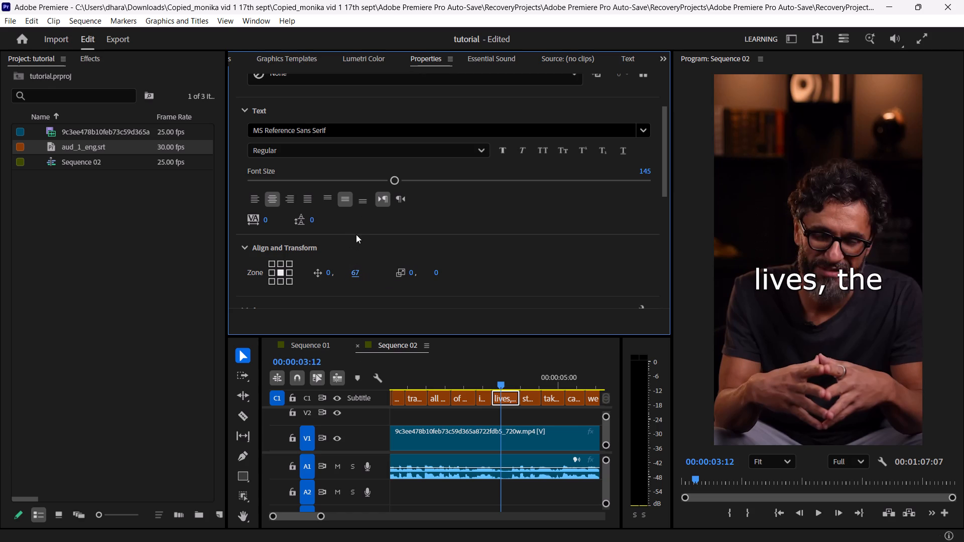
drag(327, 275, 291, 274)
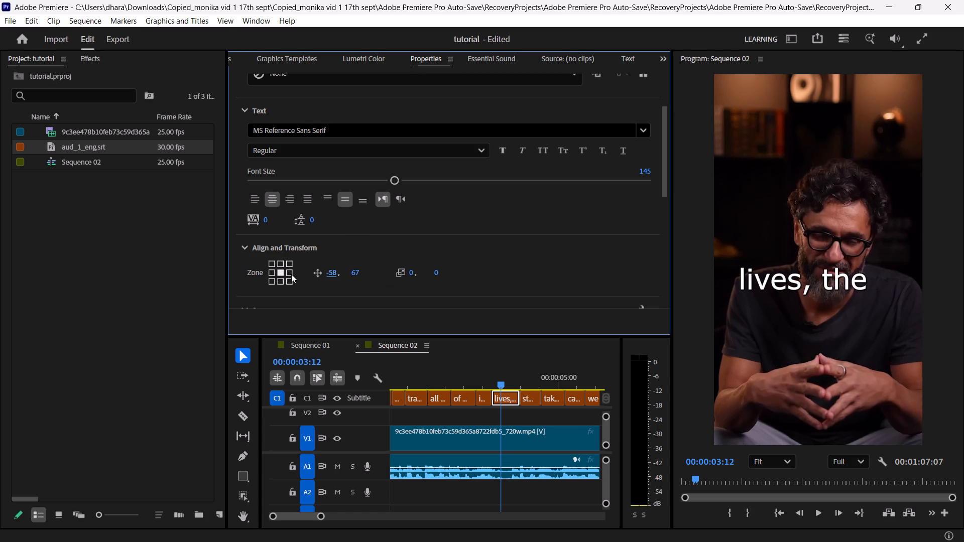
key(ctrl+z)
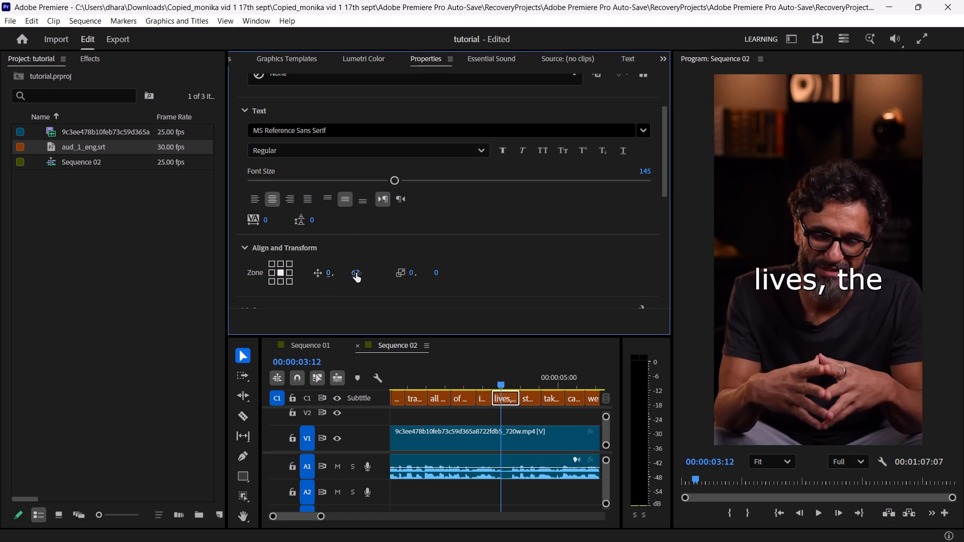
drag(356, 273, 367, 153)
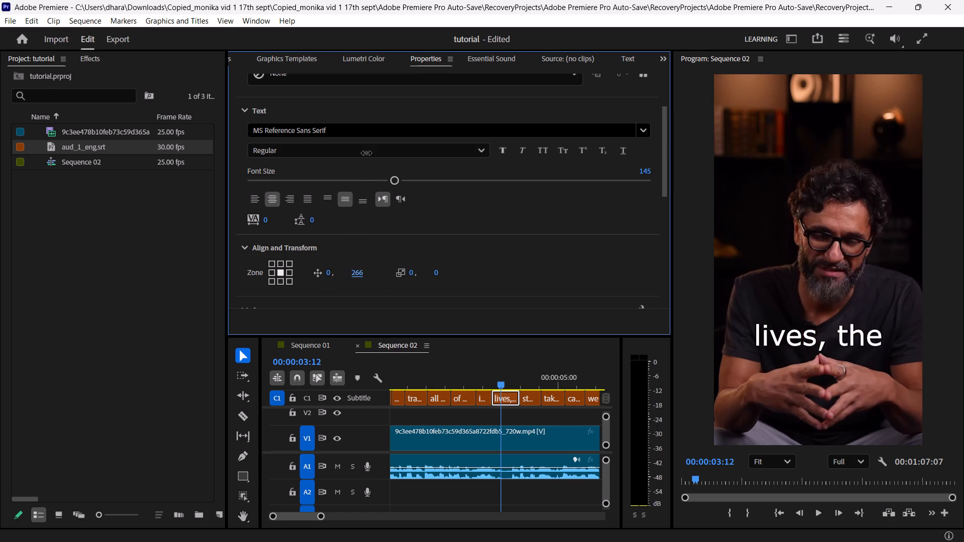
drag(367, 153, 371, 174)
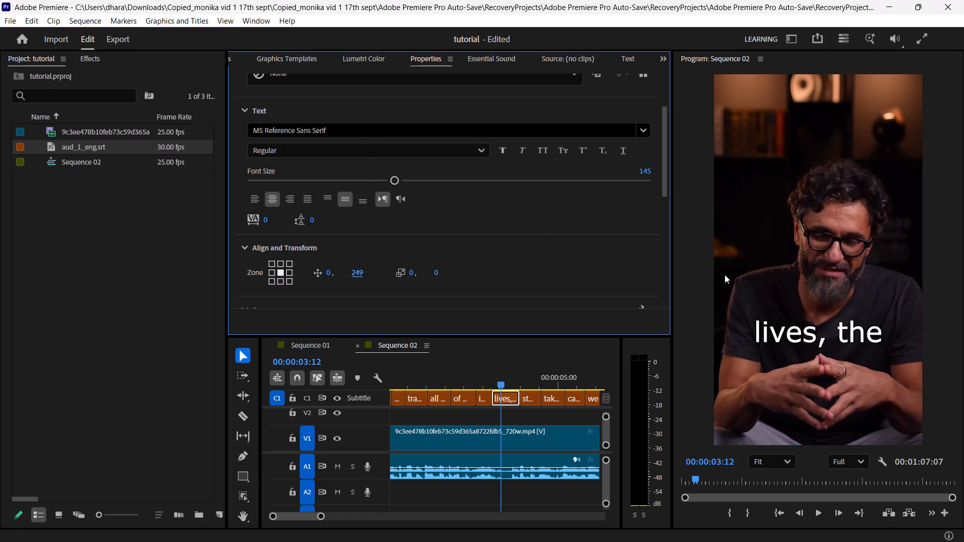
Show rulers on the program preview and place two horizontal guides, one just above and one just below the caption text.
key(ctrl+r)
click(685, 221)
key(ctrl+r)
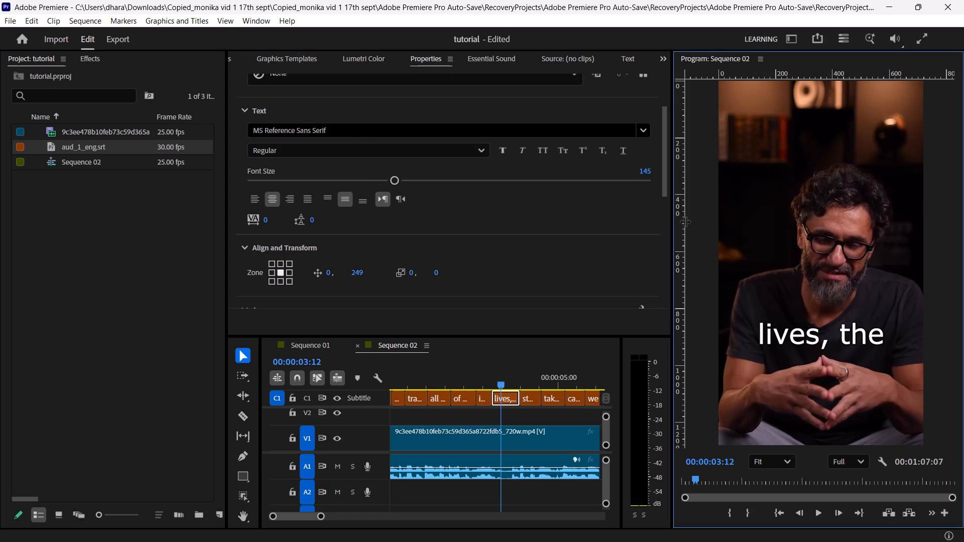
drag(791, 77, 787, 254)
drag(787, 254, 793, 321)
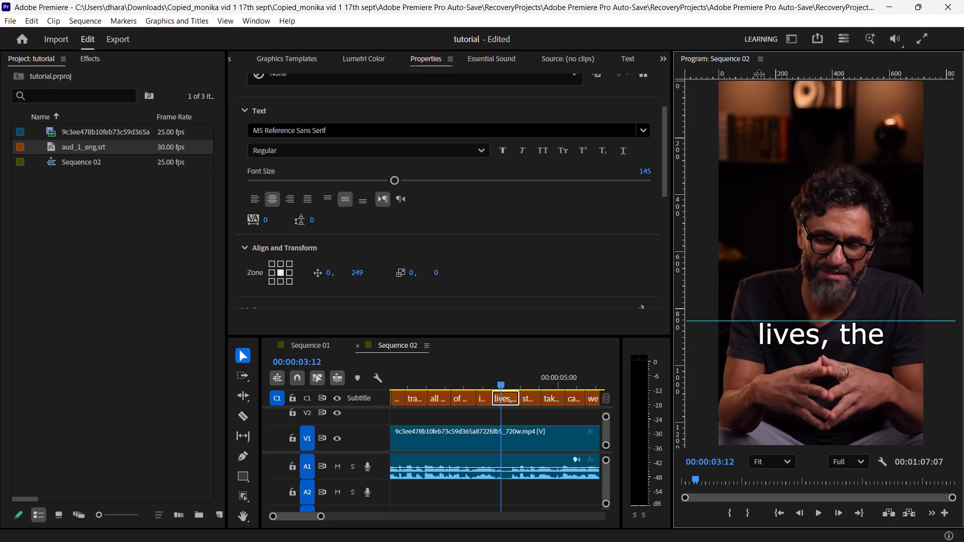
drag(756, 79, 781, 357)
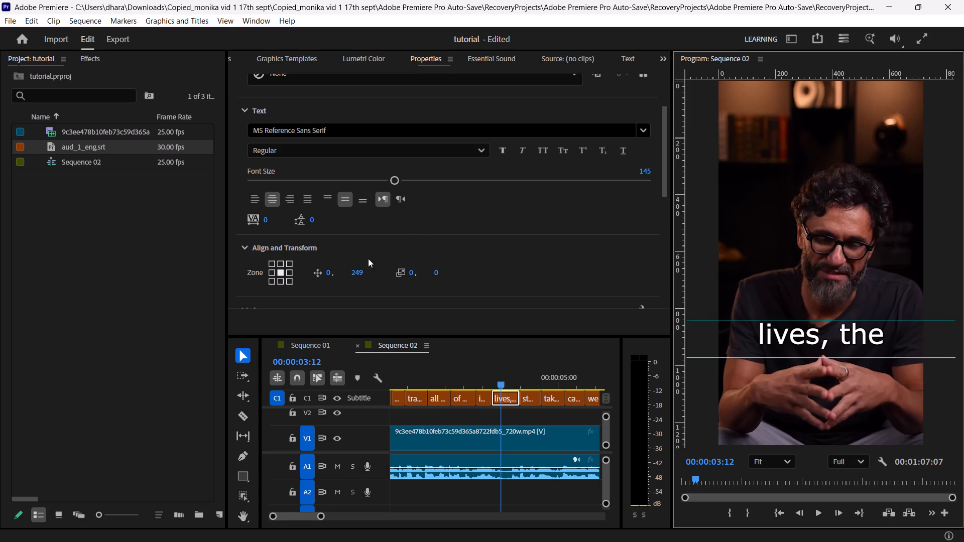
Set the caption's vertical position offset to 258 so the text sits between the two guides.
drag(358, 274, 358, 267)
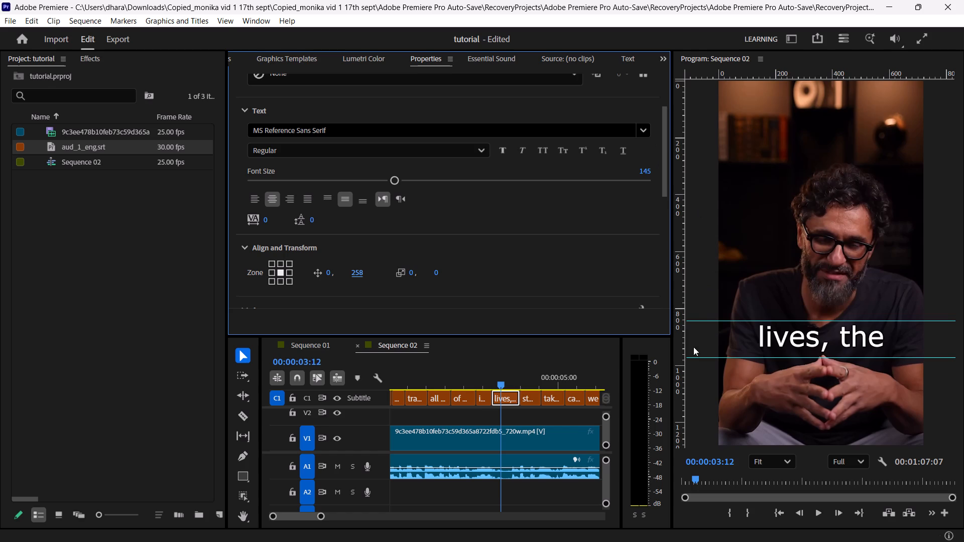
Add a third horizontal guide at about 540 on the vertical ruler, across the speaker's face.
drag(757, 78, 777, 236)
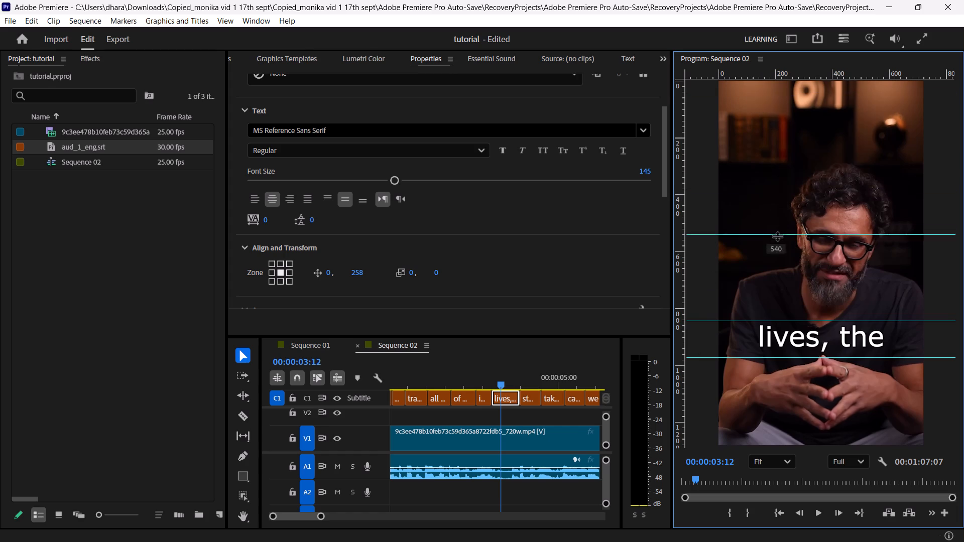
drag(777, 236, 777, 236)
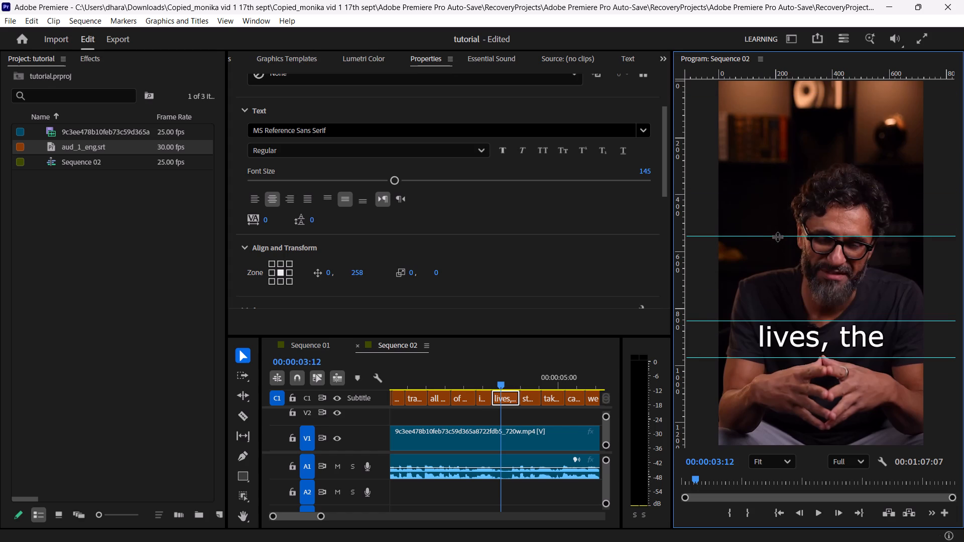
Hide the guides in the program preview.
key(ctrl+semicolon)
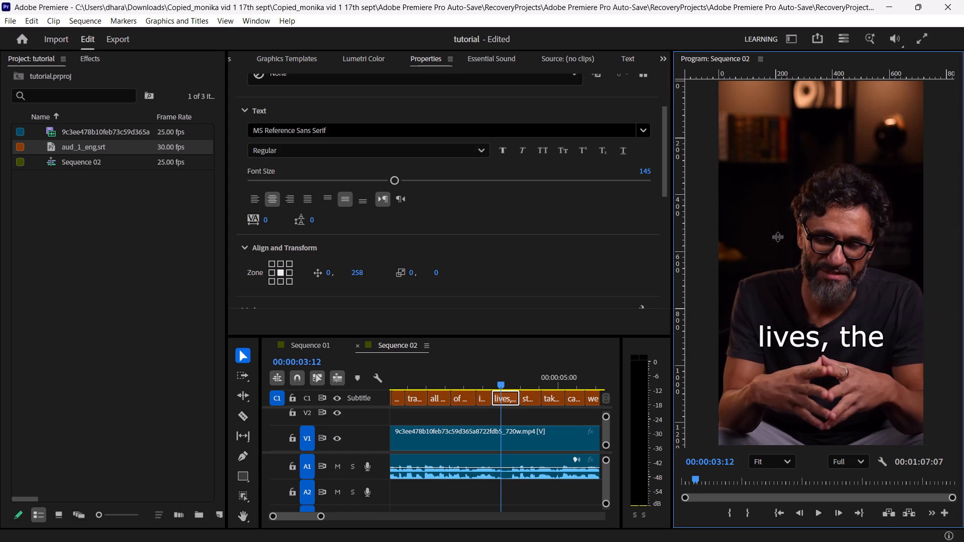
Show the guides again in the program preview.
key(ctrl+semicolon)
key(ctrl+semicolon)
key(ctrl+semicolon)
key(ctrl+semicolon)
key(ctrl+semicolon)
key(ctrl+semicolon)
key(ctrl+semicolon)
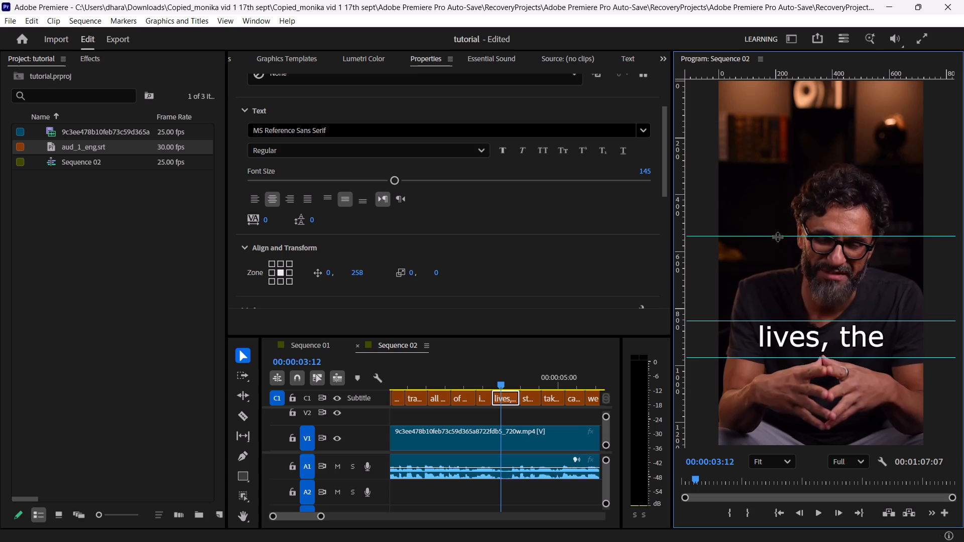
Remove the guide across the speaker's face and add two horizontal guides at about 650 and about 465 on the vertical ruler.
drag(777, 236, 777, 63)
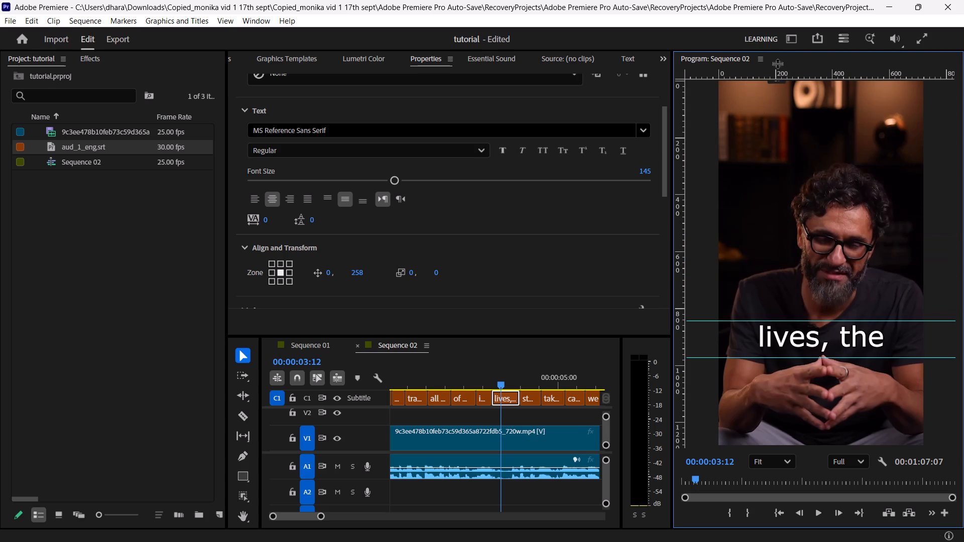
drag(777, 63, 783, 266)
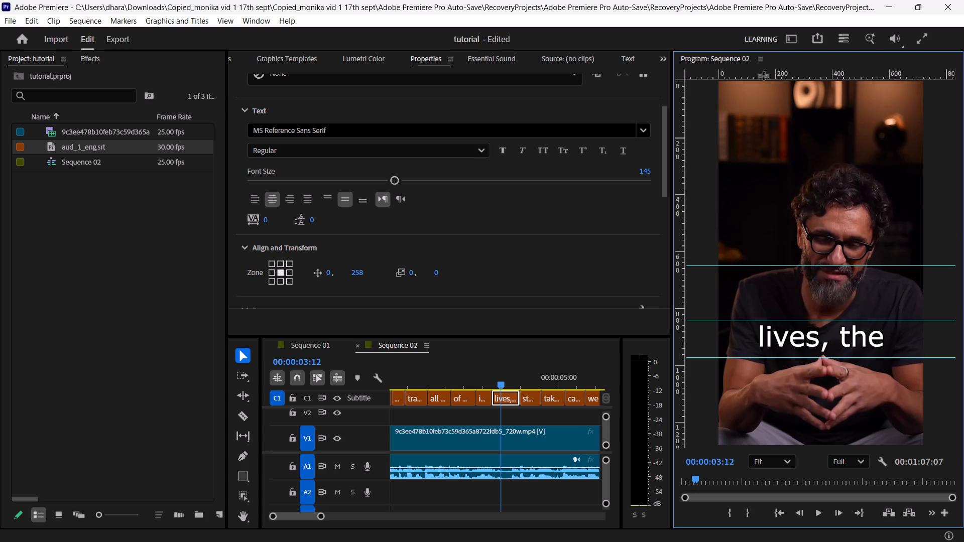
drag(763, 76, 772, 213)
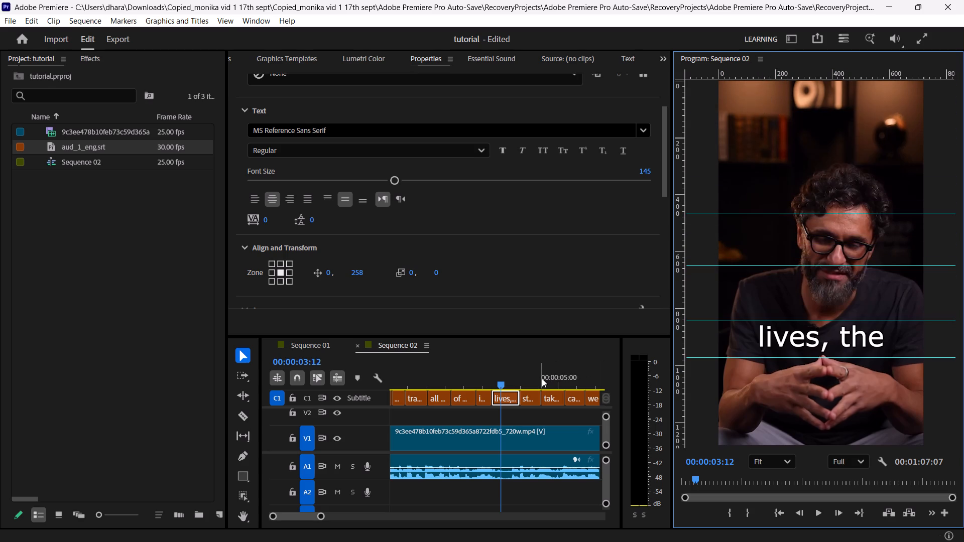
Scrub Sequence 02 forward to 00:00:04:14 to check the captions and the speaker against the guides.
drag(542, 378, 508, 393)
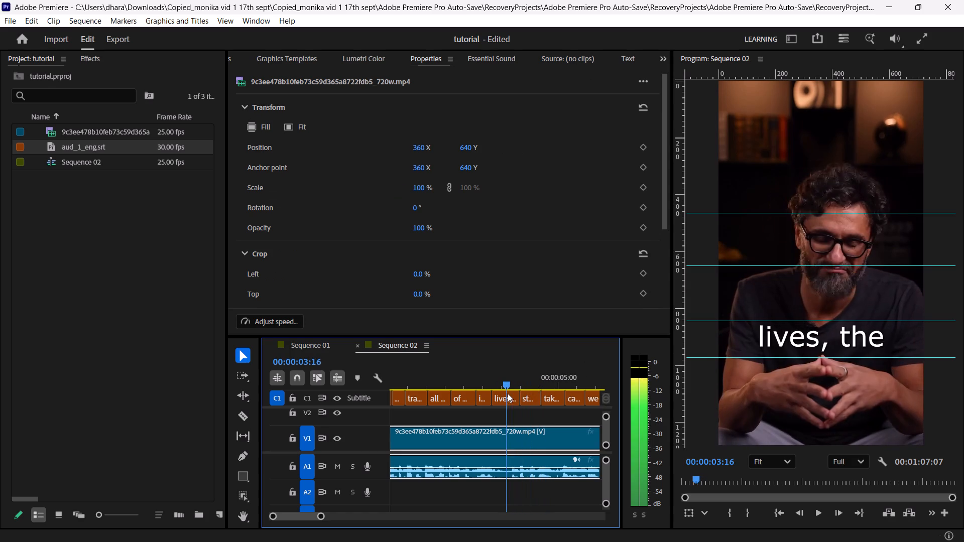
drag(508, 393, 507, 393)
drag(513, 382, 517, 382)
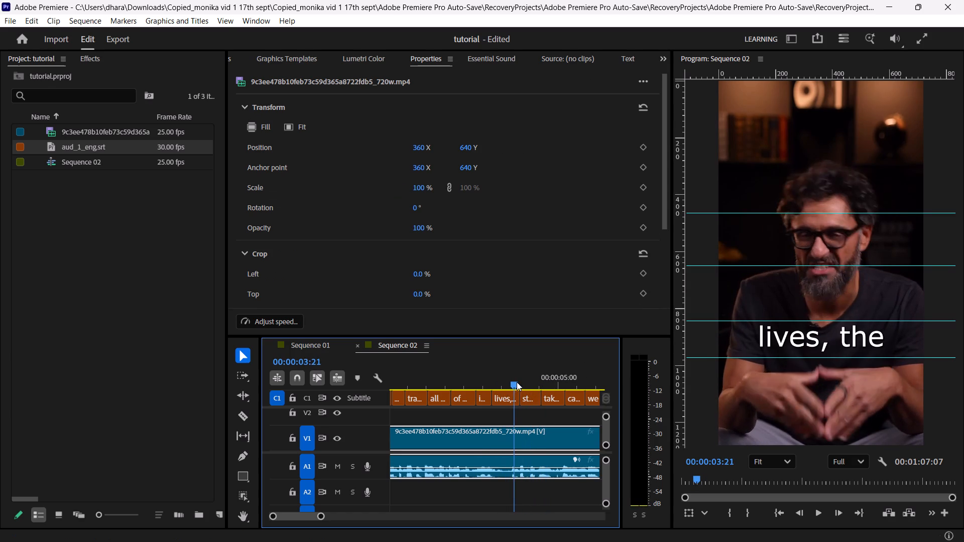
drag(517, 382, 543, 387)
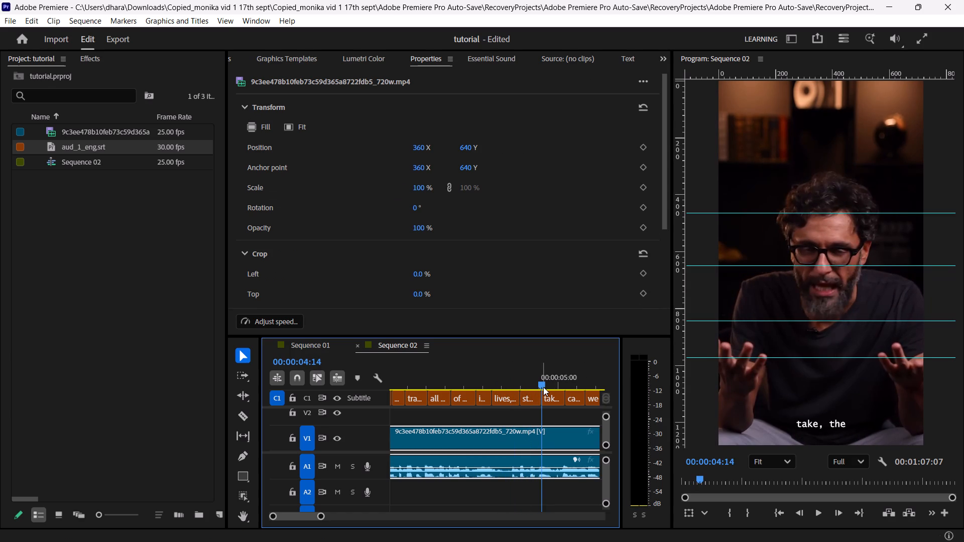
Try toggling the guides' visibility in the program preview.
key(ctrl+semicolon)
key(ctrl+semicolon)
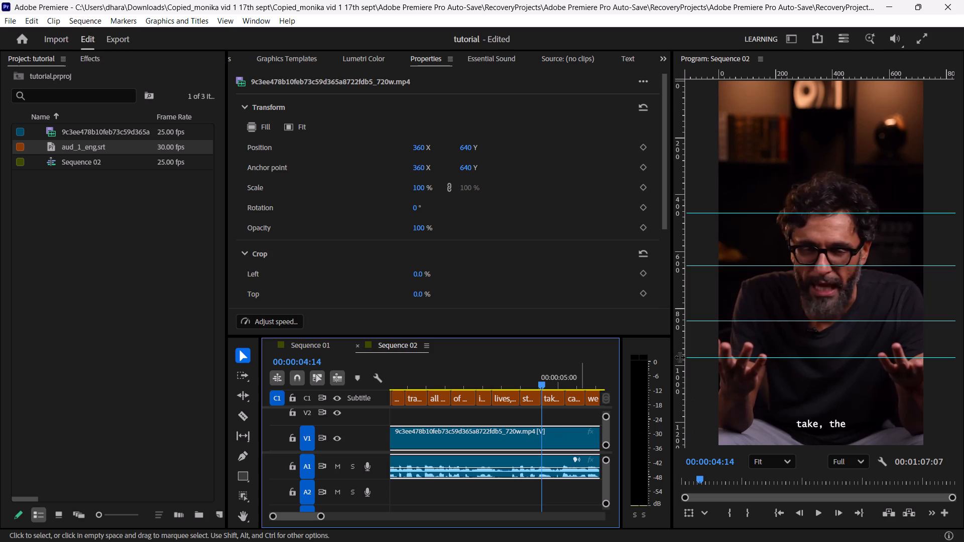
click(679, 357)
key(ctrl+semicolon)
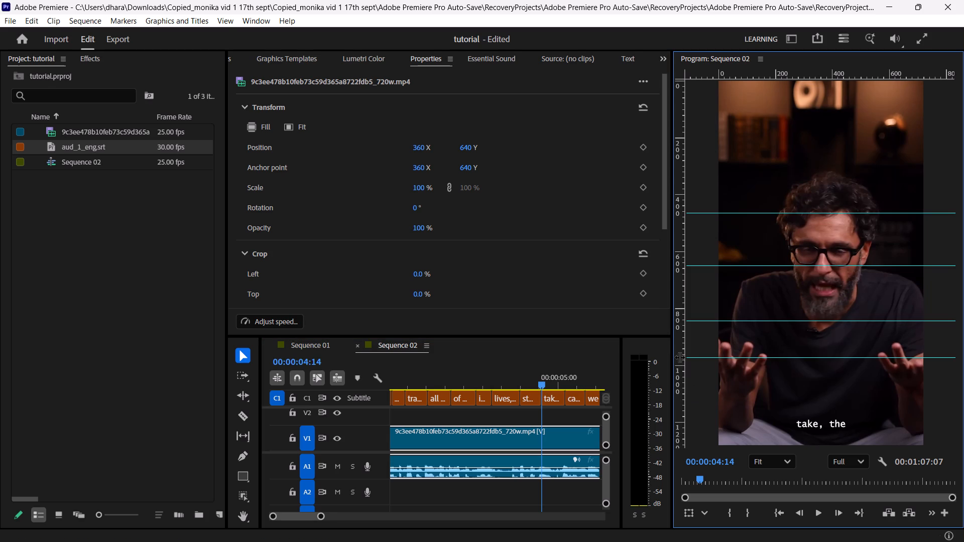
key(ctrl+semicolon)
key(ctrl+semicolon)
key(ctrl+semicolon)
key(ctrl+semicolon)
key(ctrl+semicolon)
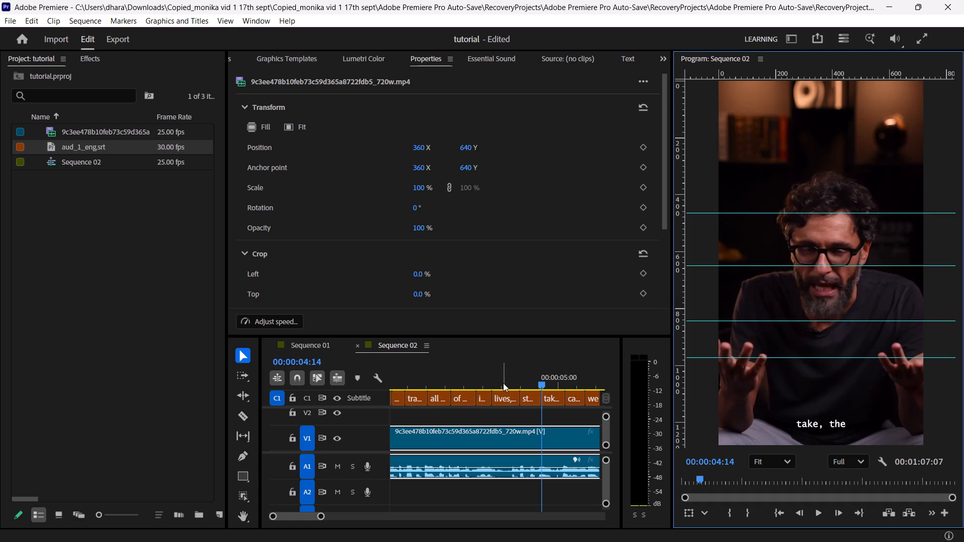
Move the playhead back to 00:00:03:13 and select the "lives, the" caption.
click(503, 383)
click(506, 396)
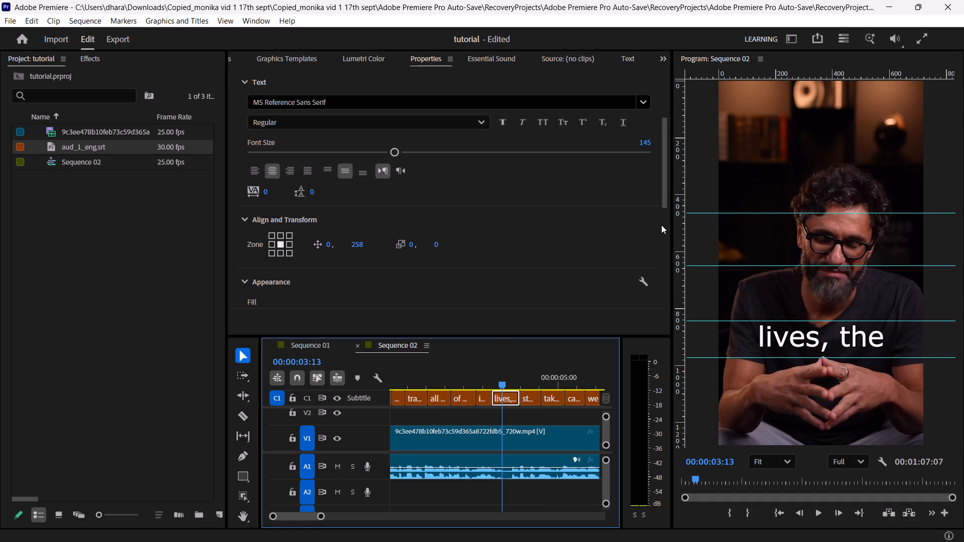
Hide both the guides and the rulers in the program preview.
key(ctrl+semicolon)
click(680, 322)
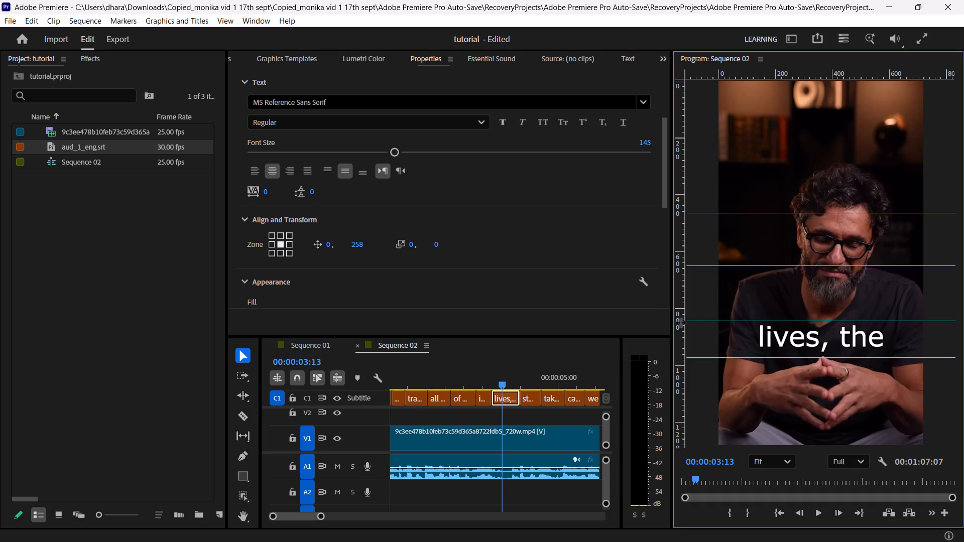
key(ctrl+semicolon)
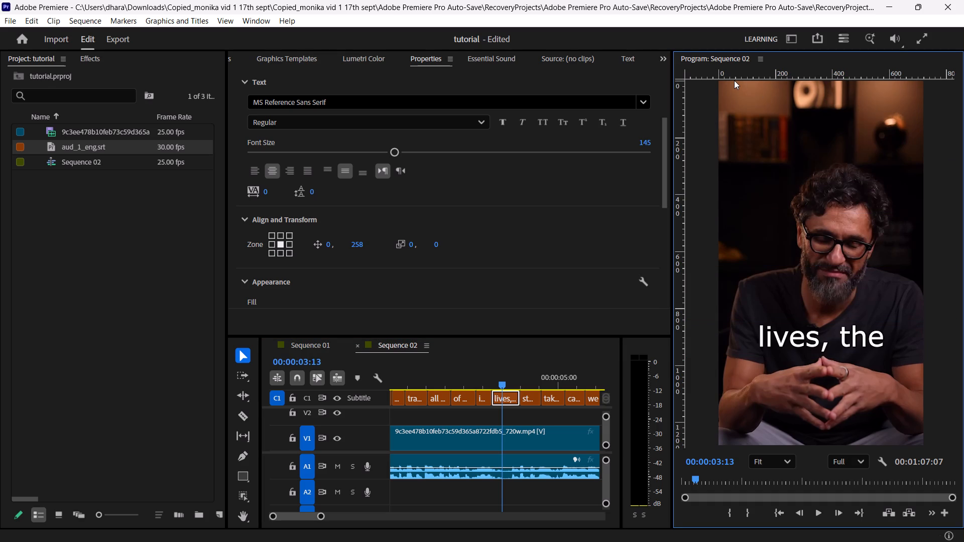
key(ctrl+r)
key(ctrl+r)
key(ctrl+r)
key(ctrl+r)
key(ctrl+r)
key(ctrl+r)
key(ctrl+r)
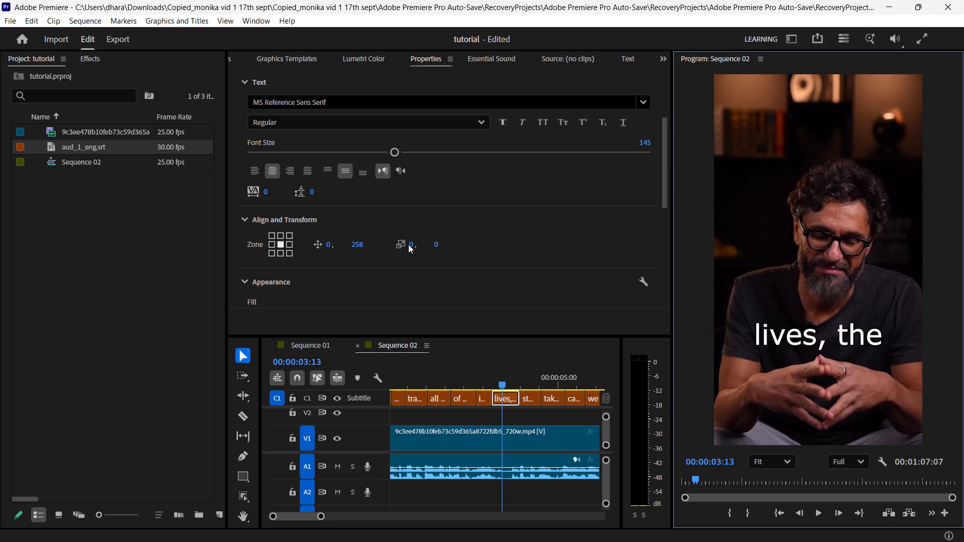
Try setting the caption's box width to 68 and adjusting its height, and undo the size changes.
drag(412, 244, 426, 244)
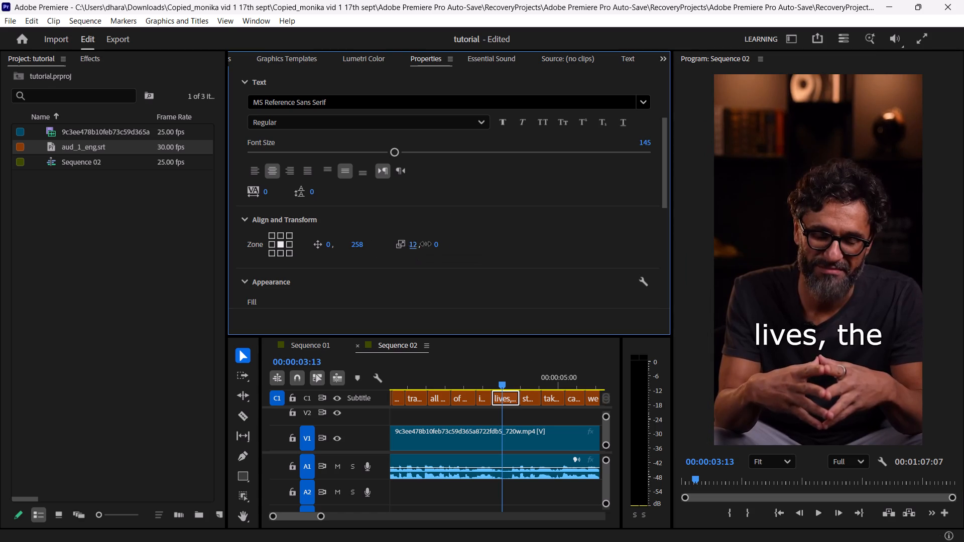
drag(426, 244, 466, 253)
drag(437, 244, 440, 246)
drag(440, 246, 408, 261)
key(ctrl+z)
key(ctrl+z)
Open the caption's fill colour for editing and pick a solid red, FF2E2E.
scroll(493, 249, down, 1)
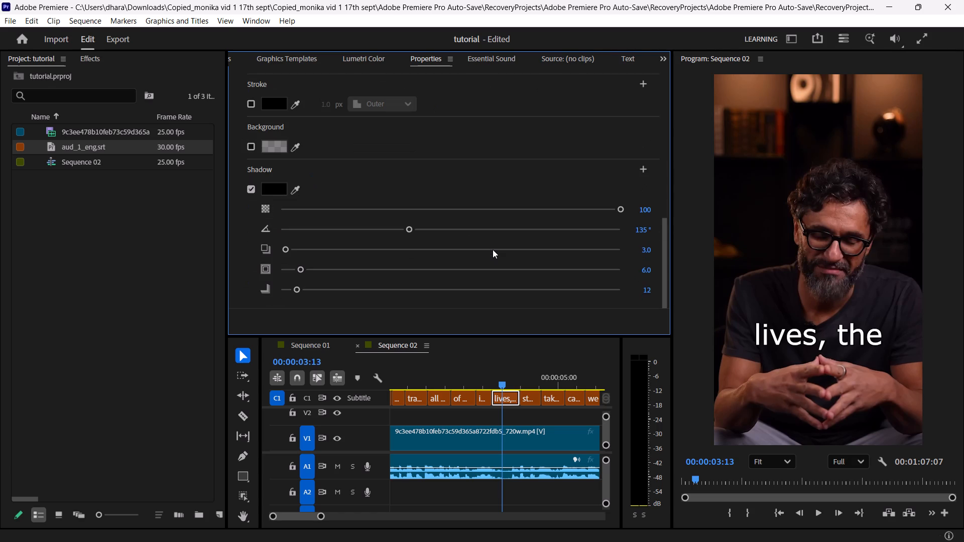
scroll(493, 249, up, 1)
scroll(460, 199, up, 1)
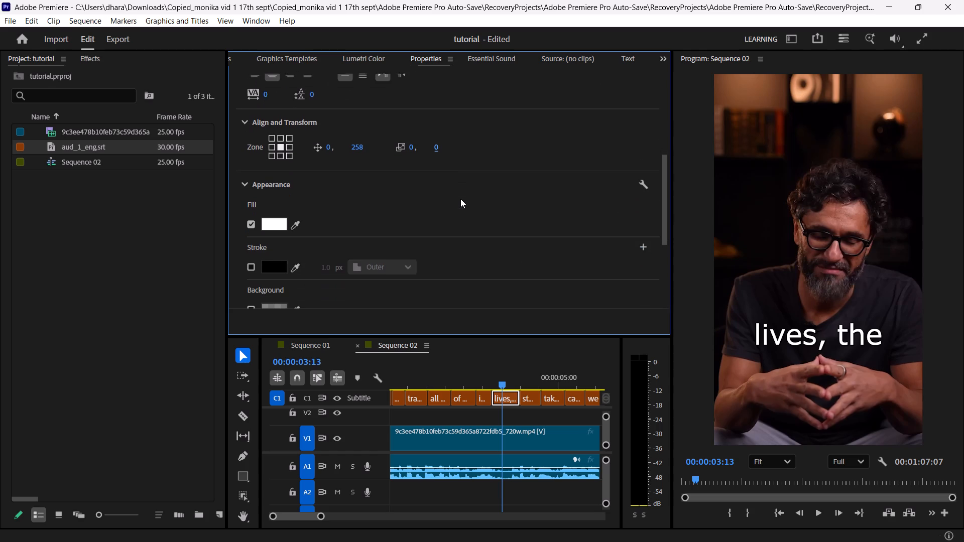
scroll(460, 199, up, 1)
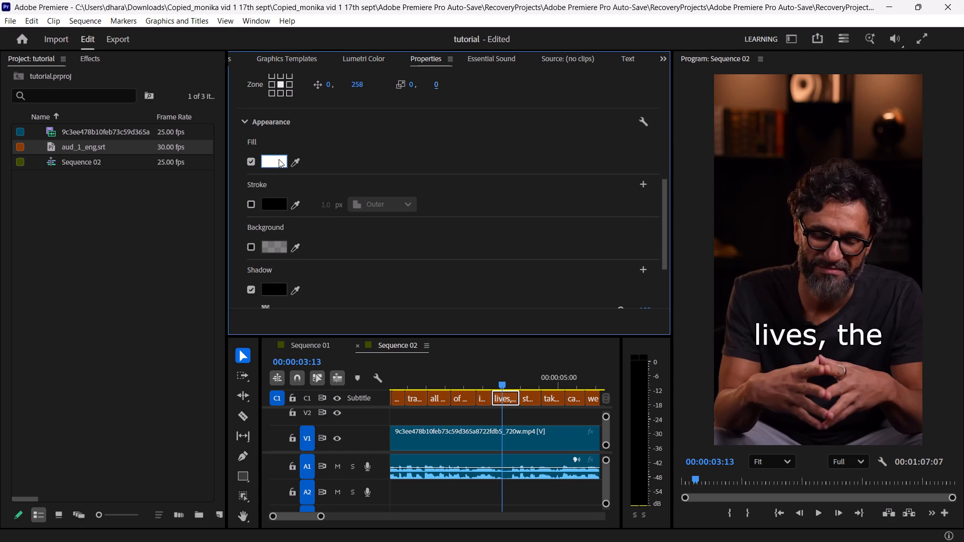
click(279, 159)
drag(420, 263, 461, 353)
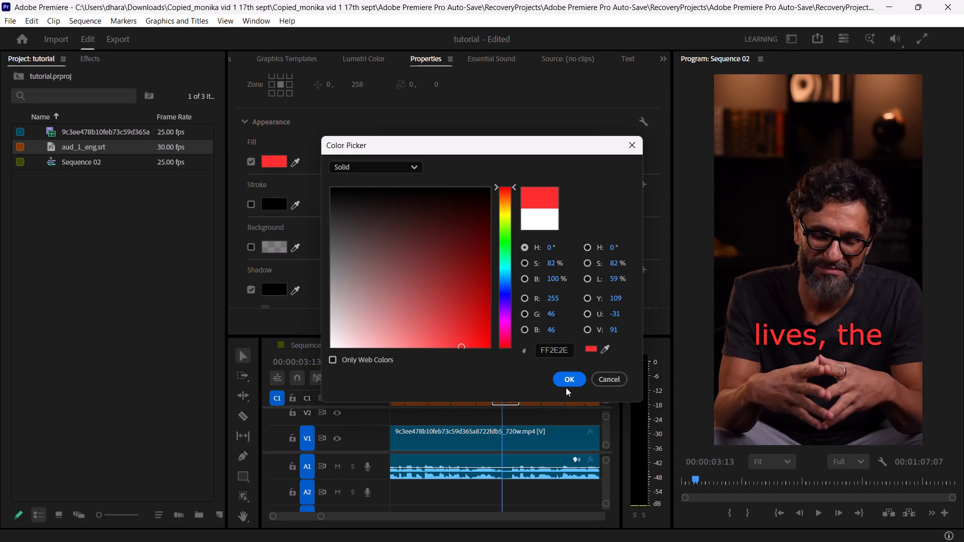
Change the caption's fill to a linear gradient with a pure red start colour and a grey end colour, 909090.
click(406, 164)
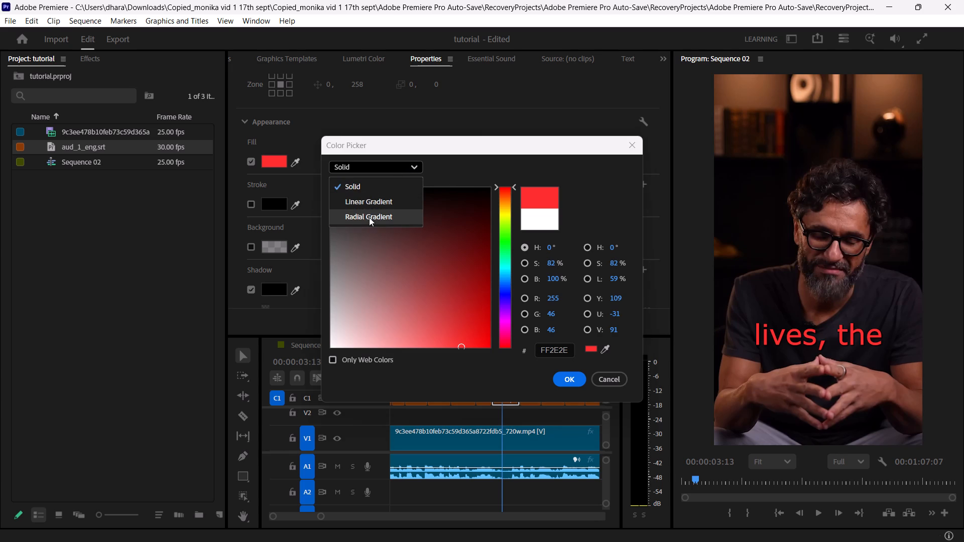
click(368, 199)
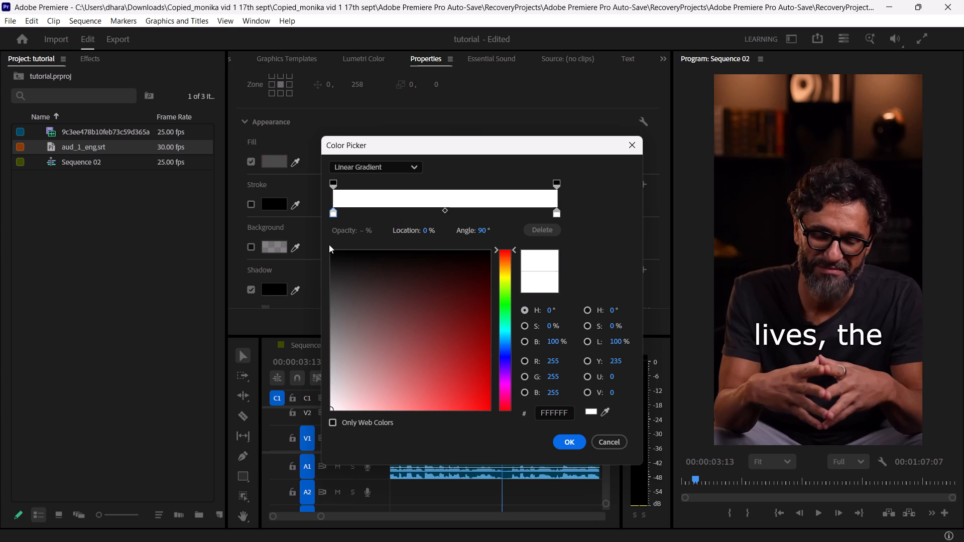
click(331, 214)
click(333, 215)
drag(446, 343, 500, 434)
click(557, 216)
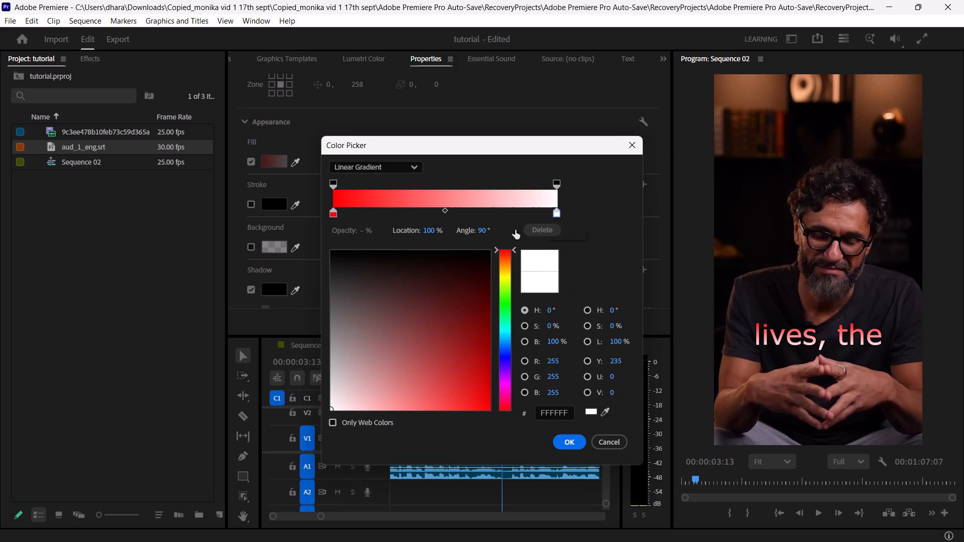
drag(462, 305, 322, 340)
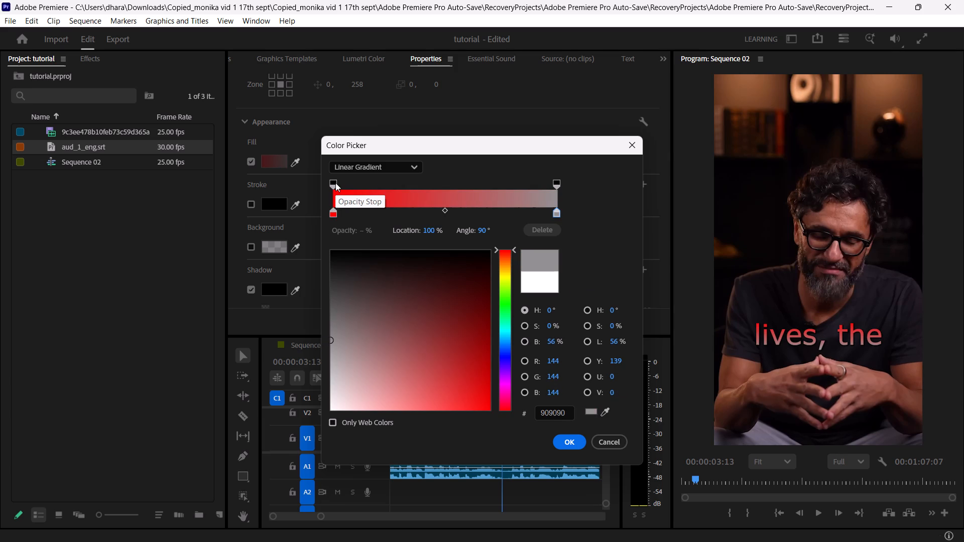
Lower the opacity stop at the red start of the gradient until that end is transparent.
click(335, 183)
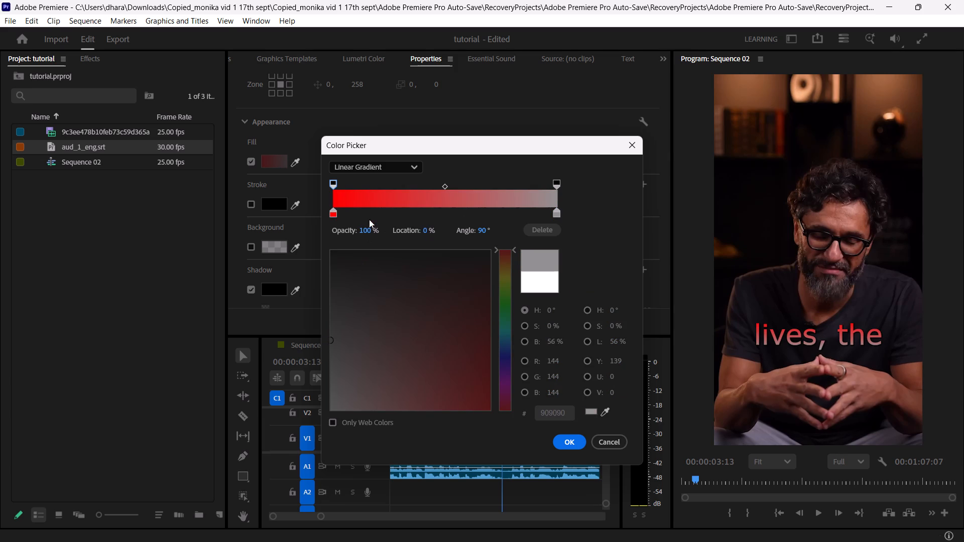
drag(363, 229, 341, 236)
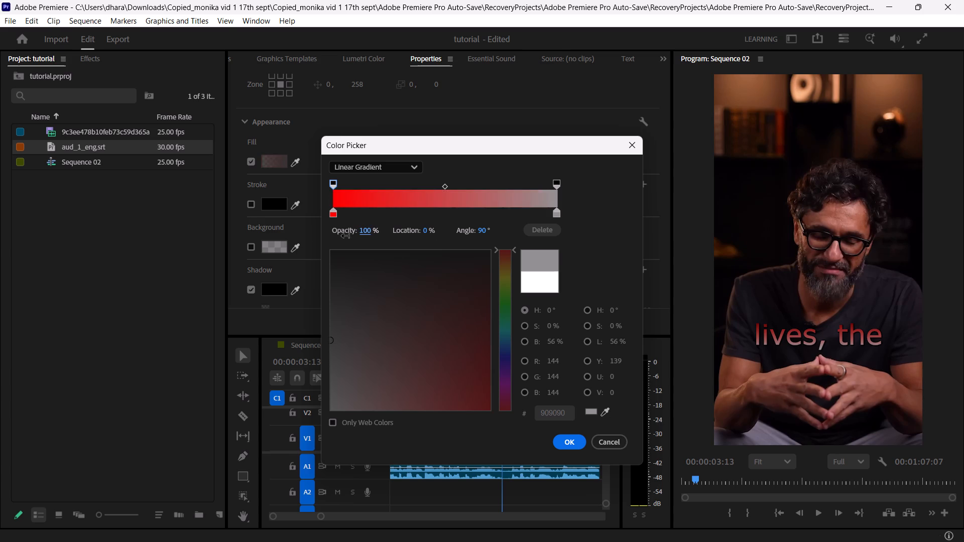
drag(341, 236, 218, 227)
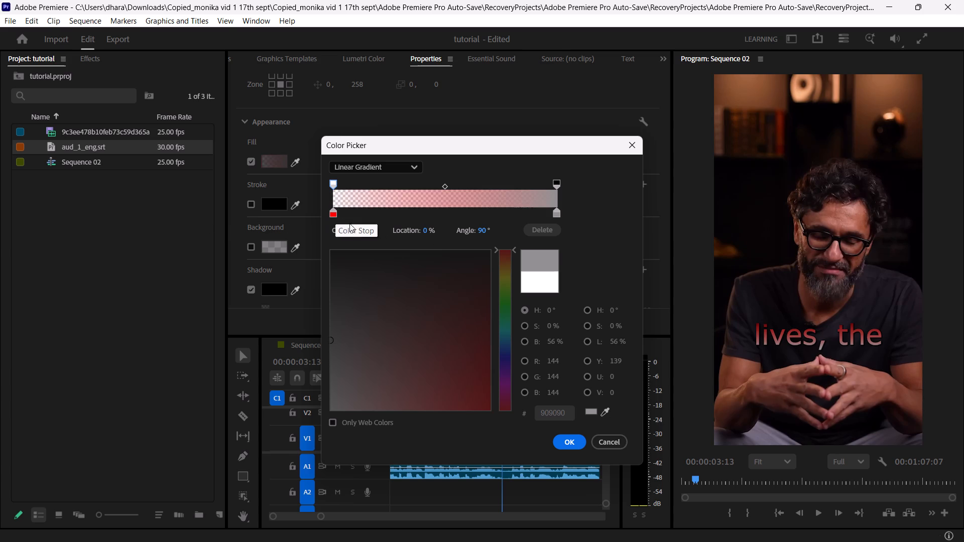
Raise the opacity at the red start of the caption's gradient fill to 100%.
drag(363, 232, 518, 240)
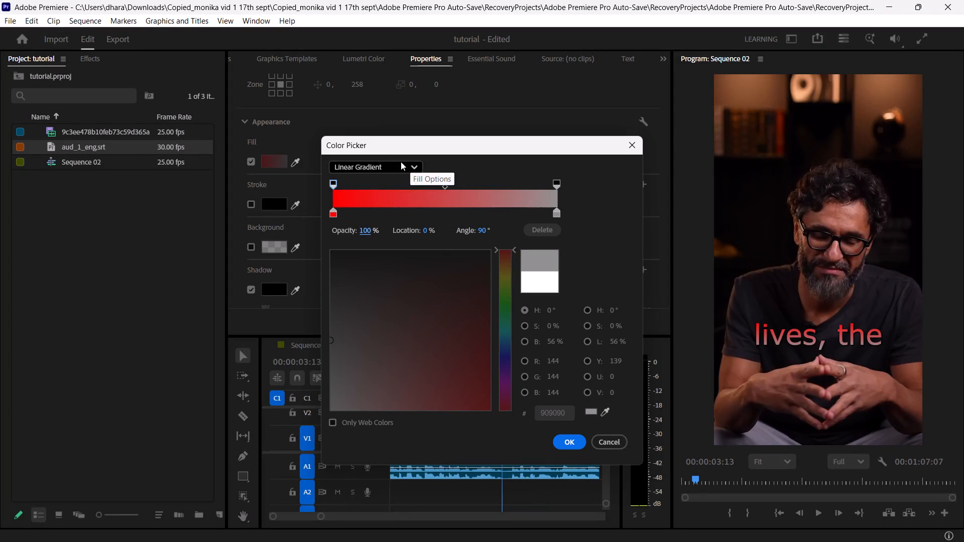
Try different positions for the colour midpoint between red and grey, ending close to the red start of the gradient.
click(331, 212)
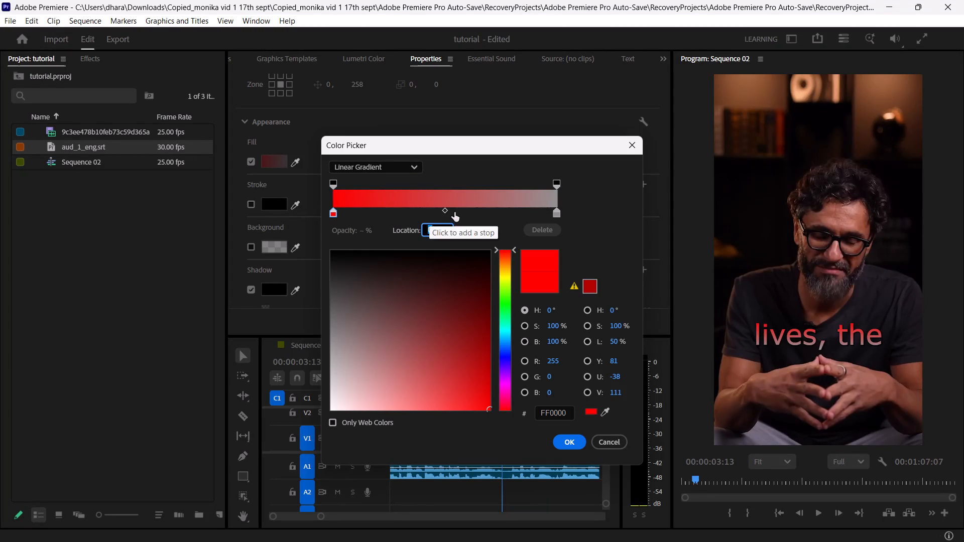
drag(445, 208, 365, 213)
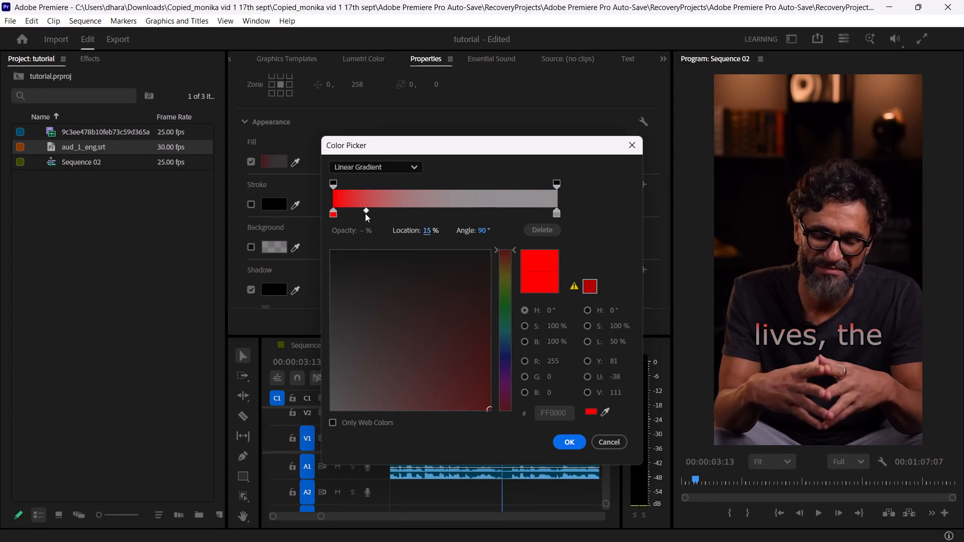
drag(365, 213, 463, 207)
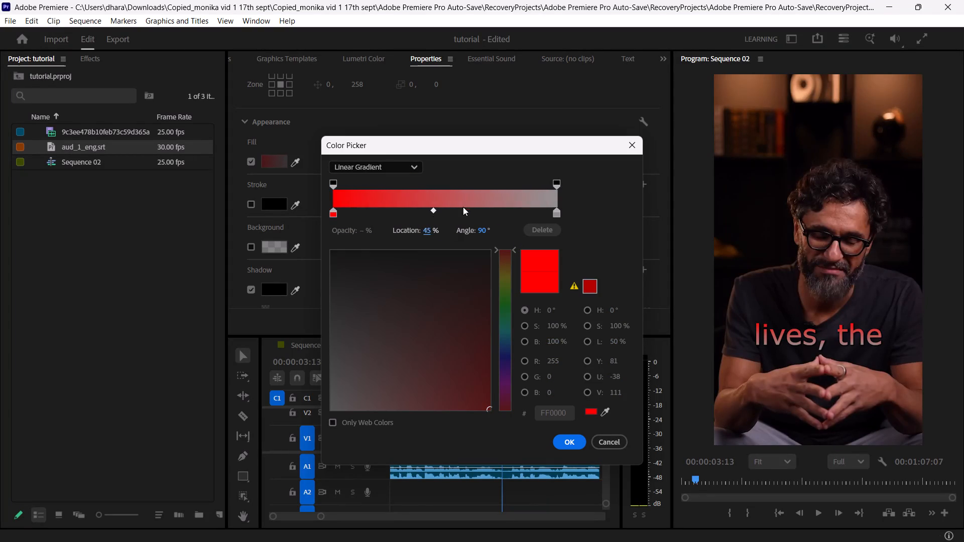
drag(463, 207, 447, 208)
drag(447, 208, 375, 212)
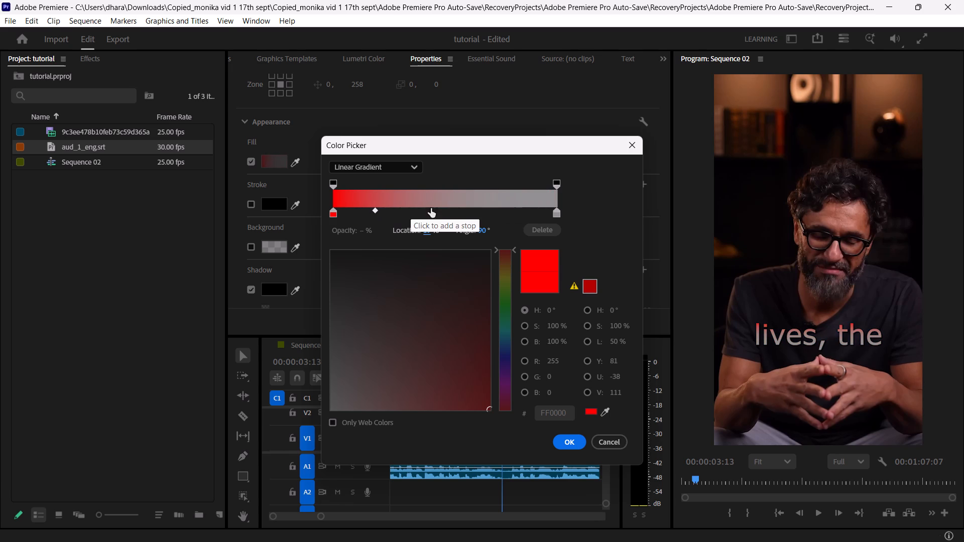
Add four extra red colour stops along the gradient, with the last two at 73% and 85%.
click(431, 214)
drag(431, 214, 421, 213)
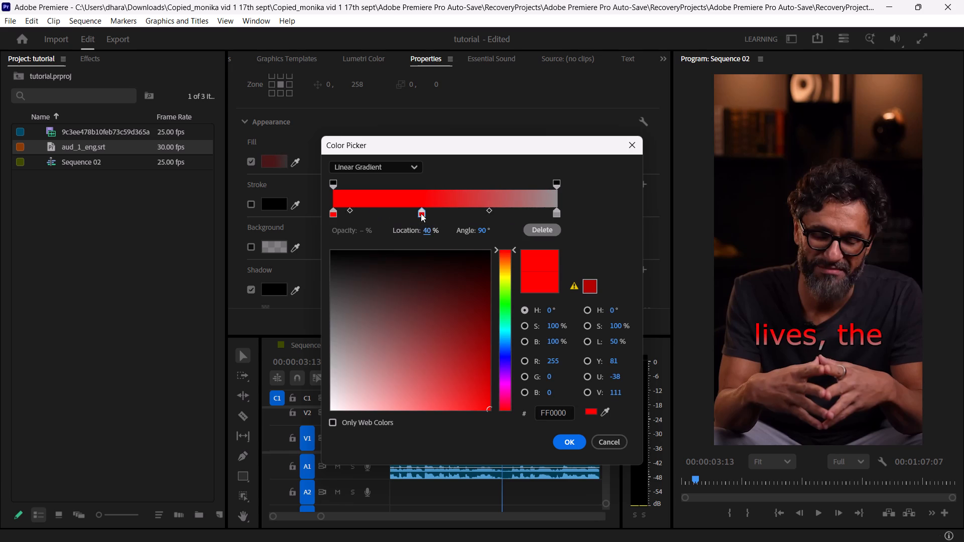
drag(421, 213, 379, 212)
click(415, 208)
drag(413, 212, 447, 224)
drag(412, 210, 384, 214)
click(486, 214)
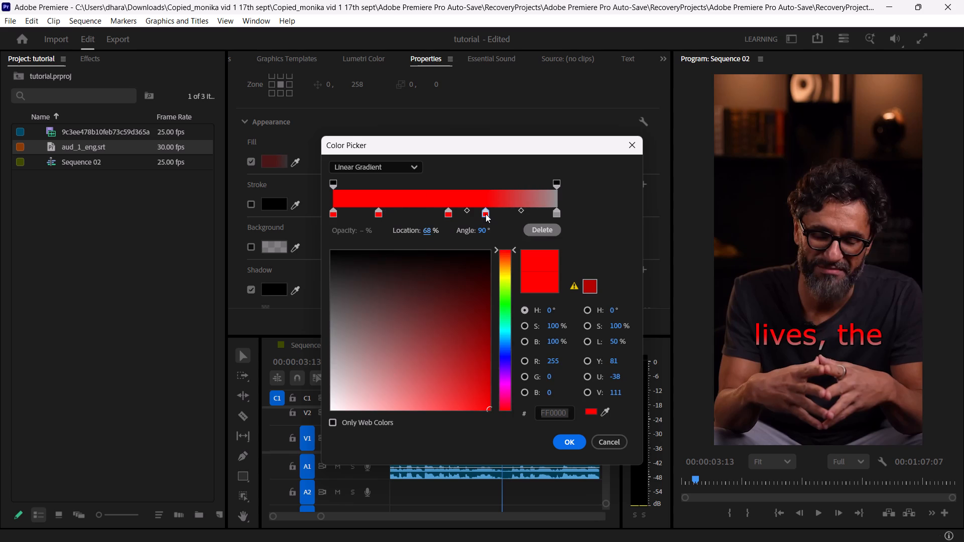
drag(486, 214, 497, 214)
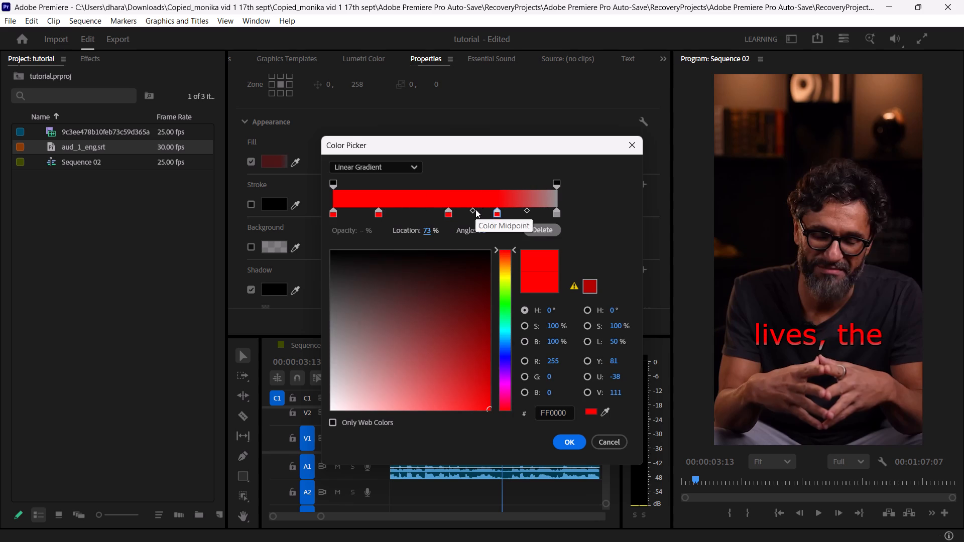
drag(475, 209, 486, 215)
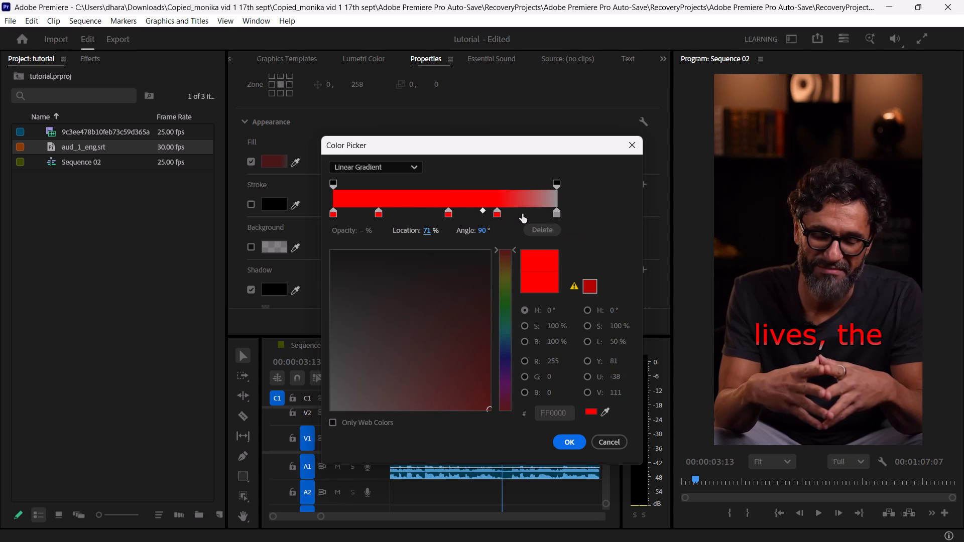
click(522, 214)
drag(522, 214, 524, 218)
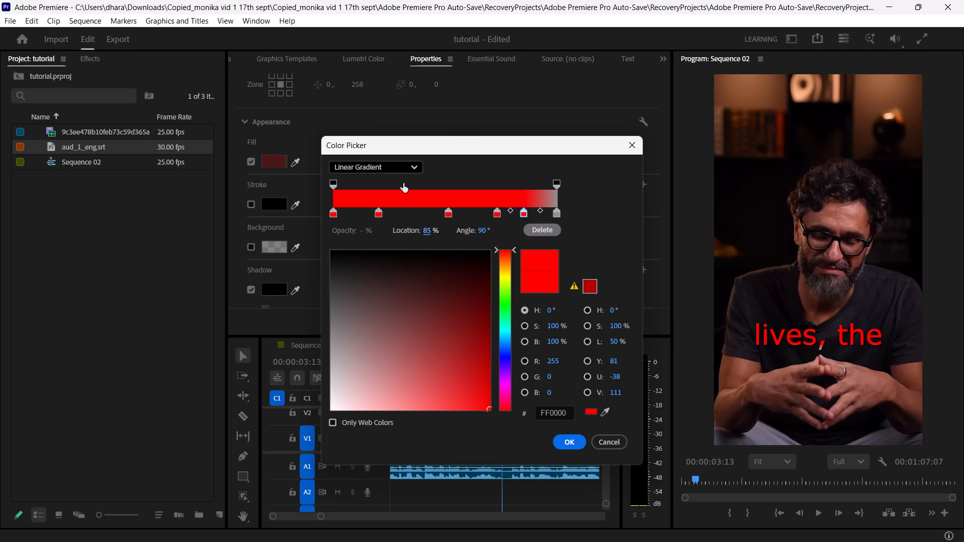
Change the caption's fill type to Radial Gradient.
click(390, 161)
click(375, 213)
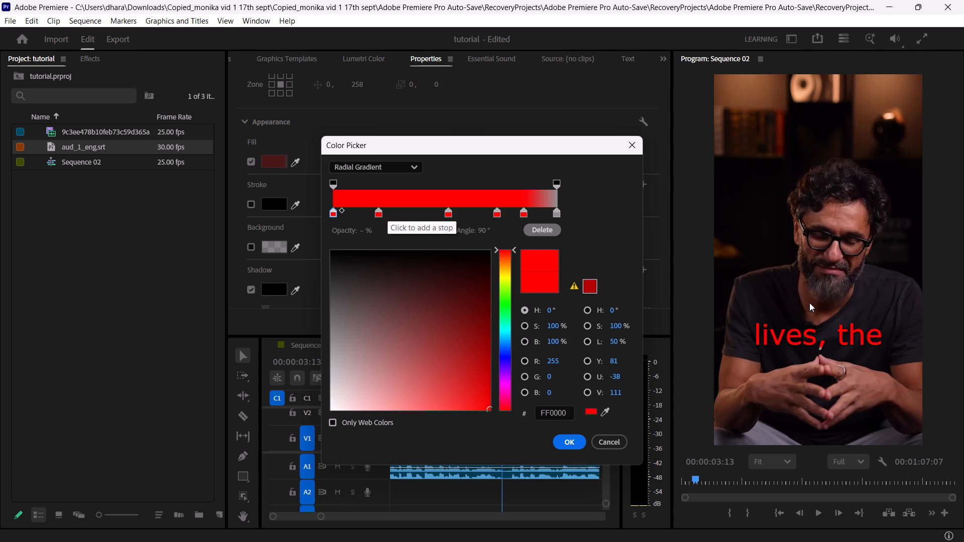
Set the caption's fill to solid red, FF2E2E, and apply it.
click(386, 163)
click(370, 181)
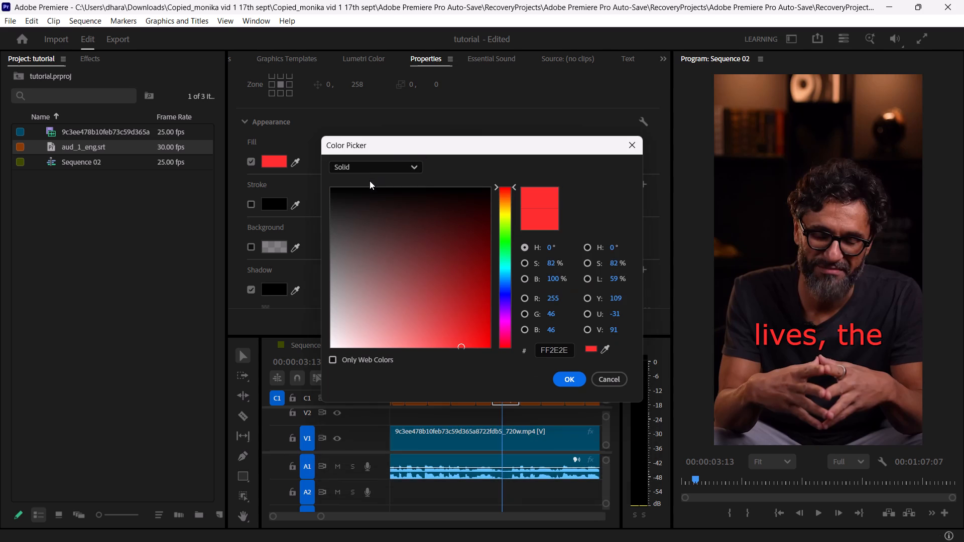
click(567, 378)
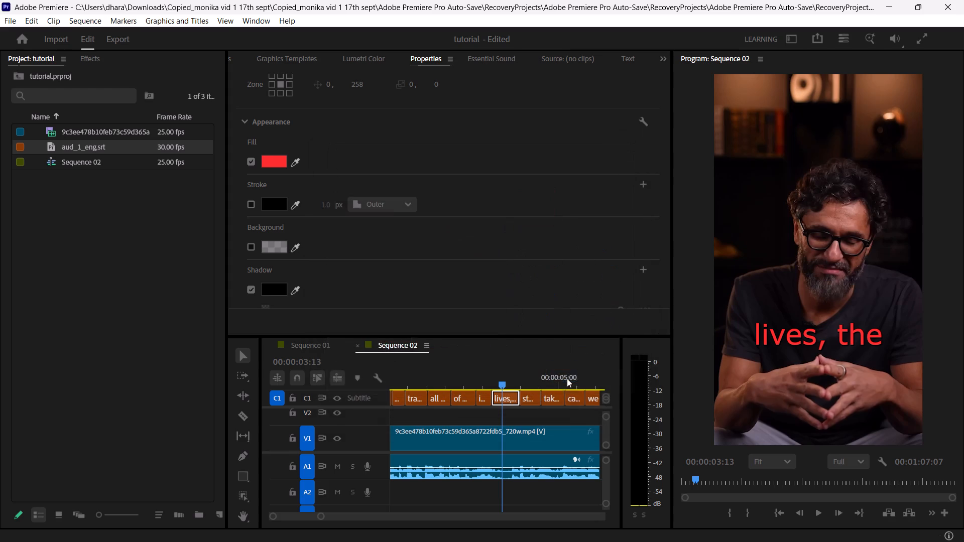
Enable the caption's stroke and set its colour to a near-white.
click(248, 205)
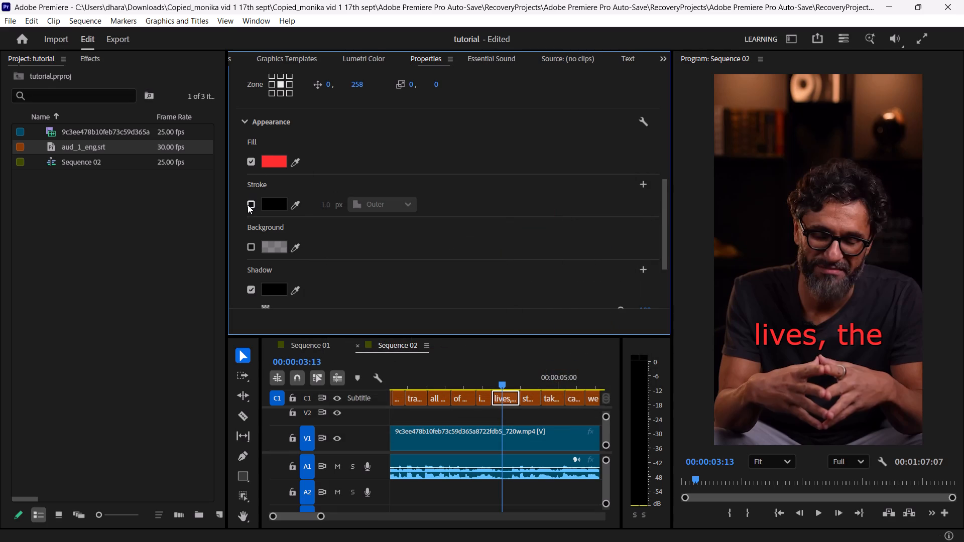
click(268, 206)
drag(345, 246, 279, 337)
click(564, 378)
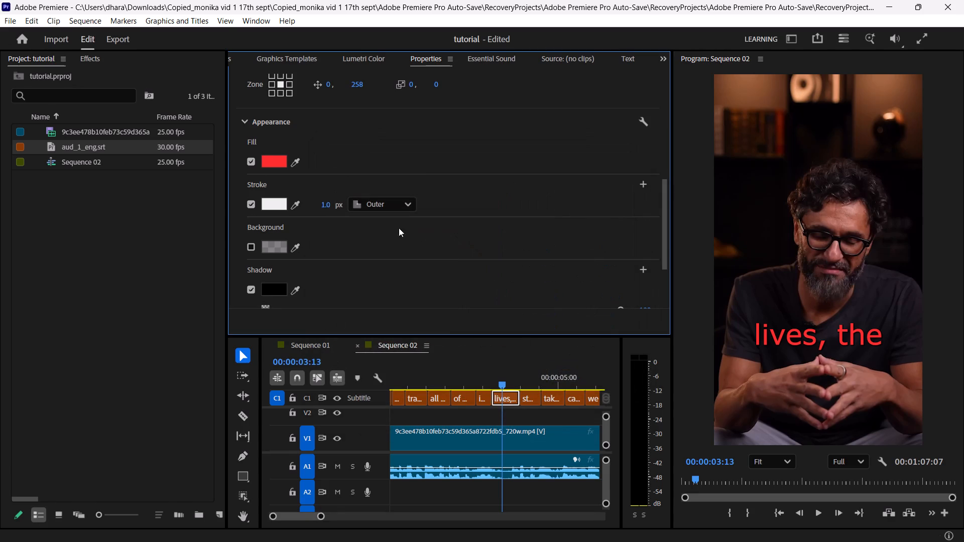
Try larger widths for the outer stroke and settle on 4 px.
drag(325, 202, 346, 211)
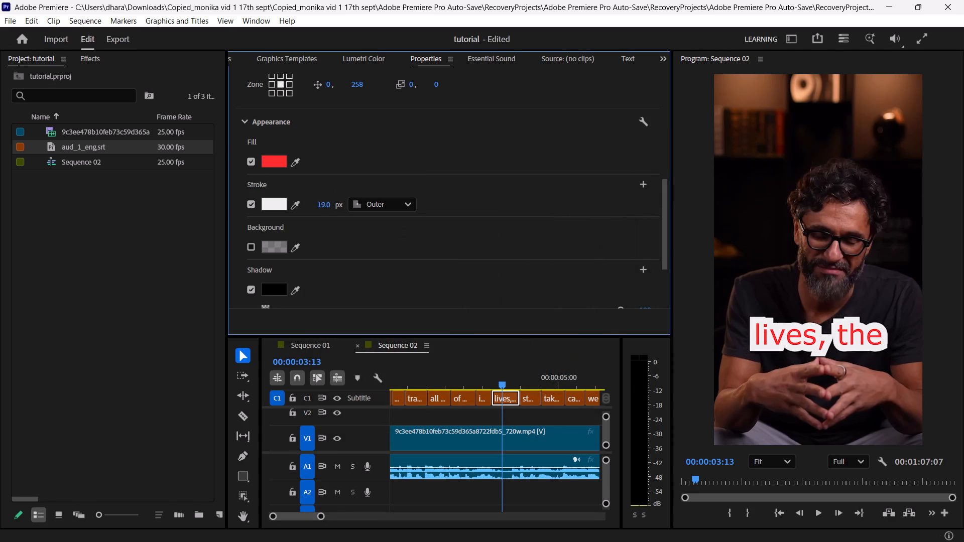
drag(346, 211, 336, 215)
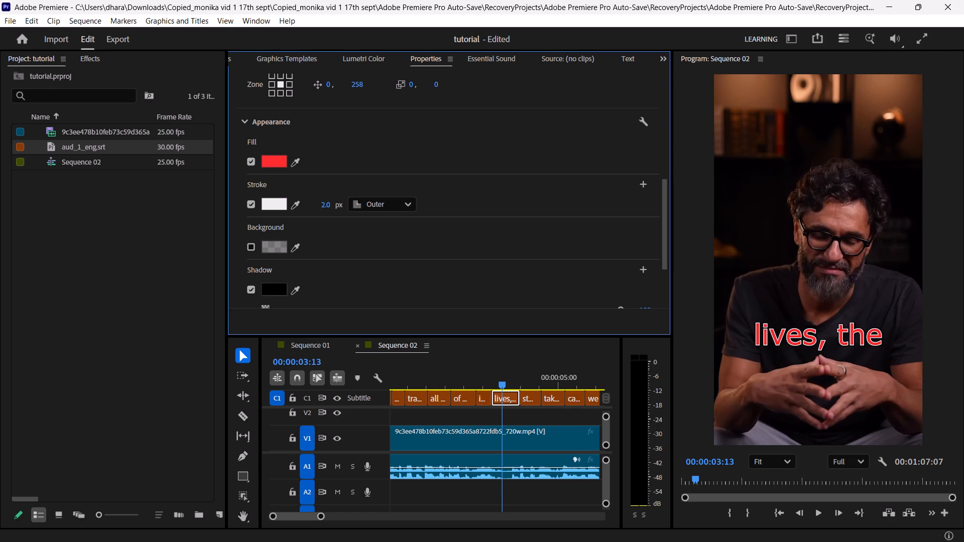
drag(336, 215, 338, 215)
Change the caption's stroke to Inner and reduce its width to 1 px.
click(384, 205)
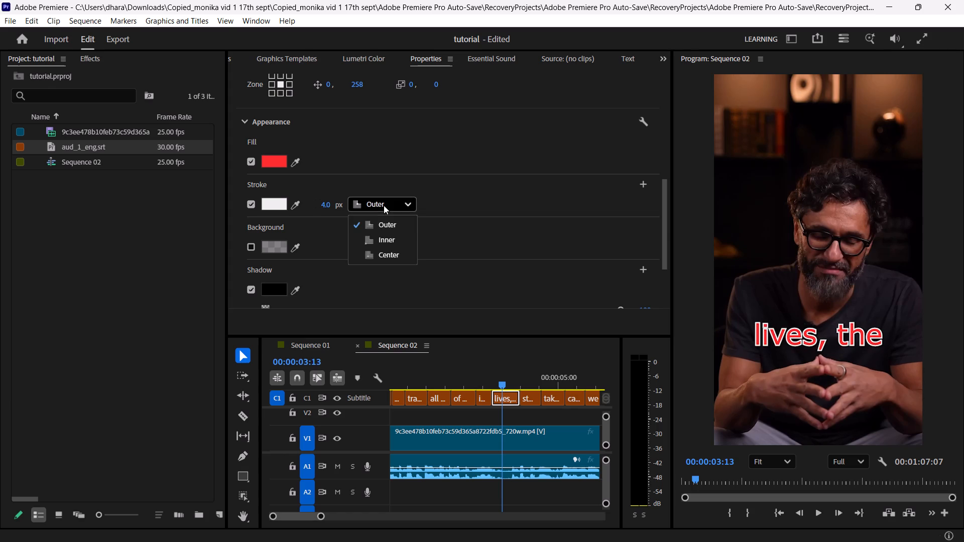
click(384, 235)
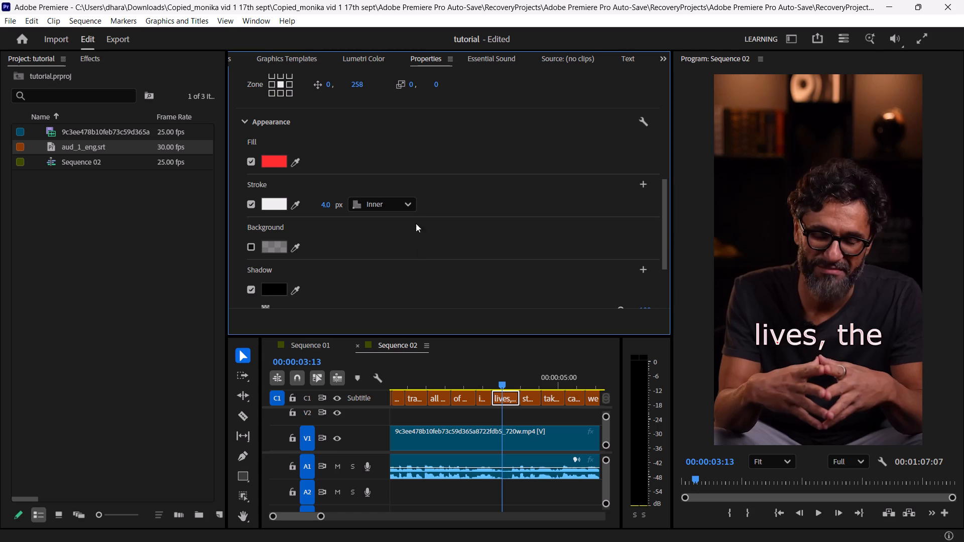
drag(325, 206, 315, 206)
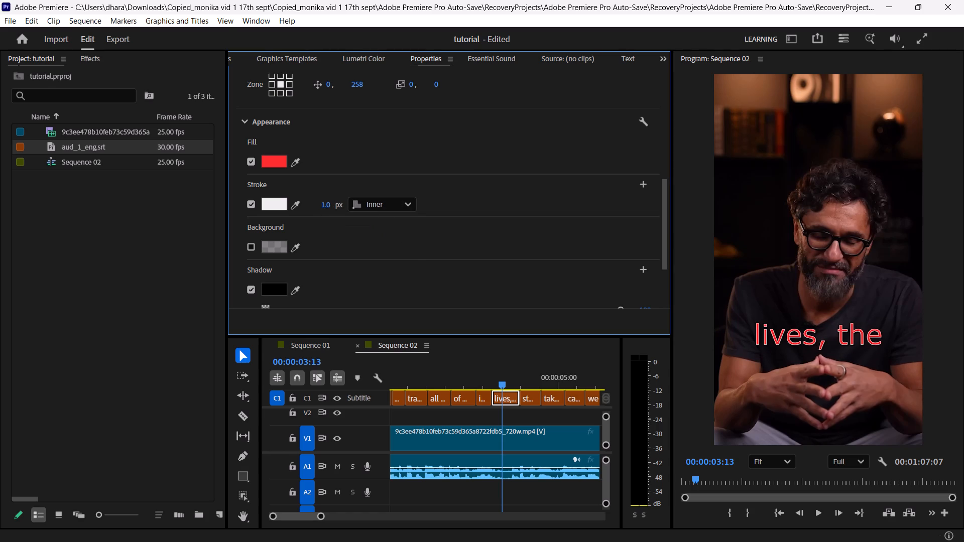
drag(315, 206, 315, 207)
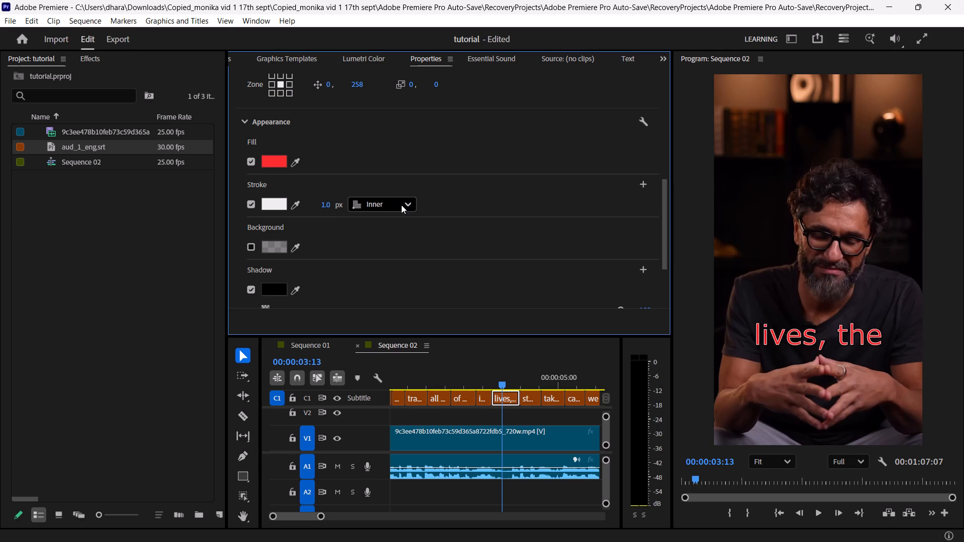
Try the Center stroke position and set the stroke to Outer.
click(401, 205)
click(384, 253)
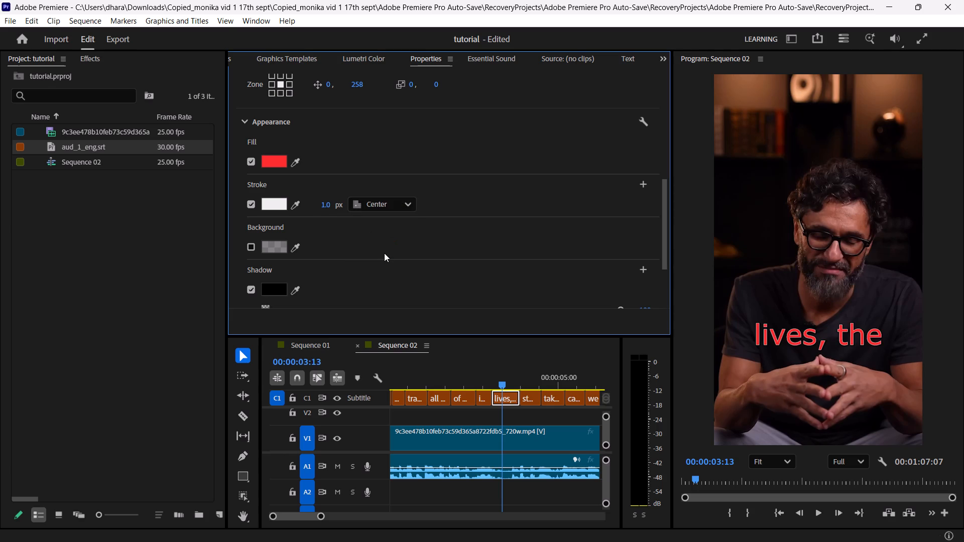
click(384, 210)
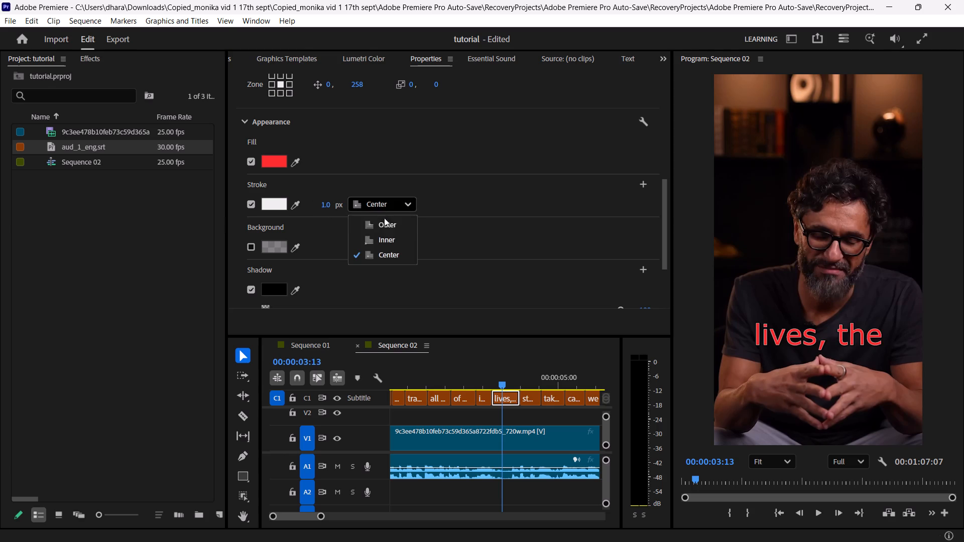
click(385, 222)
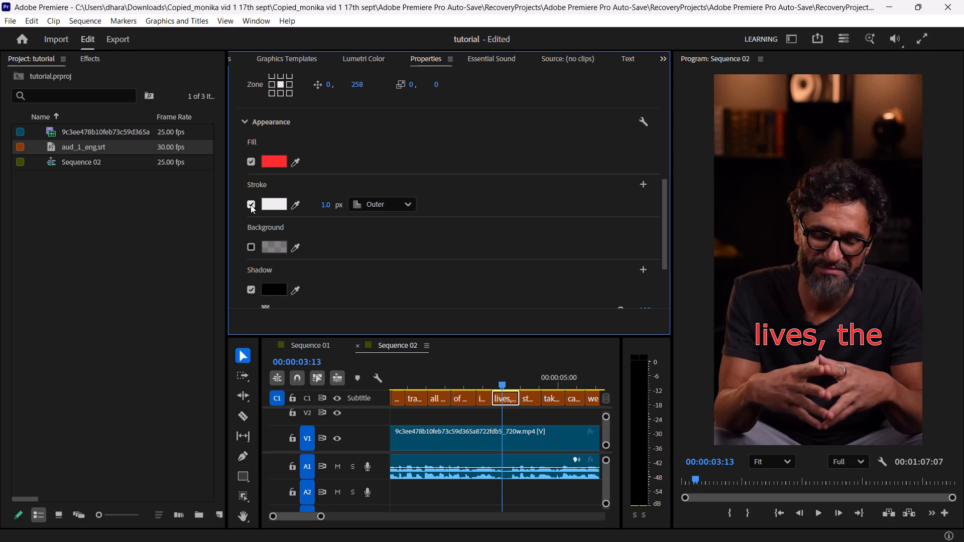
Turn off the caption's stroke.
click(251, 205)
Enable the caption's background with opacity 2 and set its colour to white, FFFFFF.
click(252, 245)
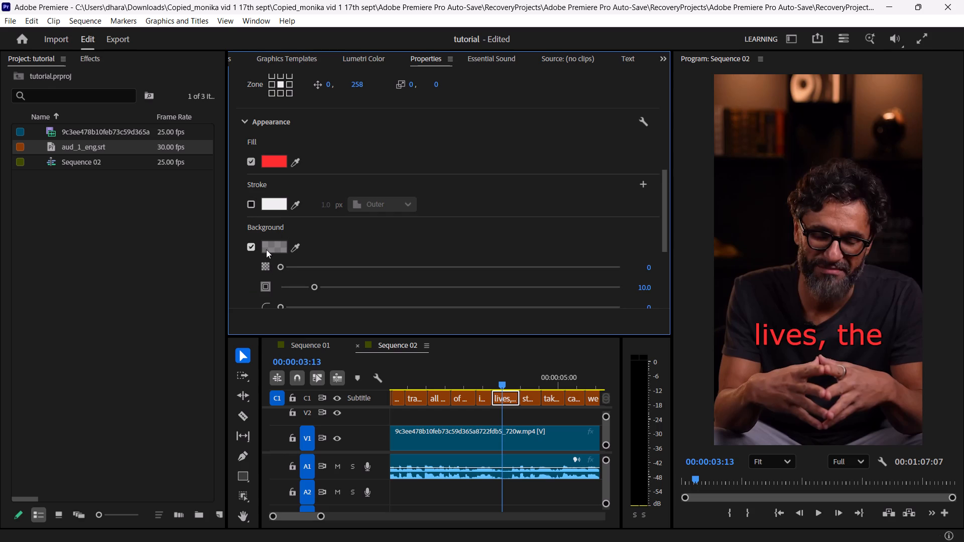
drag(282, 262, 286, 276)
click(263, 247)
drag(375, 249, 276, 373)
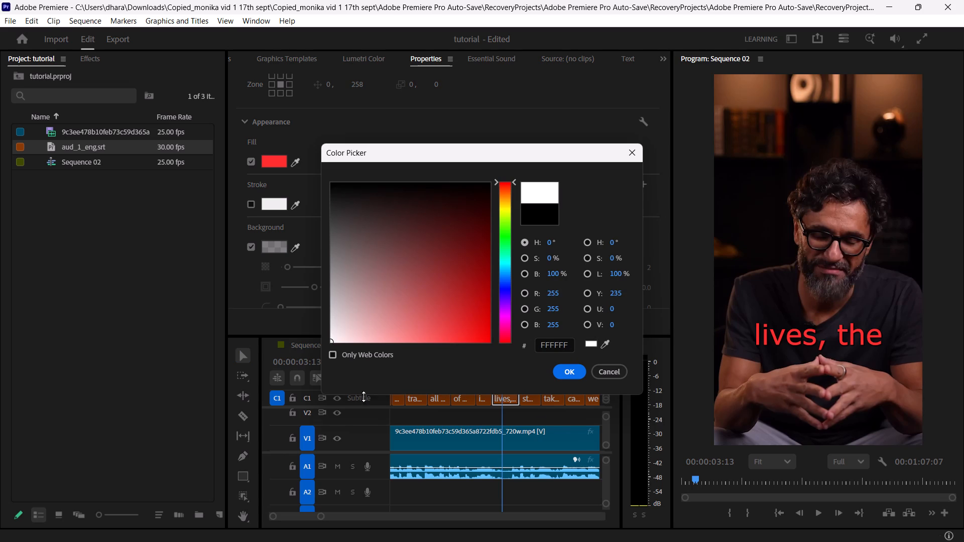
click(562, 373)
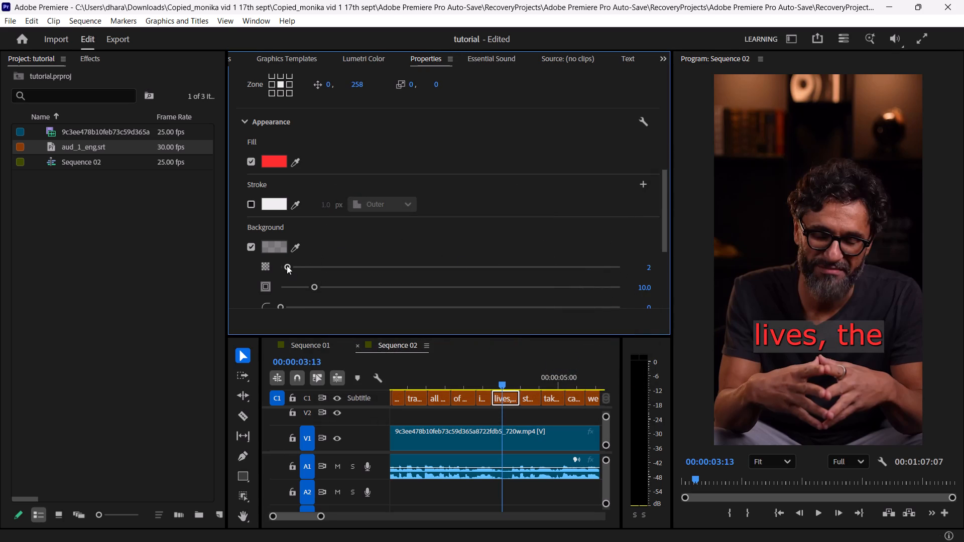
Try the background at nearly full opacity and set its opacity to 20.
scroll(287, 265, down, 1)
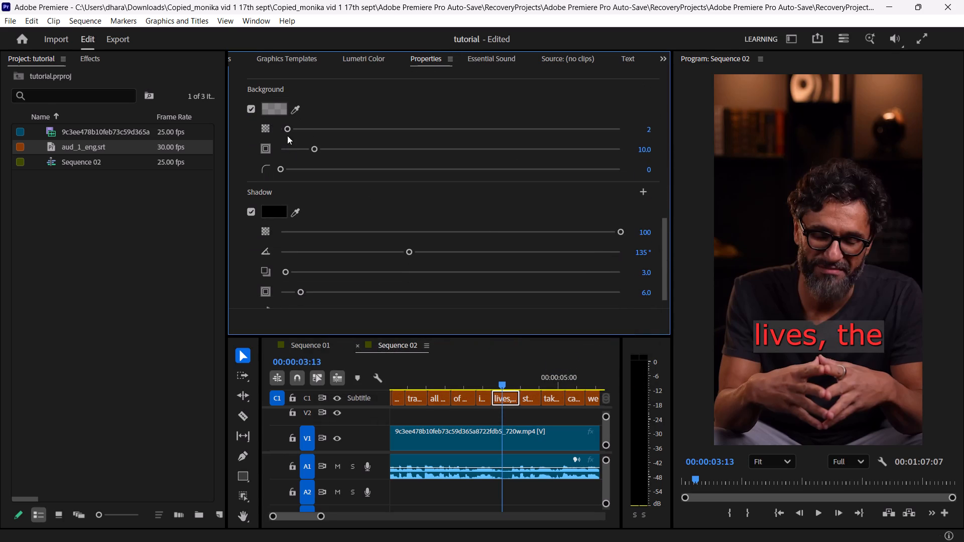
drag(288, 131, 616, 159)
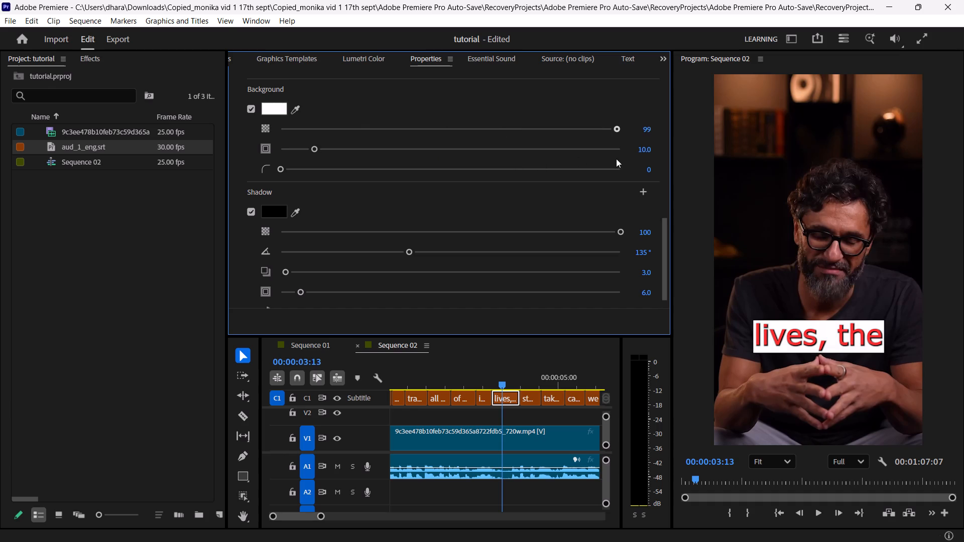
drag(616, 159, 346, 130)
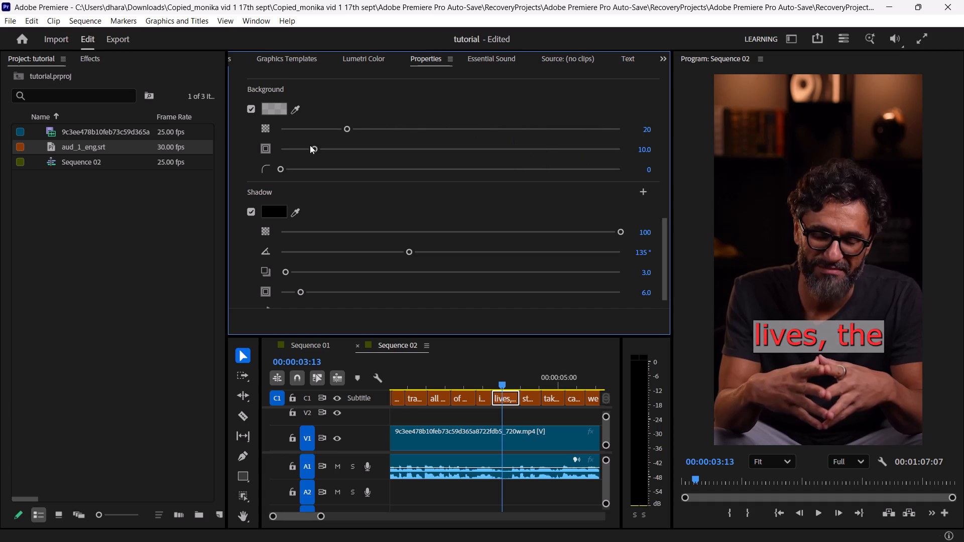
Enlarge the caption's background box around the text to a size of 32.7.
drag(311, 146, 484, 165)
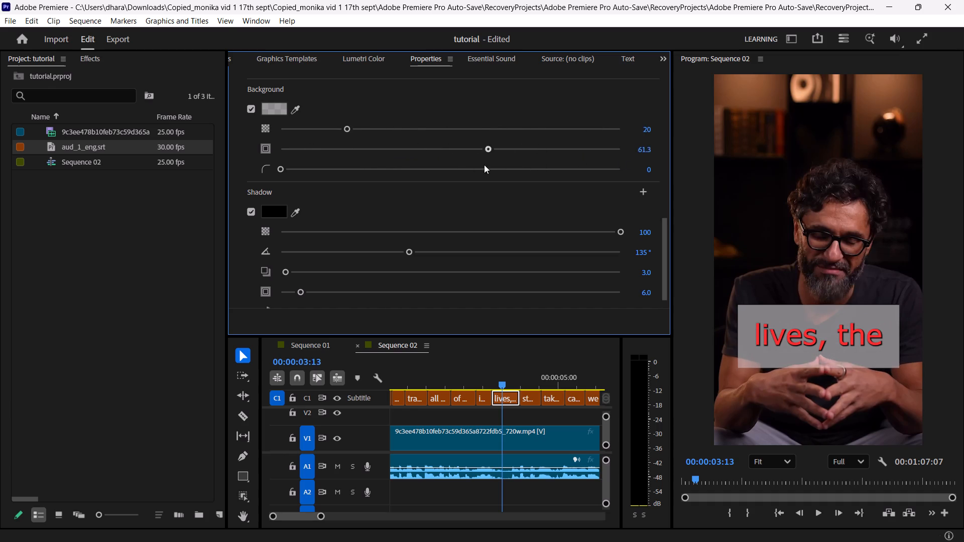
drag(484, 165, 390, 171)
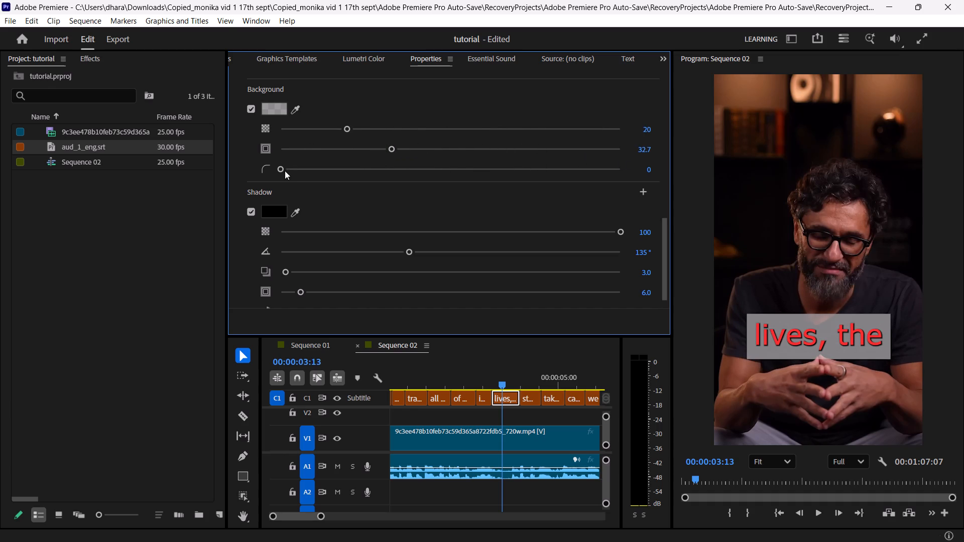
Round the corners of the caption's background to a radius of 76.
drag(281, 169, 532, 212)
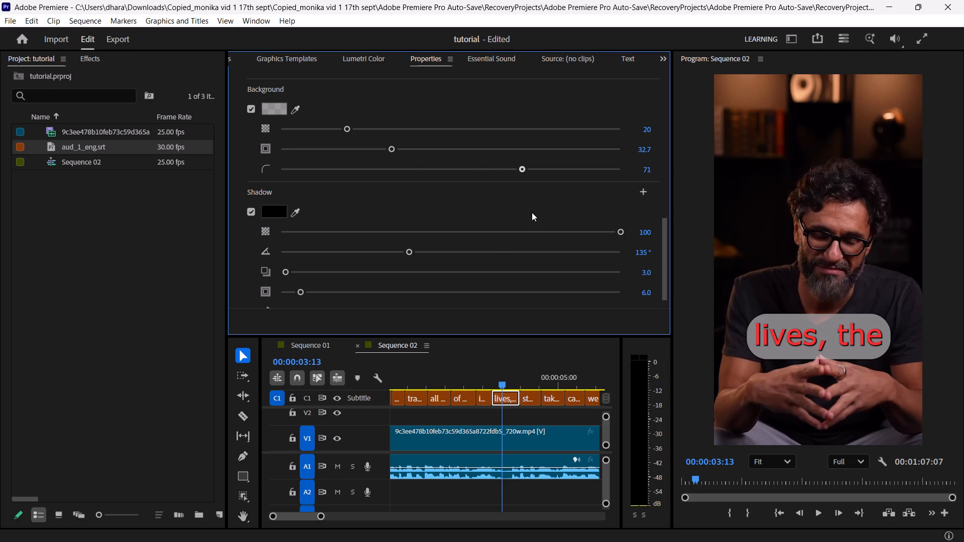
drag(532, 212, 536, 194)
drag(536, 194, 537, 194)
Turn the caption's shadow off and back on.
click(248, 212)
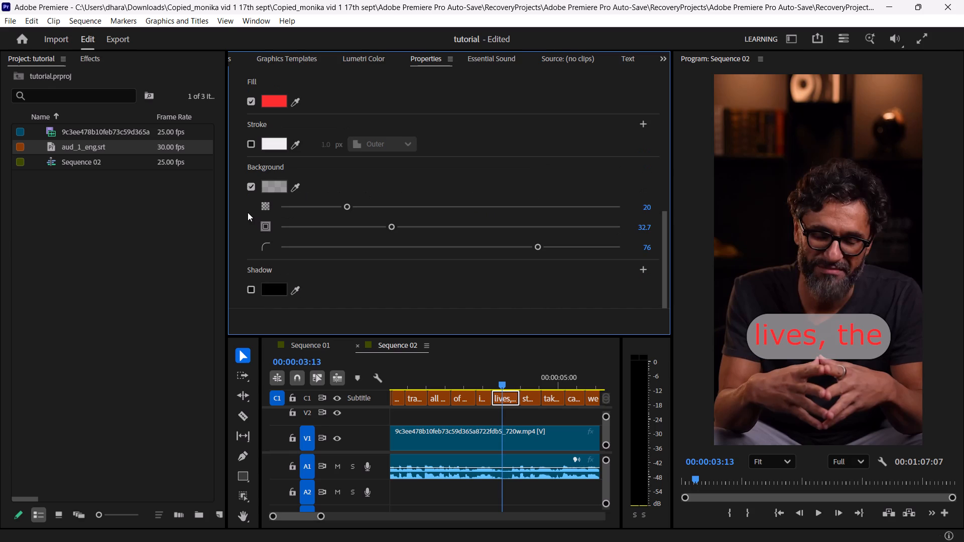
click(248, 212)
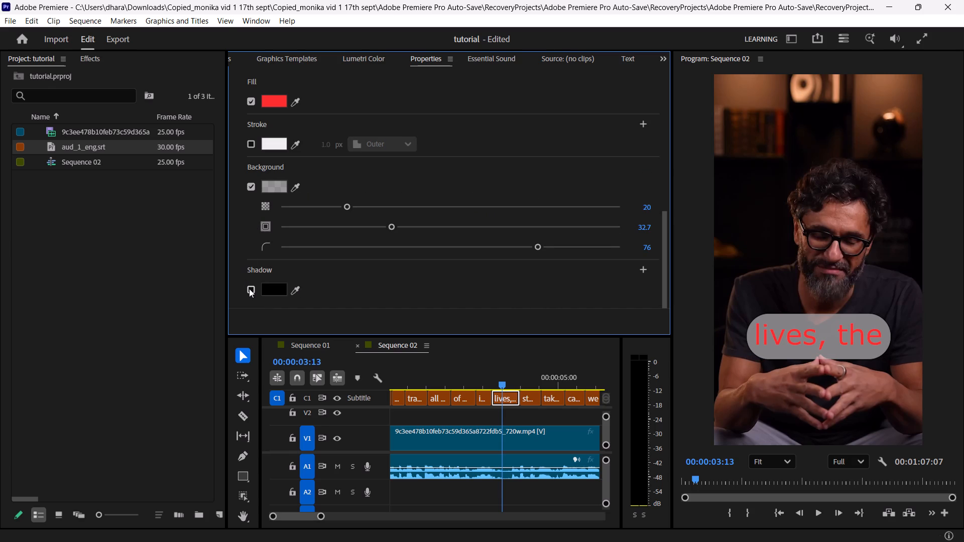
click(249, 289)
Set the caption shadow's angle to 141° and its distance to 28.4.
scroll(314, 285, down, 2)
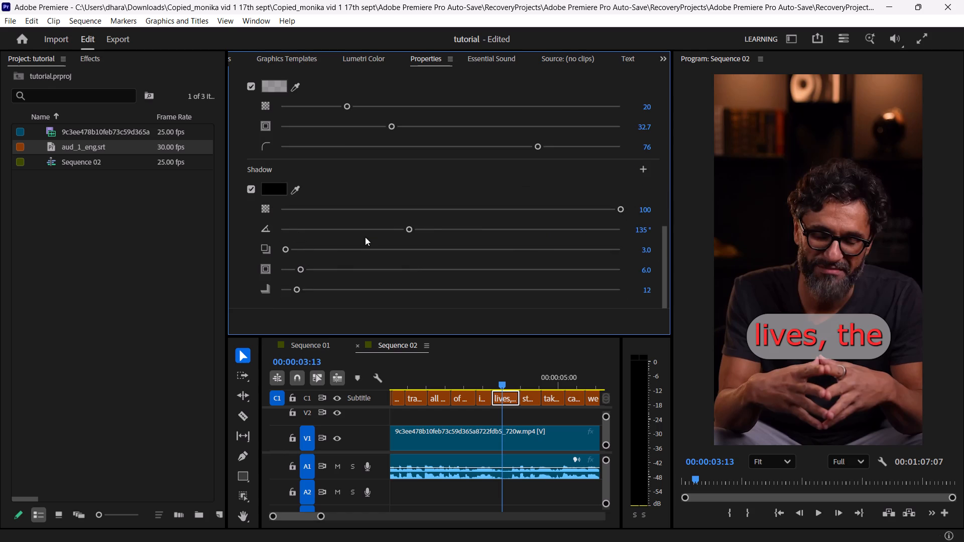
drag(407, 230, 485, 203)
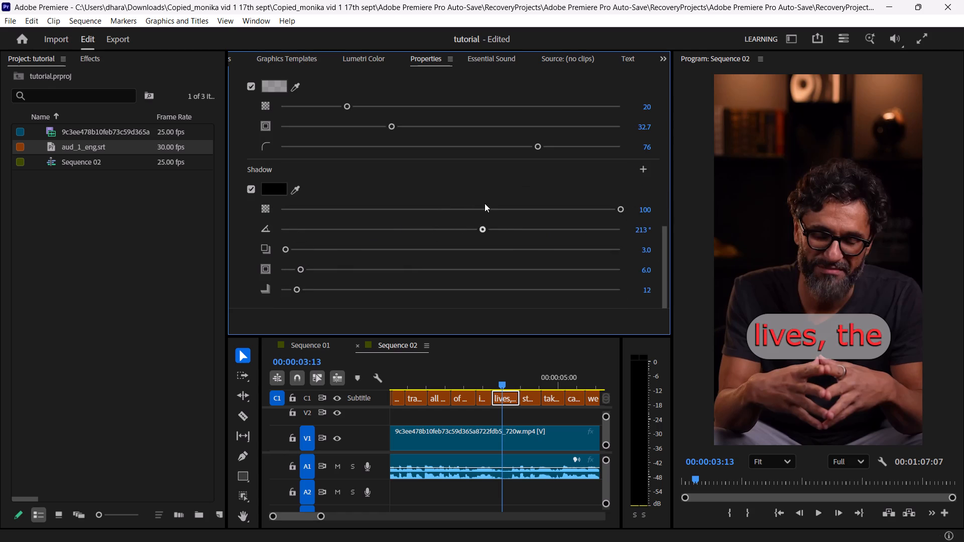
drag(485, 203, 519, 229)
drag(519, 229, 413, 222)
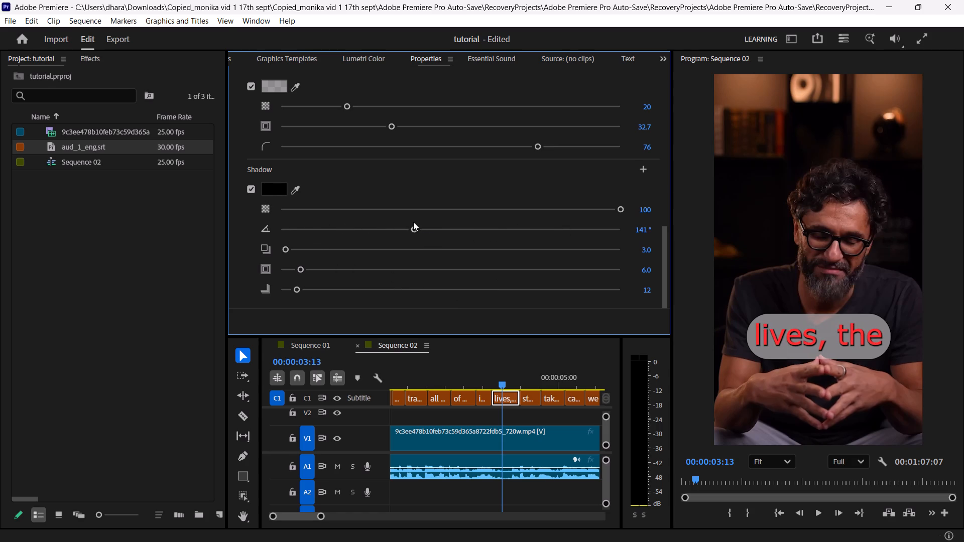
drag(284, 248, 363, 262)
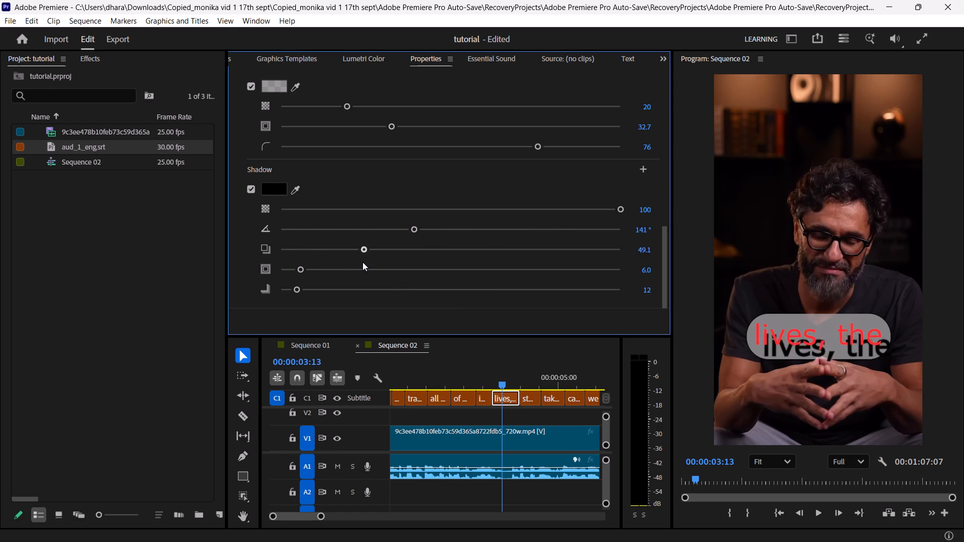
drag(363, 262, 331, 256)
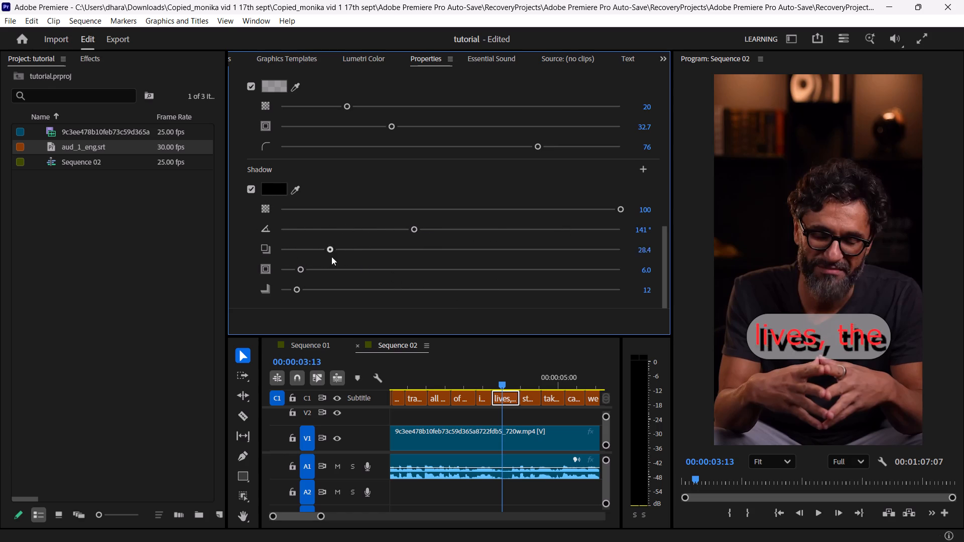
drag(331, 256, 328, 259)
Reduce the shadow's size to 3.1 and soften it, trying blur values up to 101 before settling on a lower one.
drag(301, 270, 302, 273)
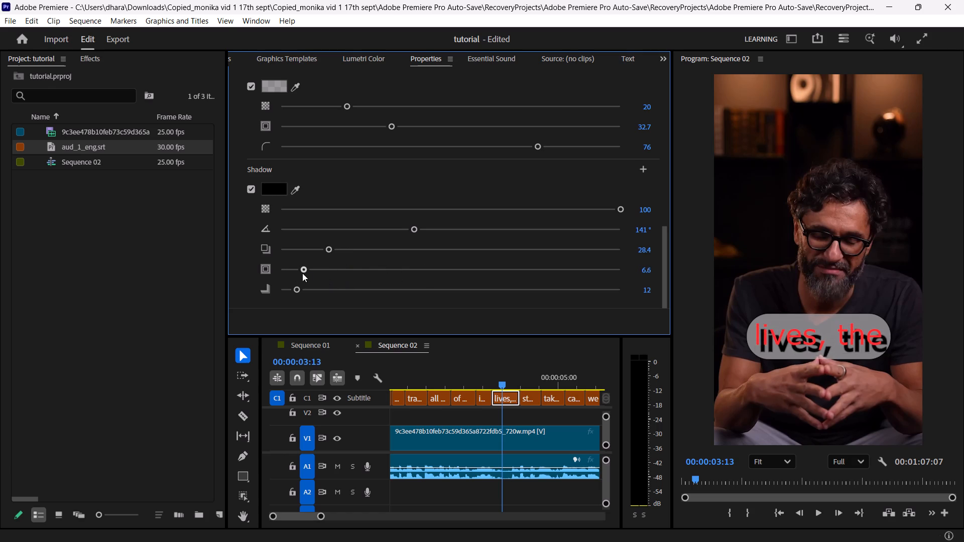
drag(302, 273, 290, 278)
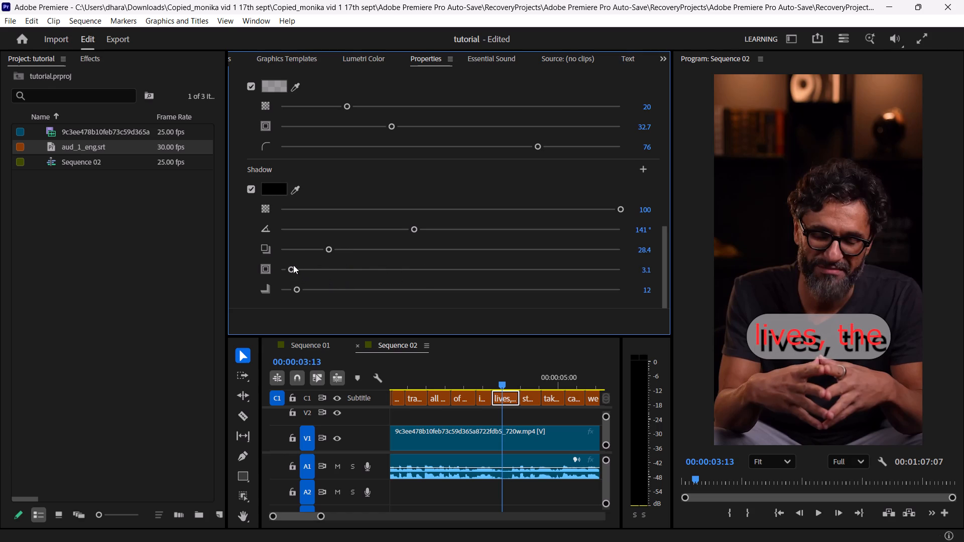
drag(295, 288, 384, 302)
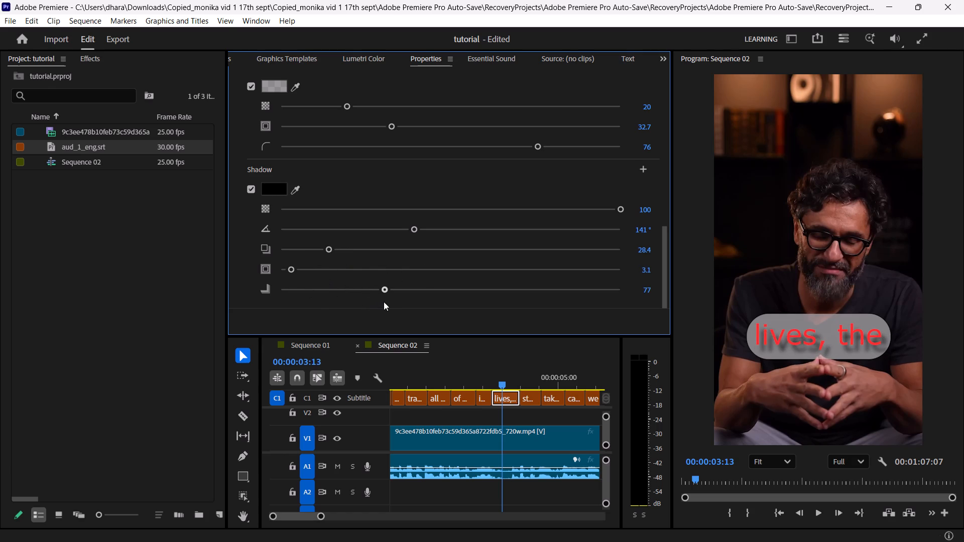
drag(384, 302, 368, 305)
drag(368, 305, 392, 299)
drag(392, 299, 333, 295)
Create a track style from the "lives, the" caption, keeping the name Text Style and saving it to the project.
scroll(333, 295, down, 1)
scroll(333, 295, up, 1)
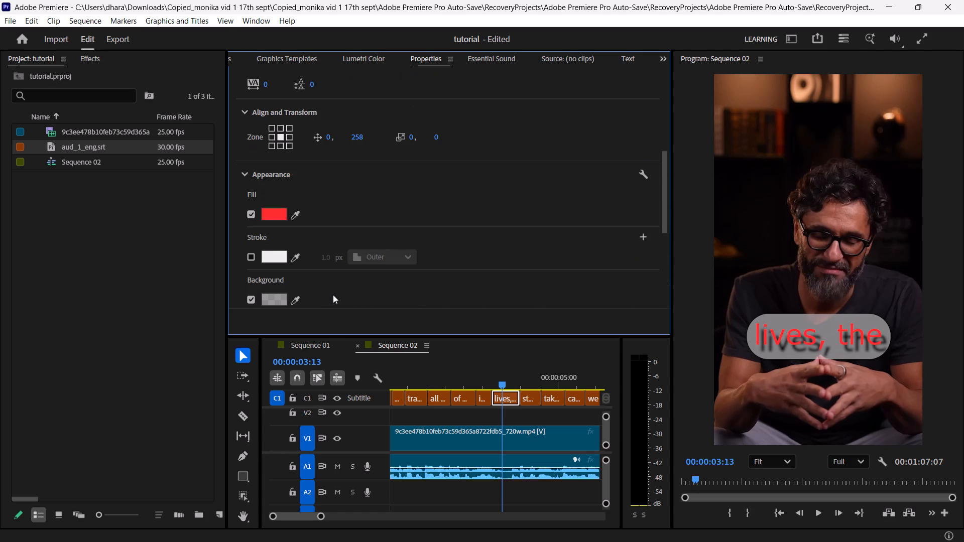
scroll(333, 295, up, 1)
scroll(358, 200, up, 1)
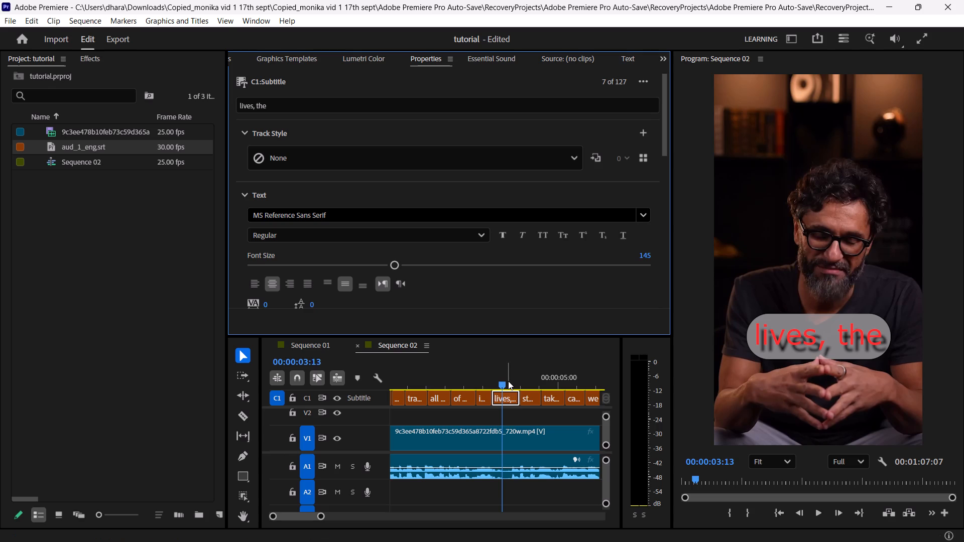
drag(508, 381, 474, 394)
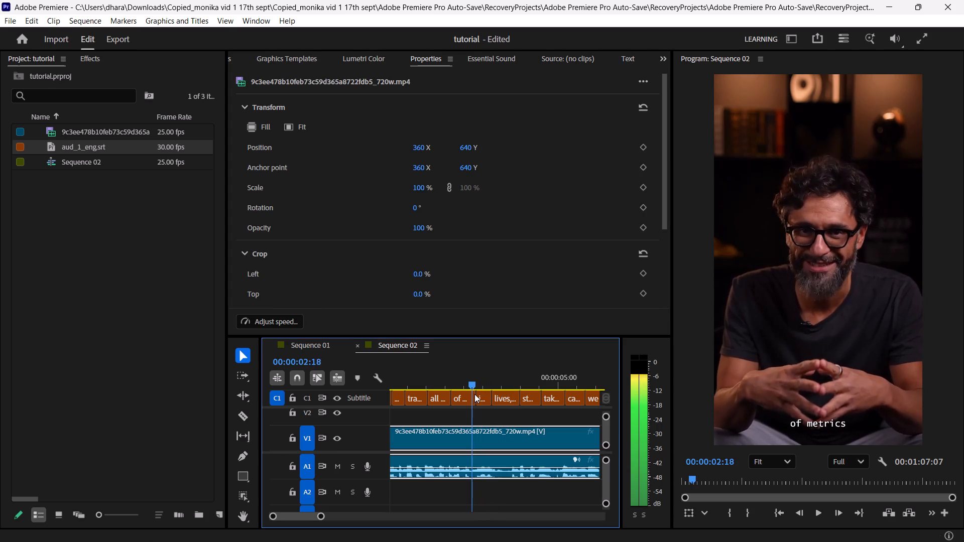
drag(474, 394, 500, 398)
click(500, 398)
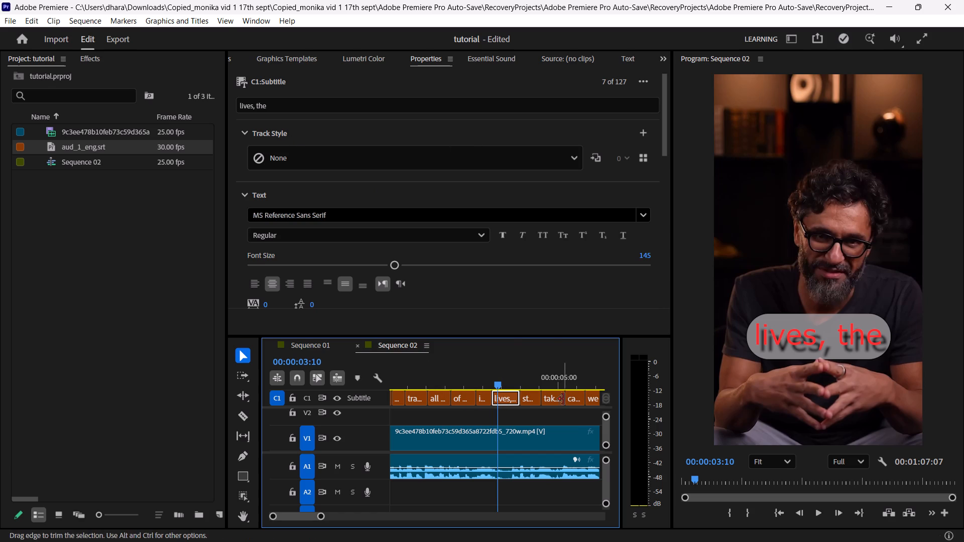
click(643, 134)
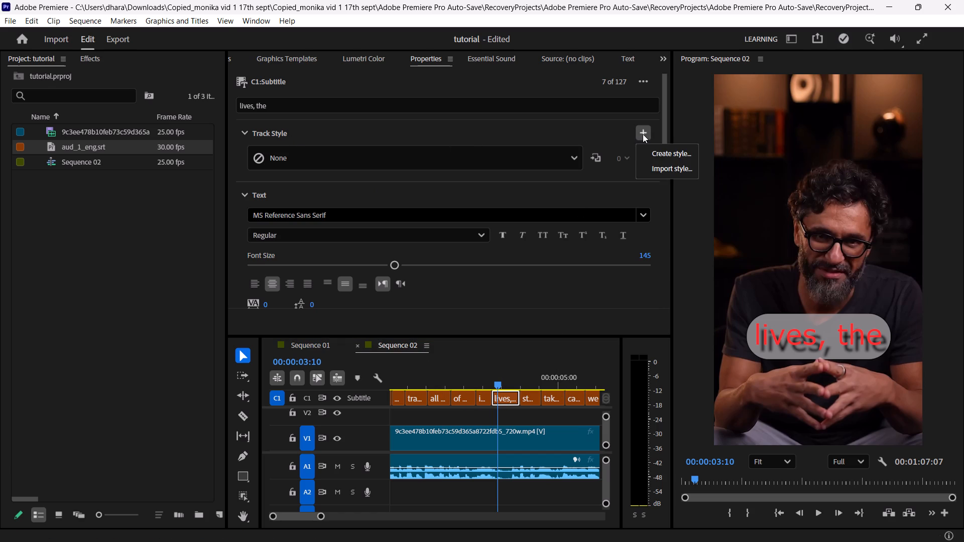
click(657, 154)
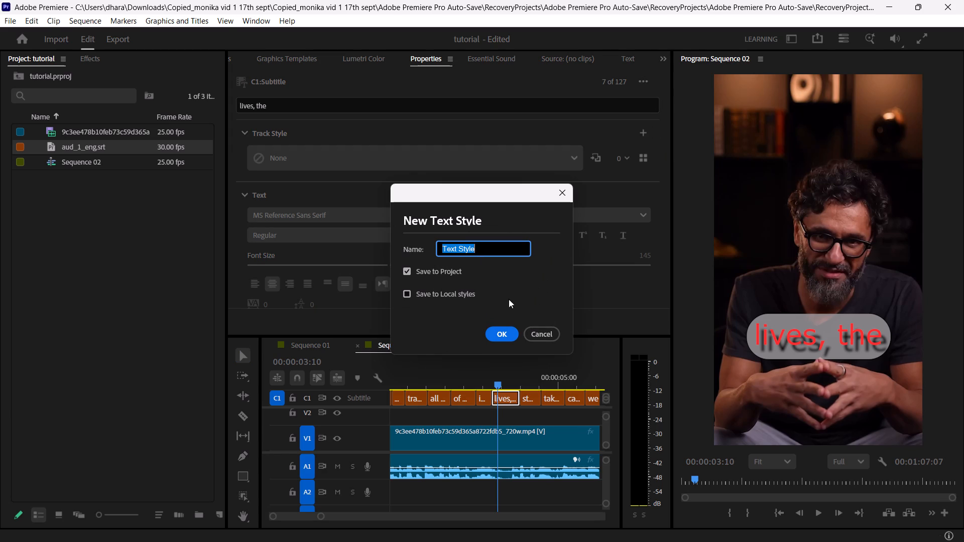
click(505, 333)
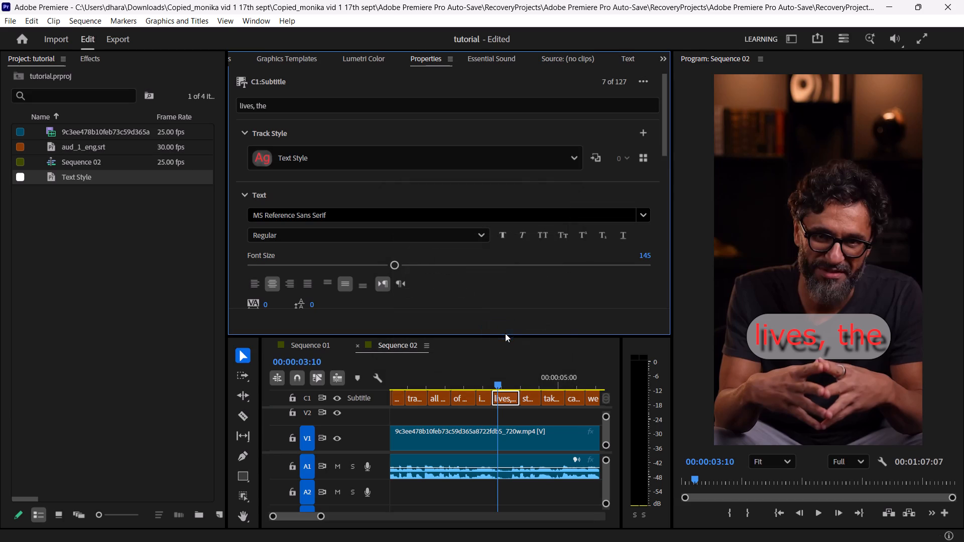
Scrub back through the earlier captions, from "of metrics" to "We're so", to check the track style on each.
drag(487, 378, 411, 381)
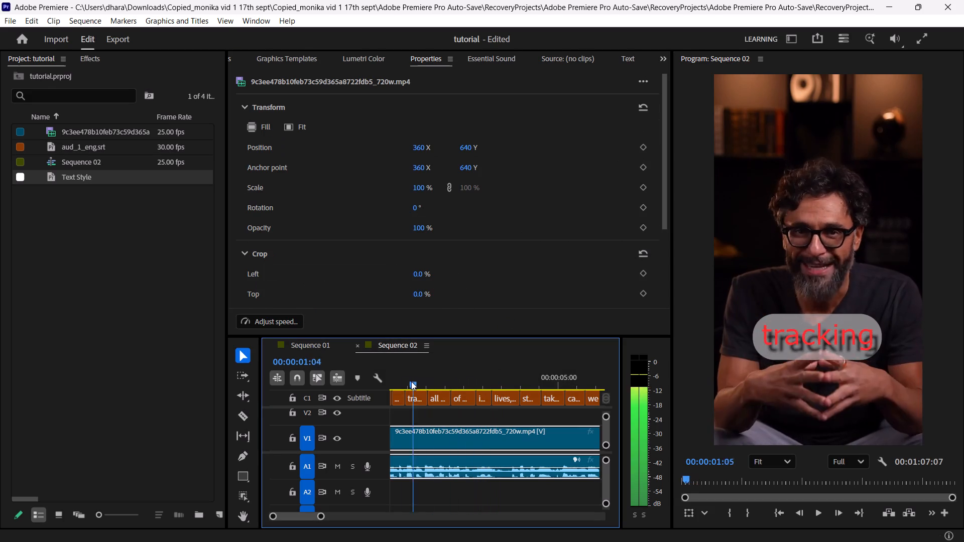
drag(411, 381, 452, 398)
scroll(452, 398, right, 9)
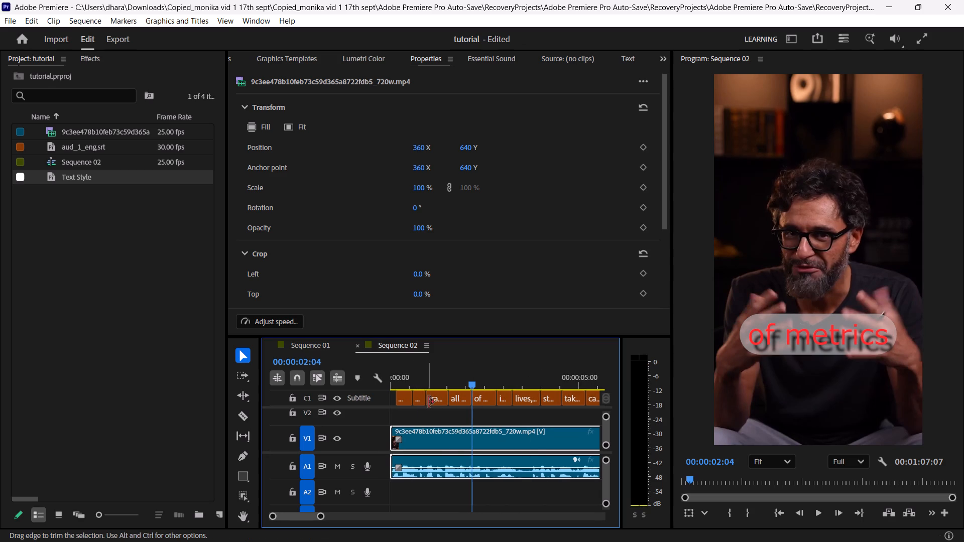
drag(434, 384, 424, 388)
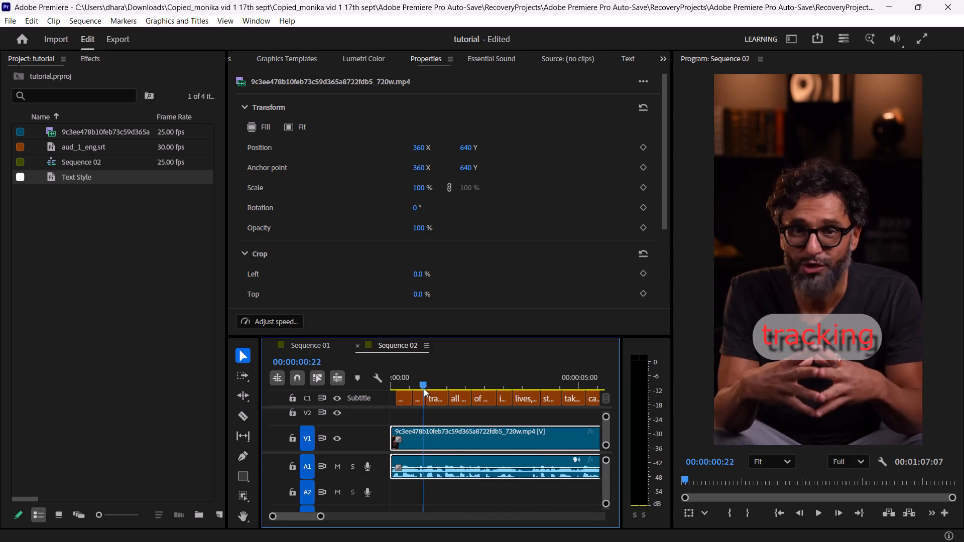
drag(424, 388, 405, 397)
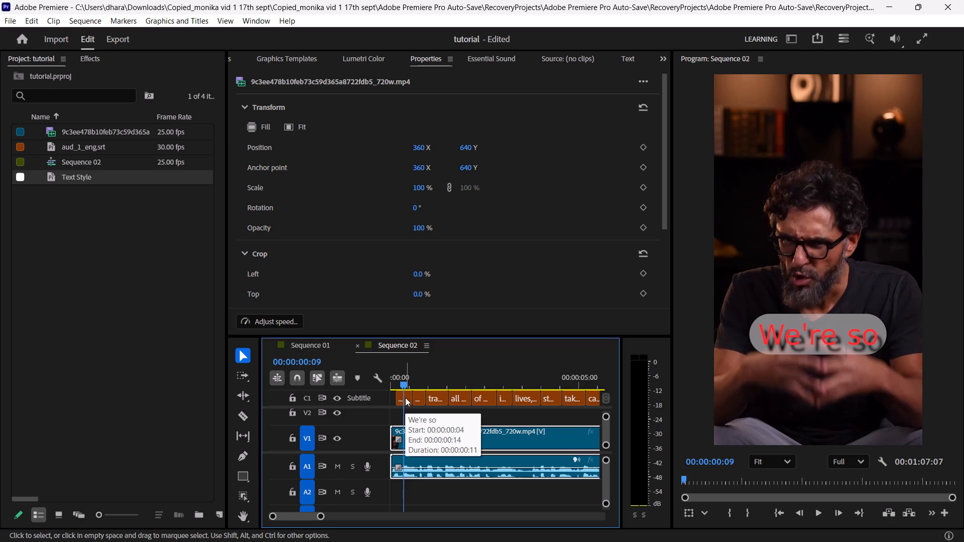
click(440, 394)
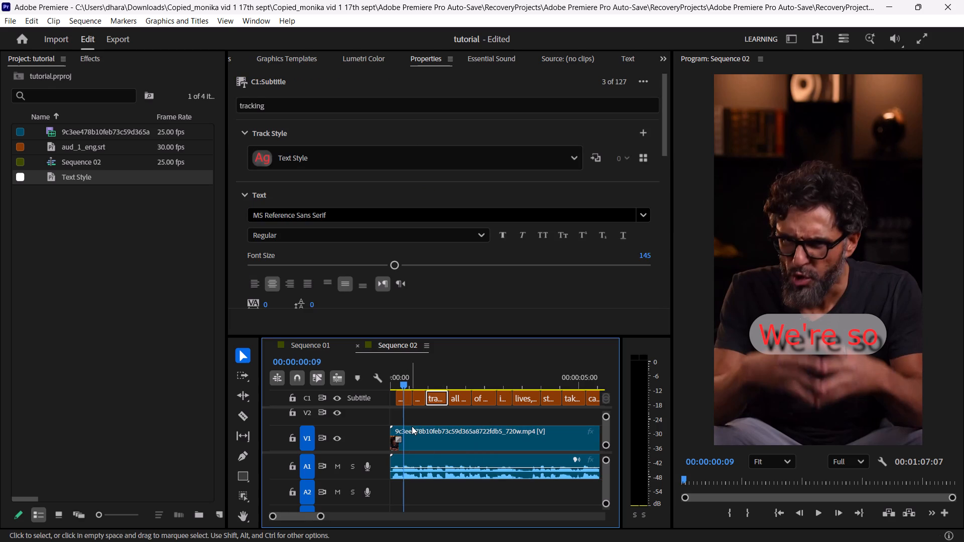
click(408, 409)
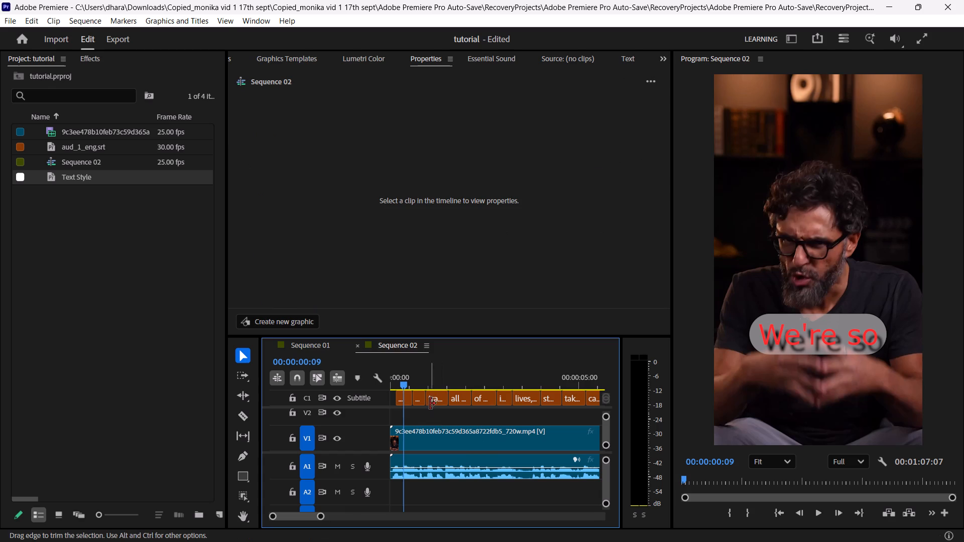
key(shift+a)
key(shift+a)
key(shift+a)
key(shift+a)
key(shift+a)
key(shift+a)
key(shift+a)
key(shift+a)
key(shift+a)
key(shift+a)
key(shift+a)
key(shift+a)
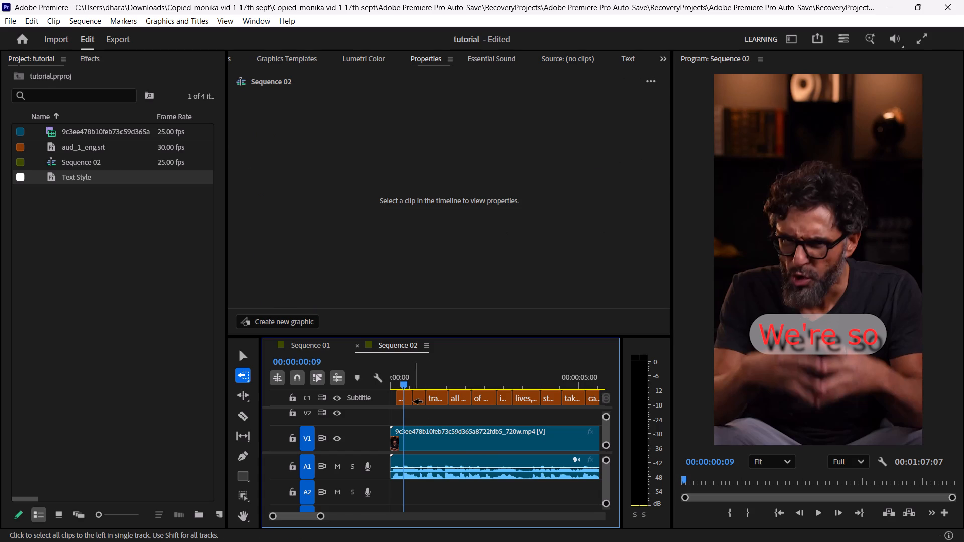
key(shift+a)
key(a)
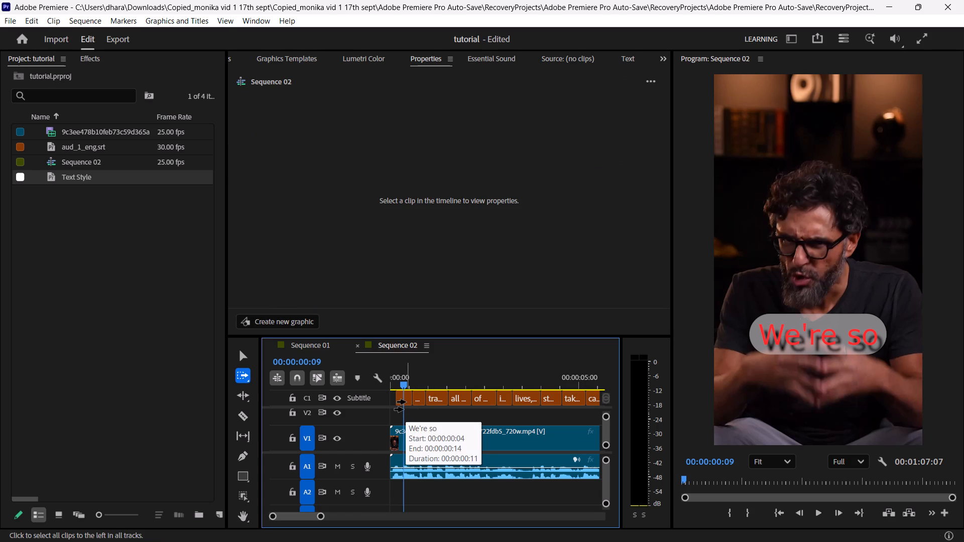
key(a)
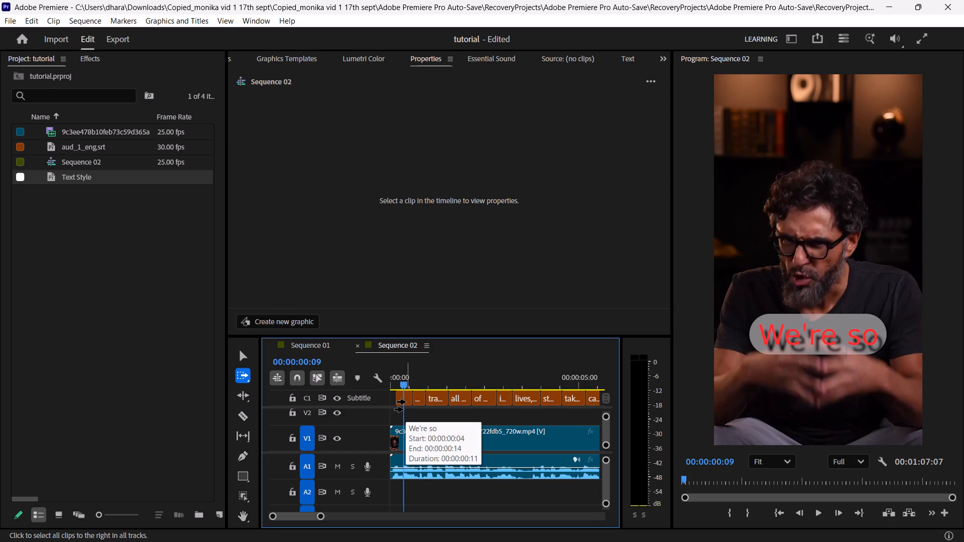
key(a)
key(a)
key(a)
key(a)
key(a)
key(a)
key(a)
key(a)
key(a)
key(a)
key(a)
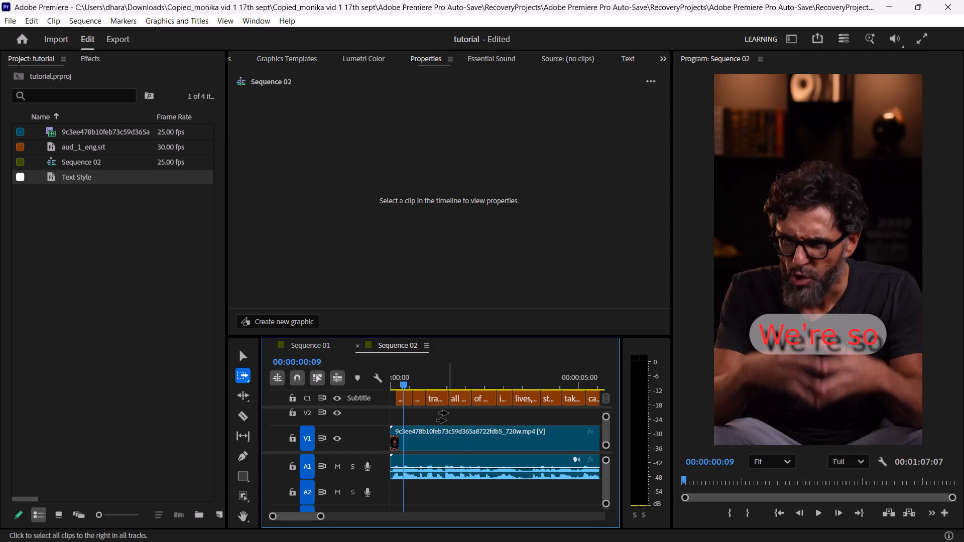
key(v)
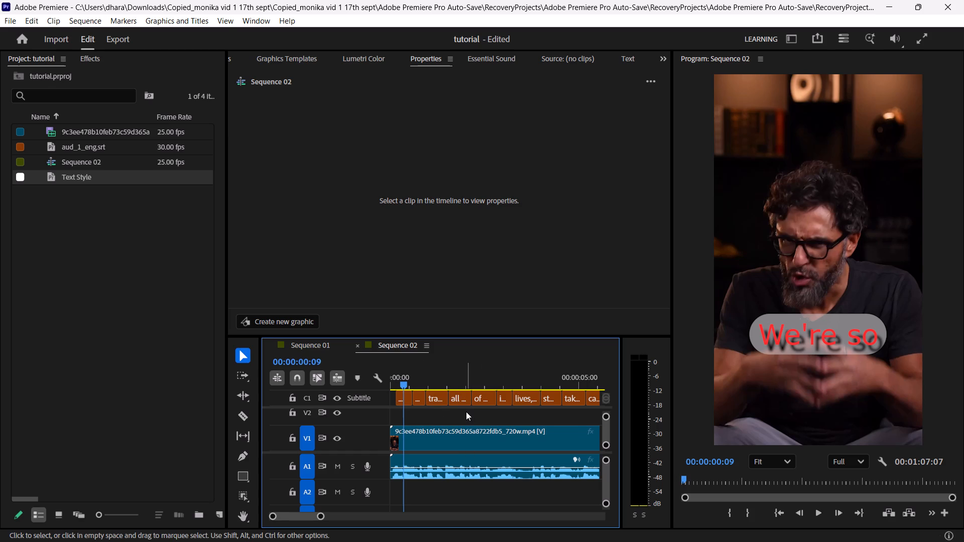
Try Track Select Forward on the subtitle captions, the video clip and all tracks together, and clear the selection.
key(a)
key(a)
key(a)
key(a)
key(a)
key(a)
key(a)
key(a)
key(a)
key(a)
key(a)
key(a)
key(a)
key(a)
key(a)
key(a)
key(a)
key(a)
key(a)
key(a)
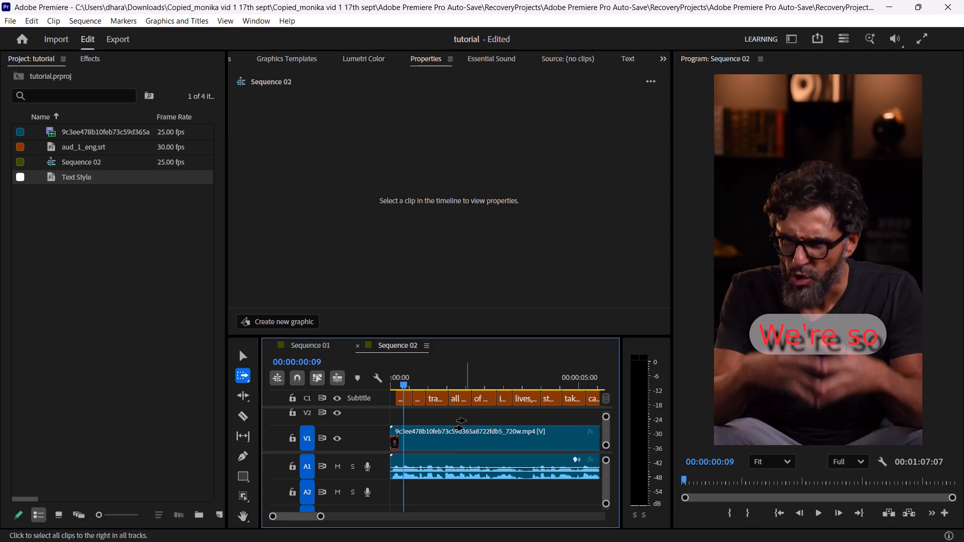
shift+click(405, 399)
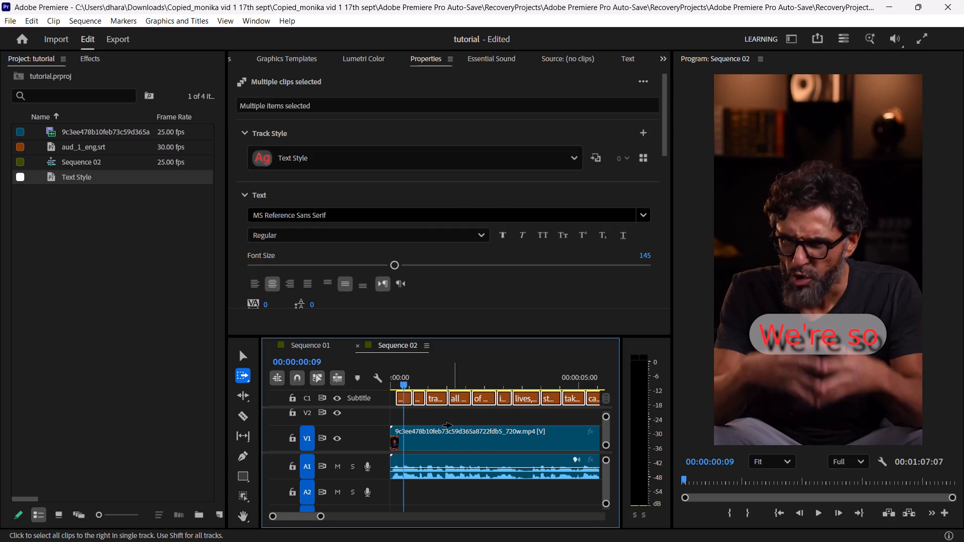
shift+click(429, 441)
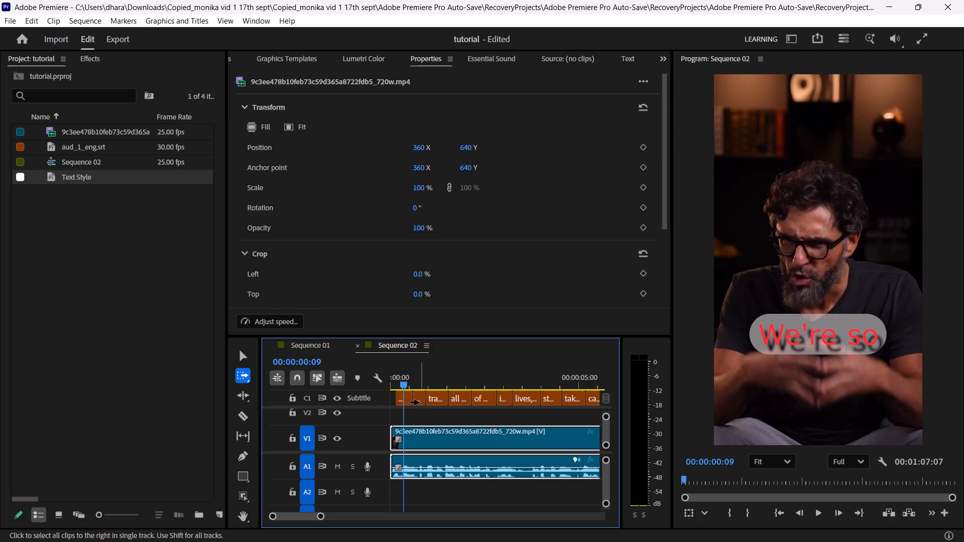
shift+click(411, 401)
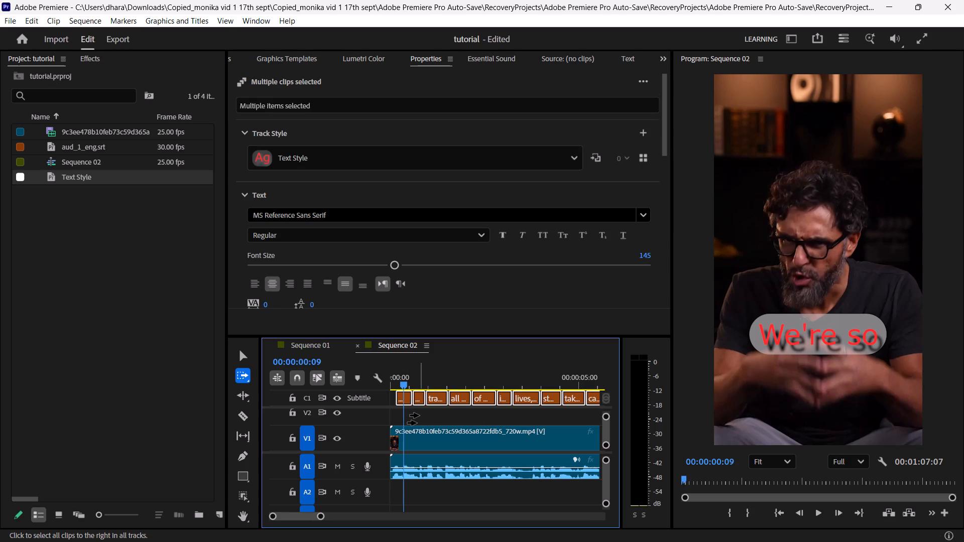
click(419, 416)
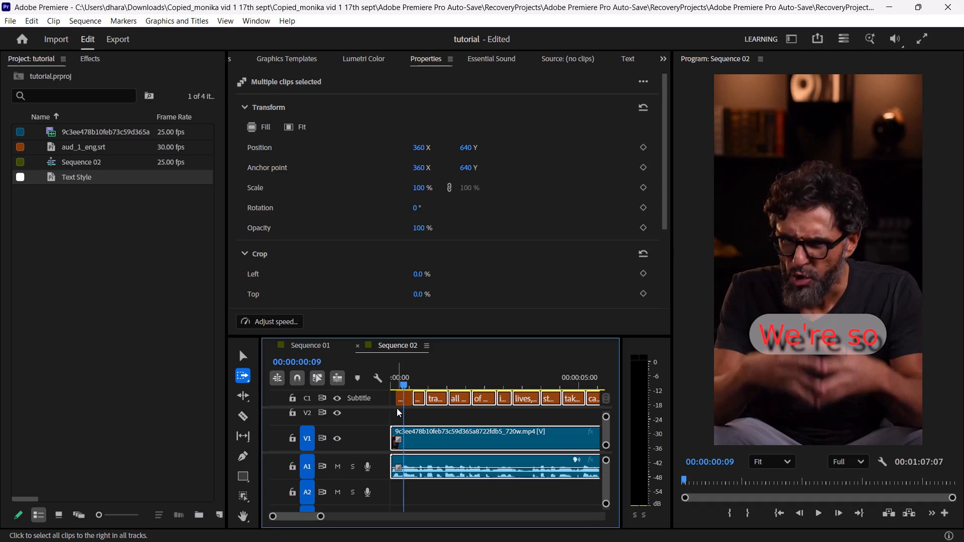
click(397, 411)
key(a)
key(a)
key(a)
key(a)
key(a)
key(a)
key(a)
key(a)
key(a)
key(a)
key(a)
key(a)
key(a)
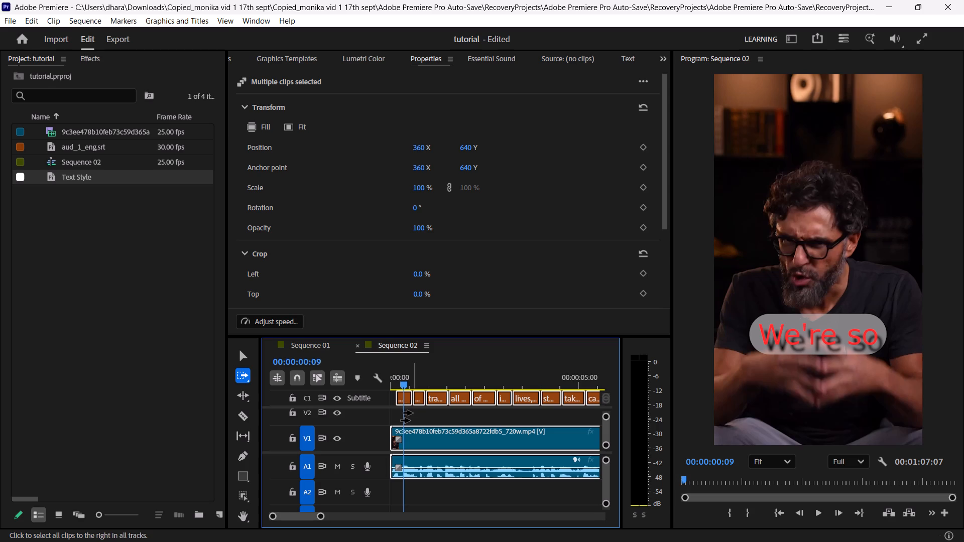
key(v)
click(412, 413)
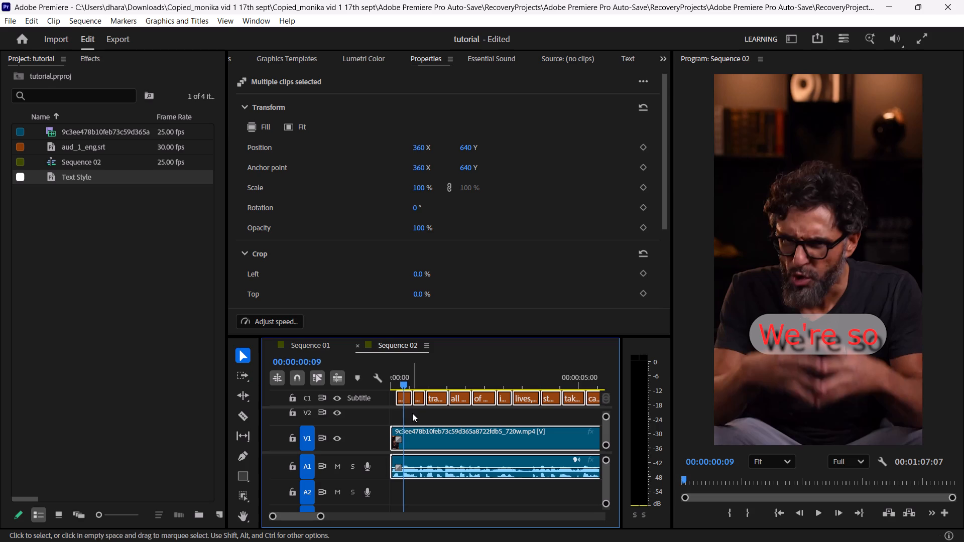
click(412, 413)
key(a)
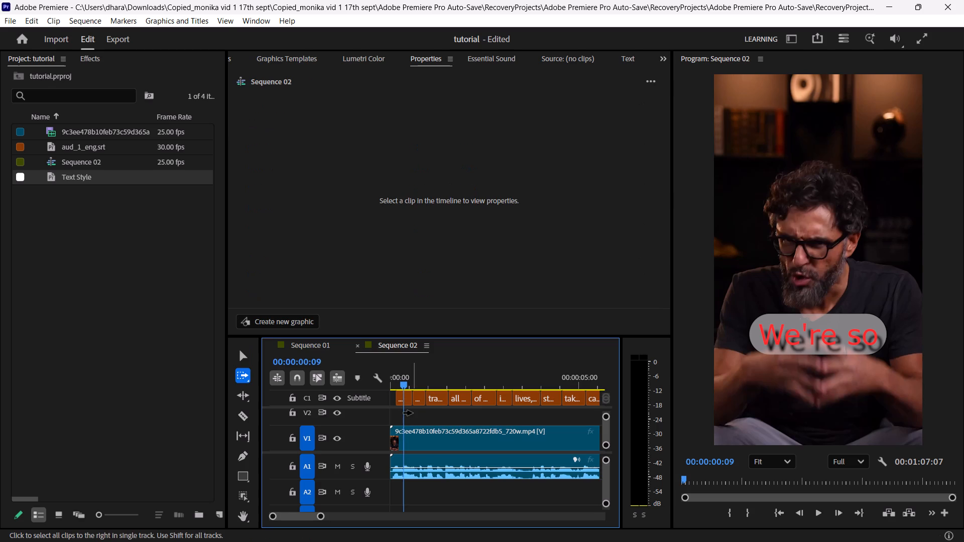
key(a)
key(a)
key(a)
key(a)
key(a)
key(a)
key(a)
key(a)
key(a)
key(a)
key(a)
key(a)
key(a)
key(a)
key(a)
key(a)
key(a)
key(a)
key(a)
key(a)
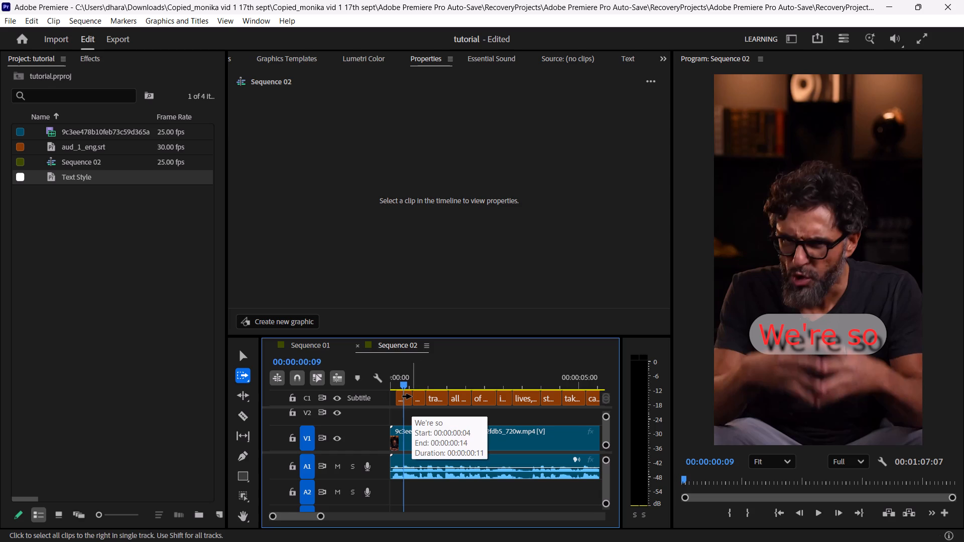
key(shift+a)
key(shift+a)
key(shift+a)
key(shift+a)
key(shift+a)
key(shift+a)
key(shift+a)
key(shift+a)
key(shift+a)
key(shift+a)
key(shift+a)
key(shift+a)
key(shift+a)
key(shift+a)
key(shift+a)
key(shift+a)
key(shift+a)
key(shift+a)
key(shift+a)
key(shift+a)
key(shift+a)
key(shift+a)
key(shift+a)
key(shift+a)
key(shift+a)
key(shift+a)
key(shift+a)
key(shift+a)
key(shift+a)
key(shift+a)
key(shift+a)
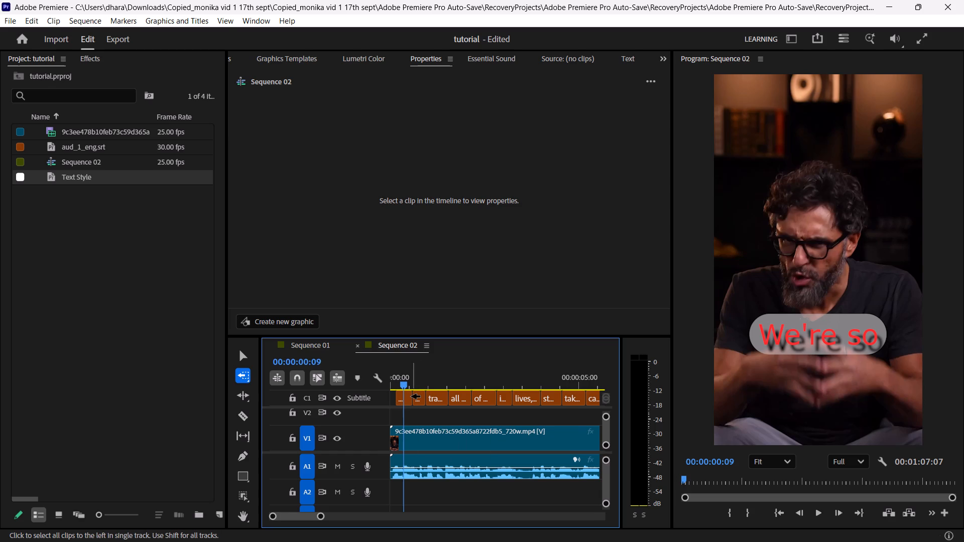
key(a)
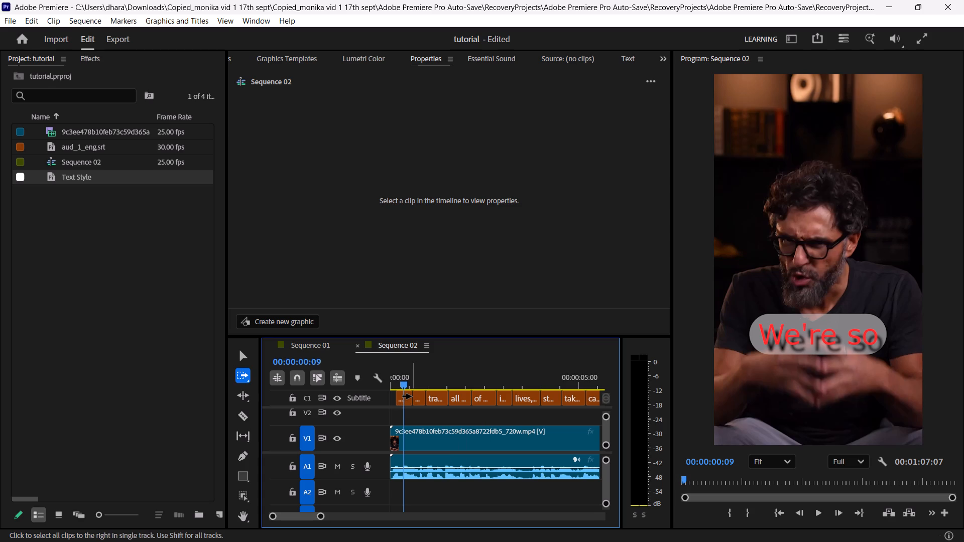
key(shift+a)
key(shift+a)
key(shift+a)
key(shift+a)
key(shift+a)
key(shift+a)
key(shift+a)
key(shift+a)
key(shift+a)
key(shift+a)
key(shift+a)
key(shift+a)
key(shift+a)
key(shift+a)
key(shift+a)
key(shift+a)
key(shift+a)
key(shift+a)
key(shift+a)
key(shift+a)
Select every caption on the subtitle track with Track Select Forward and upgrade the captions to graphics.
key(a)
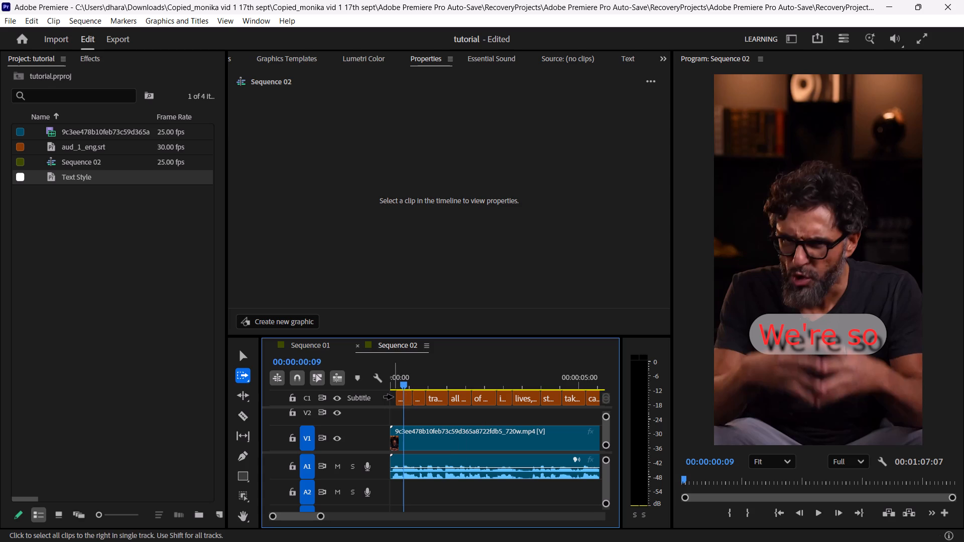
shift+click(395, 398)
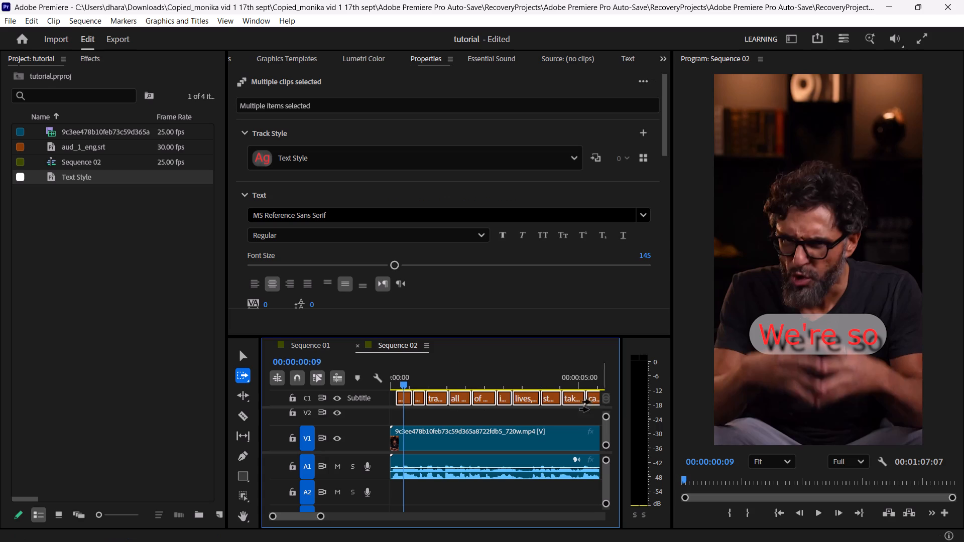
scroll(509, 396, left, 5)
scroll(509, 396, right, 1)
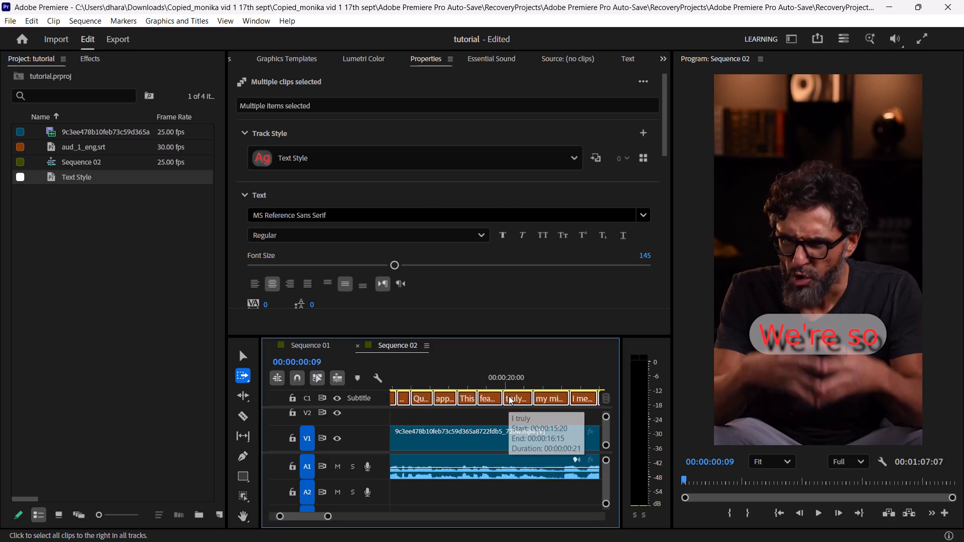
scroll(509, 396, right, 9)
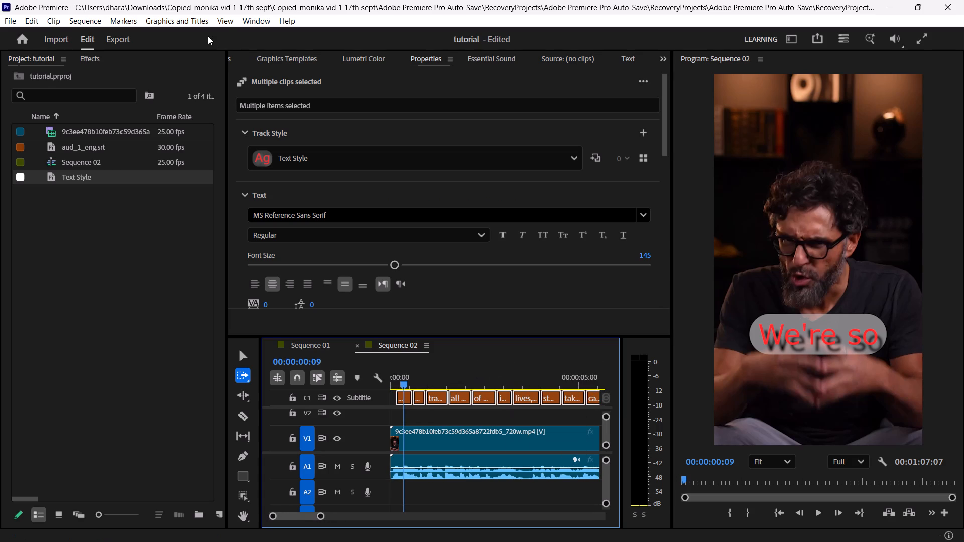
click(189, 17)
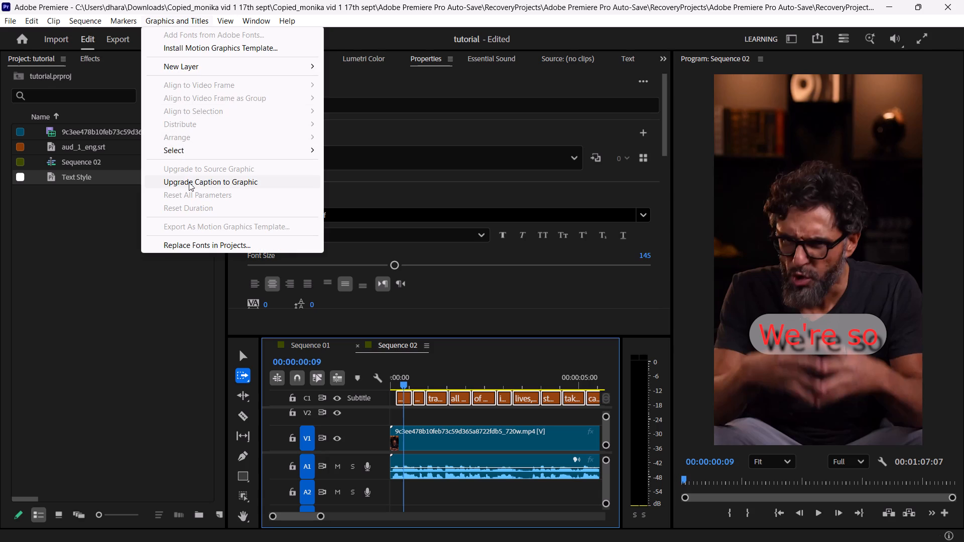
click(189, 182)
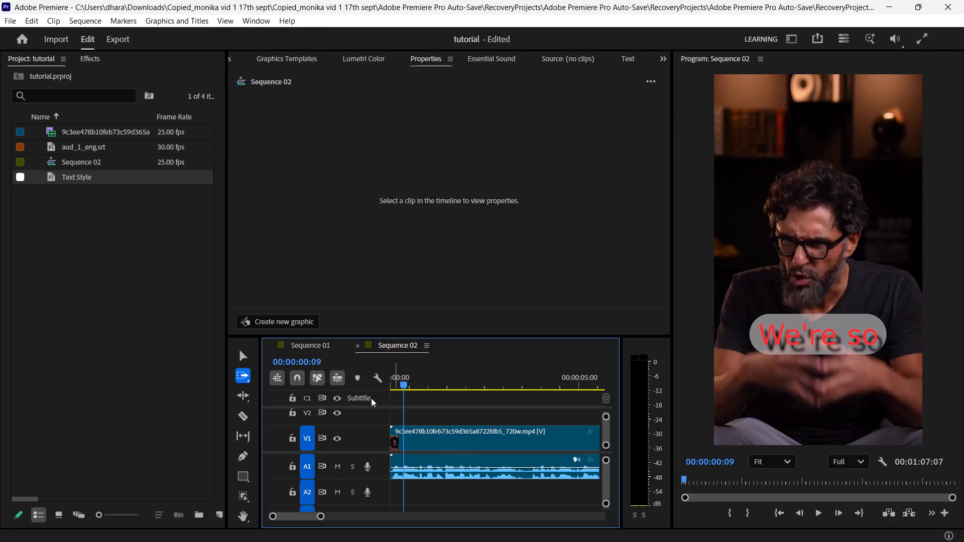
Check the upgraded caption graphics on track V3 and view the frame at 00:00:04:00.
ctrl+scroll(438, 432, up, 1)
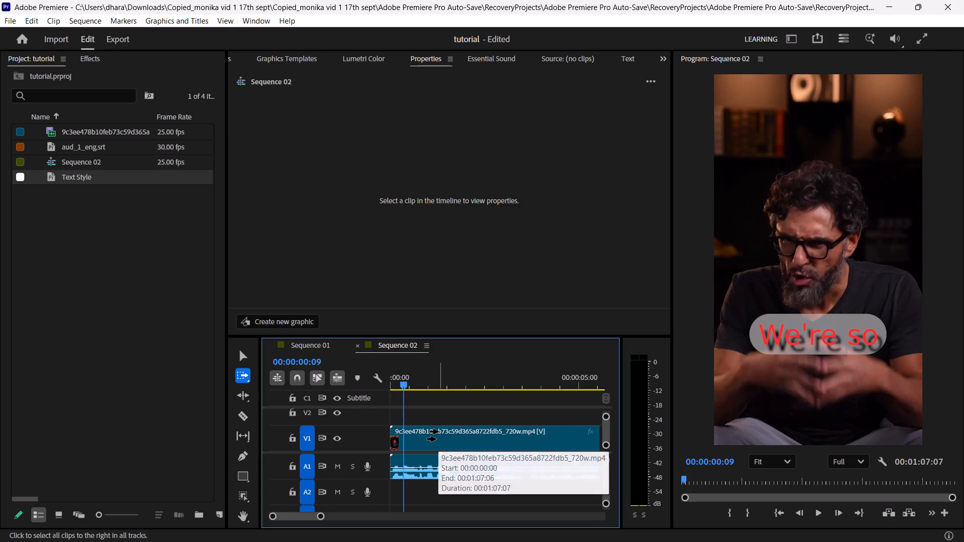
ctrl+scroll(438, 432, up, 1)
ctrl+scroll(438, 432, down, 1)
ctrl+scroll(438, 432, up, 1)
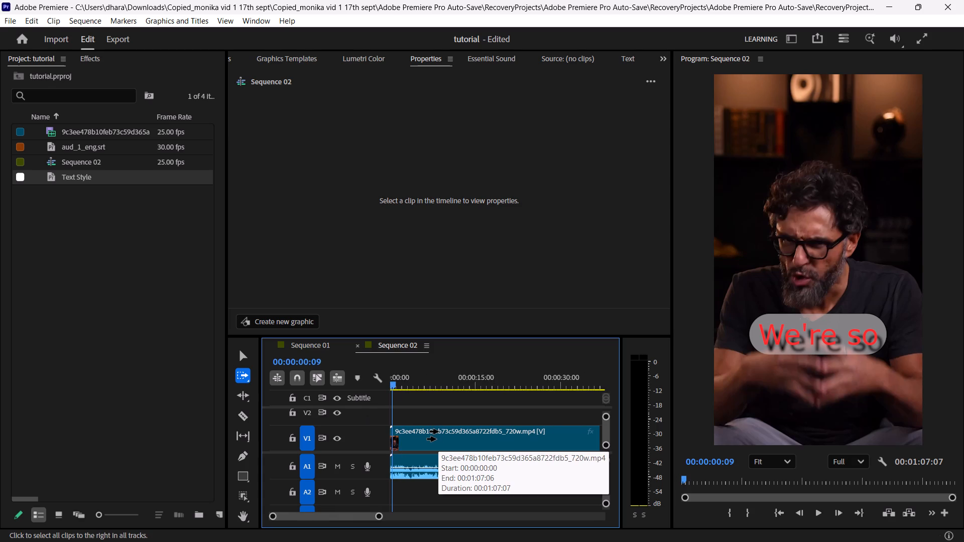
ctrl+scroll(438, 432, up, 1)
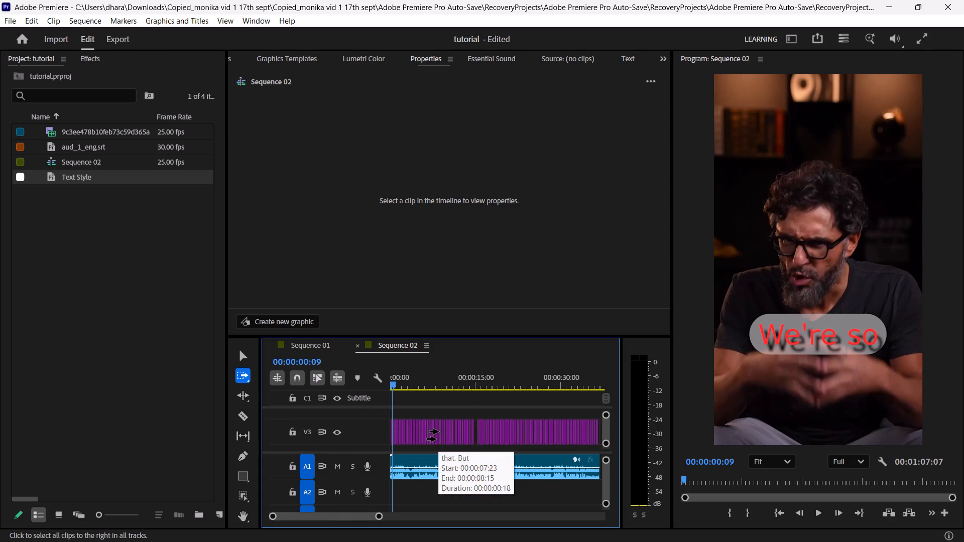
ctrl+scroll(438, 432, up, 1)
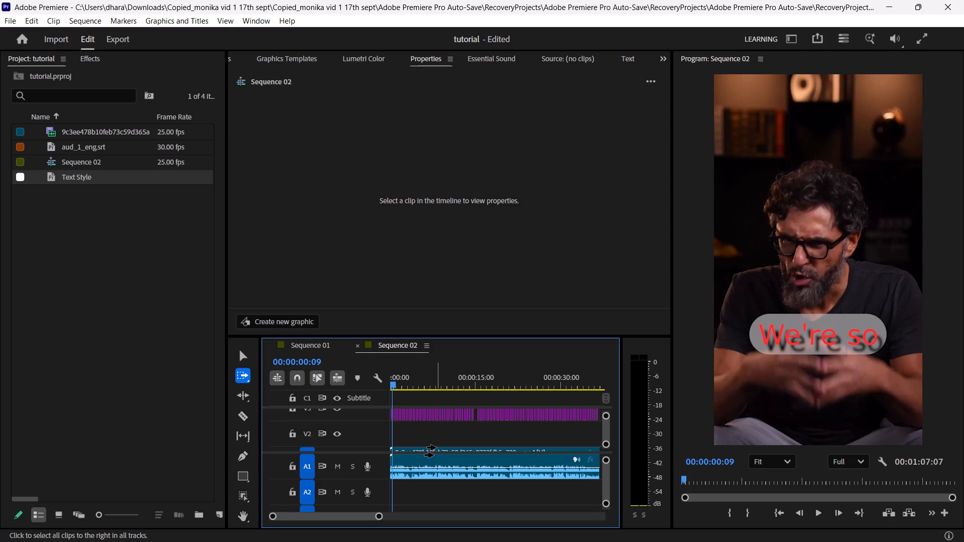
key(v)
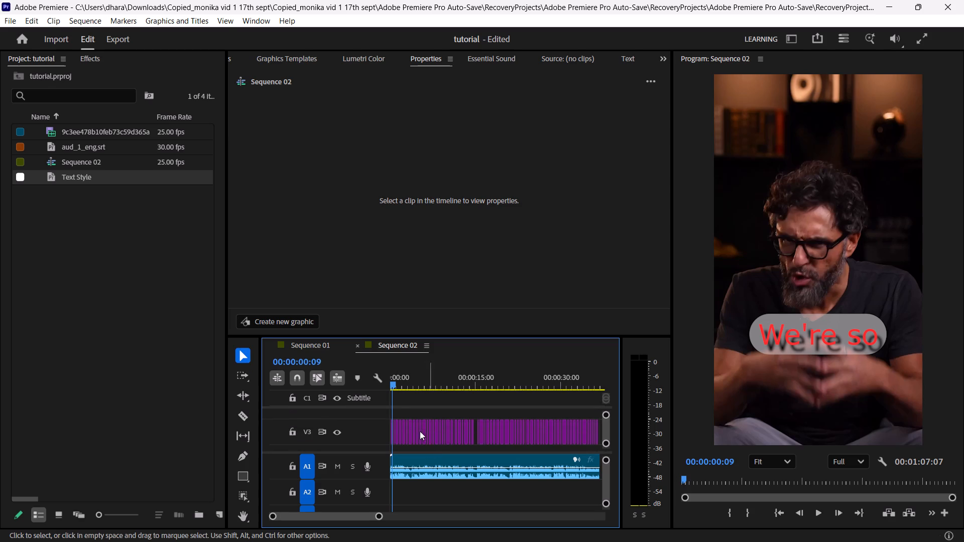
click(411, 425)
click(414, 383)
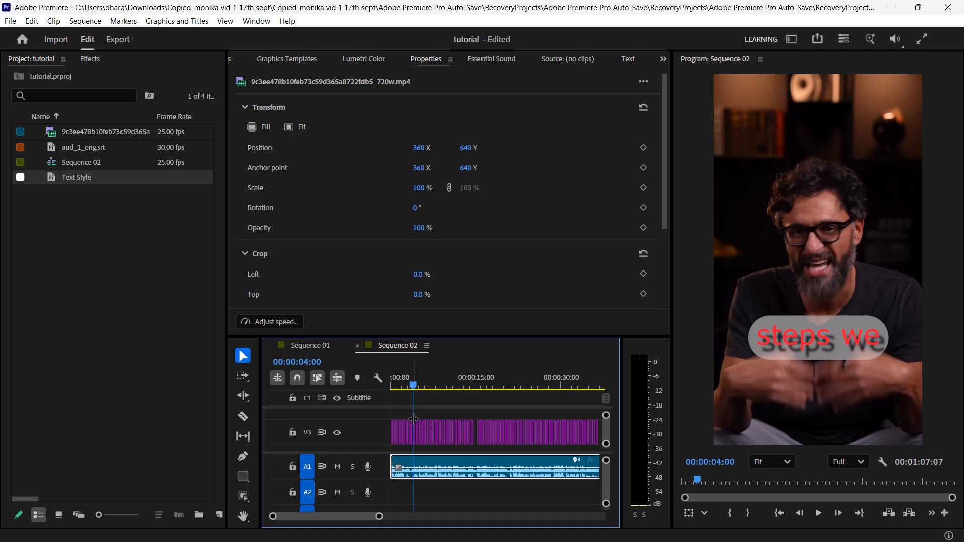
Look through the video clip's Lumetri Color settings, including the Creative look, adjustments and tint wheels.
click(373, 63)
scroll(407, 180, left, 1)
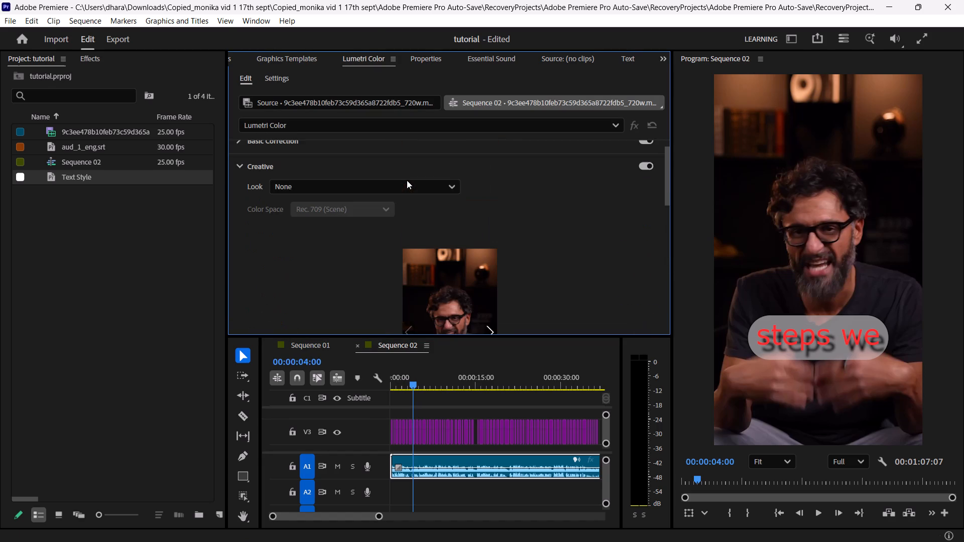
scroll(407, 180, left, 1)
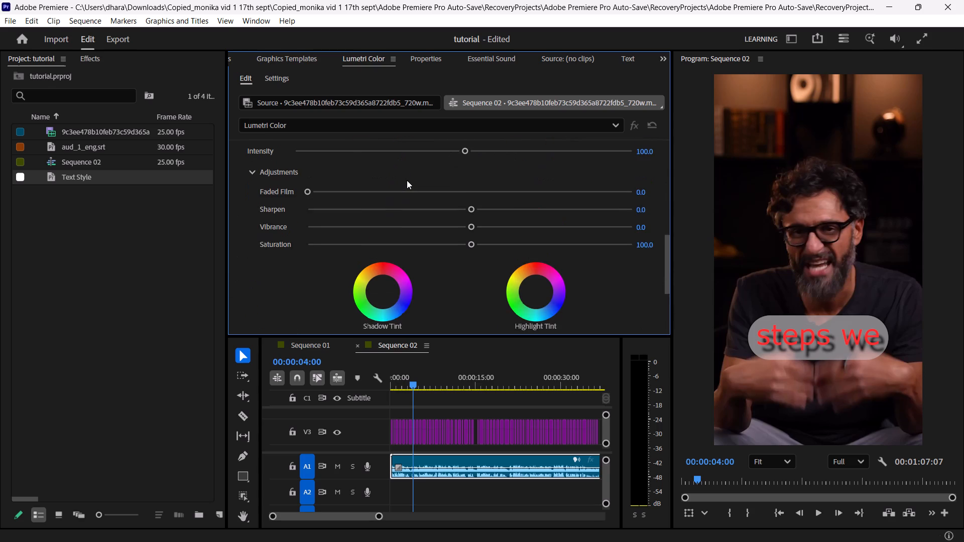
scroll(407, 180, left, 2)
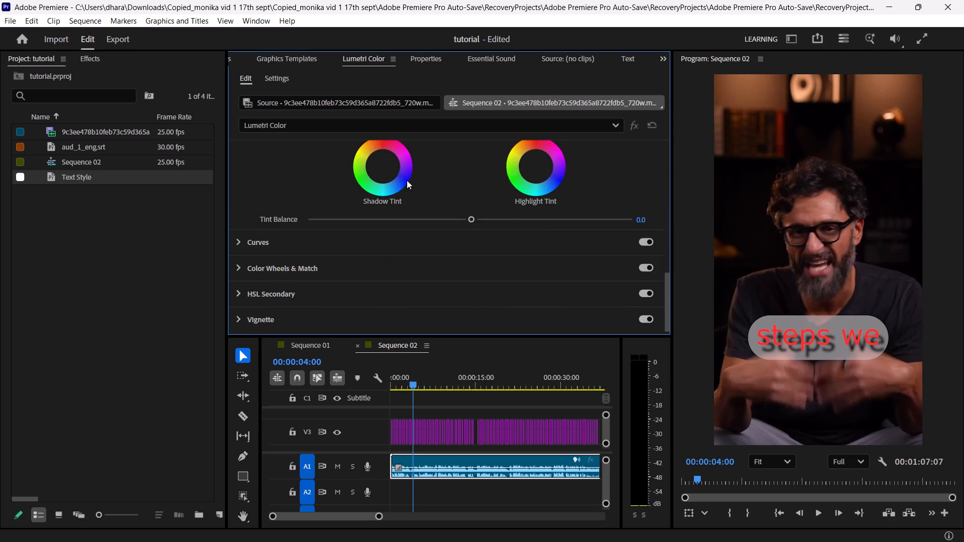
scroll(407, 180, left, 1)
scroll(407, 180, down, 1)
scroll(407, 180, up, 1)
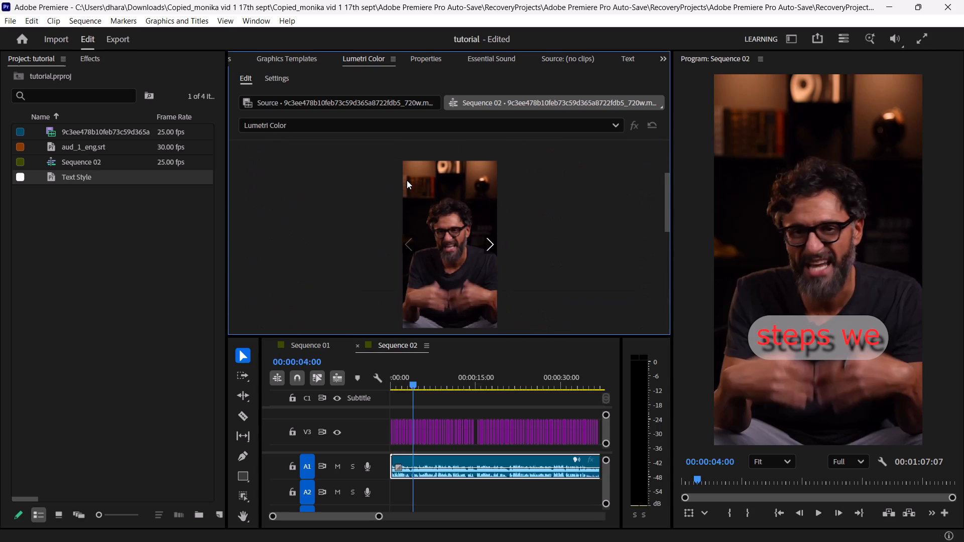
scroll(407, 180, up, 1)
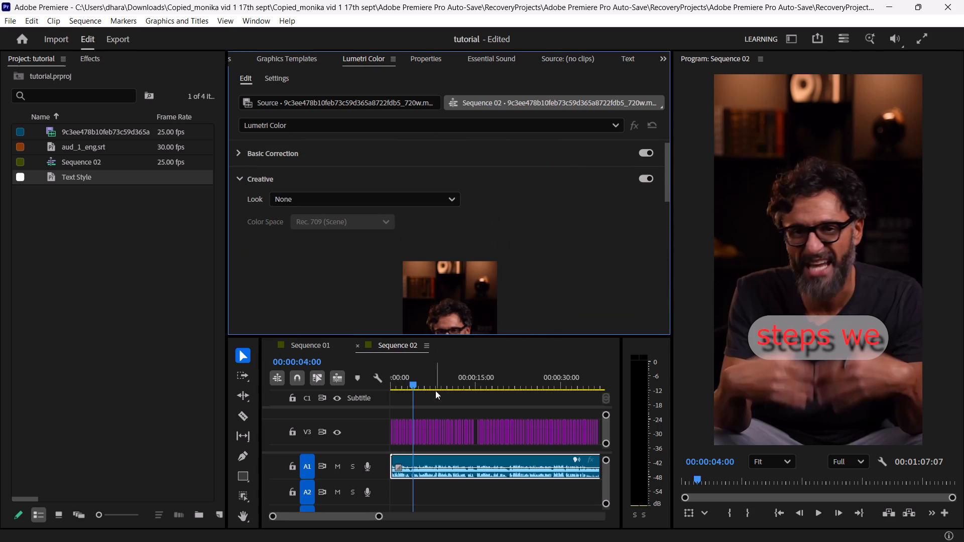
Look along the caption graphics on track V3 to the end of the sequence, and return to the V1 video clip.
scroll(436, 428, left, 1)
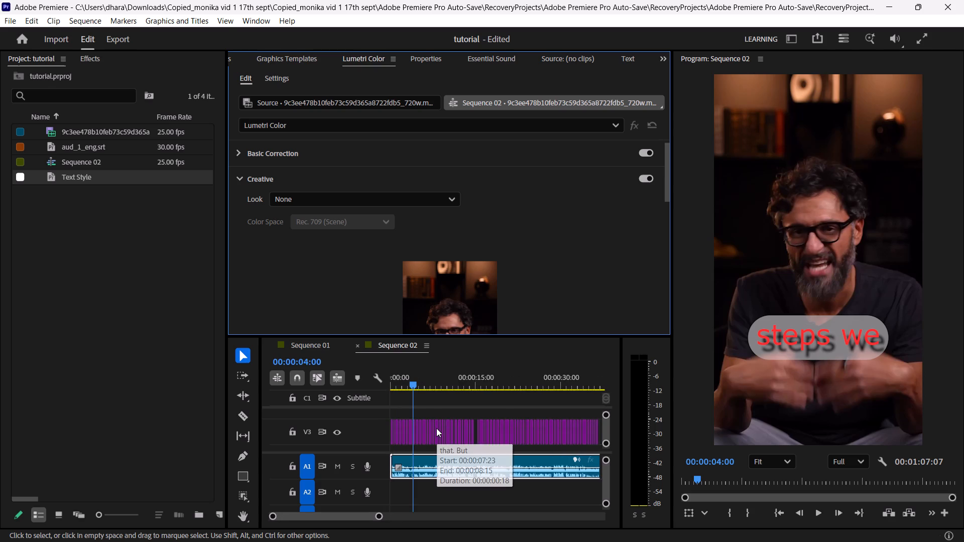
scroll(436, 428, down, 1)
scroll(436, 428, left, 1)
scroll(436, 428, right, 1)
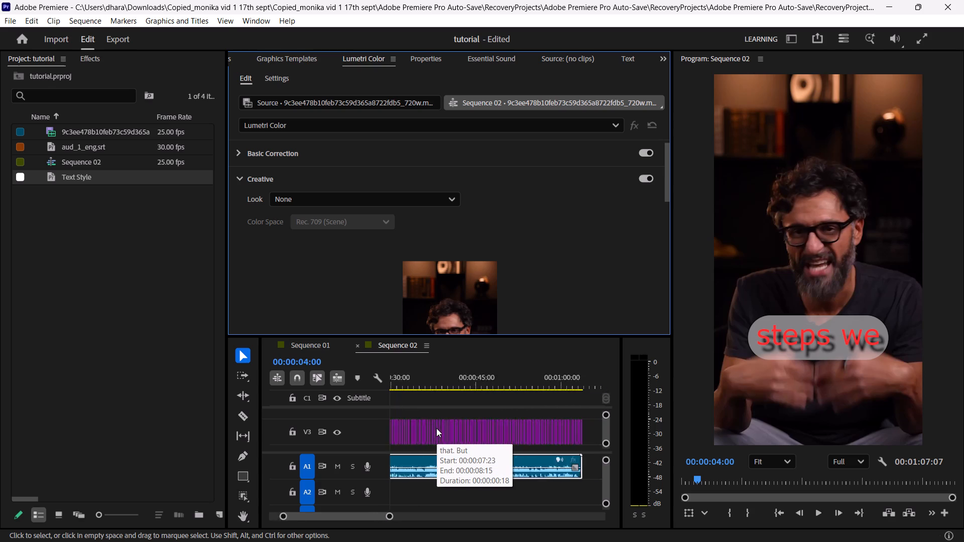
scroll(436, 428, right, 1)
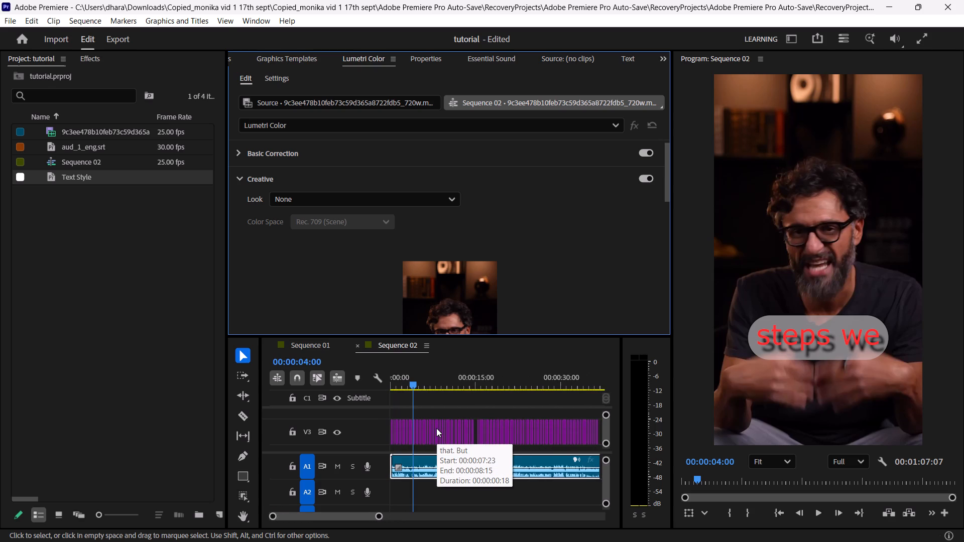
shift+scroll(436, 428, up, 1)
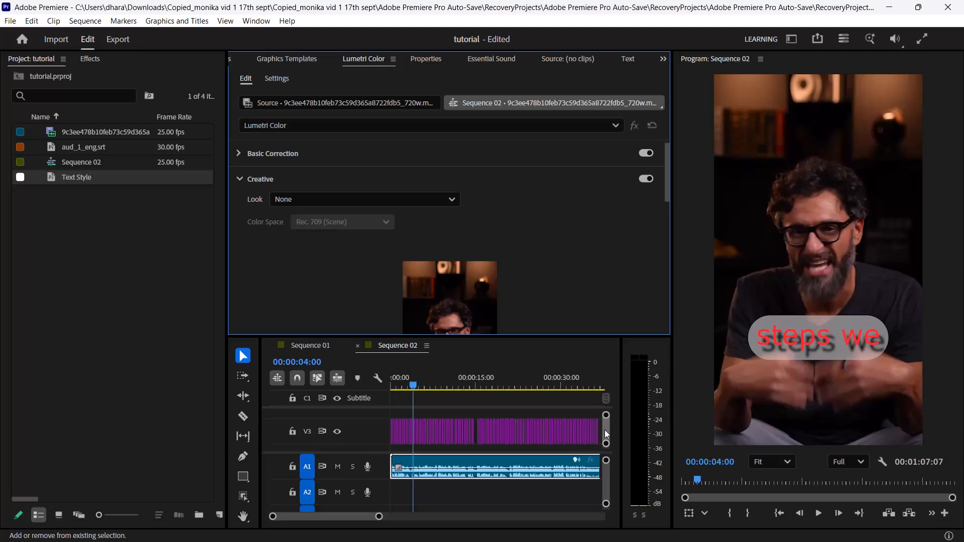
drag(605, 430, 599, 456)
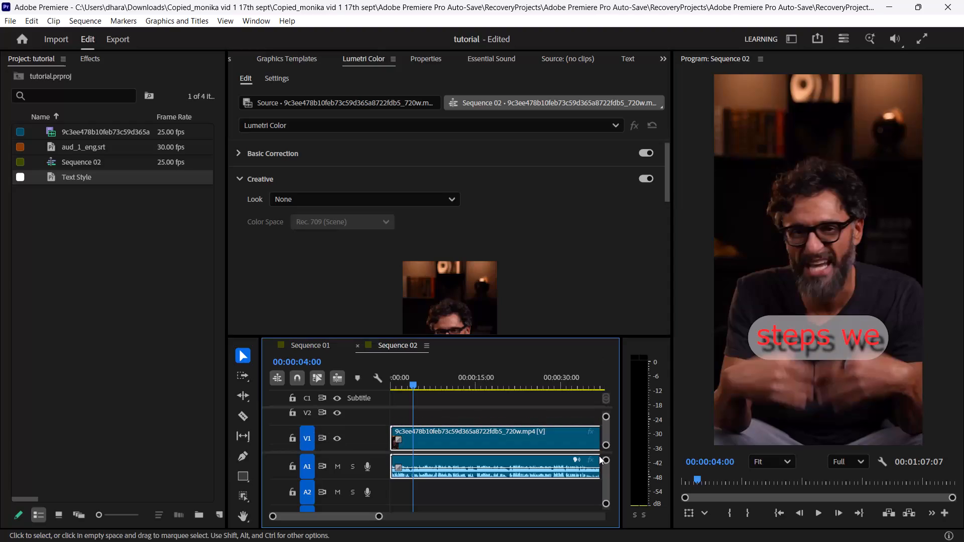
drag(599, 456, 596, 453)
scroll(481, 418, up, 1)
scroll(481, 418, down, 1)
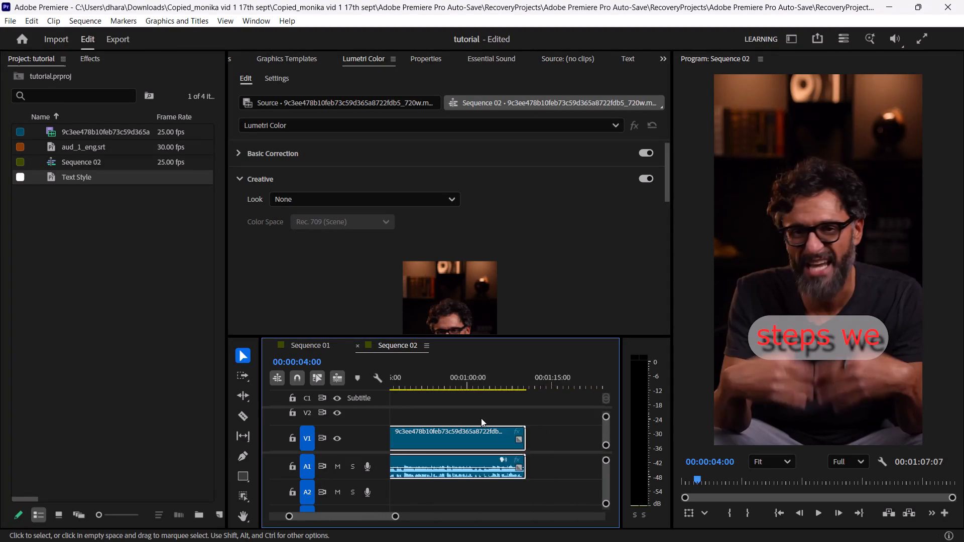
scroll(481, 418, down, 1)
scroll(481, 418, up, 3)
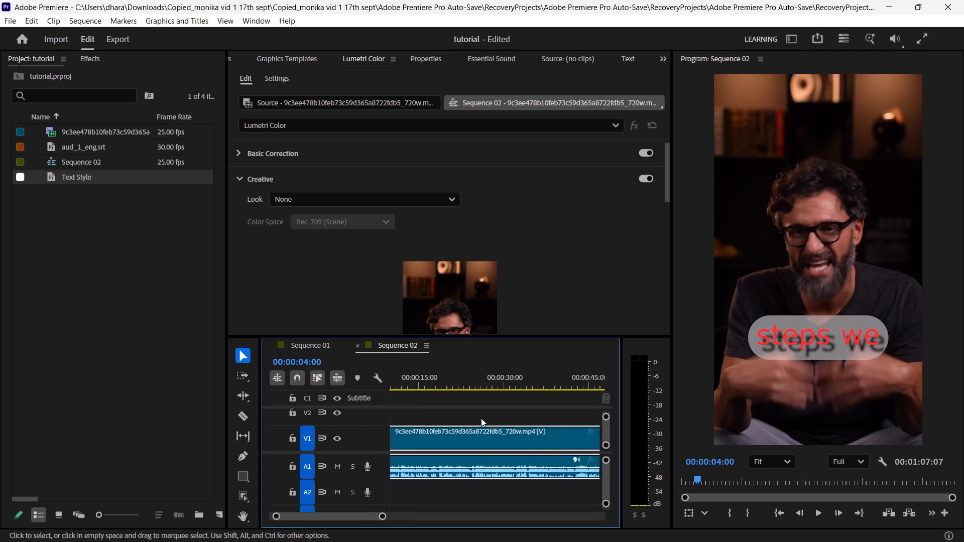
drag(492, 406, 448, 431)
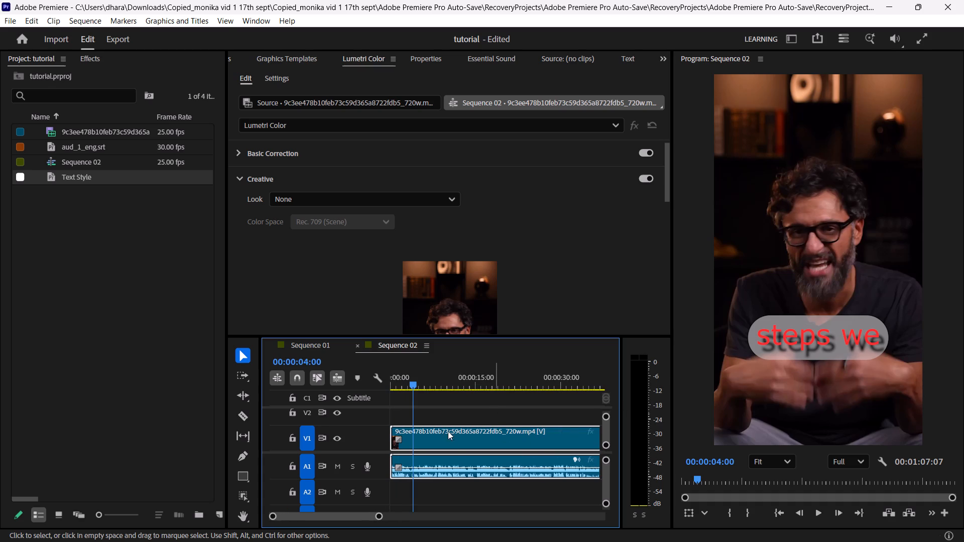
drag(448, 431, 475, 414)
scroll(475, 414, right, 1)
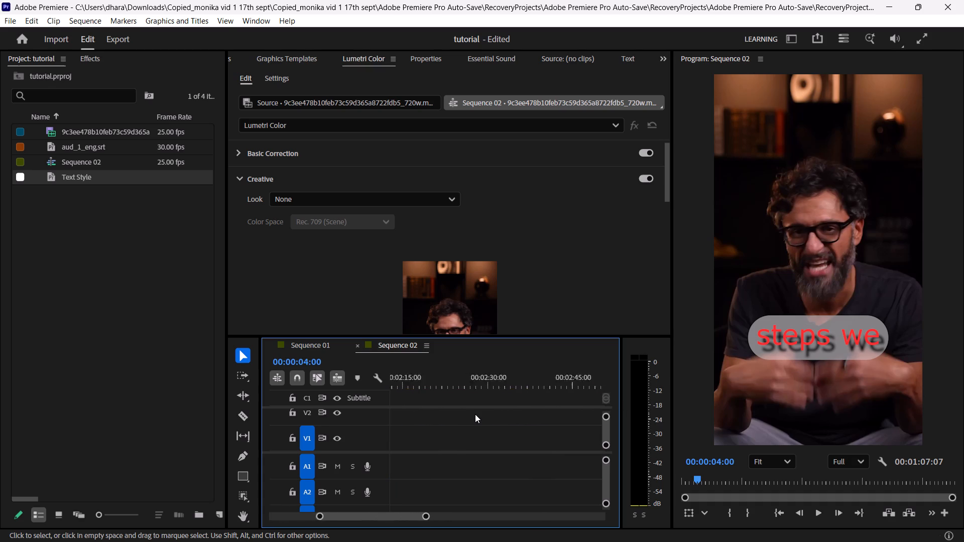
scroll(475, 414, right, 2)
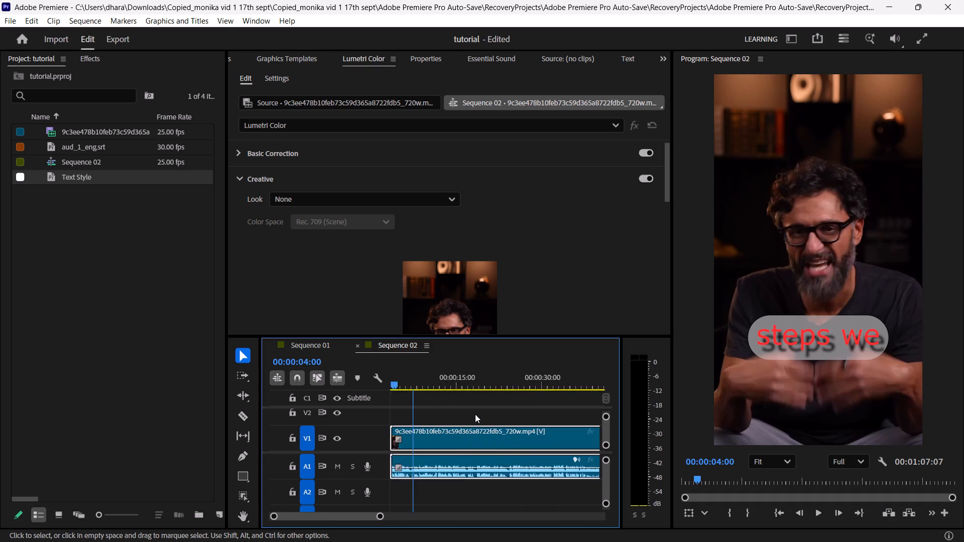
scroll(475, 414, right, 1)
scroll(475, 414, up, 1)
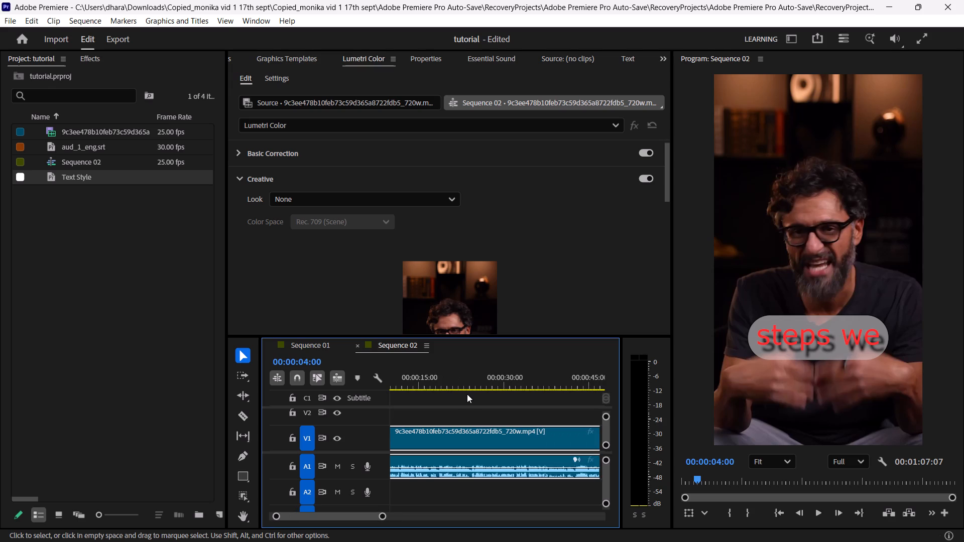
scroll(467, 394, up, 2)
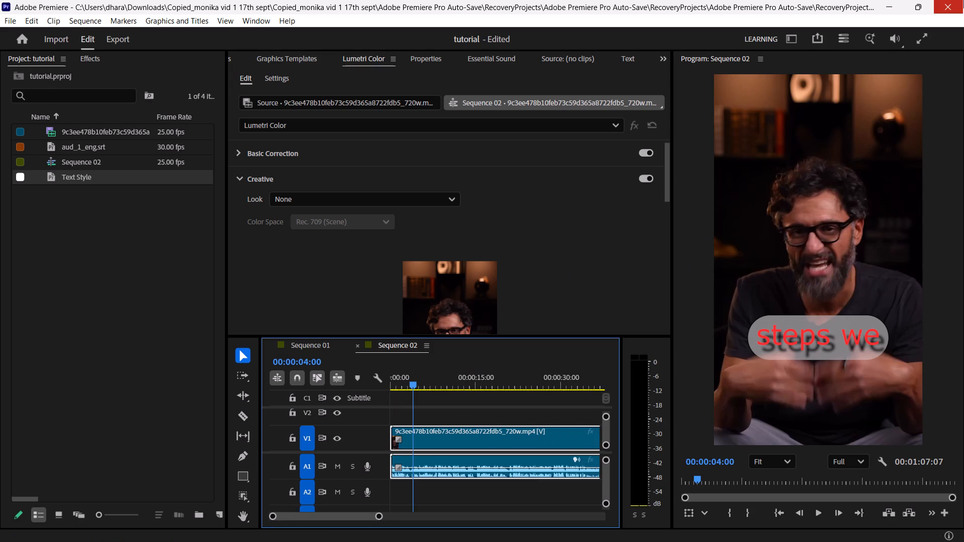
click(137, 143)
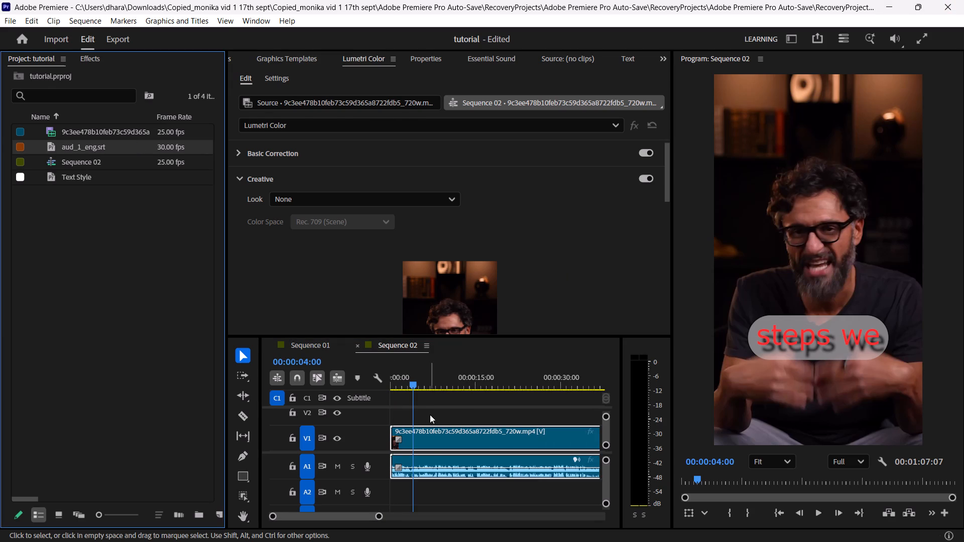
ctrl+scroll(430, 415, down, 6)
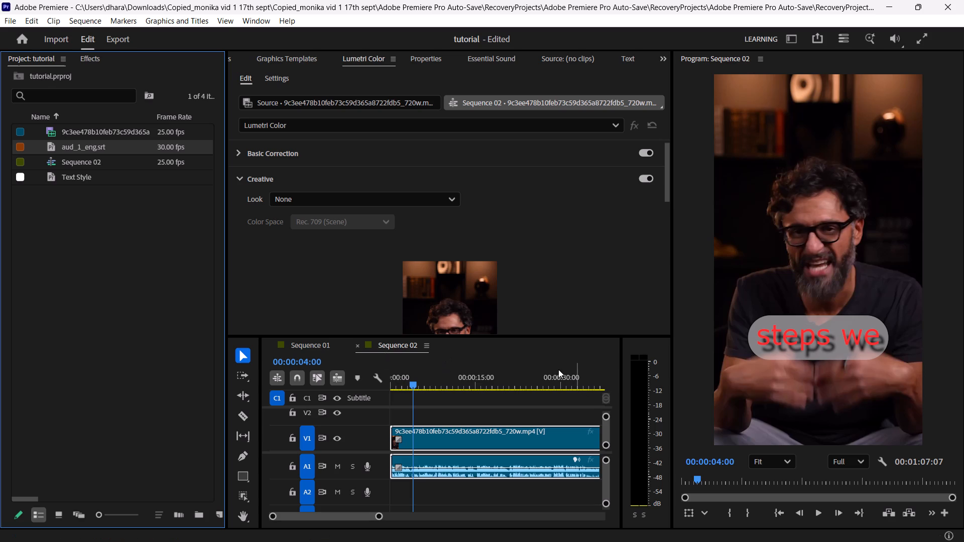
Widen the timeline panel by shrinking the program monitor and narrowing the audio meters area.
drag(261, 373, 227, 366)
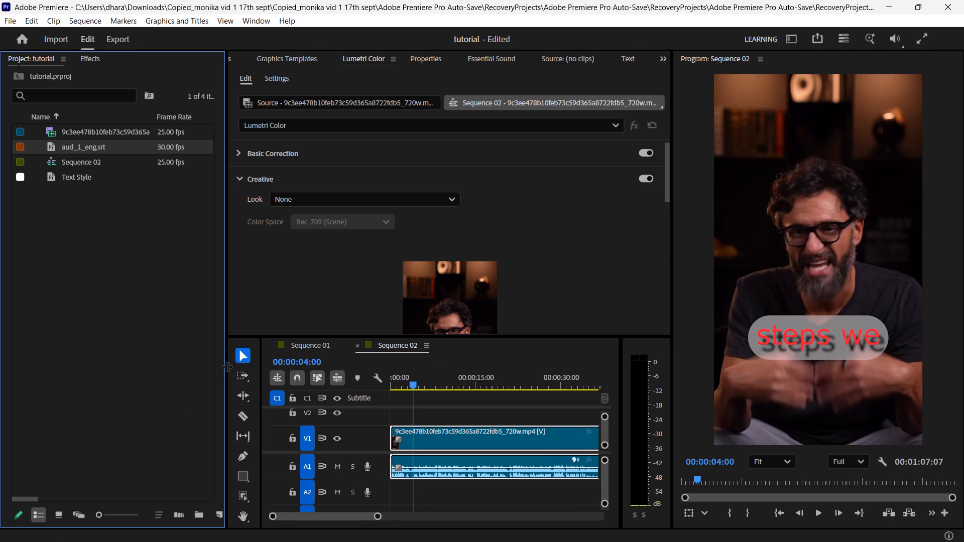
drag(227, 366, 227, 367)
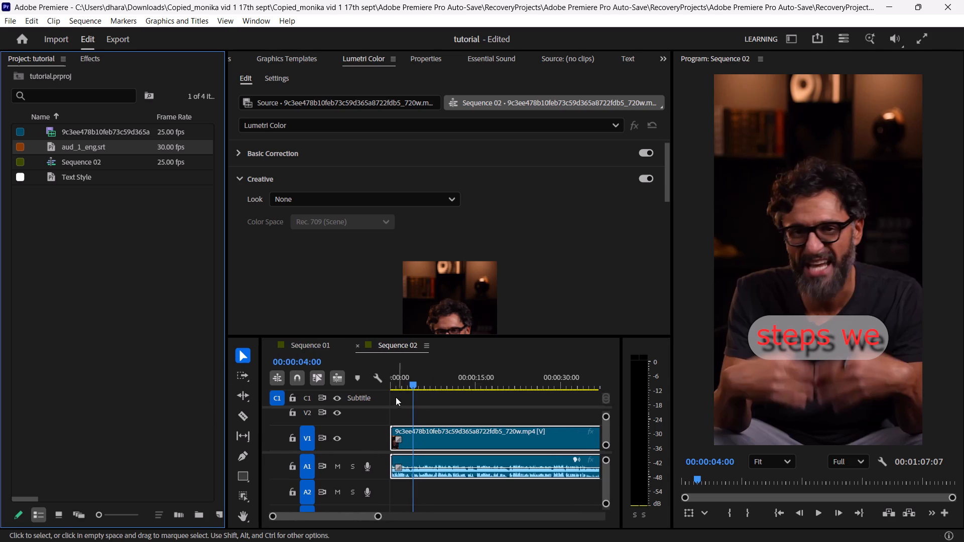
drag(389, 482, 359, 443)
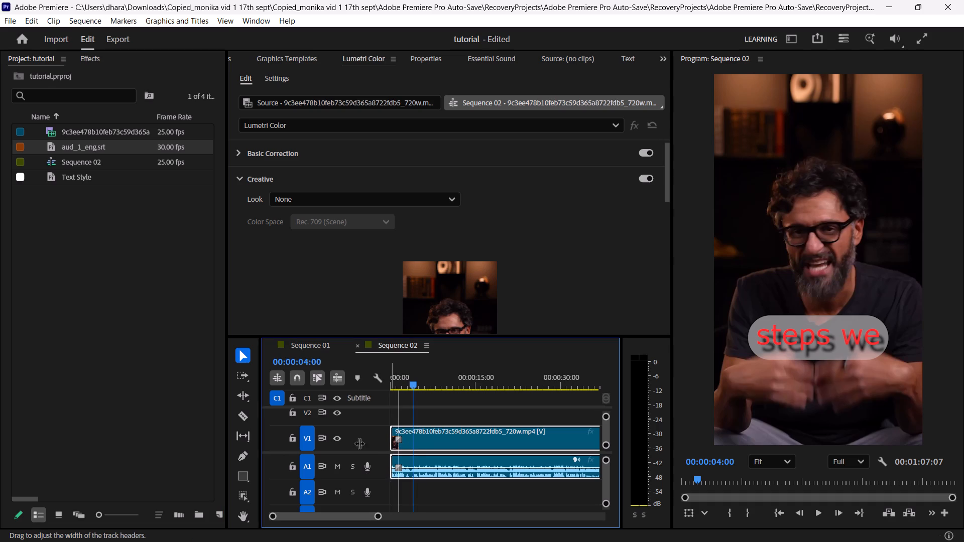
drag(359, 443, 256, 490)
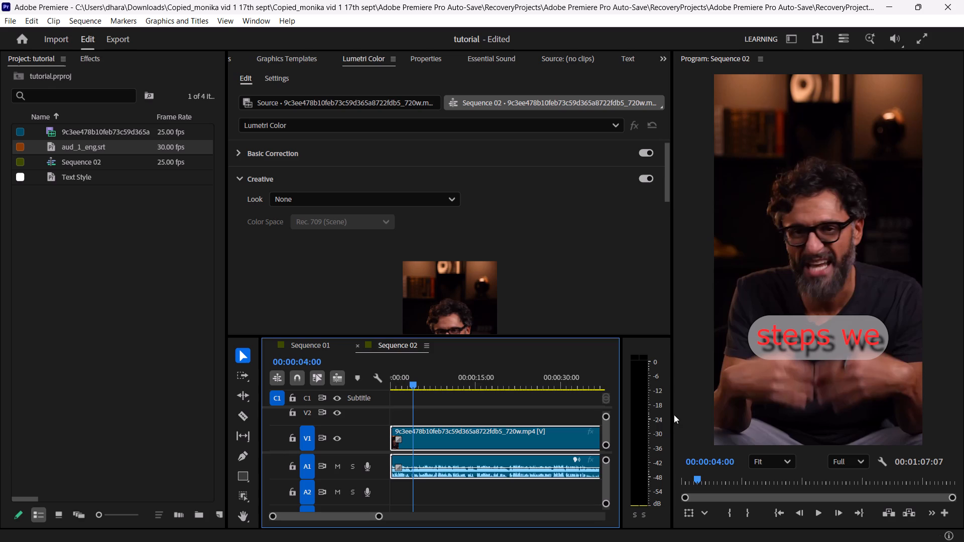
drag(673, 413, 710, 418)
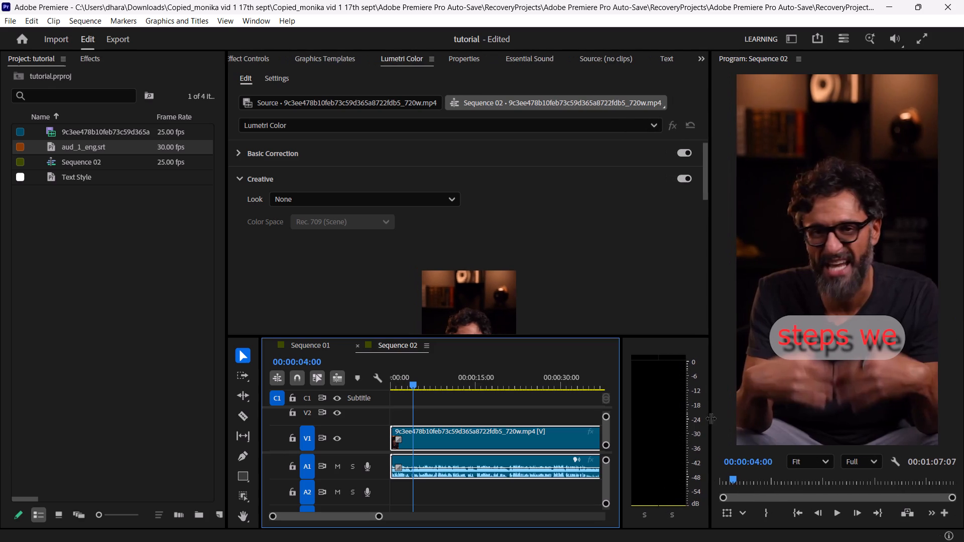
drag(710, 418, 712, 418)
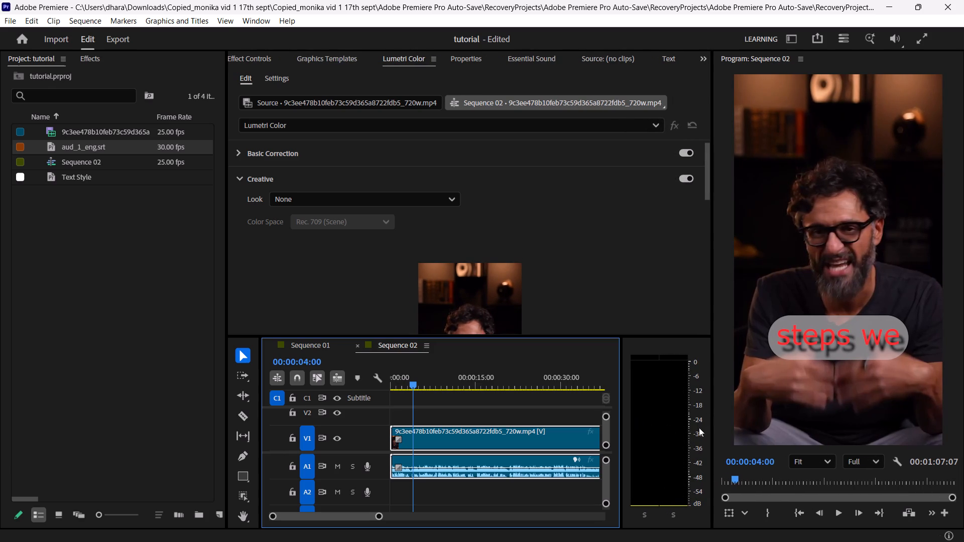
drag(621, 403, 652, 401)
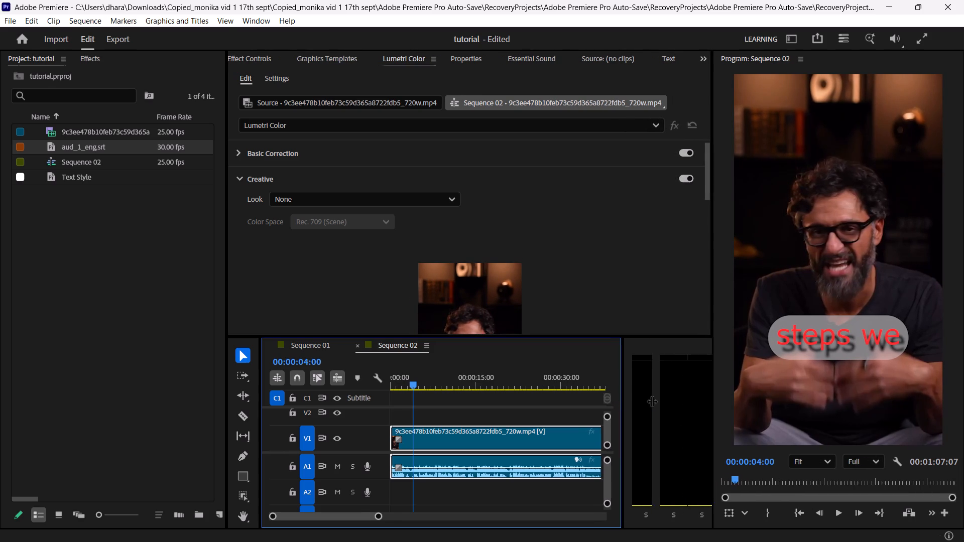
drag(652, 401, 657, 403)
Select all the caption graphics on track V3 with Track Select Forward, starting from the first one, and delete them.
scroll(489, 411, up, 1)
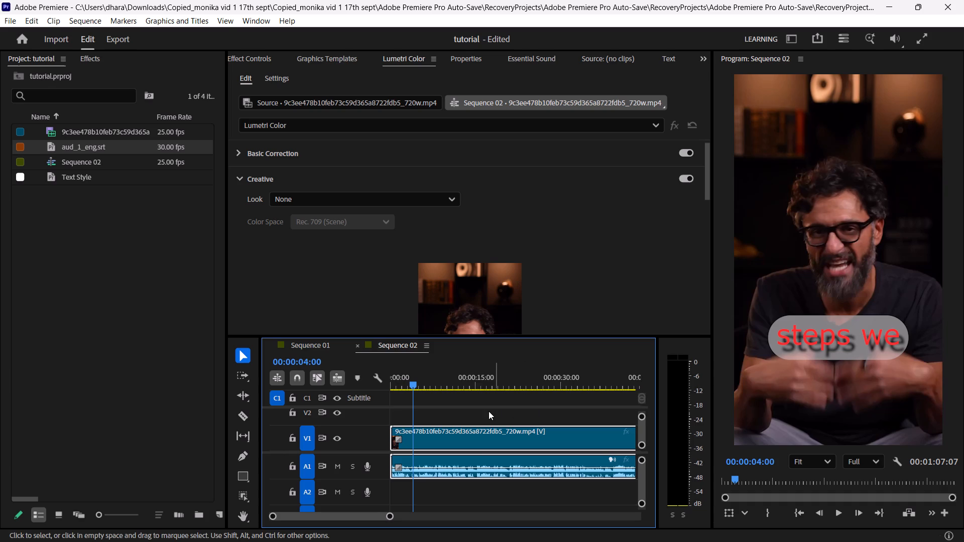
drag(644, 416, 647, 402)
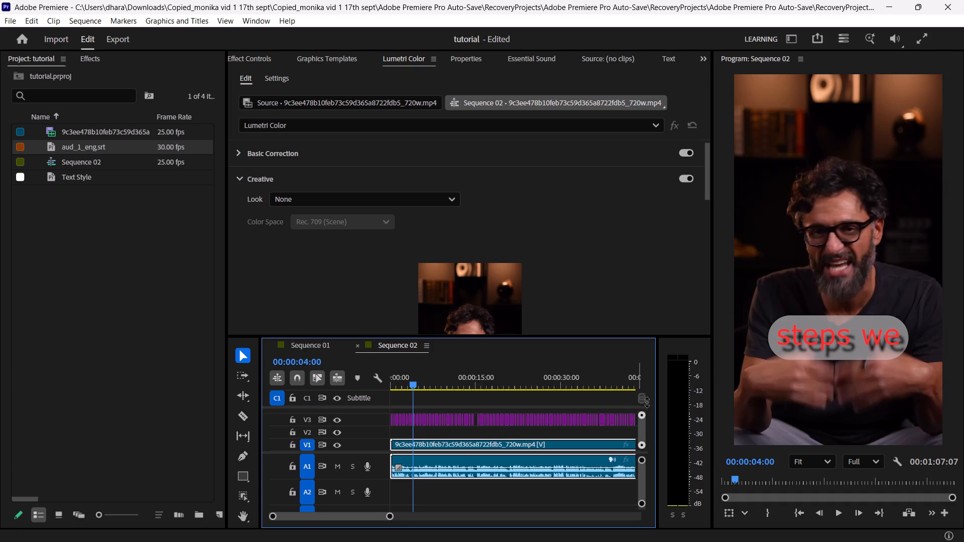
drag(647, 402, 645, 402)
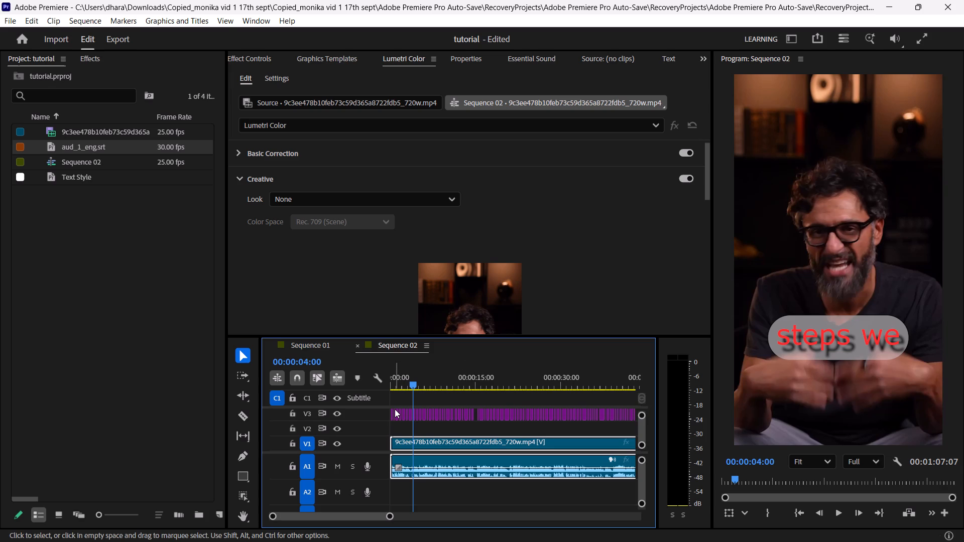
key(a)
key(a)
key(a)
key(a)
key(a)
key(a)
key(a)
key(a)
key(a)
key(a)
key(a)
key(a)
key(a)
key(a)
key(a)
key(a)
key(a)
key(a)
key(a)
key(a)
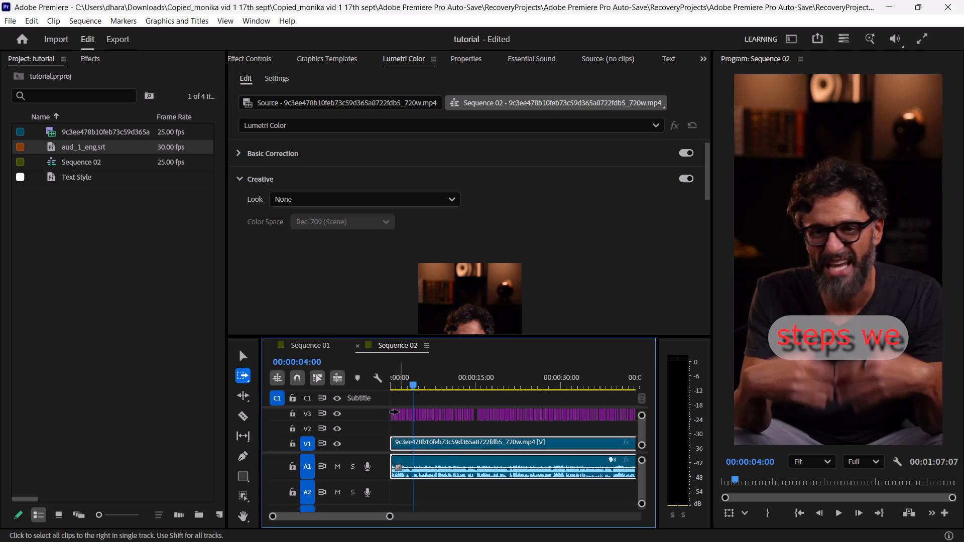
shift+click(400, 412)
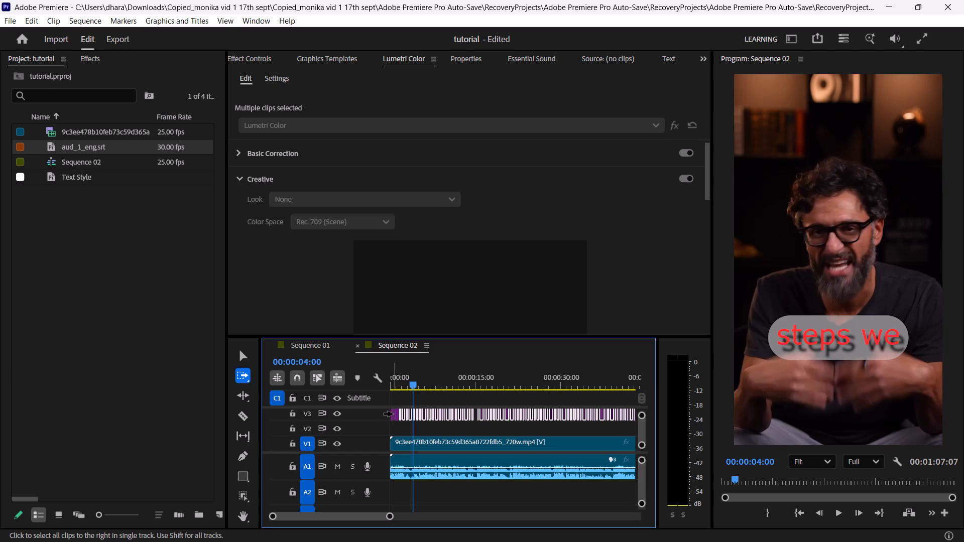
shift+click(393, 414)
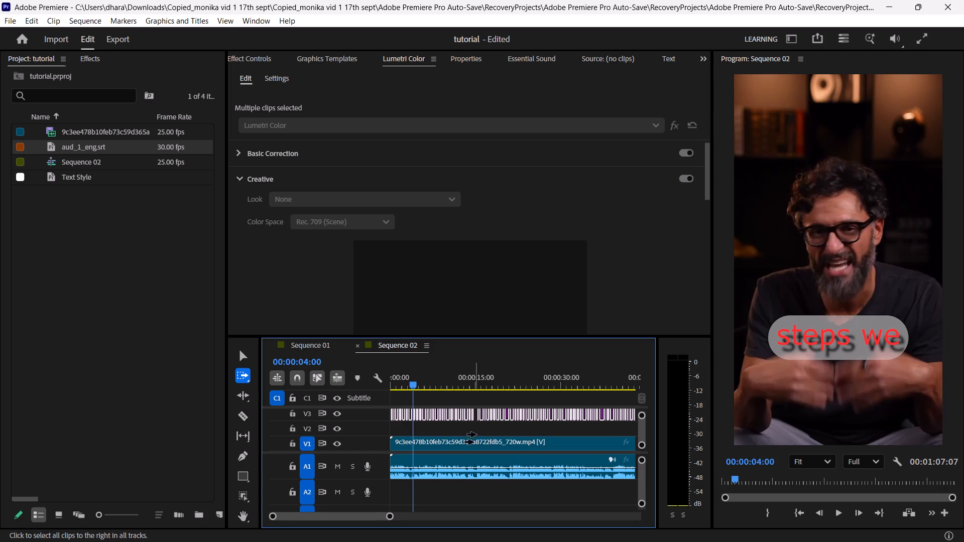
scroll(478, 429, left, 1)
scroll(478, 429, right, 8)
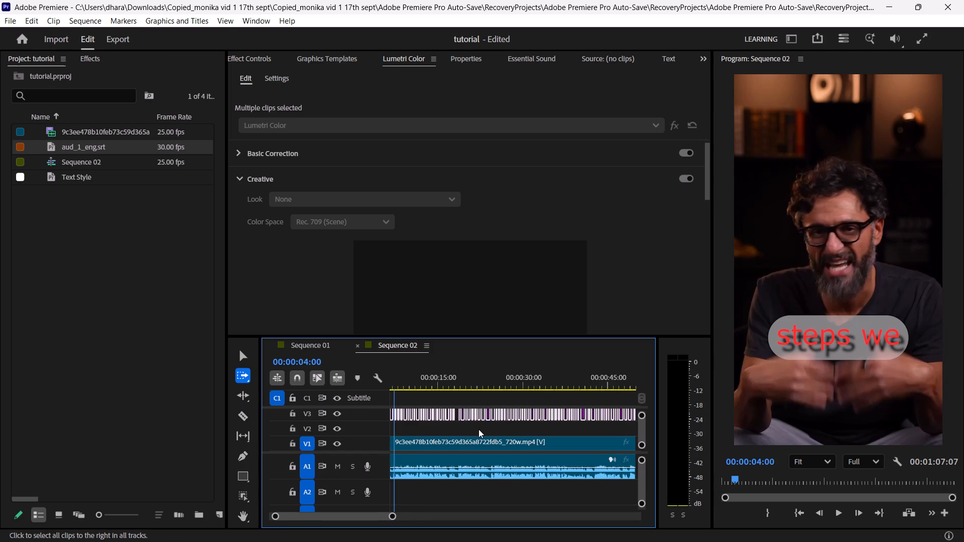
scroll(478, 429, left, 4)
scroll(478, 429, right, 12)
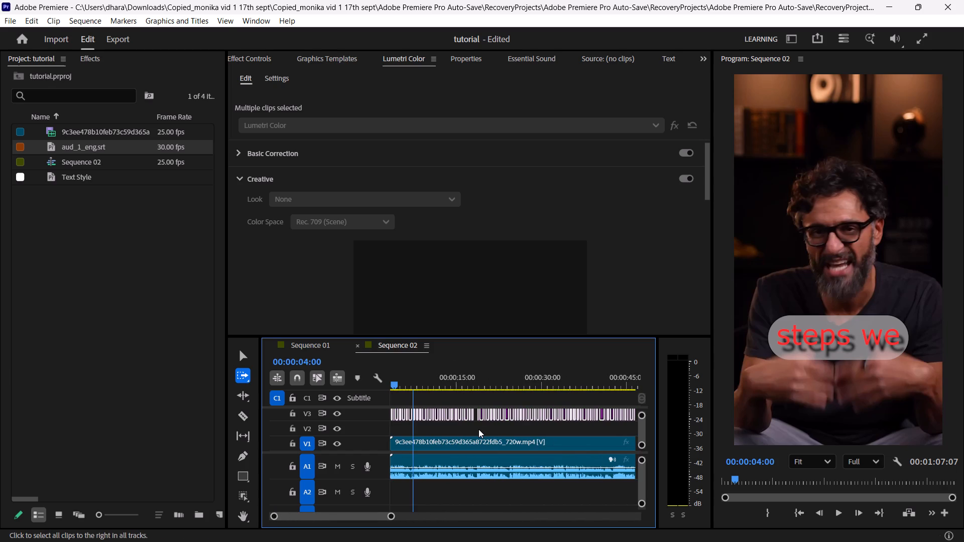
key(Delete)
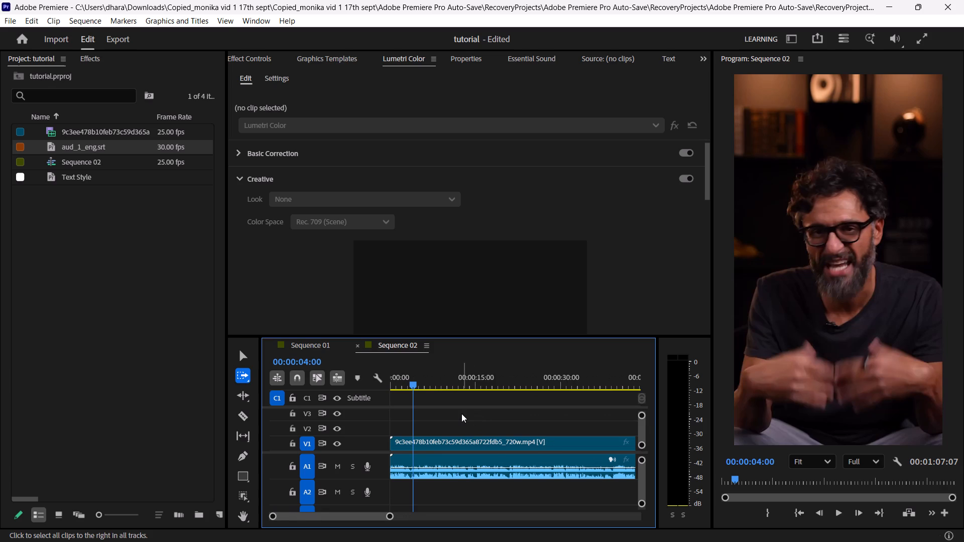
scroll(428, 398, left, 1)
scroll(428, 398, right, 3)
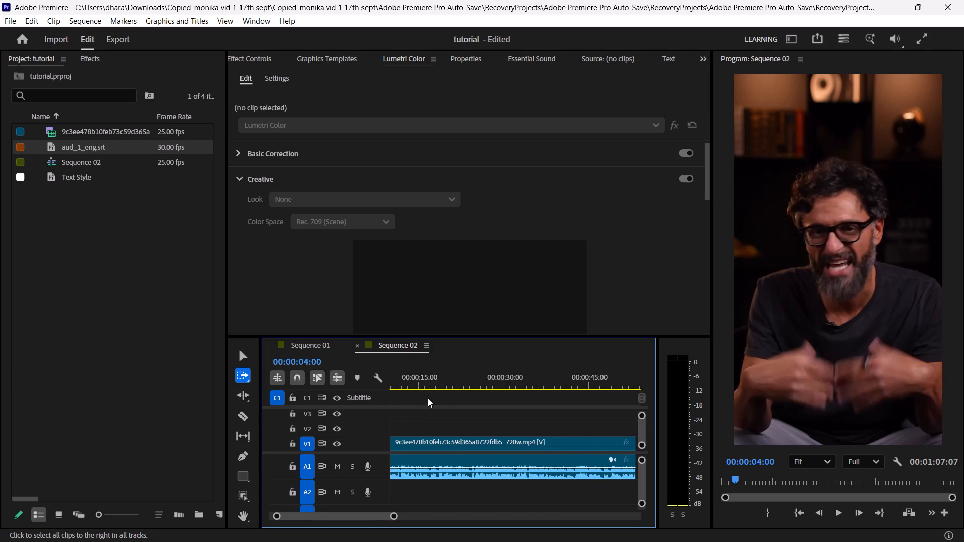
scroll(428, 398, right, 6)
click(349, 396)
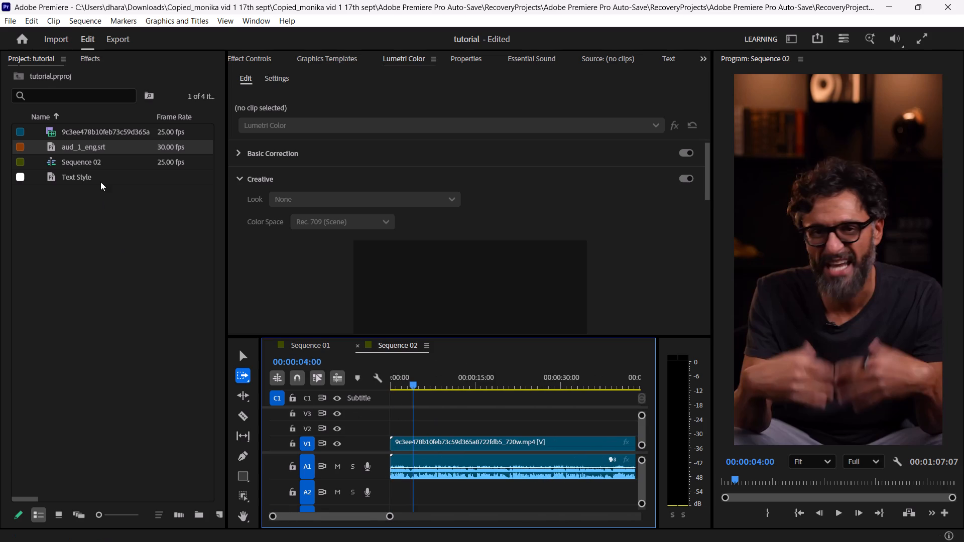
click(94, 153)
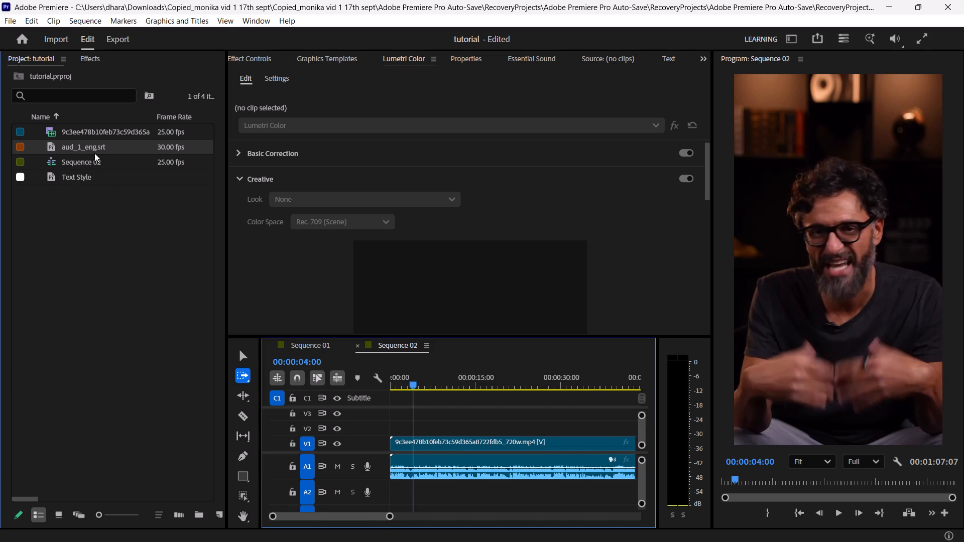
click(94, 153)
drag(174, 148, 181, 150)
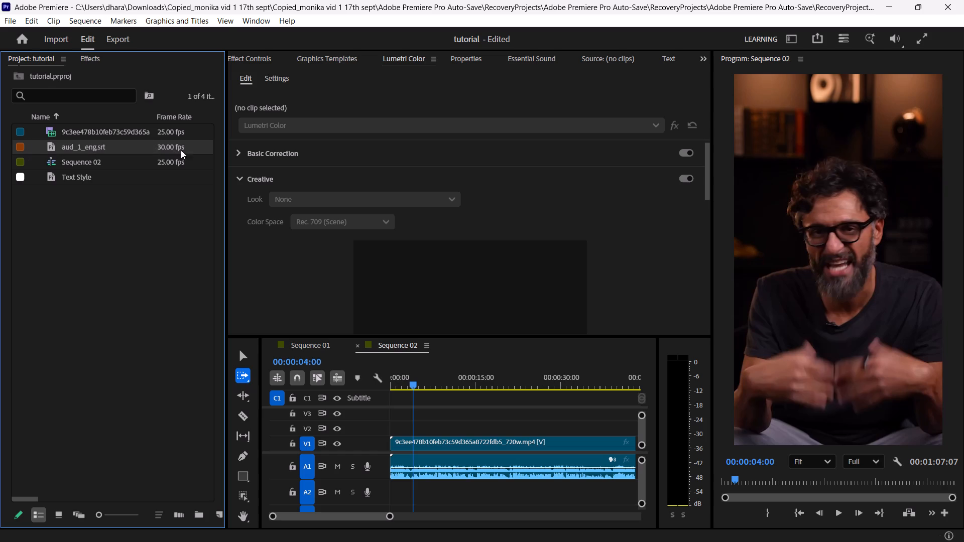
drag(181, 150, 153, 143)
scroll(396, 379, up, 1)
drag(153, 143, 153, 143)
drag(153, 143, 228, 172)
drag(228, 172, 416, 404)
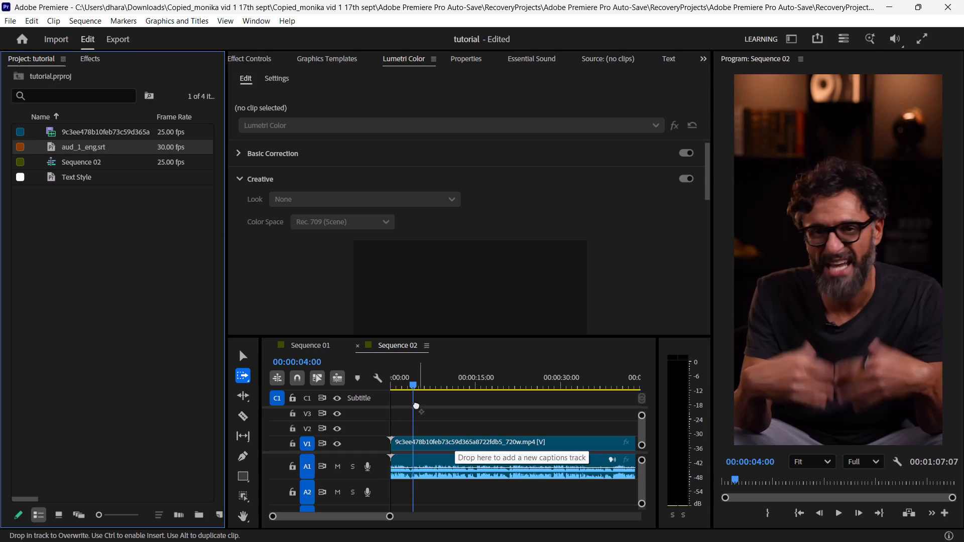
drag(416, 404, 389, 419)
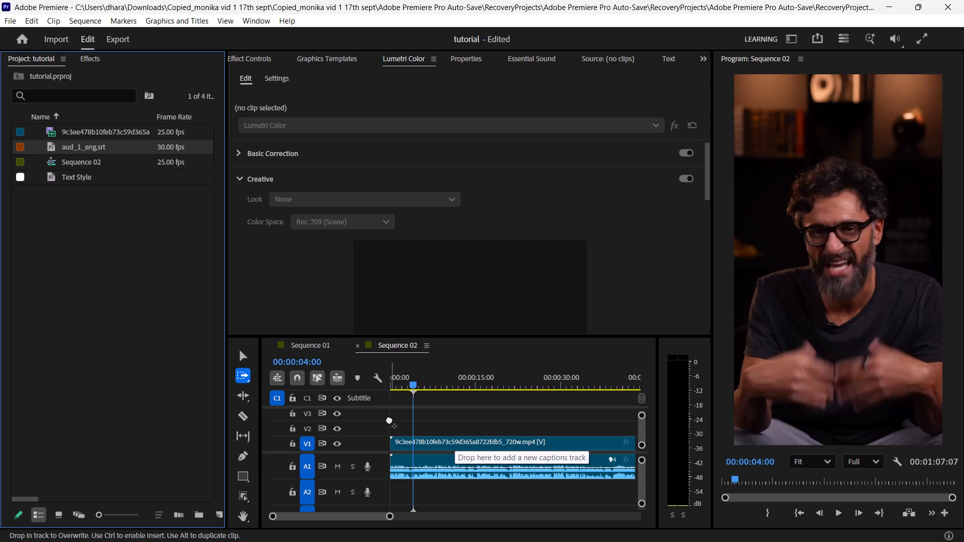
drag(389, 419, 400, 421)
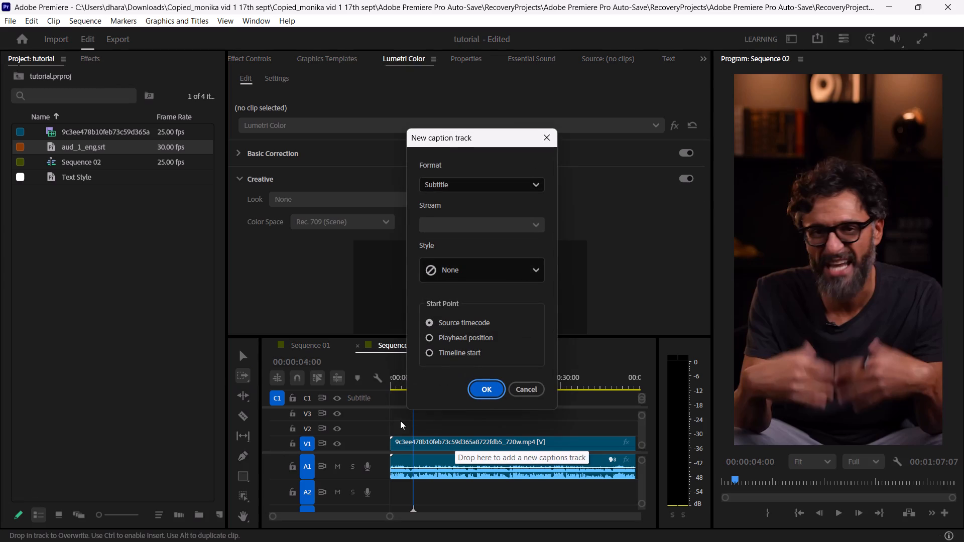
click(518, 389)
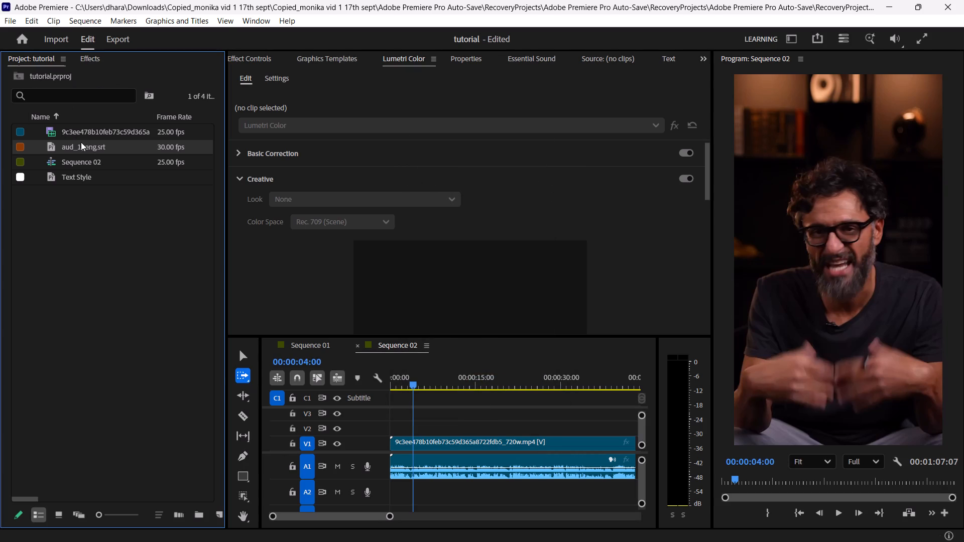
Place aud_1_eng.srt from the project on the C1 Subtitle track, starting at the beginning of Sequence 02.
drag(81, 143, 149, 212)
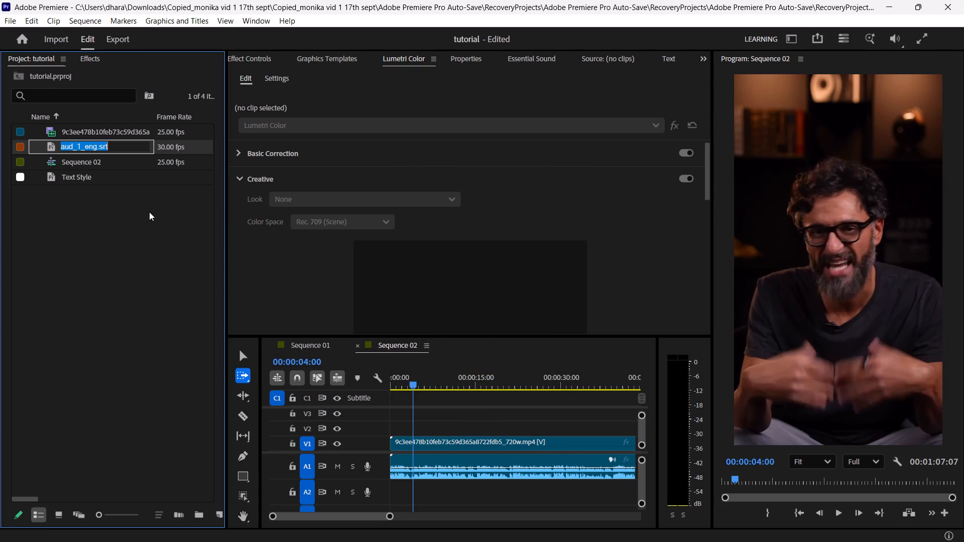
click(149, 212)
drag(100, 144, 190, 189)
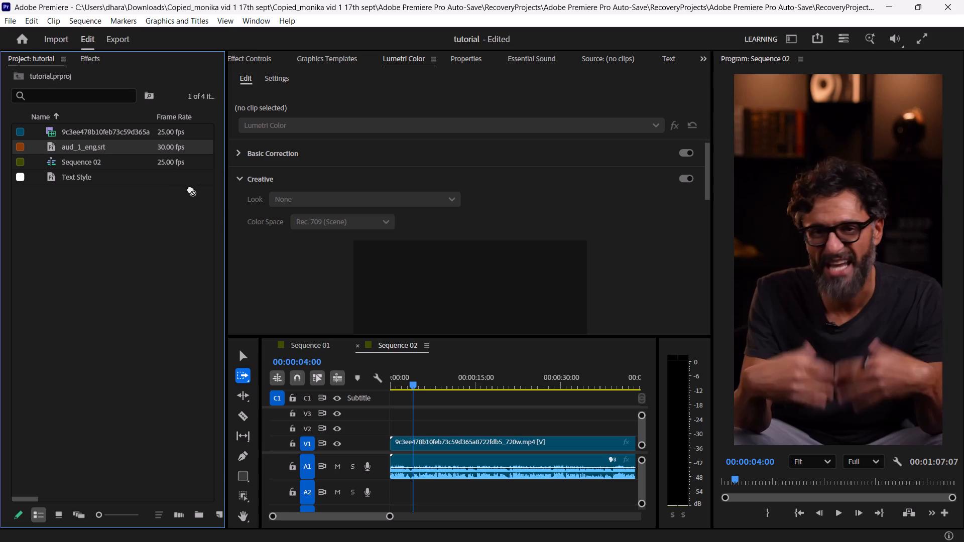
drag(190, 189, 374, 389)
scroll(325, 315, right, 1)
scroll(392, 390, up, 1)
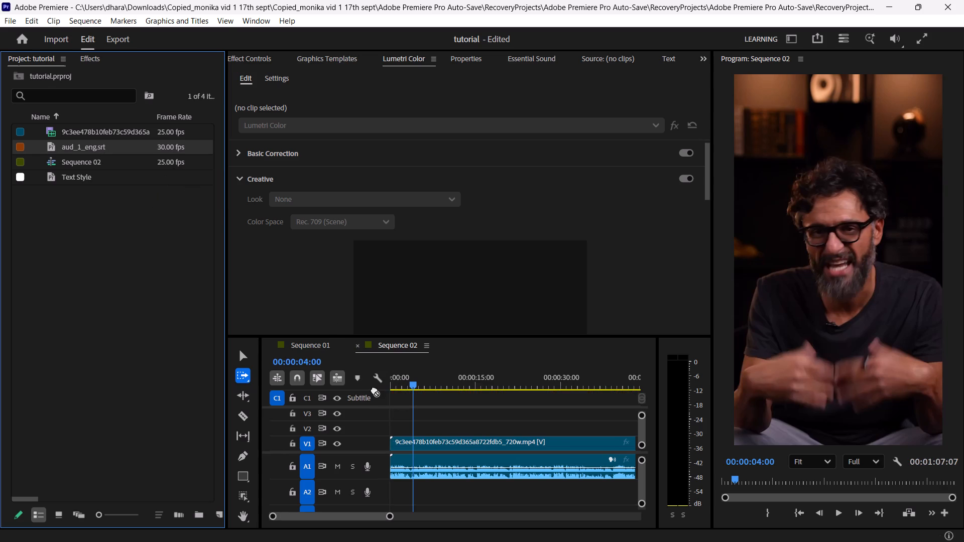
scroll(374, 389, up, 1)
drag(374, 389, 383, 395)
scroll(383, 395, up, 1)
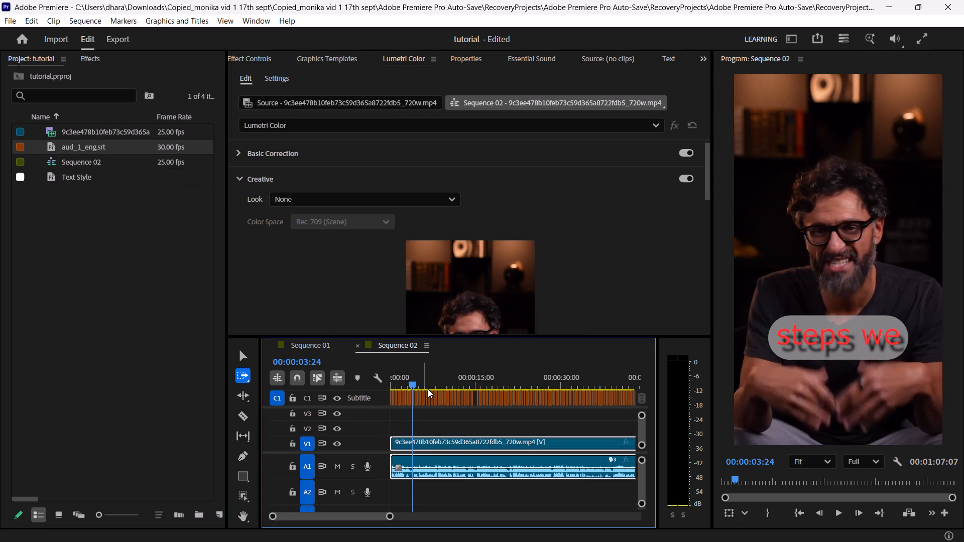
Step the playhead back frame by frame to about 00:00:01:05 to check the captions over the video.
key(Left)
key(Left)
key(Left)
key(Left)
key(Left)
key(Left)
key(Left)
key(Left)
key(Left)
key(Left)
key(Left)
key(Left)
key(Left)
key(Left)
key(Left)
key(Left)
key(Left)
key(Left)
key(Left)
key(Left)
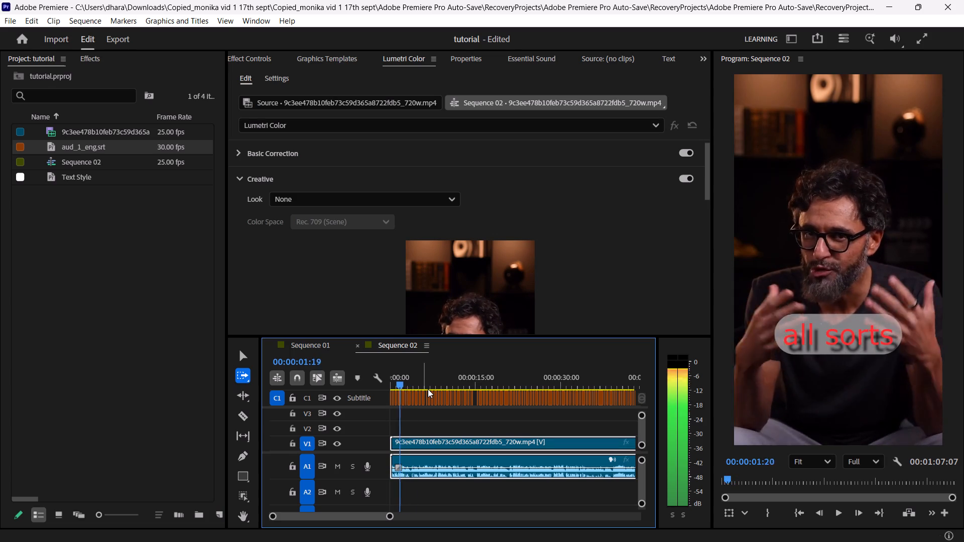
Undo the last four changes to remove the saved Text Style and its styling from the captions.
scroll(720, 151, down, 4)
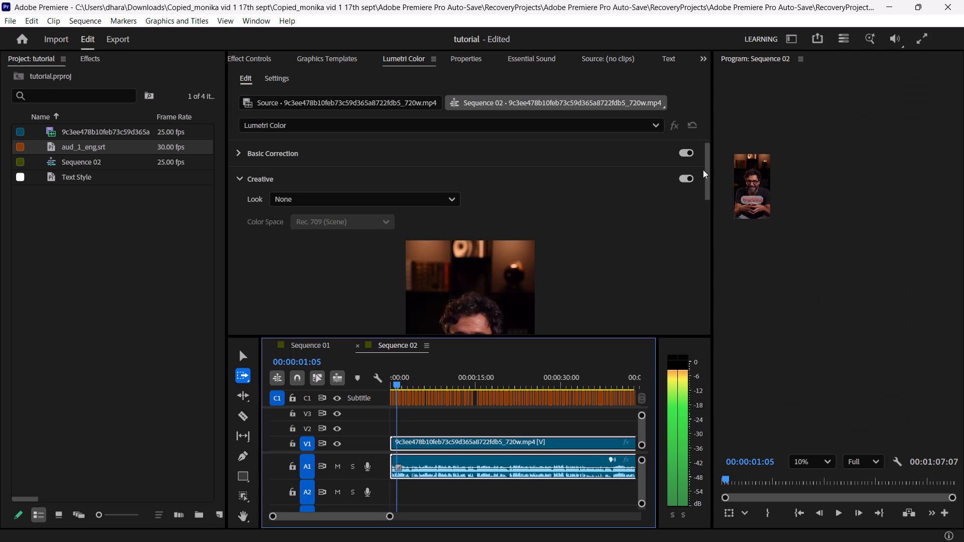
scroll(760, 198, up, 1)
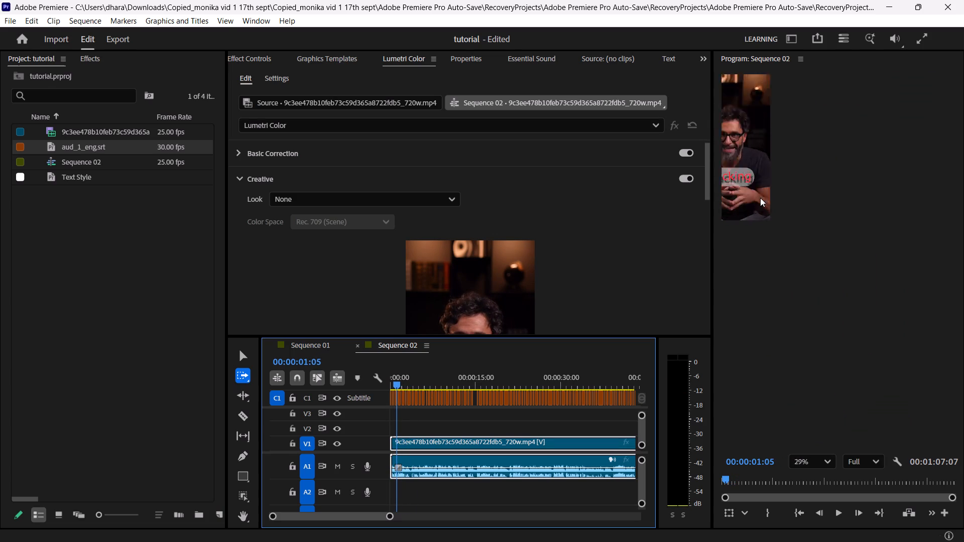
scroll(760, 198, up, 1)
scroll(760, 198, down, 3)
right_click(760, 198)
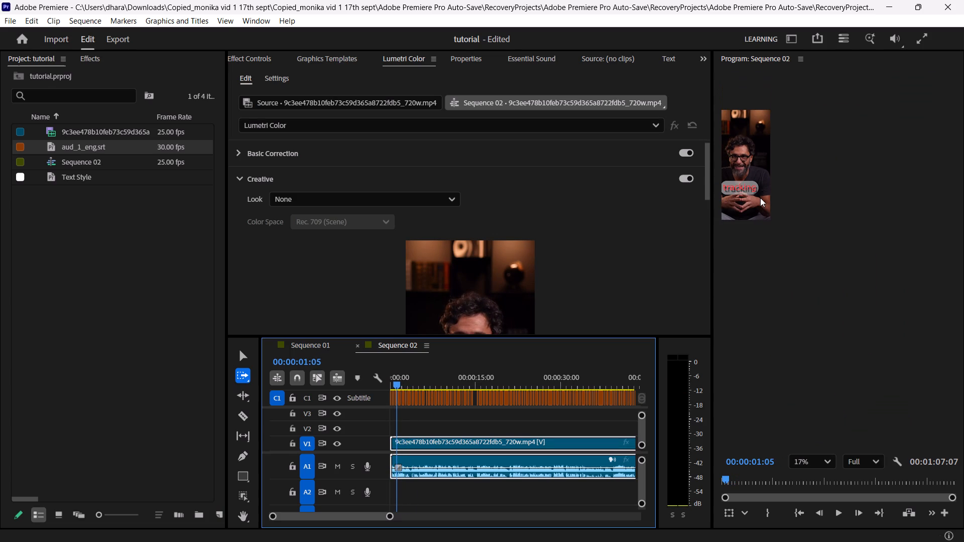
key(ctrl+z)
key(ctrl+z)
key(ctrl+z)
key(ctrl+z)
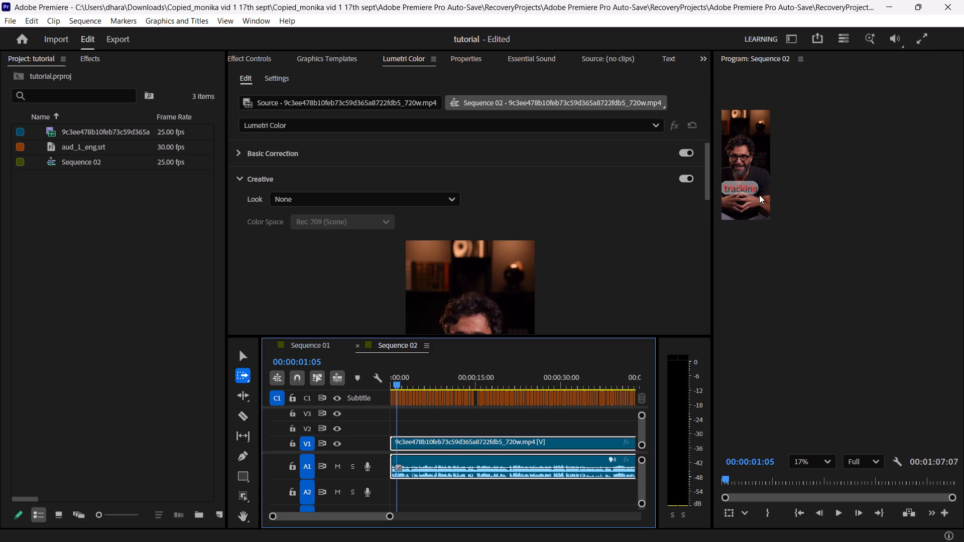
Zoom and pan the program monitor, using the Hand tool, to bring the whole video frame and its caption into view.
ctrl+scroll(764, 159, up, 12)
scroll(764, 159, left, 1)
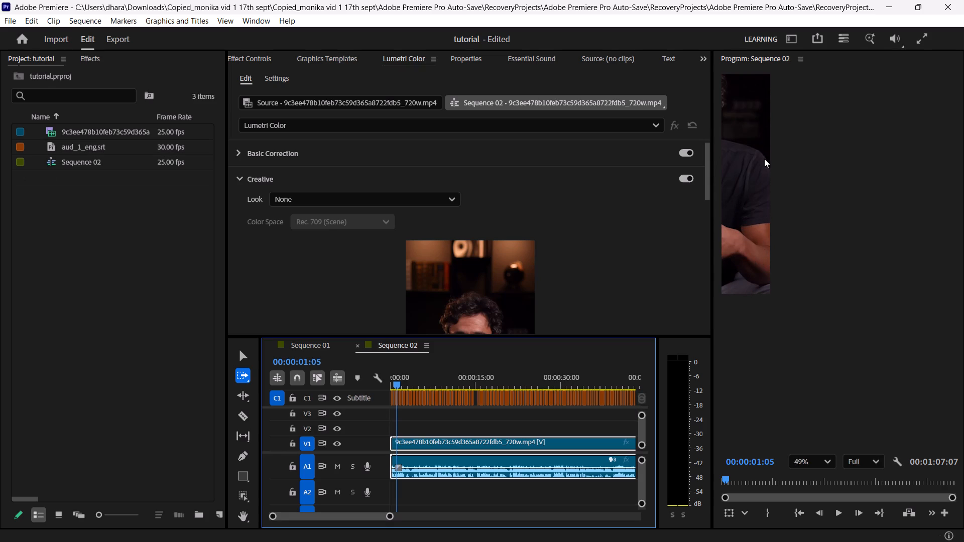
scroll(764, 159, right, 3)
scroll(764, 159, left, 1)
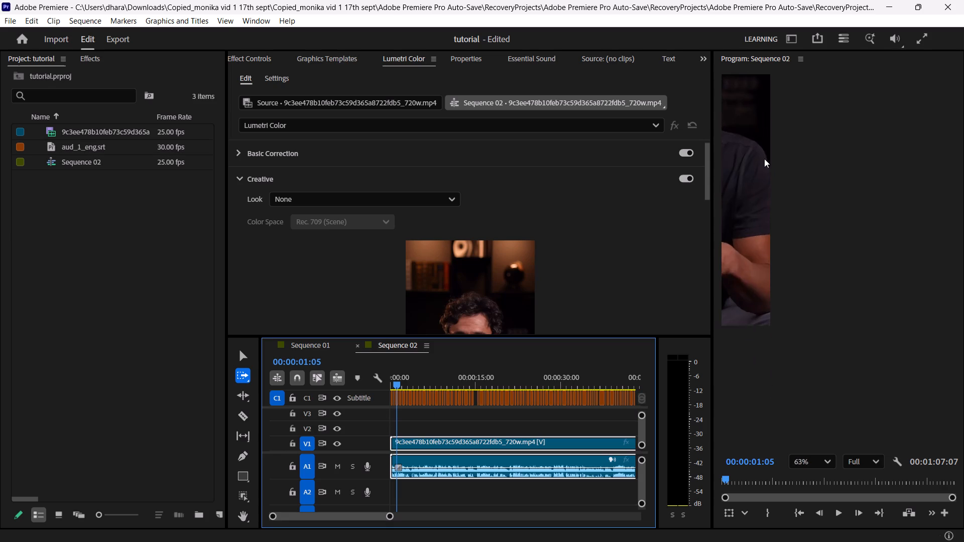
scroll(764, 159, left, 1)
drag(764, 159, 760, 183)
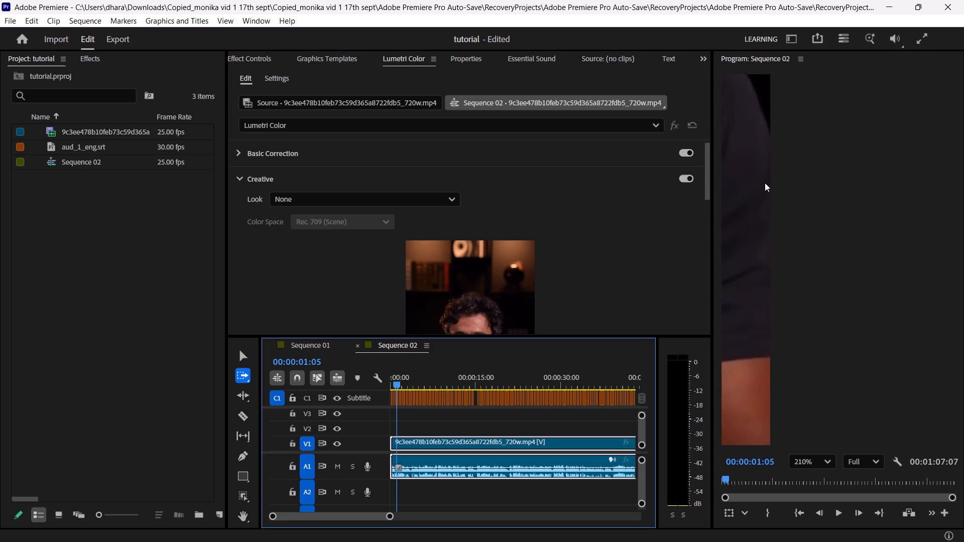
scroll(766, 184, left, 1)
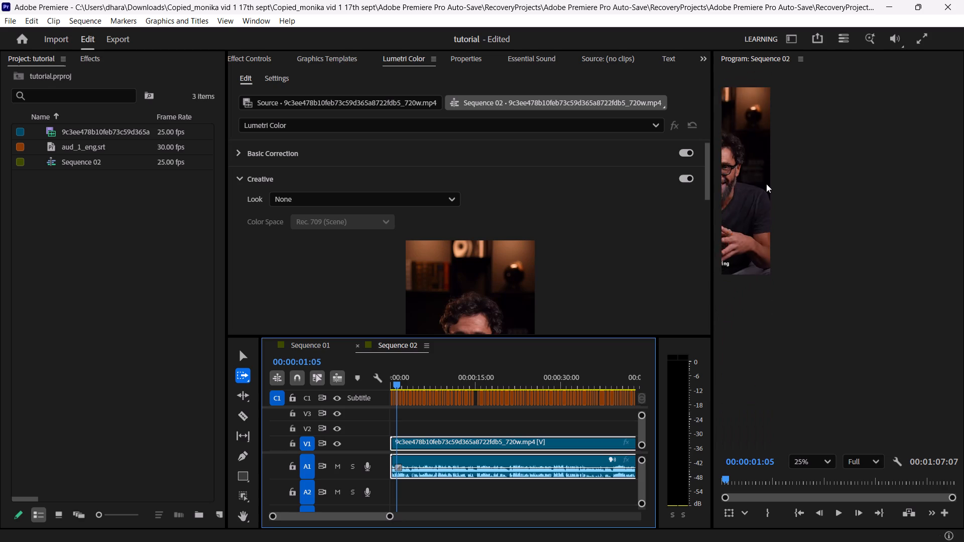
scroll(766, 184, left, 1)
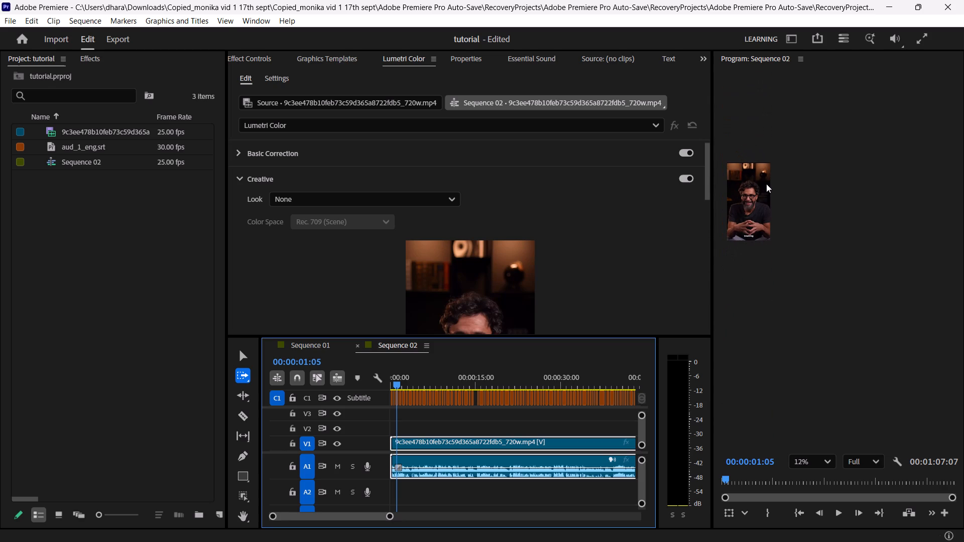
scroll(766, 184, right, 1)
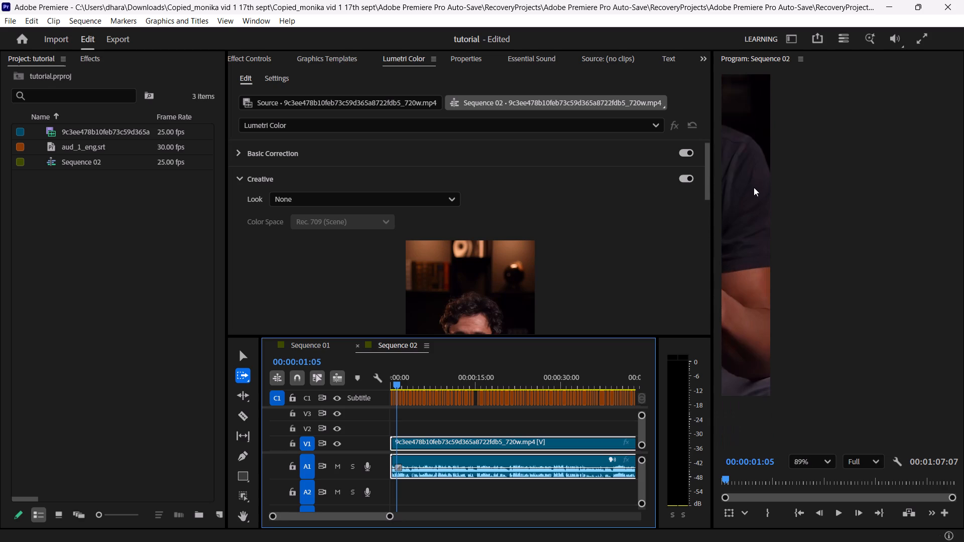
key(h)
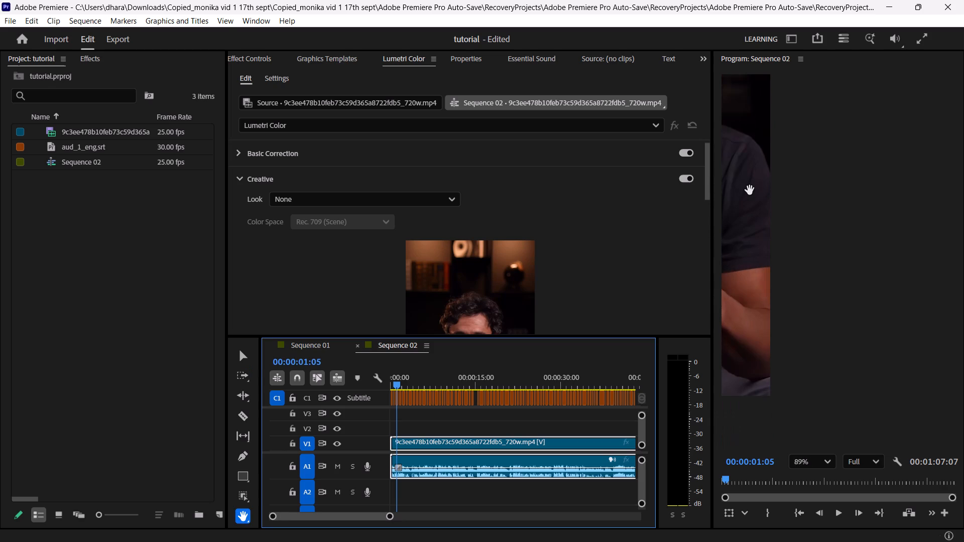
drag(746, 277, 826, 301)
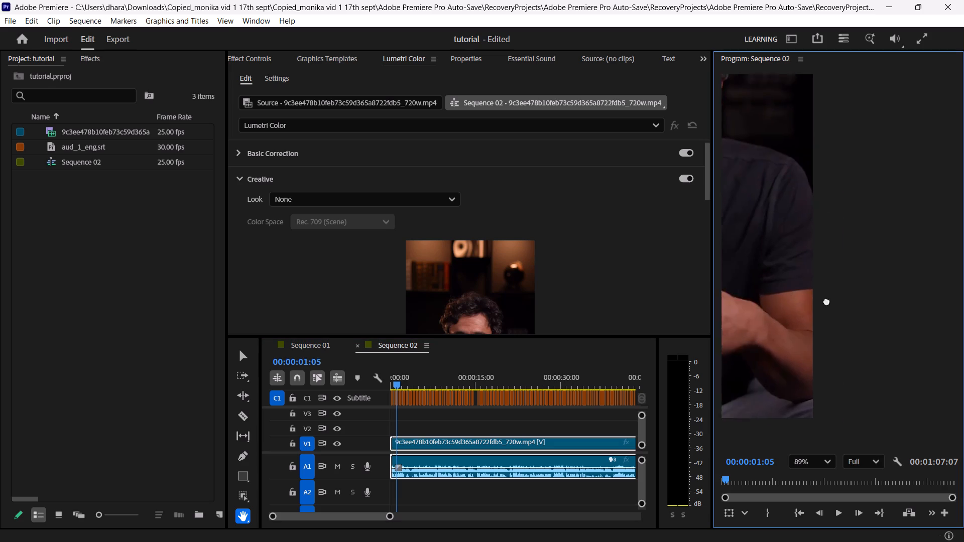
drag(826, 301, 926, 340)
ctrl+scroll(926, 340, down, 4)
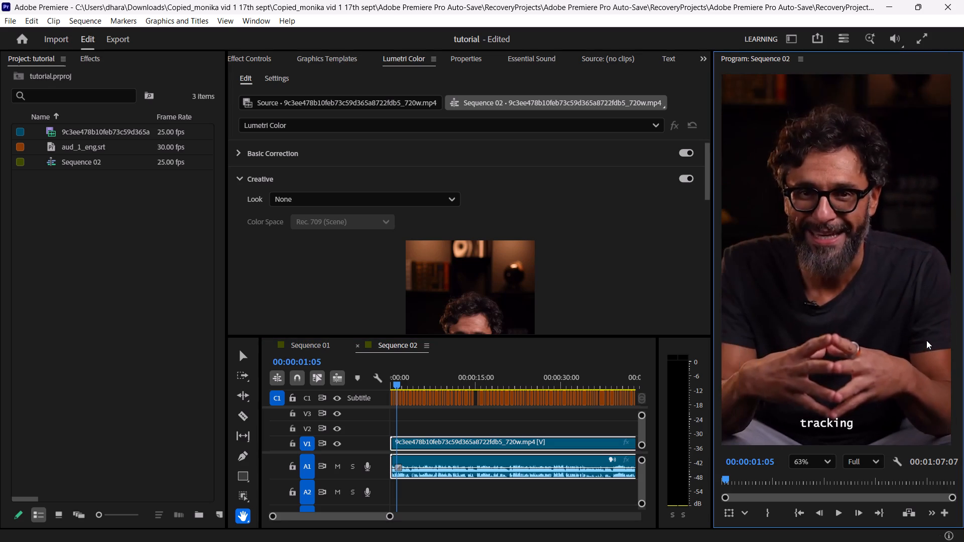
ctrl+scroll(926, 340, down, 2)
drag(909, 331, 887, 321)
key(v)
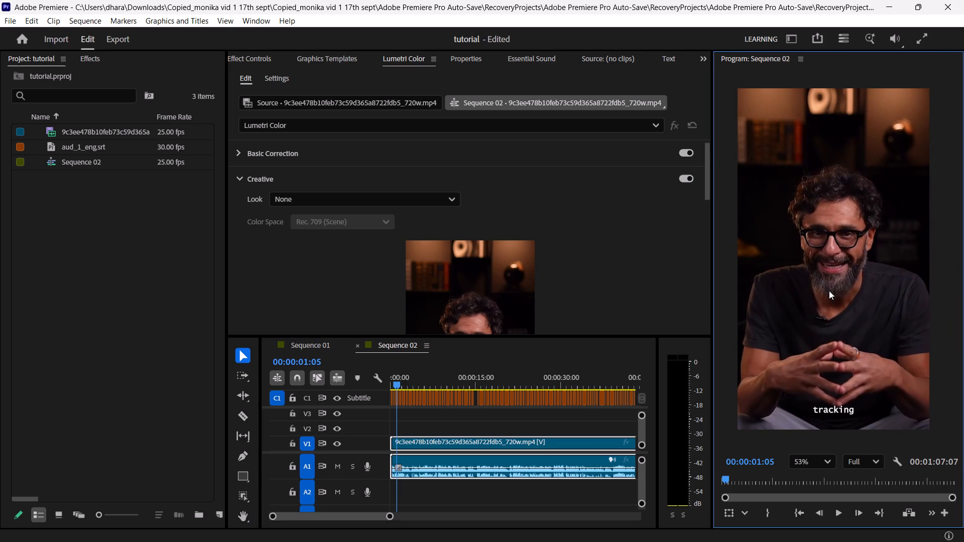
Pan the video frame around the program monitor with the Hand tool and reset the monitor zoom to Fit.
key(h)
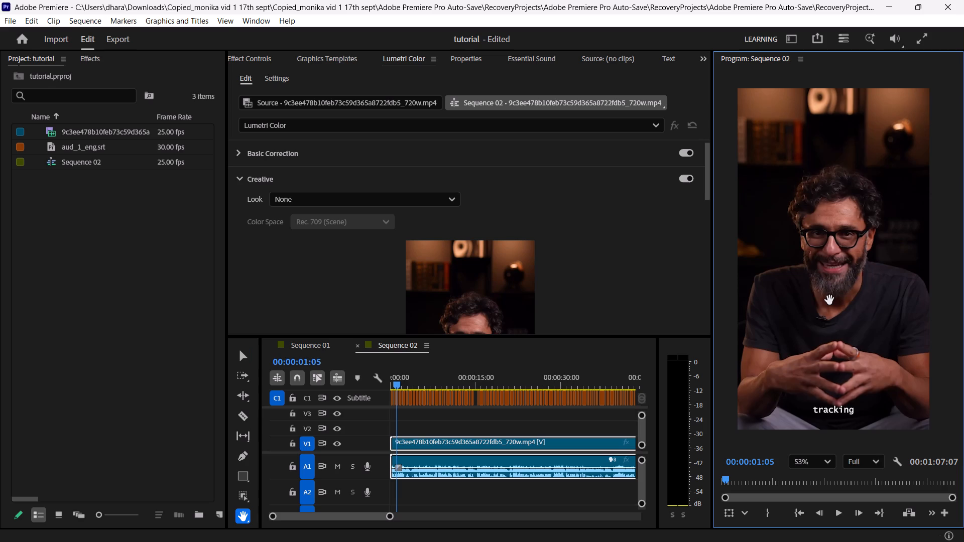
drag(806, 283, 788, 271)
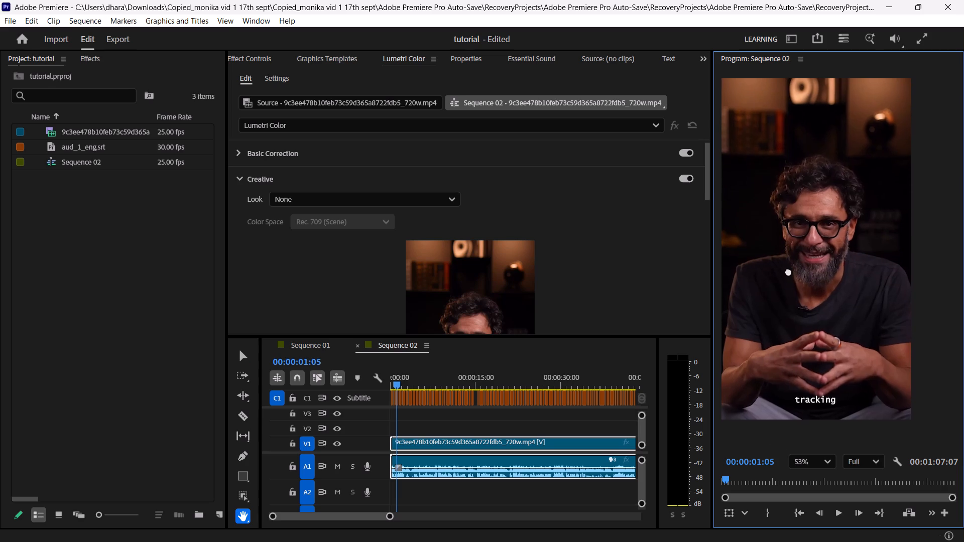
drag(788, 271, 765, 250)
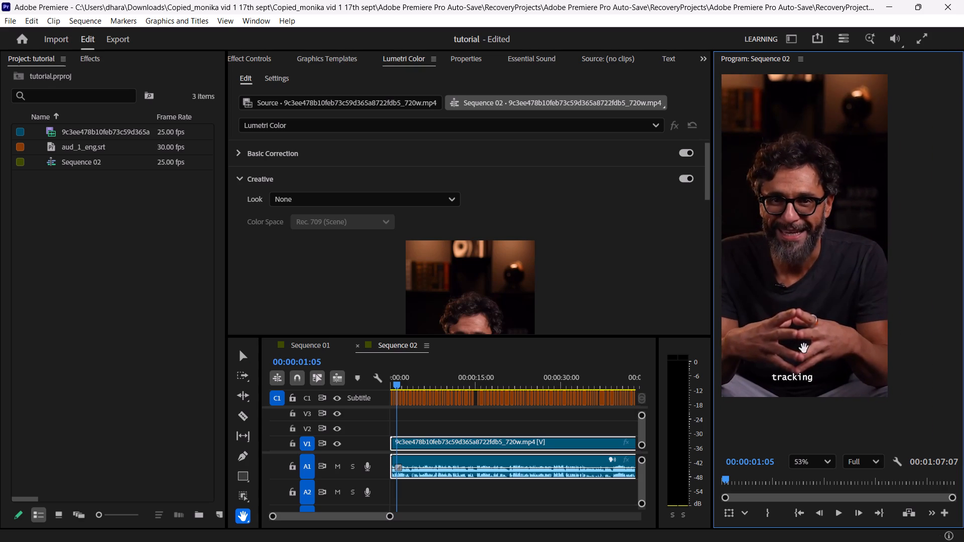
drag(819, 258, 778, 183)
drag(810, 278, 725, 218)
click(808, 464)
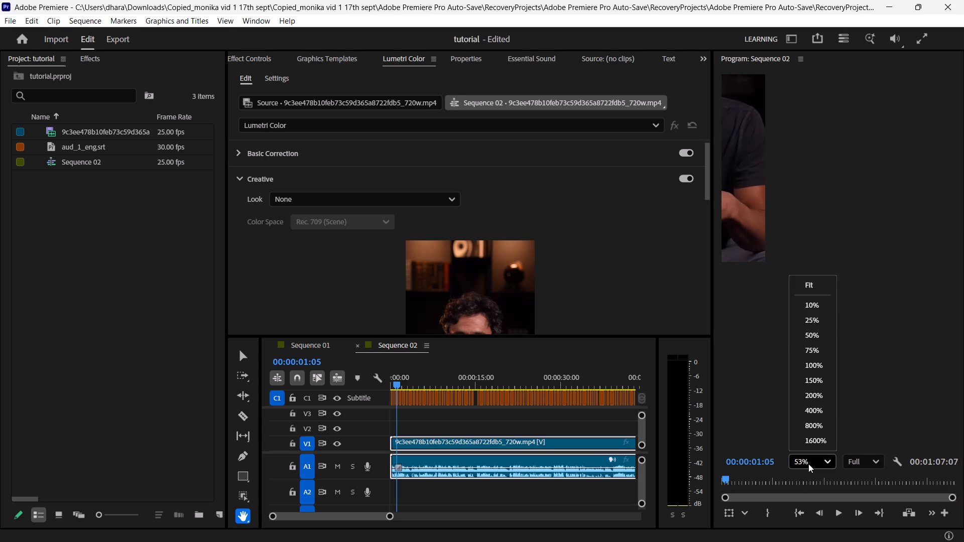
click(821, 289)
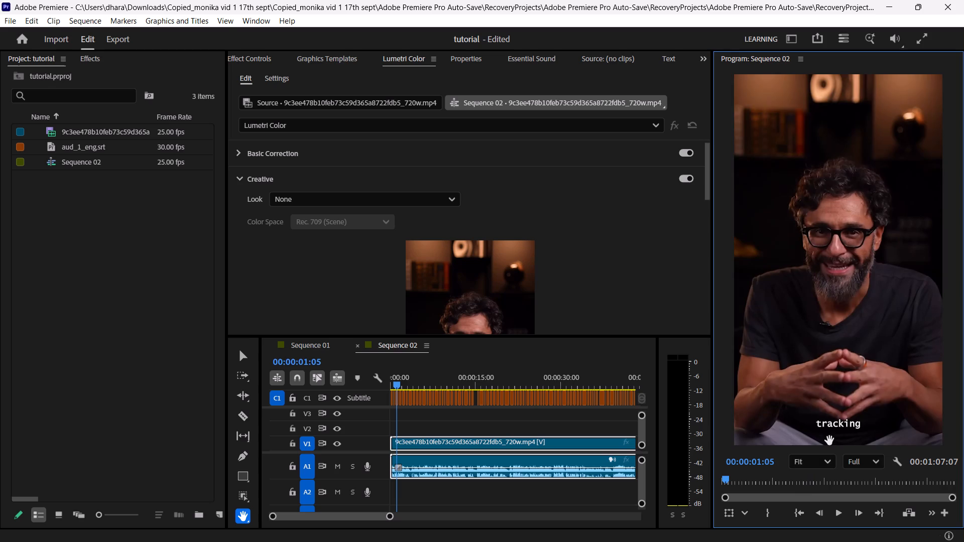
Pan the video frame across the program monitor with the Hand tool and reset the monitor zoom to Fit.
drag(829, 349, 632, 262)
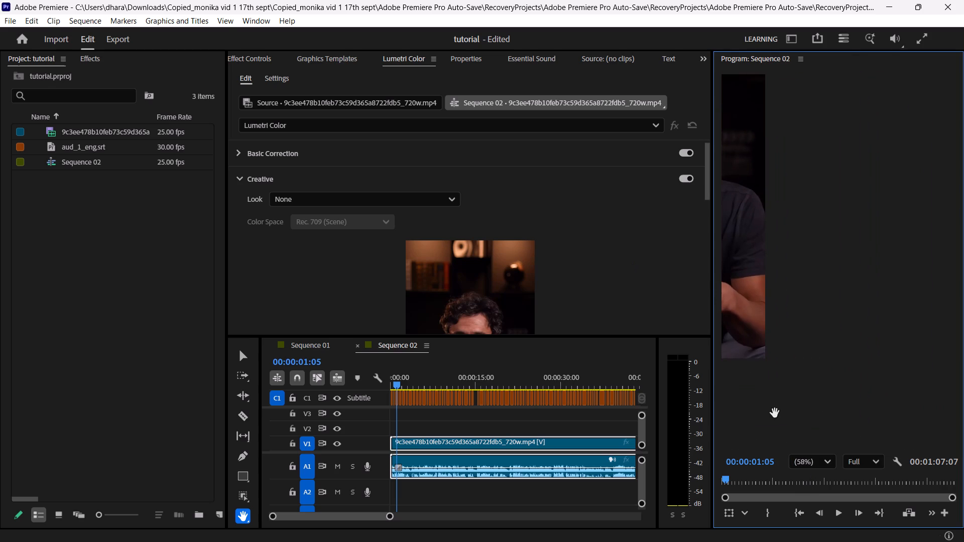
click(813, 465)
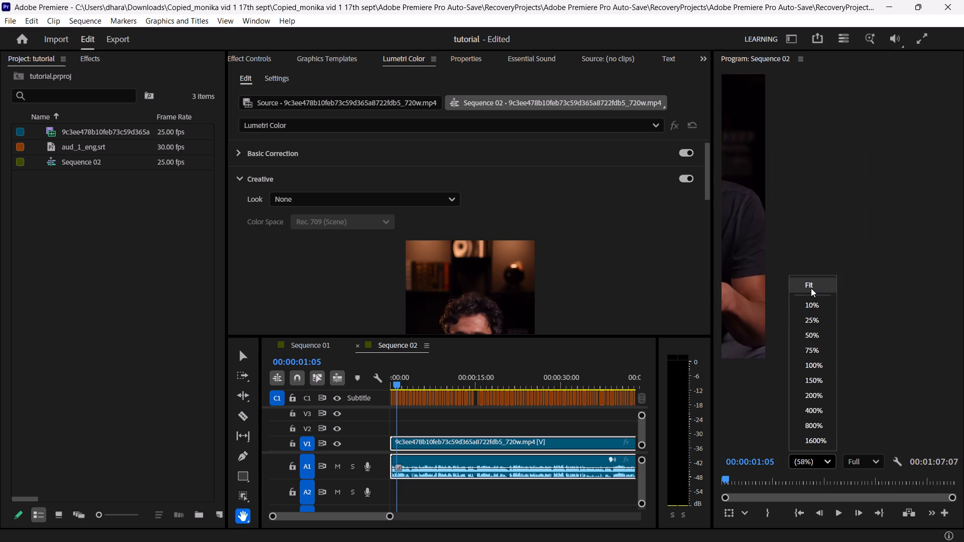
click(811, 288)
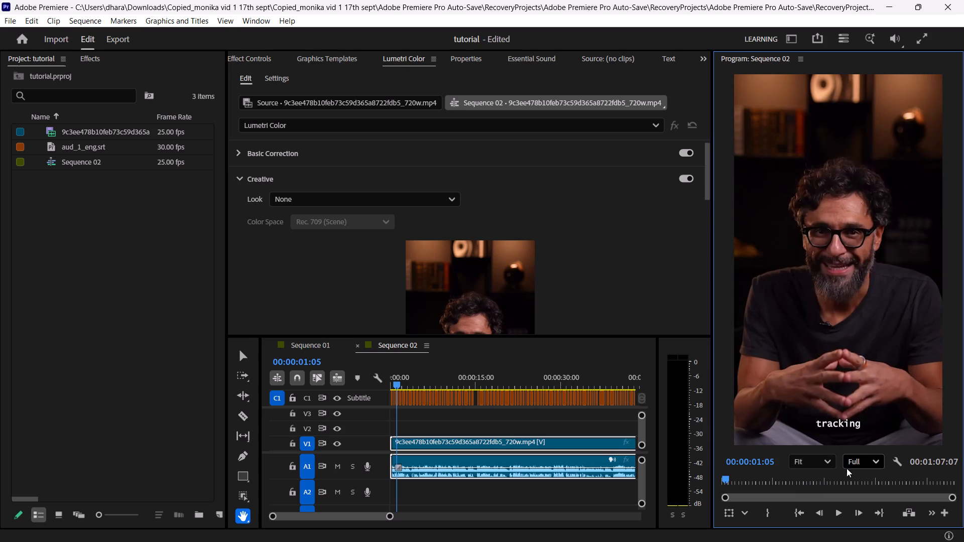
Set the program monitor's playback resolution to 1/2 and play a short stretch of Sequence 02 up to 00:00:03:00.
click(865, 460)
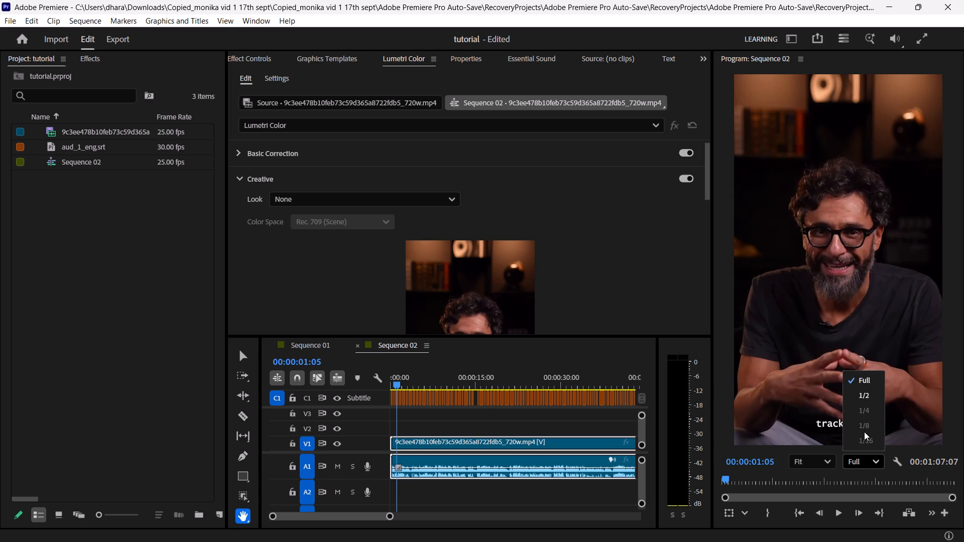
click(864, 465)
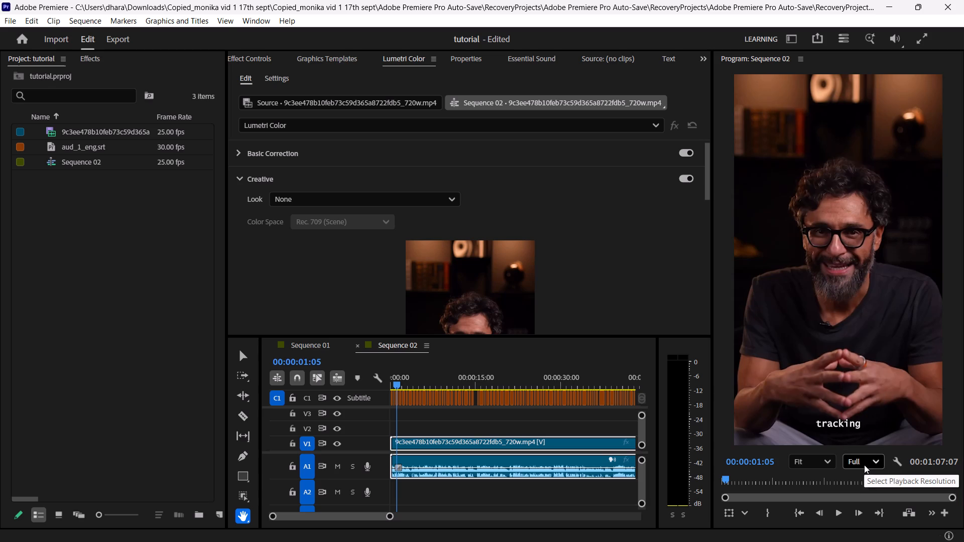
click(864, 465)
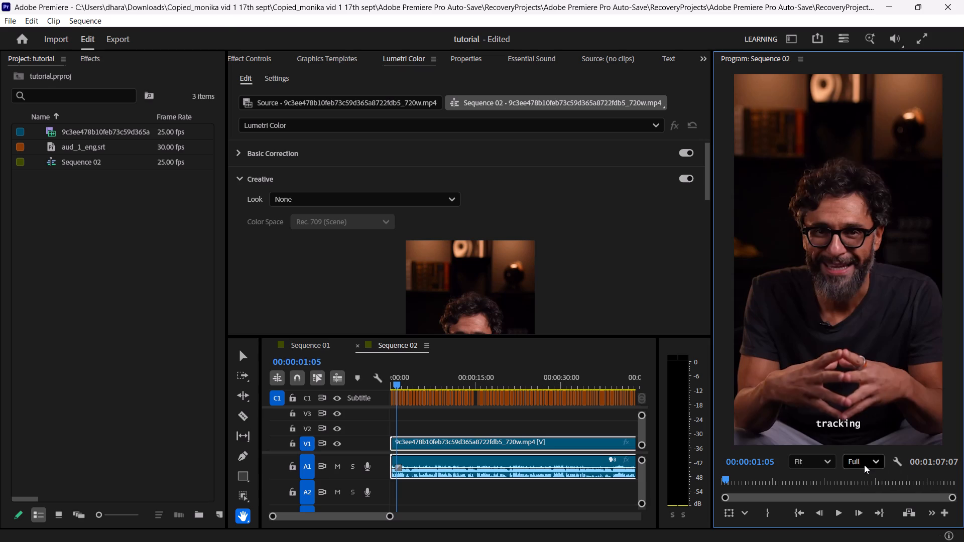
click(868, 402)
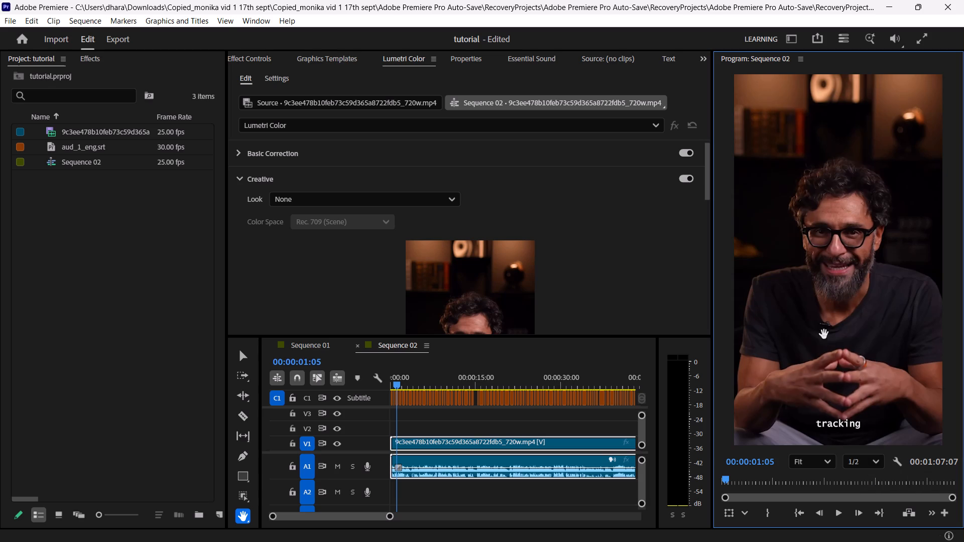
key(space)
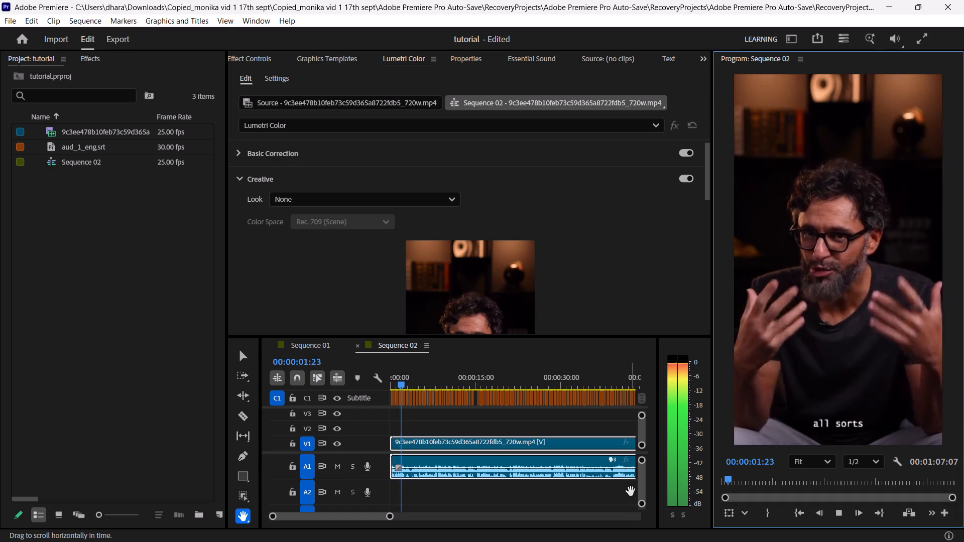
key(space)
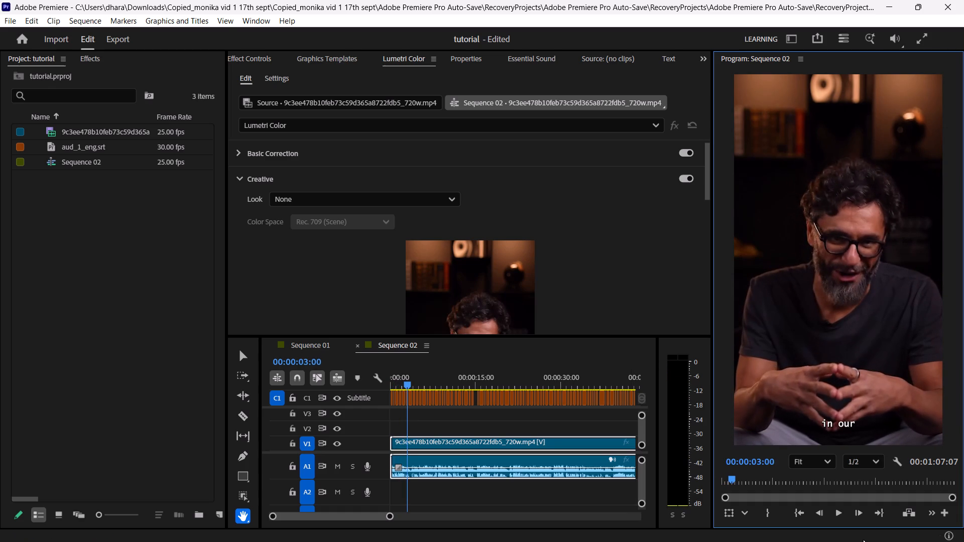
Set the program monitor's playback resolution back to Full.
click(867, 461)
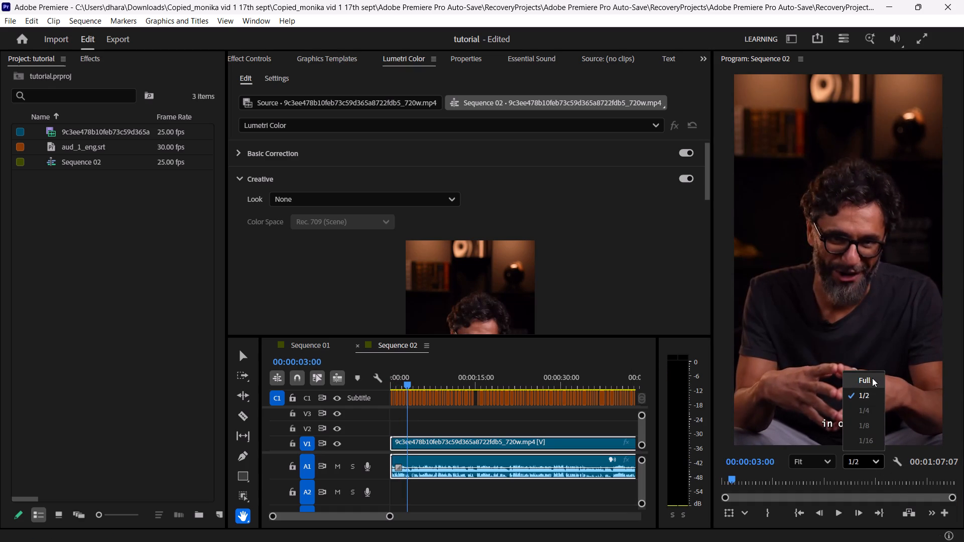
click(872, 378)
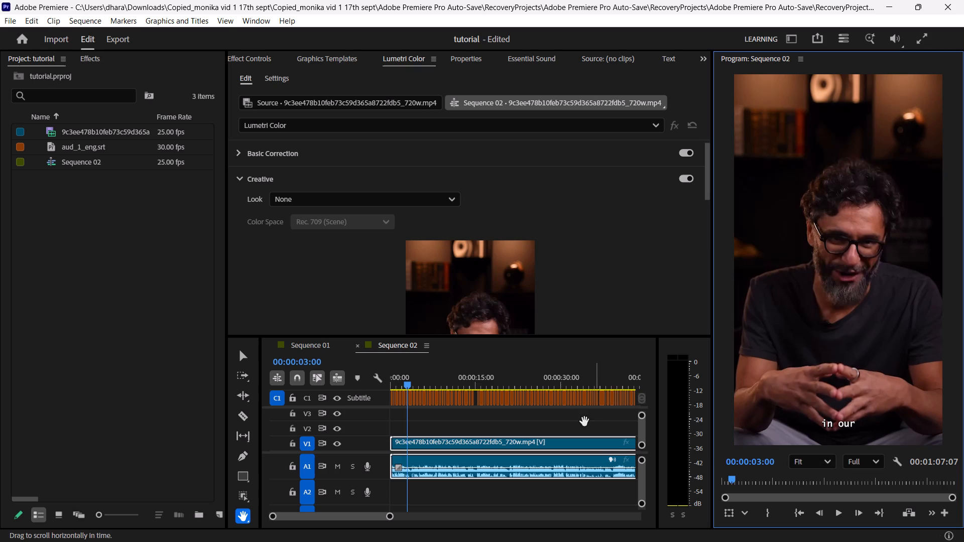
Play Sequence 02 from 00:00:03:00 to past 00:00:33:00 and watch the captions against the talking head video and timeline.
key(space)
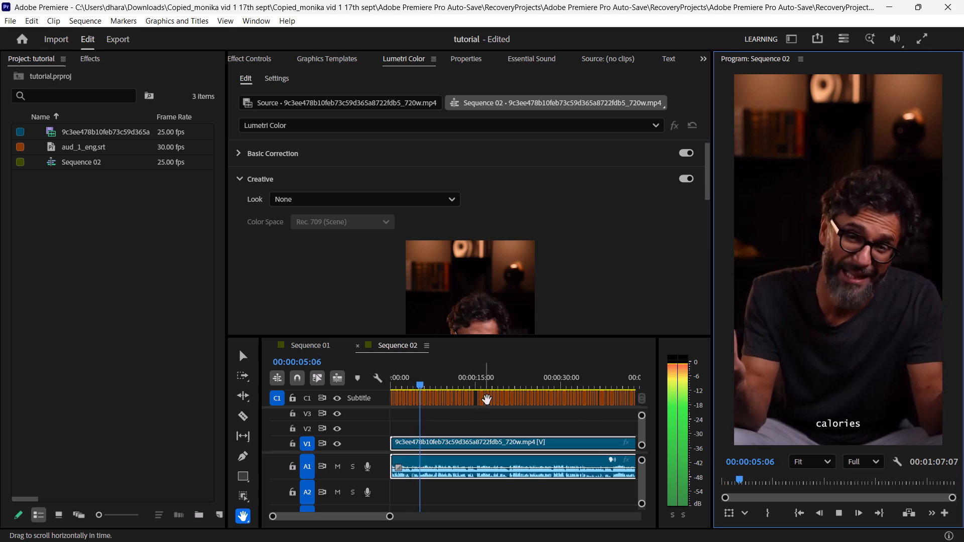
scroll(503, 419, up, 1)
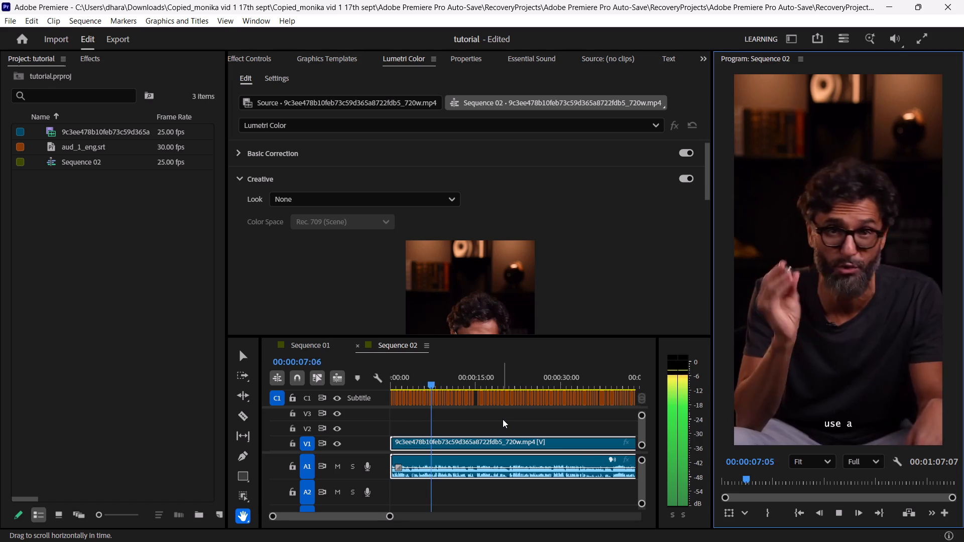
scroll(503, 419, up, 1)
scroll(503, 419, right, 4)
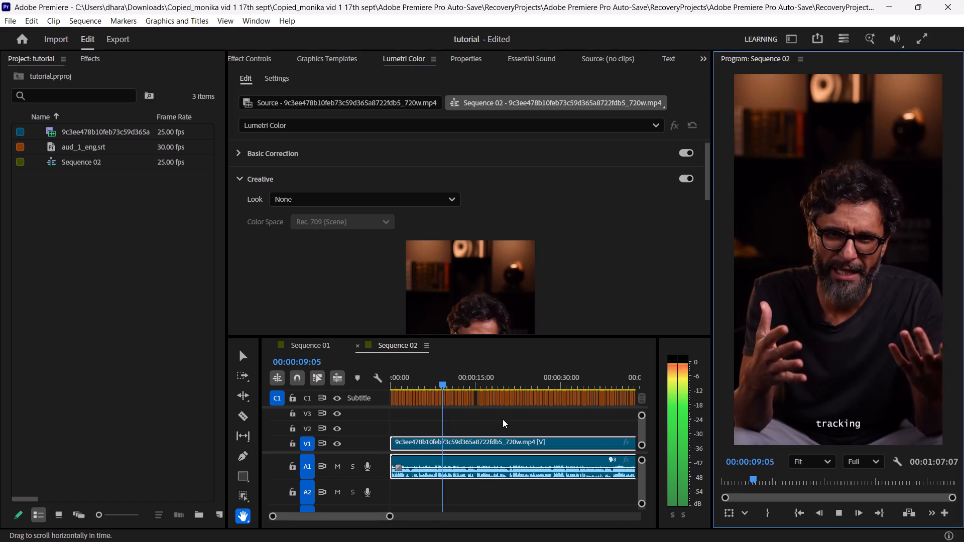
scroll(503, 419, right, 2)
scroll(503, 419, left, 2)
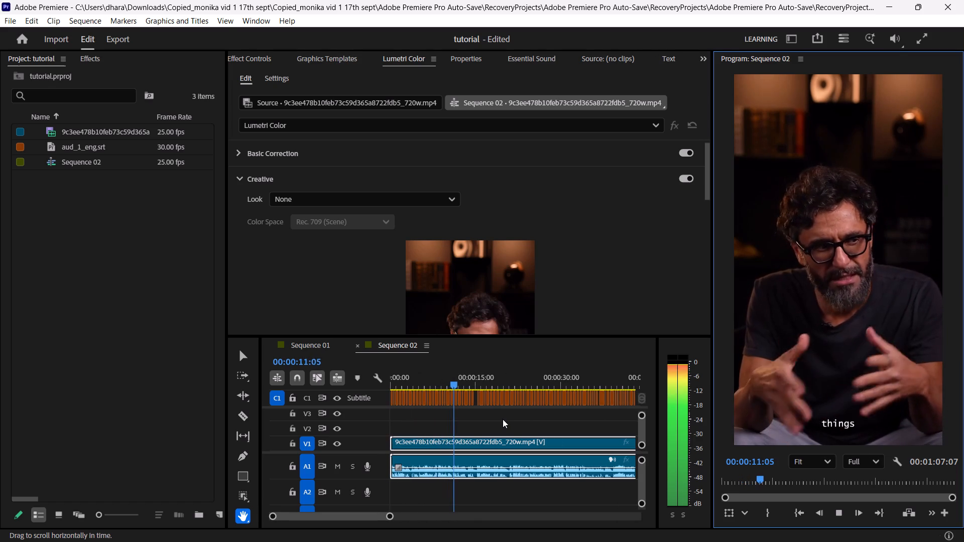
scroll(503, 419, left, 3)
scroll(503, 419, right, 1)
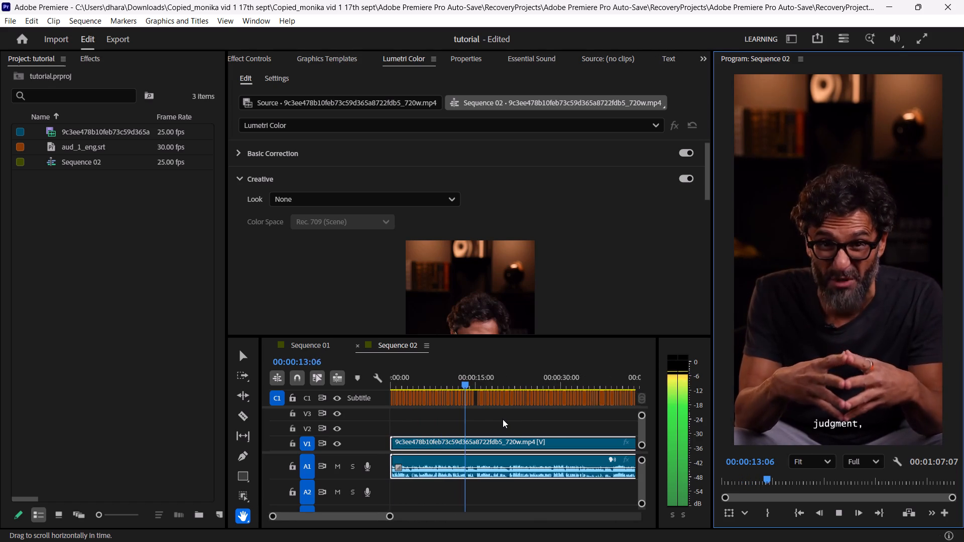
scroll(503, 419, right, 1)
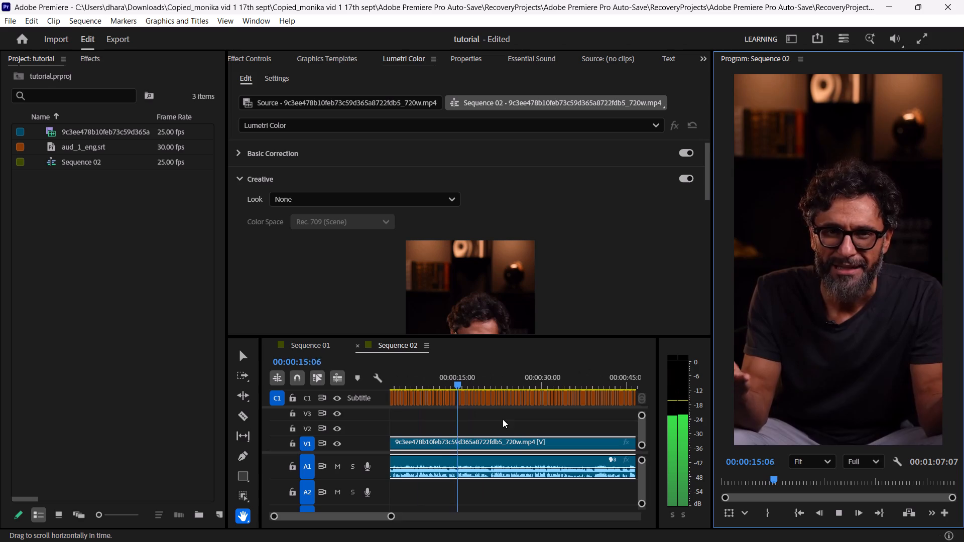
scroll(527, 499, down, 1)
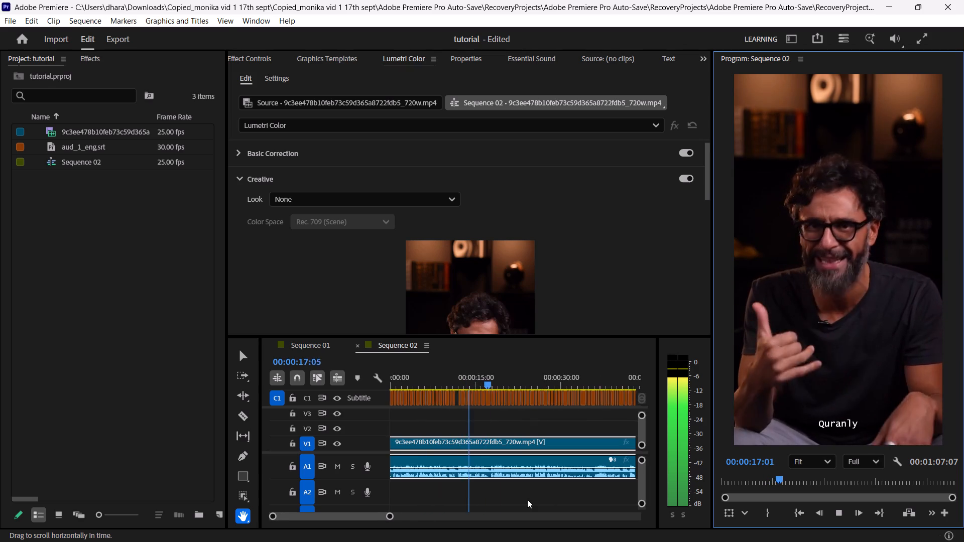
scroll(527, 499, down, 7)
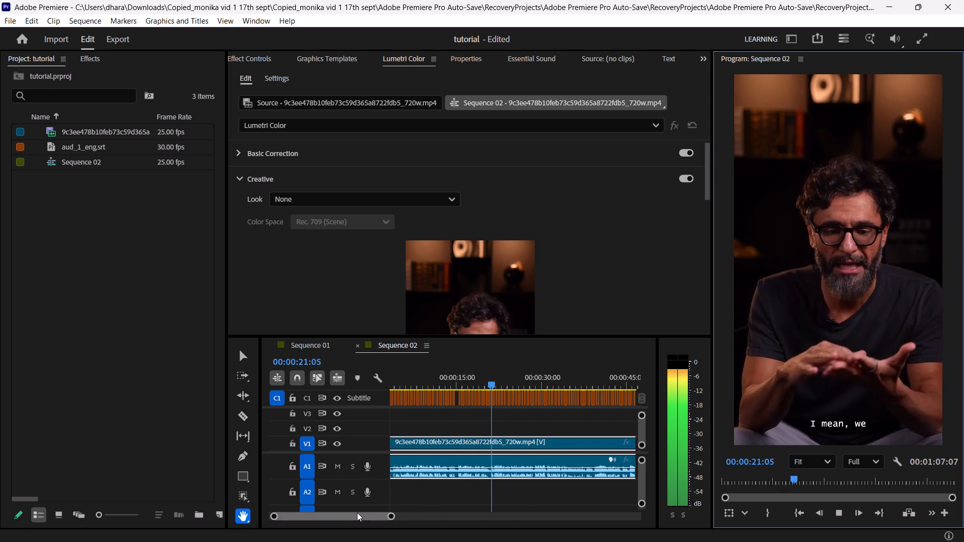
scroll(357, 512, left, 14)
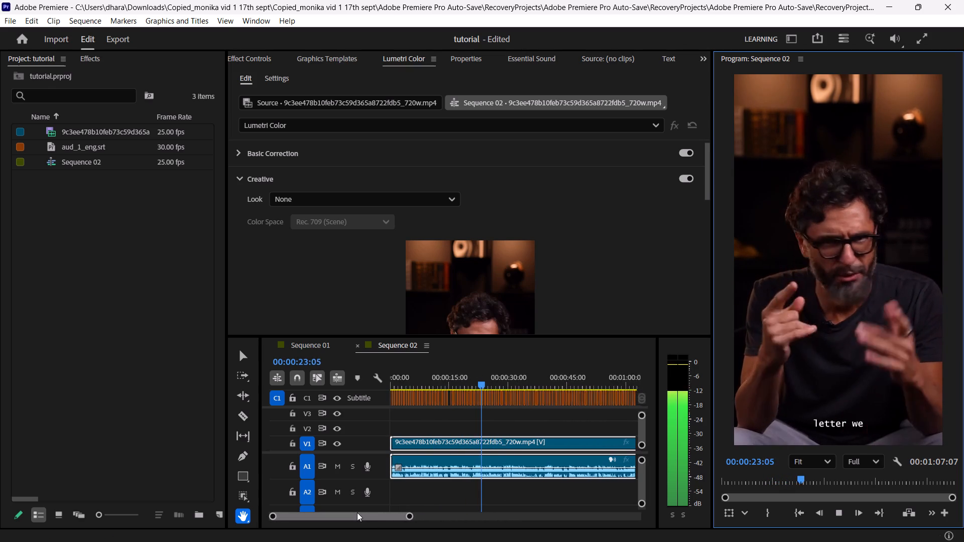
scroll(357, 512, left, 7)
scroll(357, 512, right, 3)
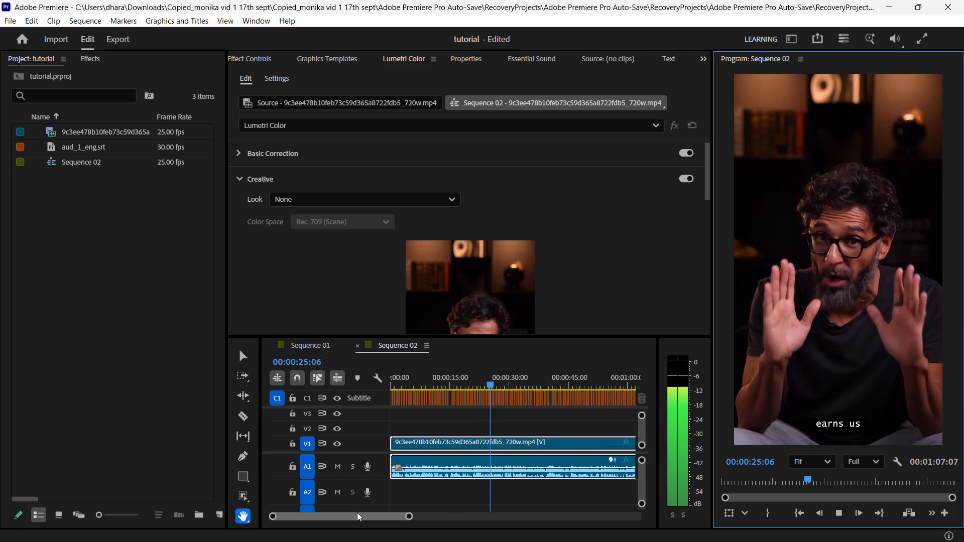
scroll(357, 512, right, 1)
scroll(589, 416, up, 2)
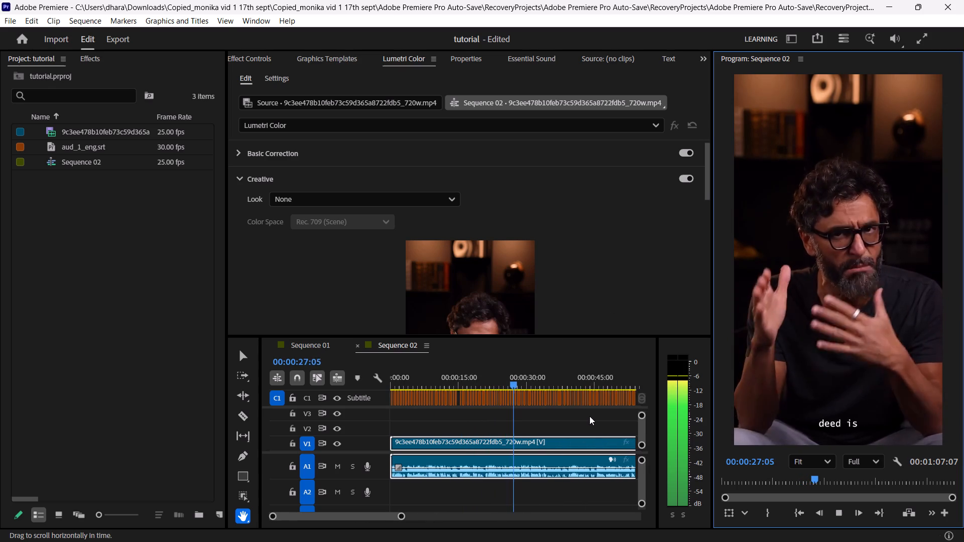
scroll(589, 416, up, 4)
scroll(589, 416, down, 3)
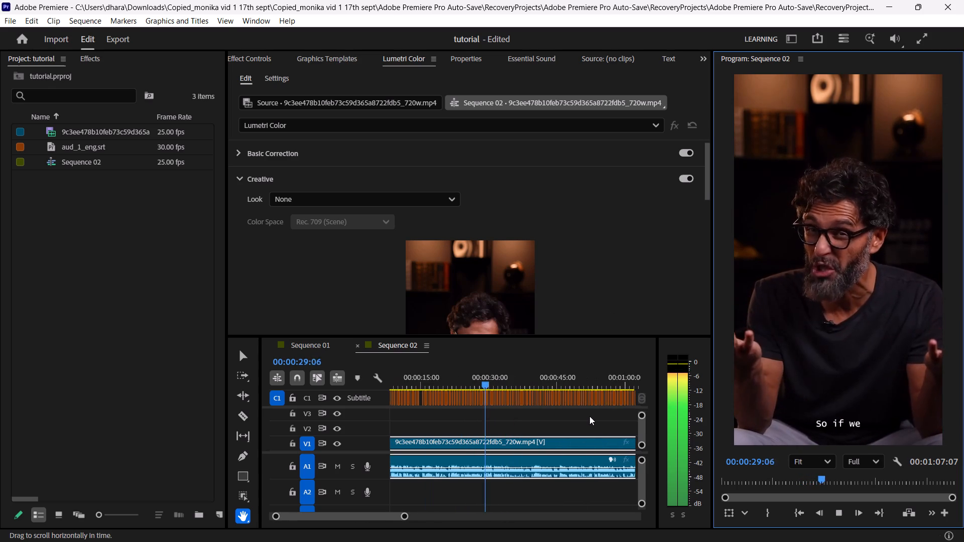
ctrl+scroll(612, 436, up, 6)
ctrl+scroll(612, 436, down, 2)
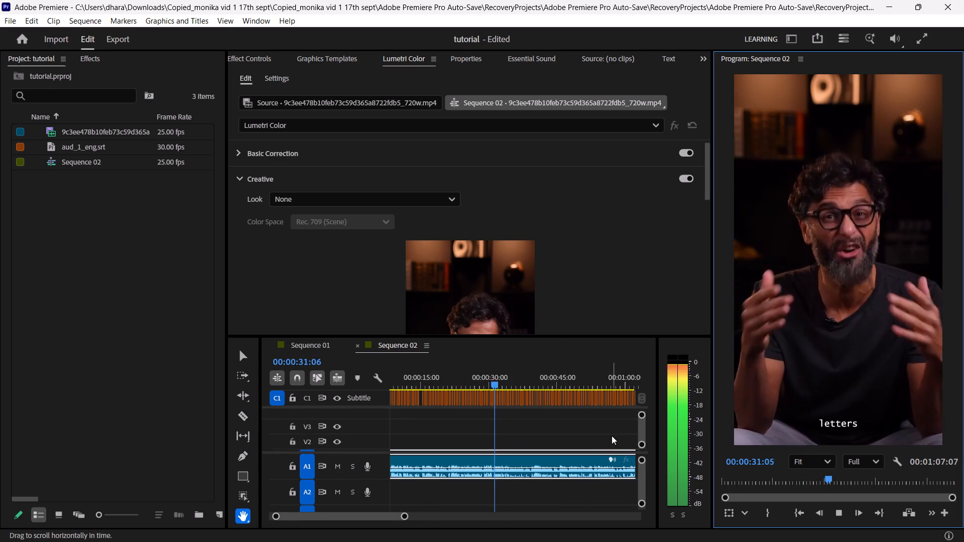
ctrl+scroll(612, 436, down, 10)
ctrl+scroll(578, 391, up, 5)
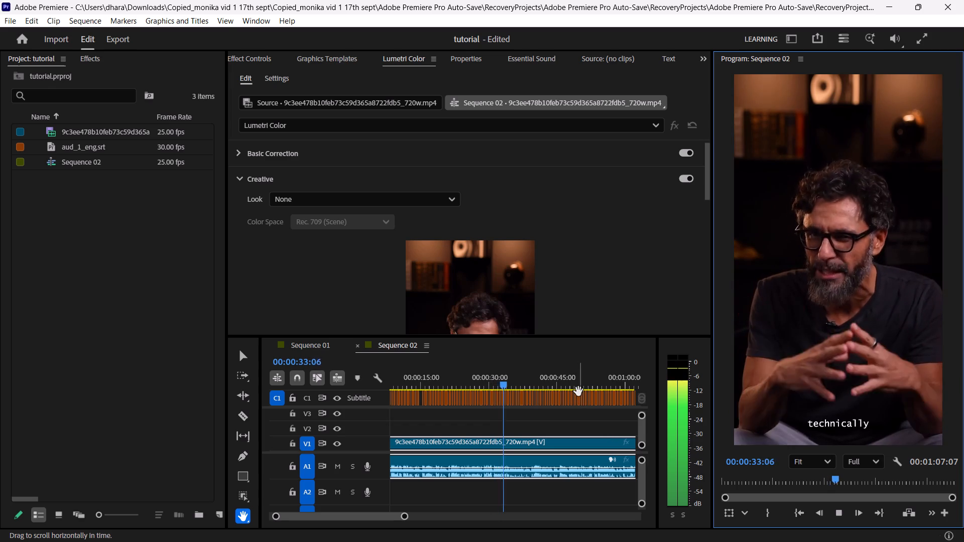
Scrub the playhead back through Sequence 02 to 00:00:03:22, at the "lives, the" caption.
drag(507, 382, 439, 380)
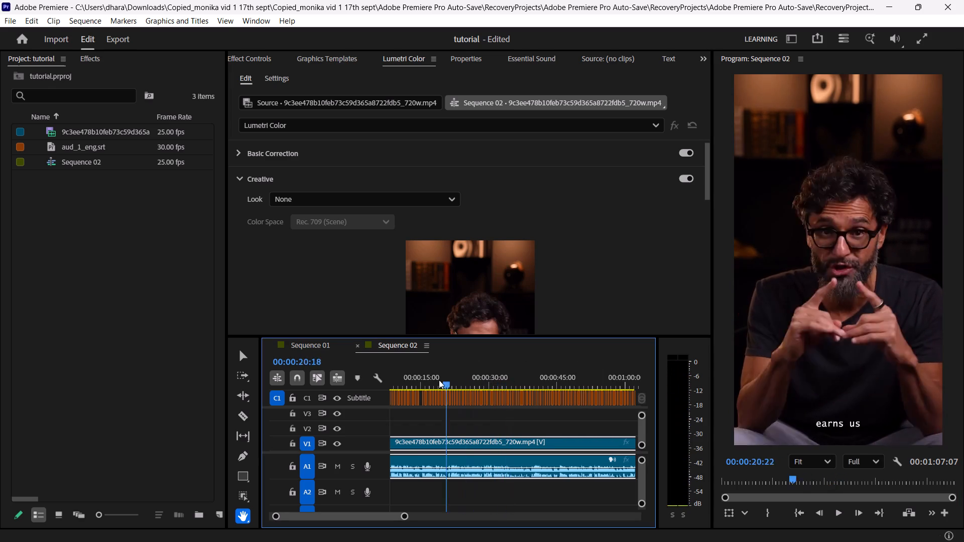
drag(439, 380, 414, 369)
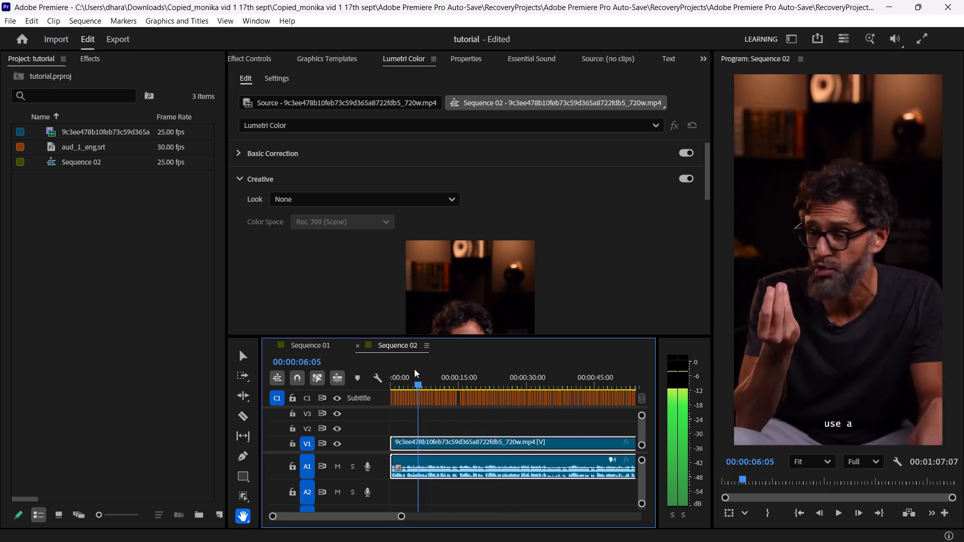
drag(414, 369, 405, 369)
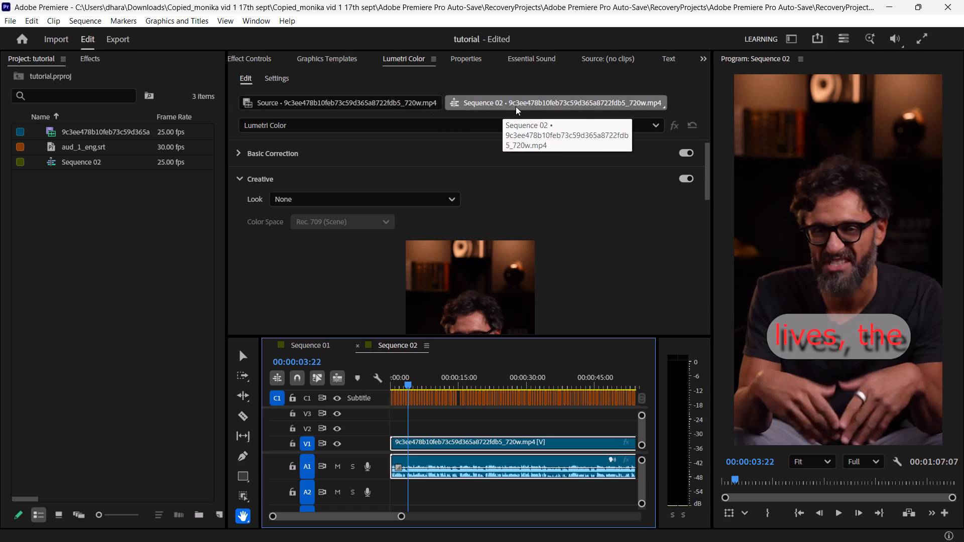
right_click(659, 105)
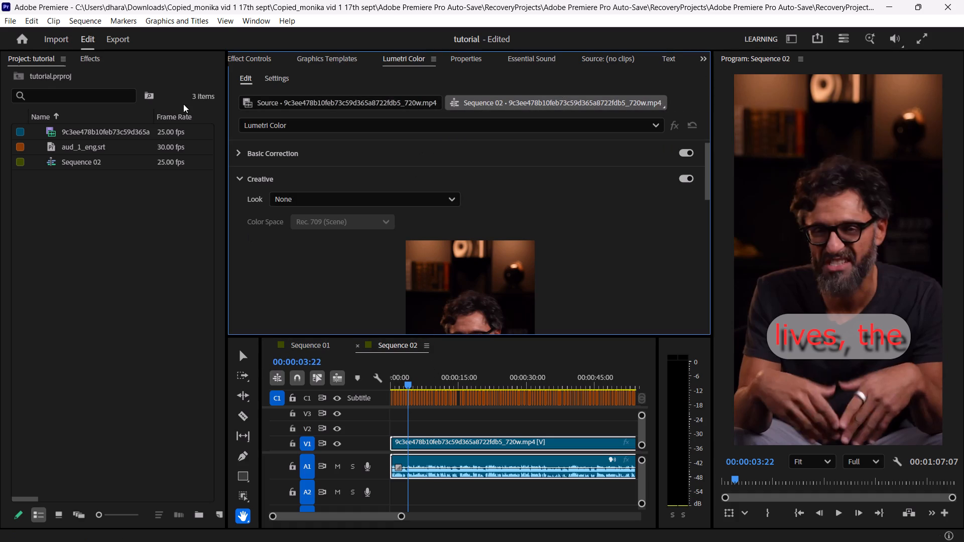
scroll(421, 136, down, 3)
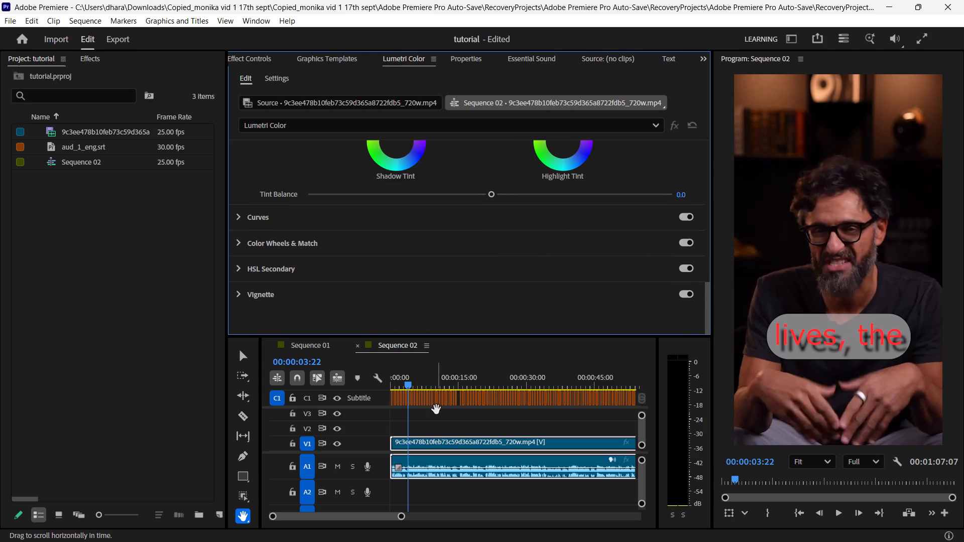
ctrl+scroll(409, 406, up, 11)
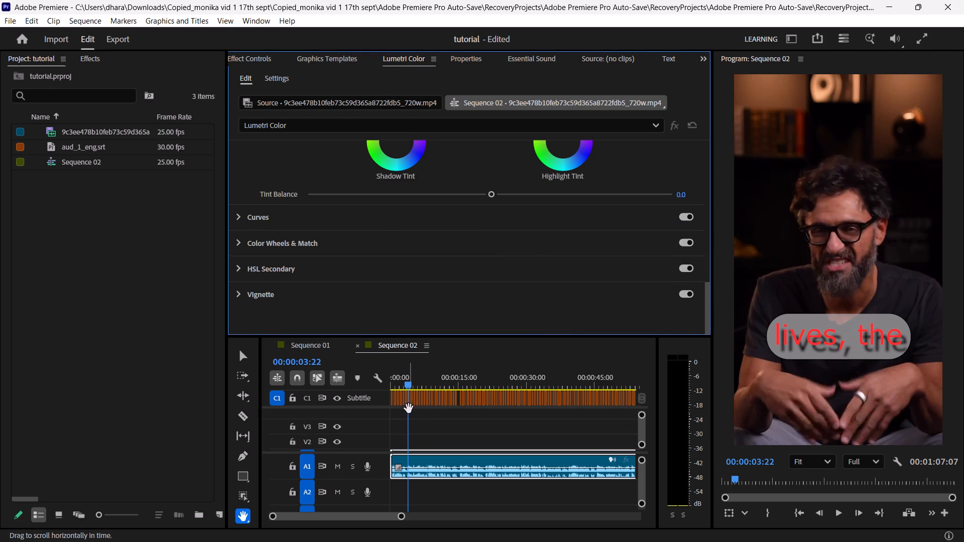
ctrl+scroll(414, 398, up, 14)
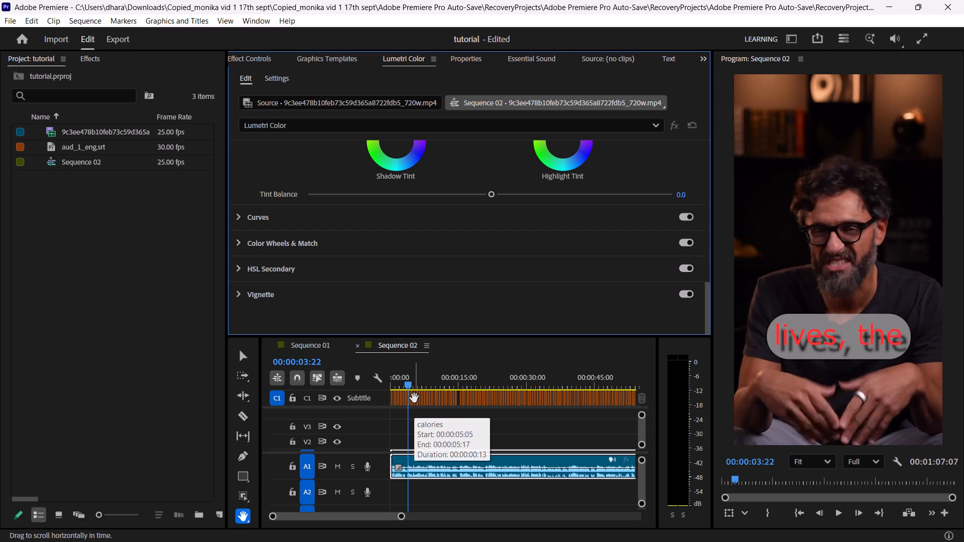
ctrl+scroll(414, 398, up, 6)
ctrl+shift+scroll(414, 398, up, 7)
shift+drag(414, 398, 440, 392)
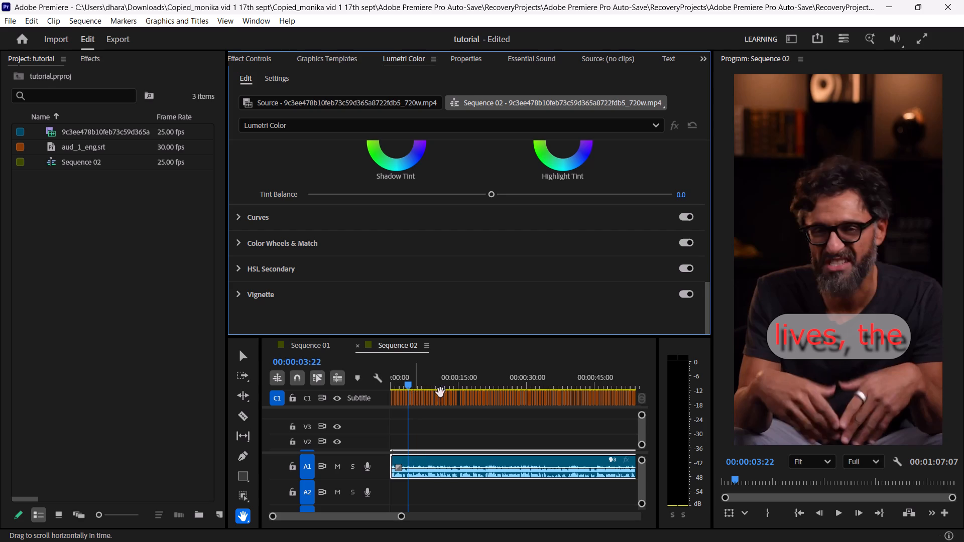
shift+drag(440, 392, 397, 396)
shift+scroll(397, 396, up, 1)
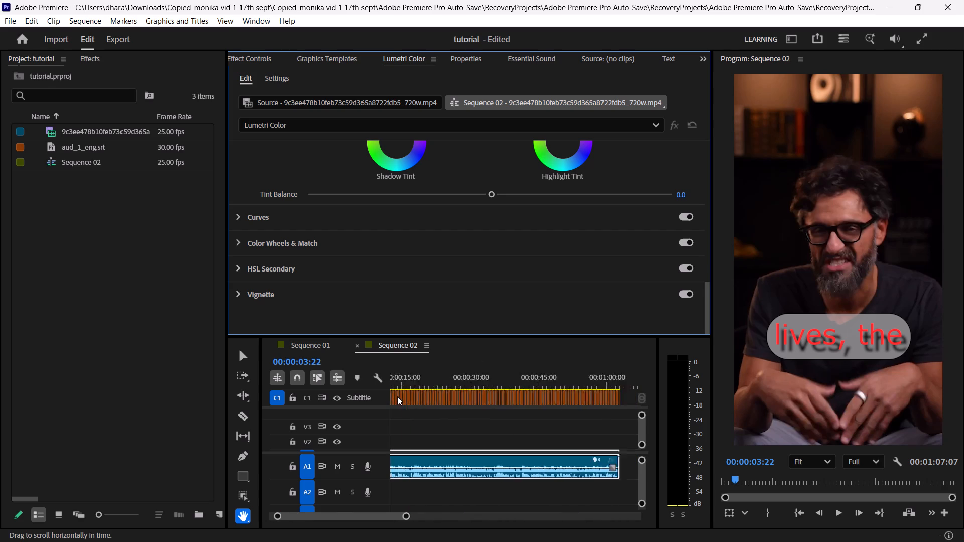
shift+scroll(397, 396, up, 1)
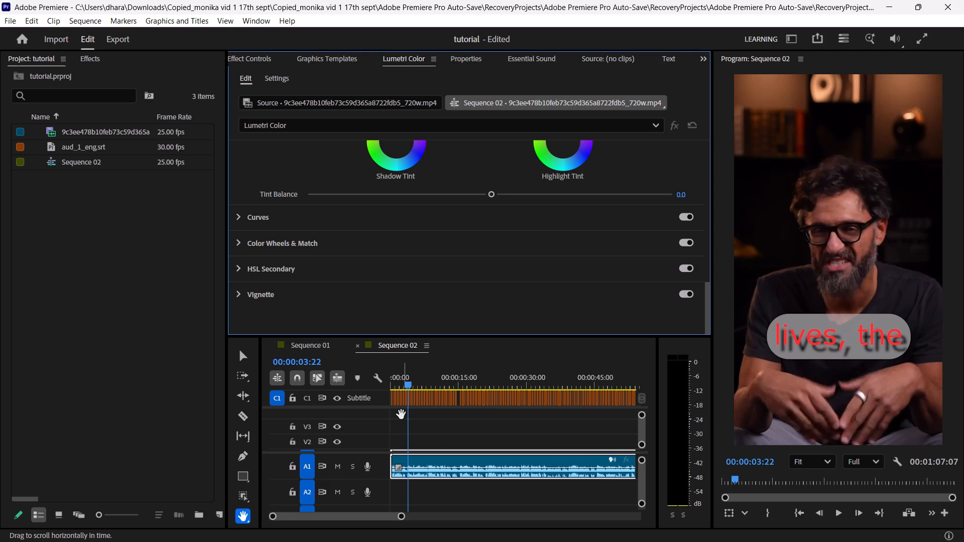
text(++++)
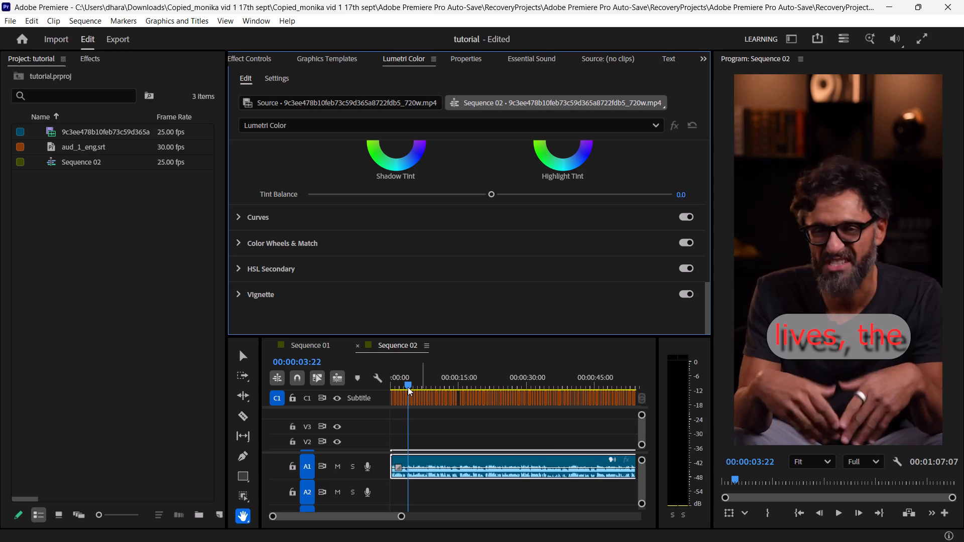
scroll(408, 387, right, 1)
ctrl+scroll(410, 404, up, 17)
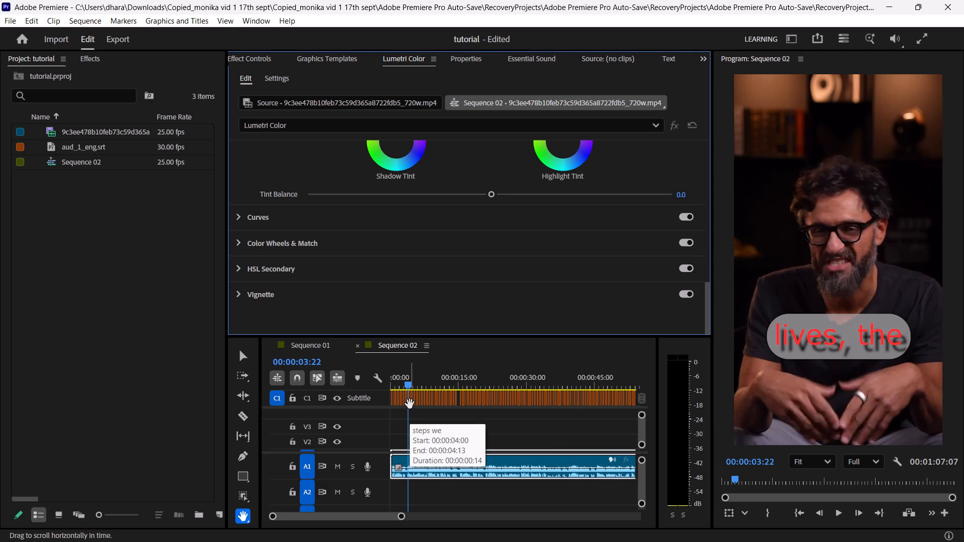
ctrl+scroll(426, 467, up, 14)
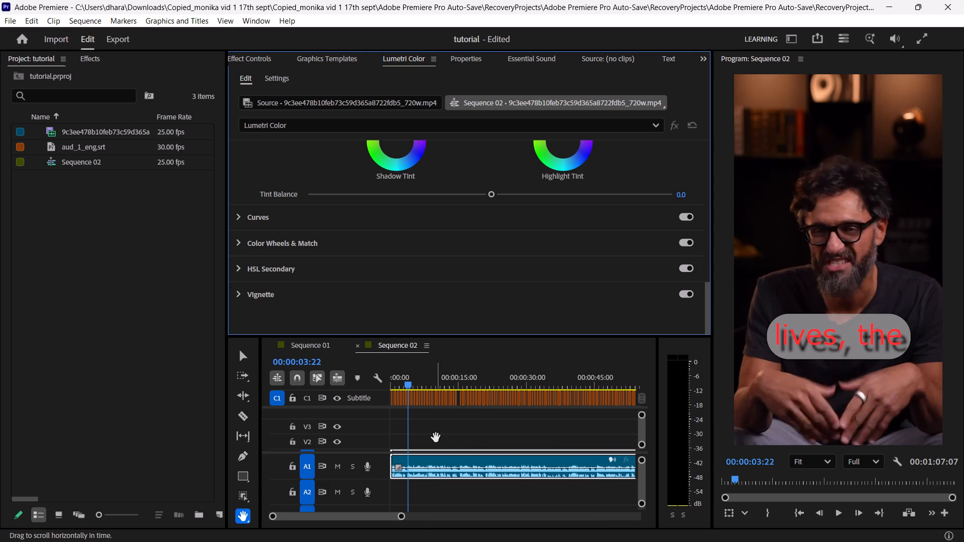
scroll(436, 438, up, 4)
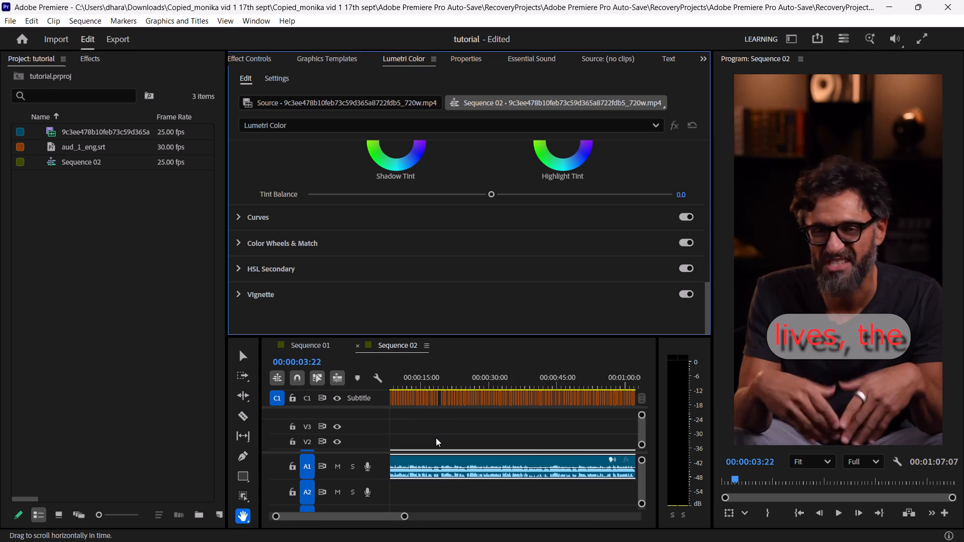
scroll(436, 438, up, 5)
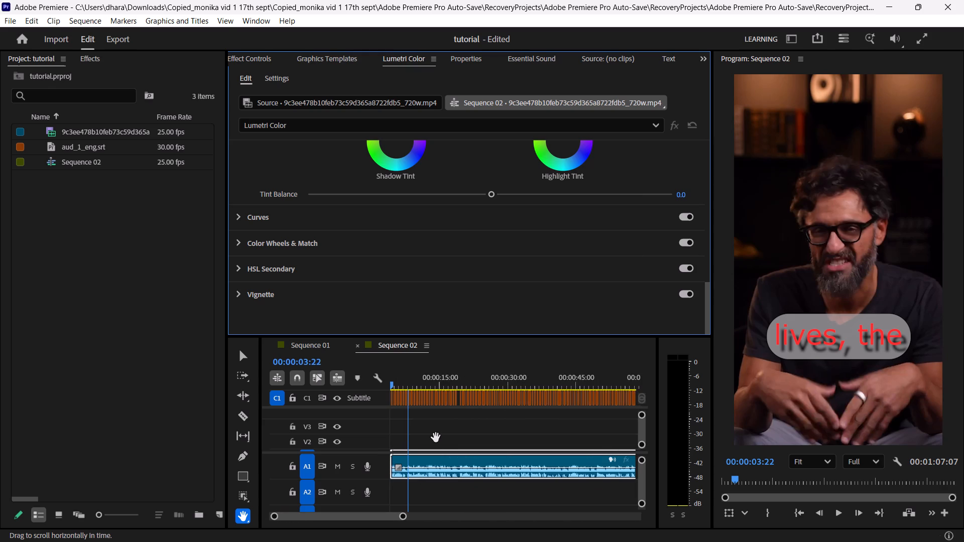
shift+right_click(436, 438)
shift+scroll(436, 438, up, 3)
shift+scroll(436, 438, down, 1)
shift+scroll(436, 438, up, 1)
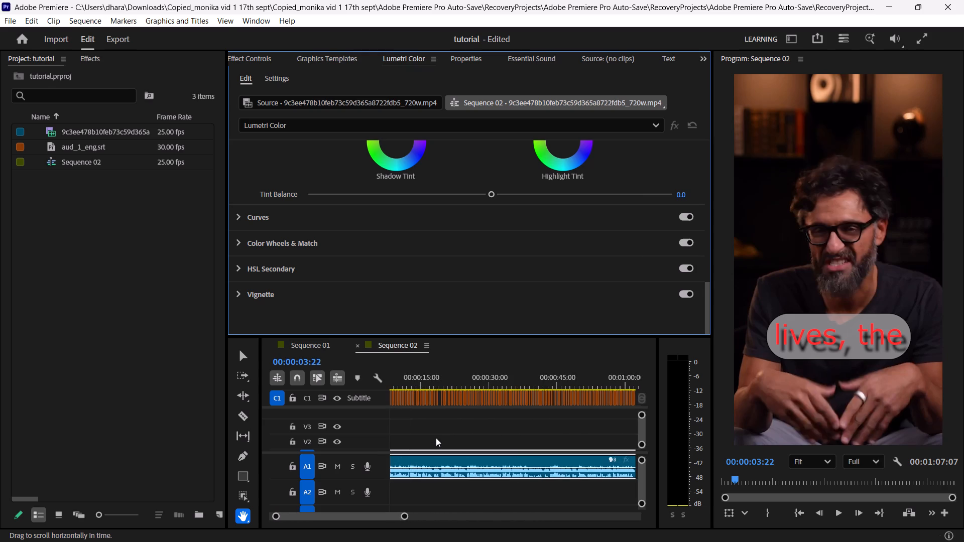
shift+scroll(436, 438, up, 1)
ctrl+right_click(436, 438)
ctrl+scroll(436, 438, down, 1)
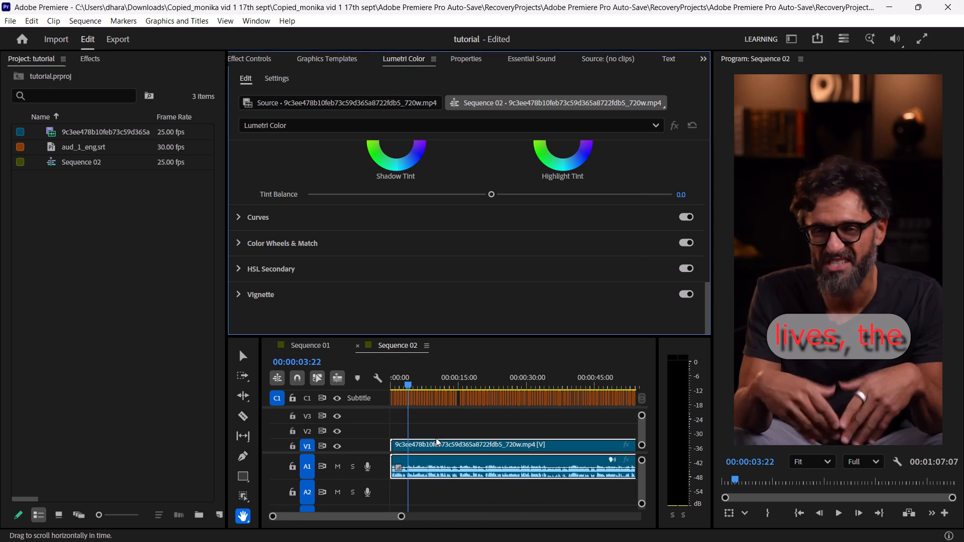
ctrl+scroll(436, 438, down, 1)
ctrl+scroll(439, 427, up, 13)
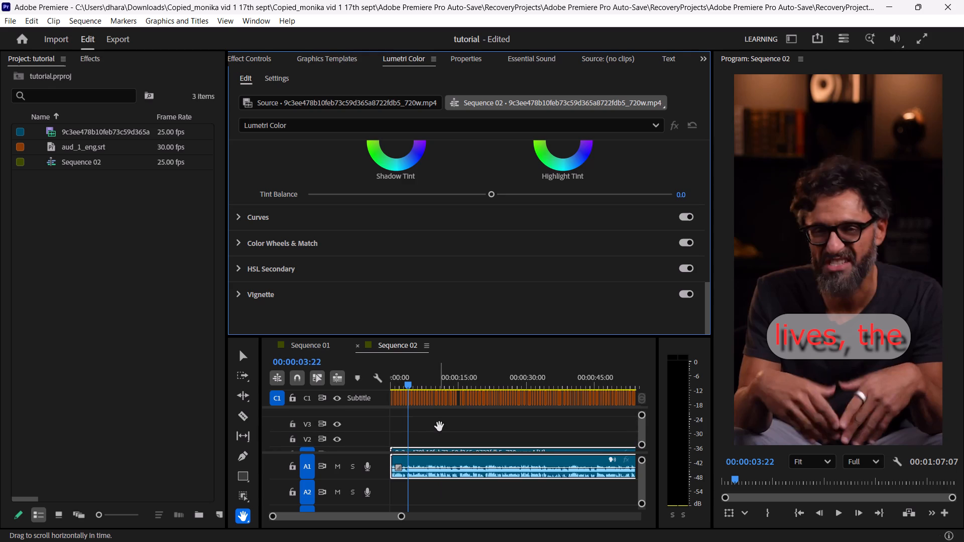
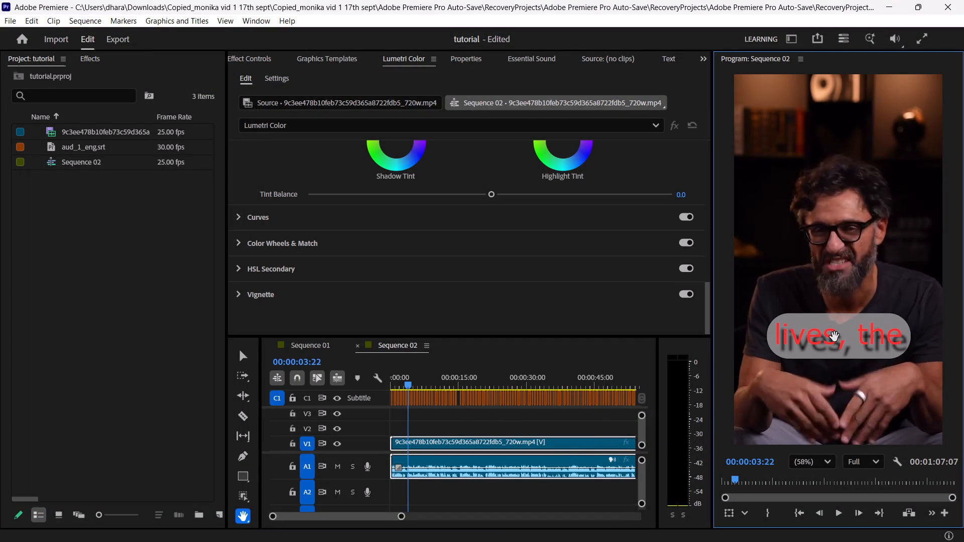
Set the program monitor's zoom level to Fit.
click(834, 337)
click(822, 461)
click(820, 285)
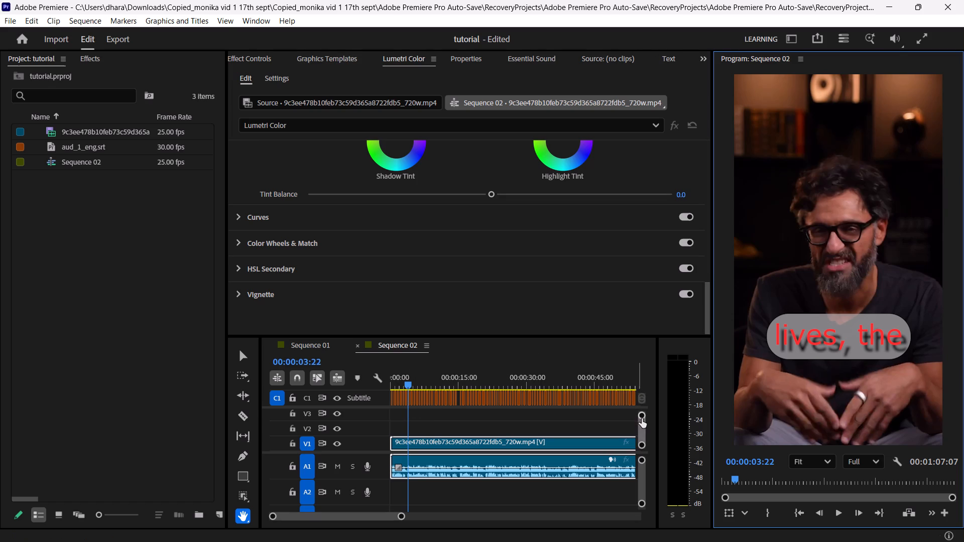
Select the "lives, the" caption on the C1 Subtitle track with the Selection tool.
drag(401, 516, 294, 518)
click(442, 404)
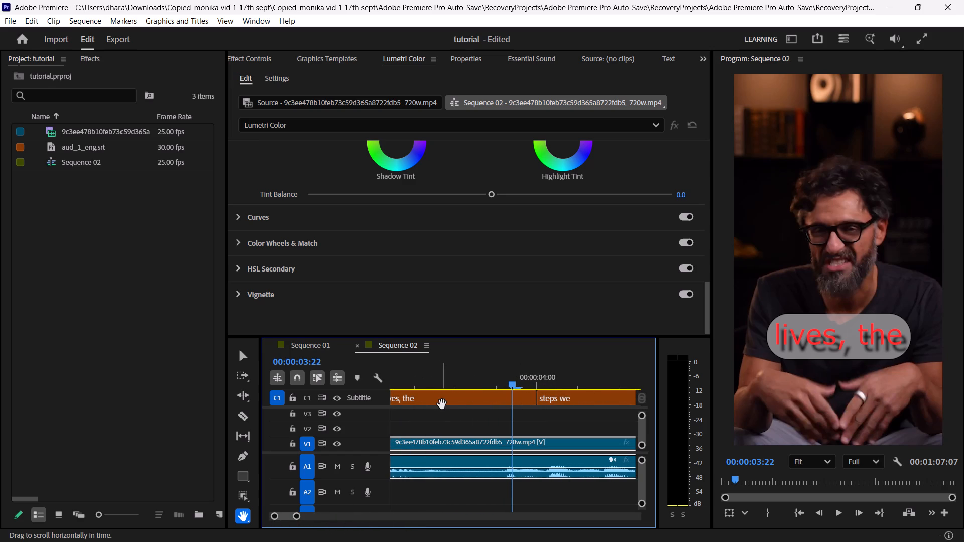
click(444, 402)
click(445, 398)
click(242, 351)
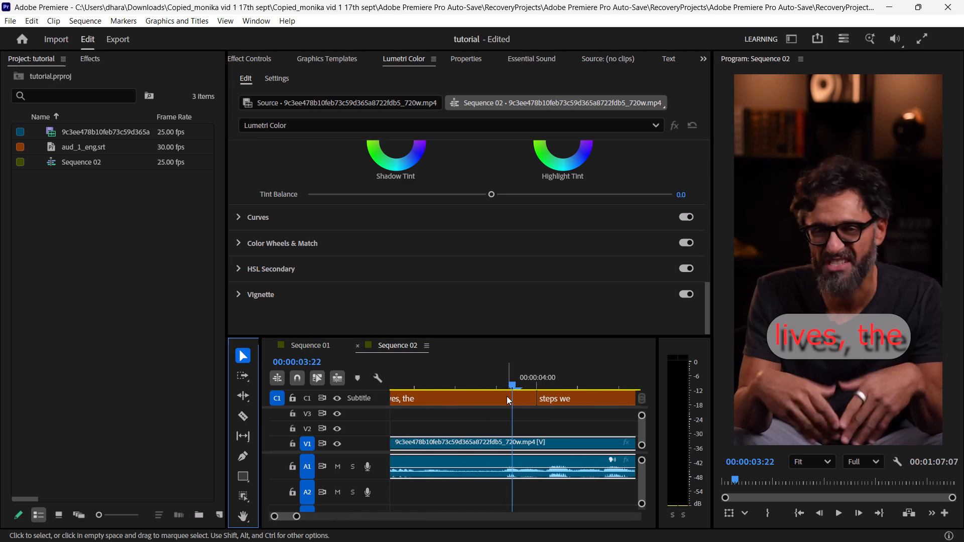
click(505, 395)
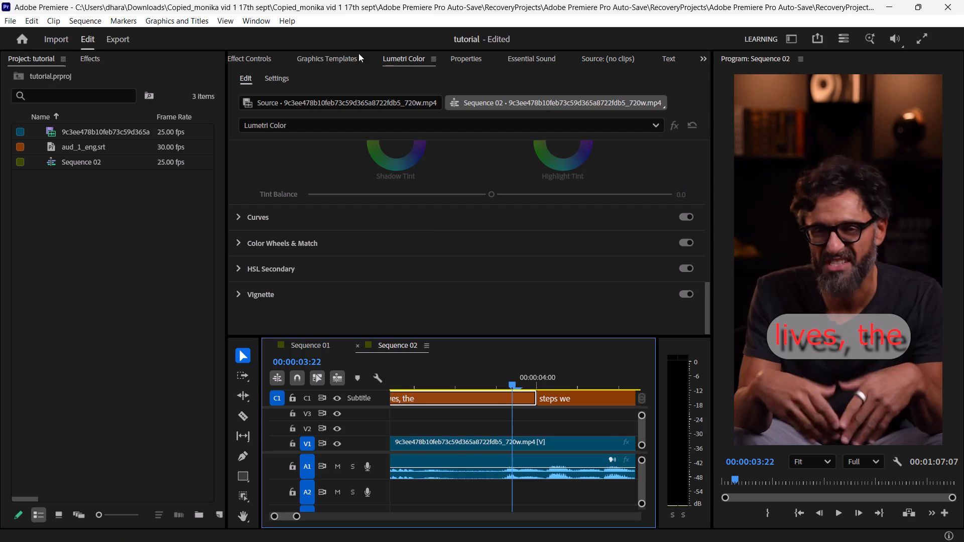
Check the effect controls for the selected "lives, the" caption and its SyntheticCaption source.
click(337, 62)
click(267, 56)
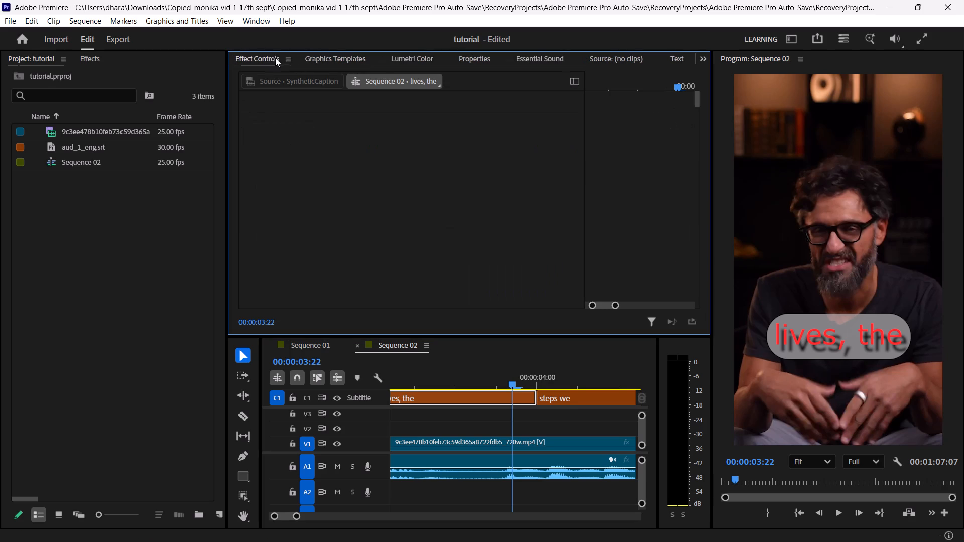
click(298, 85)
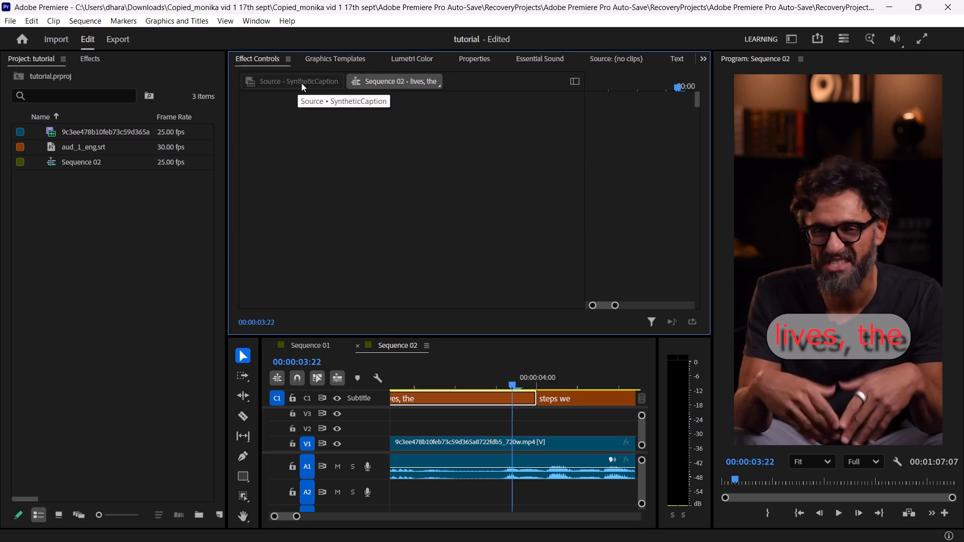
click(301, 83)
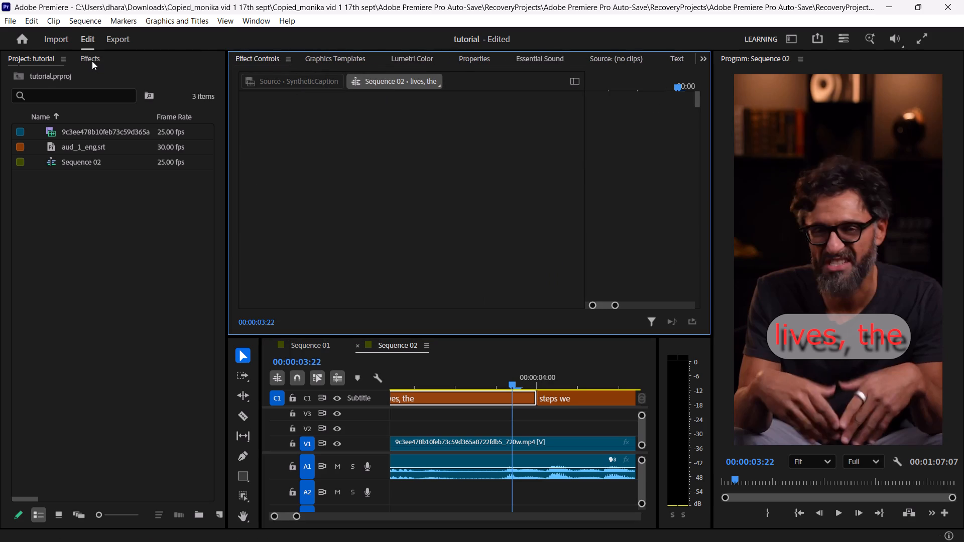
click(92, 61)
click(51, 59)
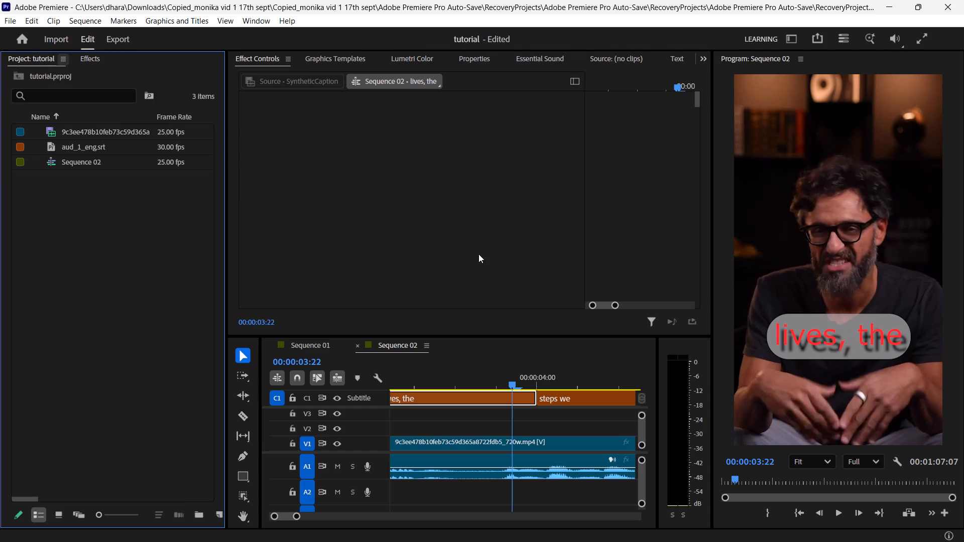
click(438, 397)
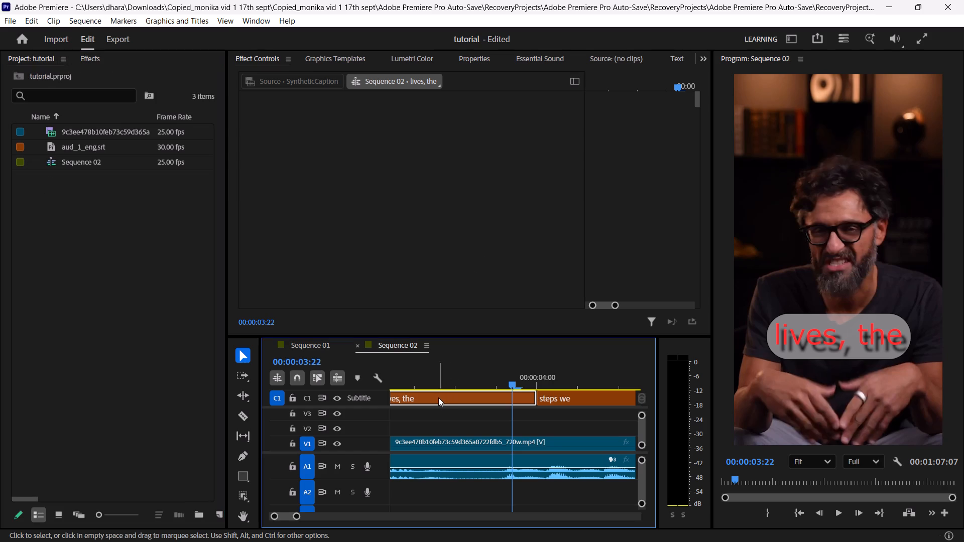
Close the Sequence 01 timeline.
click(318, 348)
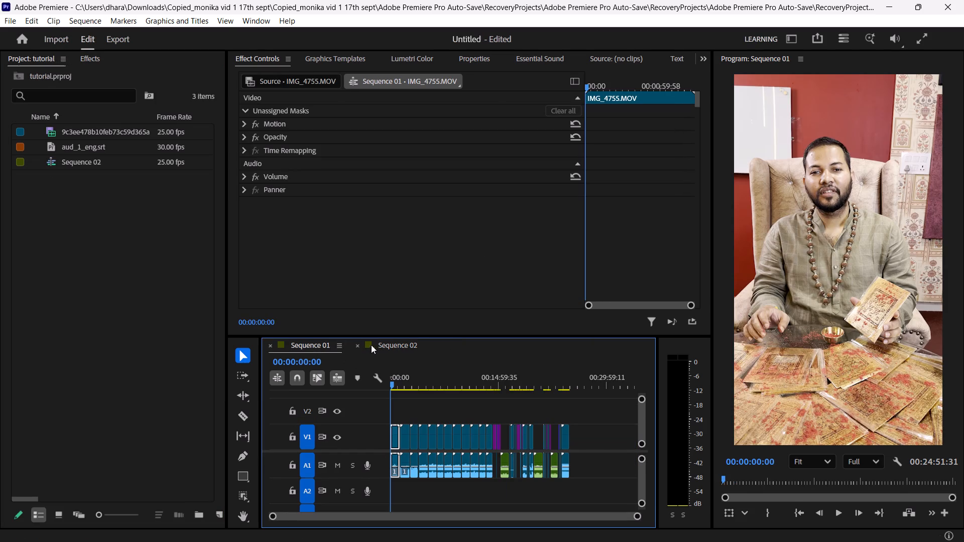
click(267, 345)
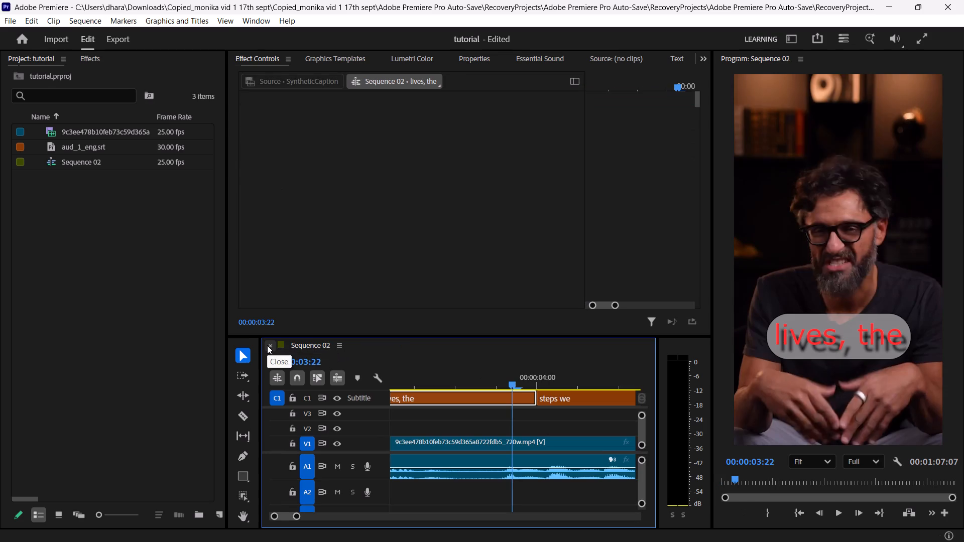
Examine the "lives, the" caption's track style and text properties, and compare it with the neighbouring captions in the timeline.
click(348, 53)
click(403, 59)
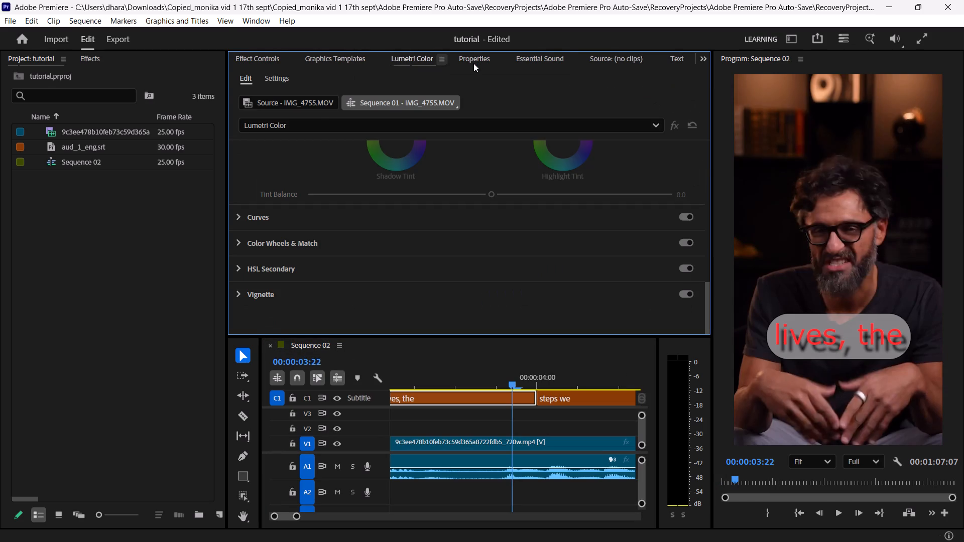
click(473, 63)
scroll(434, 167, down, 1)
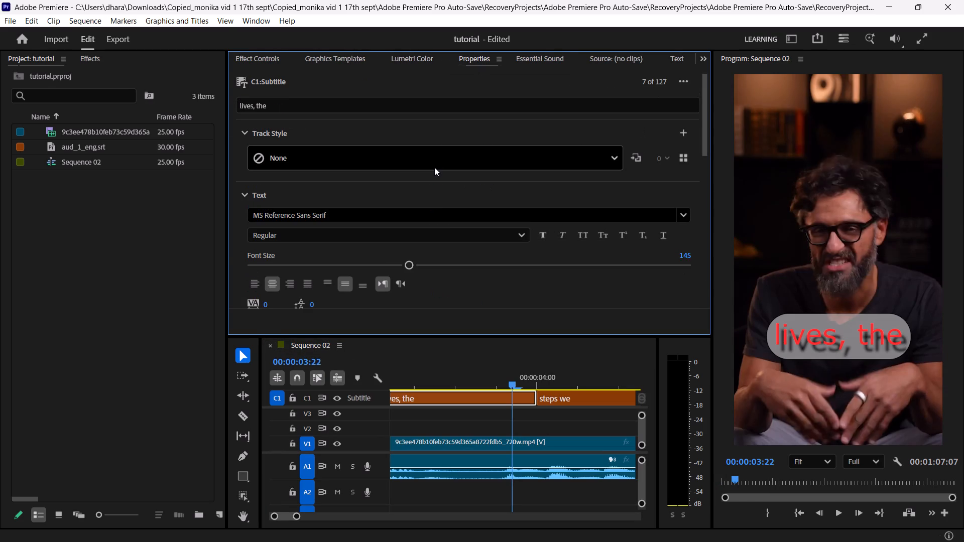
scroll(434, 167, up, 1)
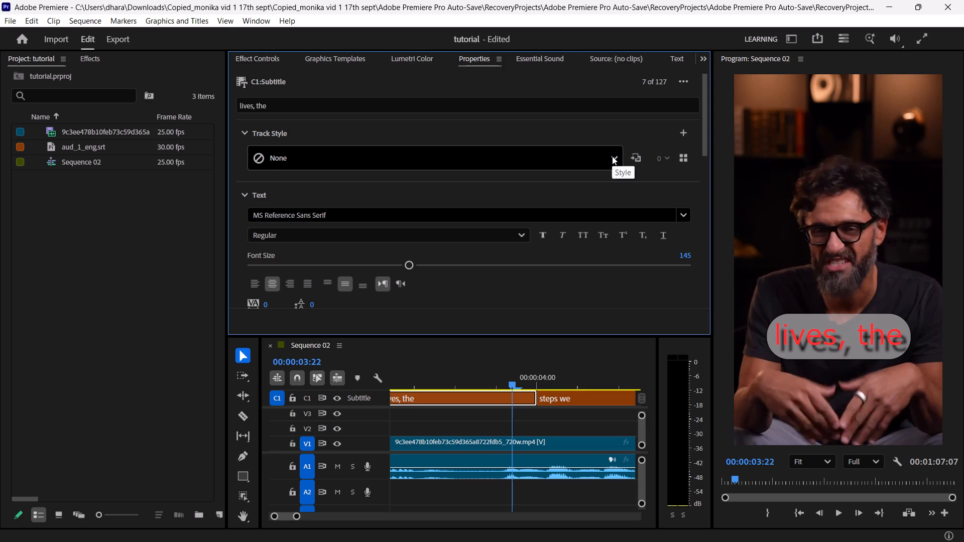
click(612, 156)
click(482, 153)
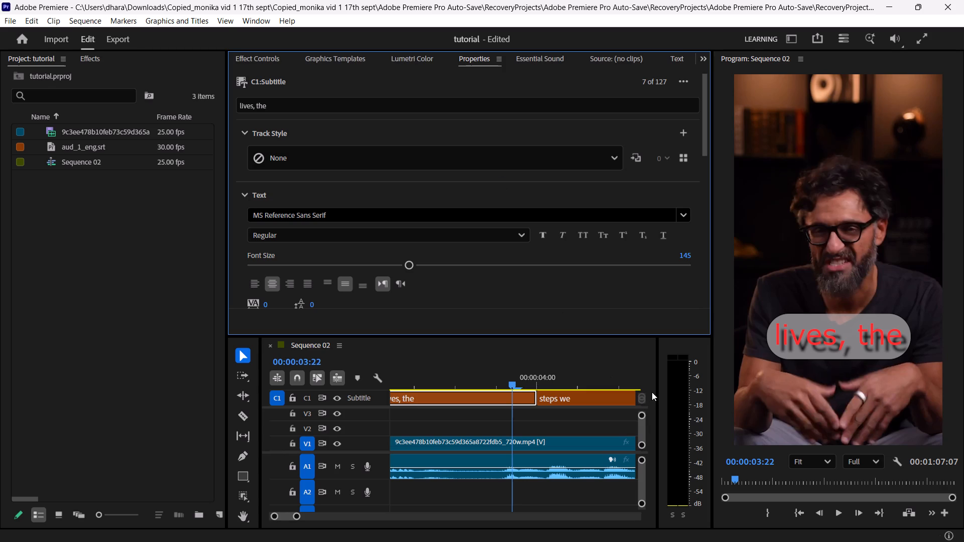
click(808, 337)
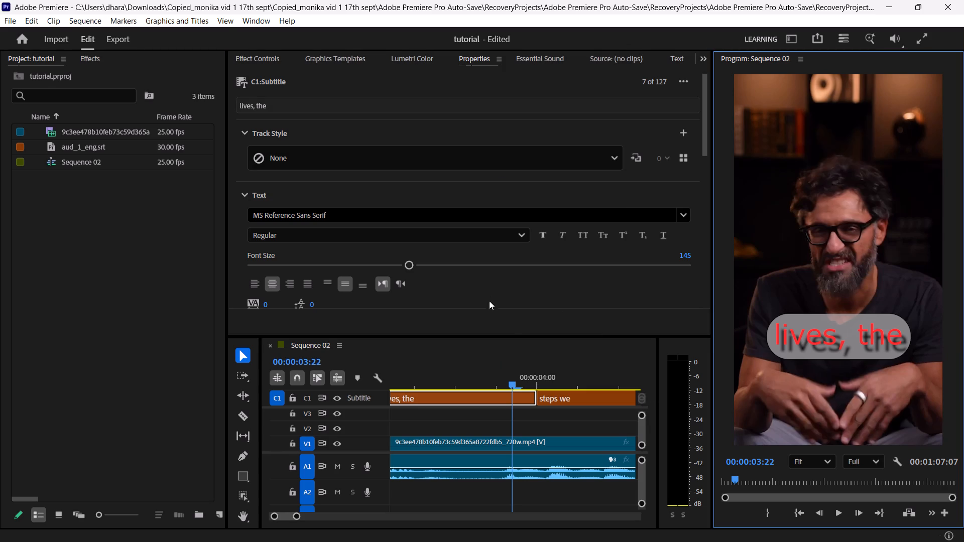
scroll(494, 388, up, 1)
scroll(494, 388, down, 1)
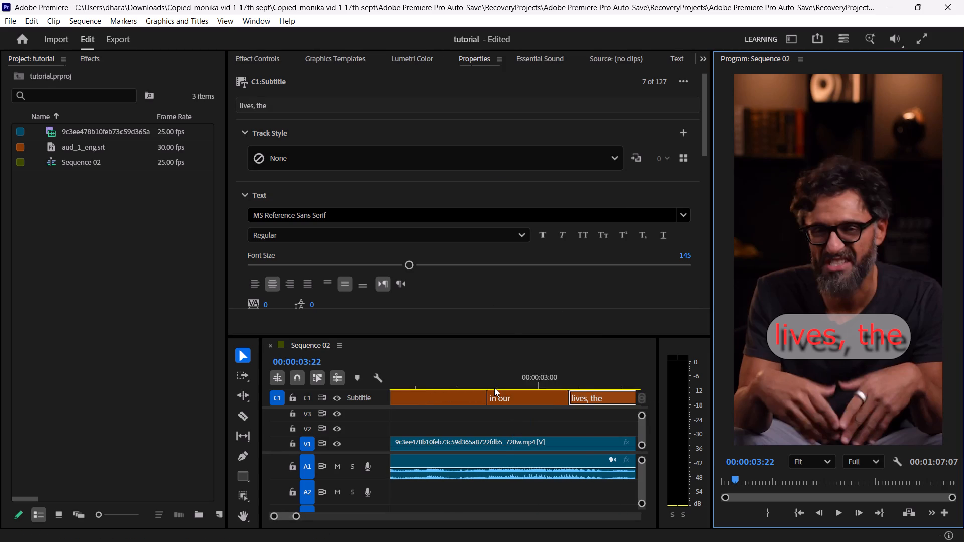
scroll(494, 388, down, 1)
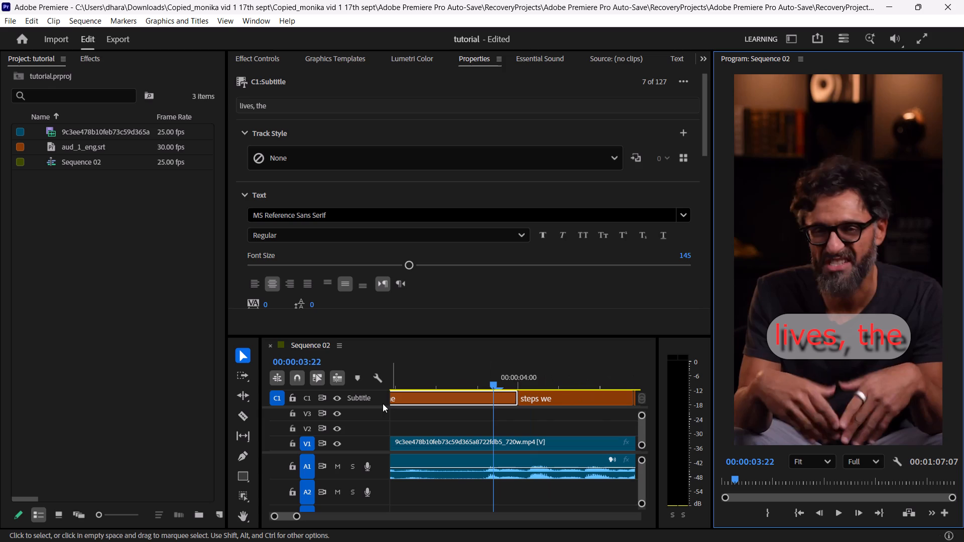
Delete the C1 Subtitle caption track from Sequence 02.
click(382, 399)
right_click(382, 399)
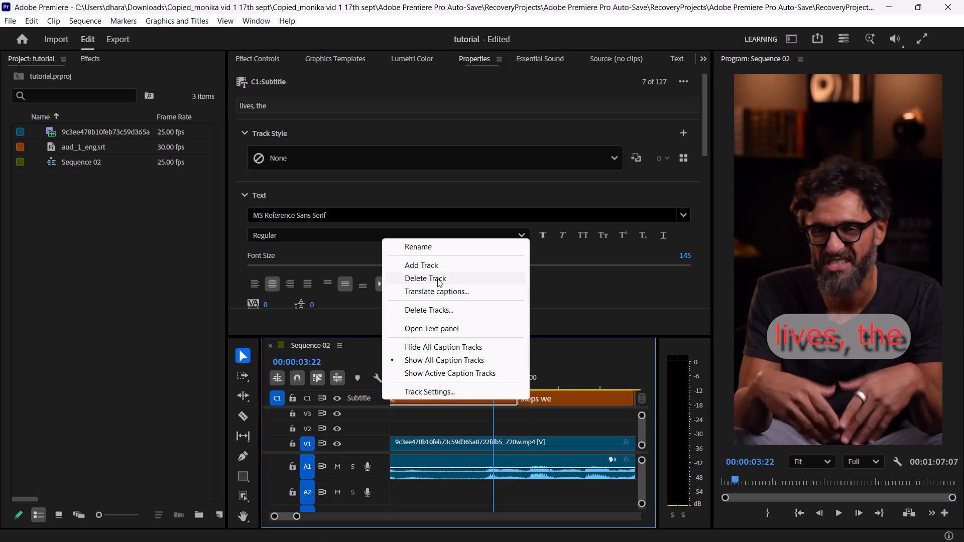
click(444, 276)
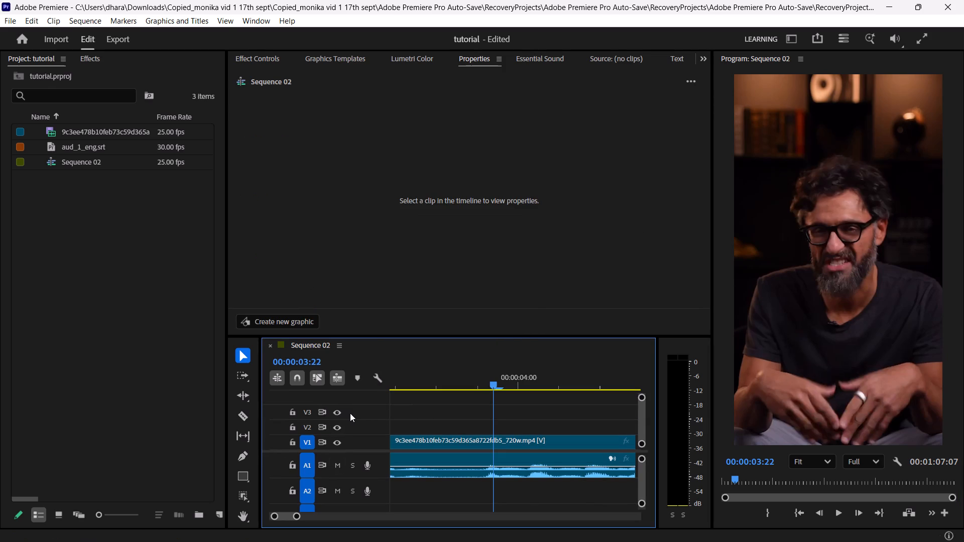
Delete the empty V3 video track.
right_click(363, 412)
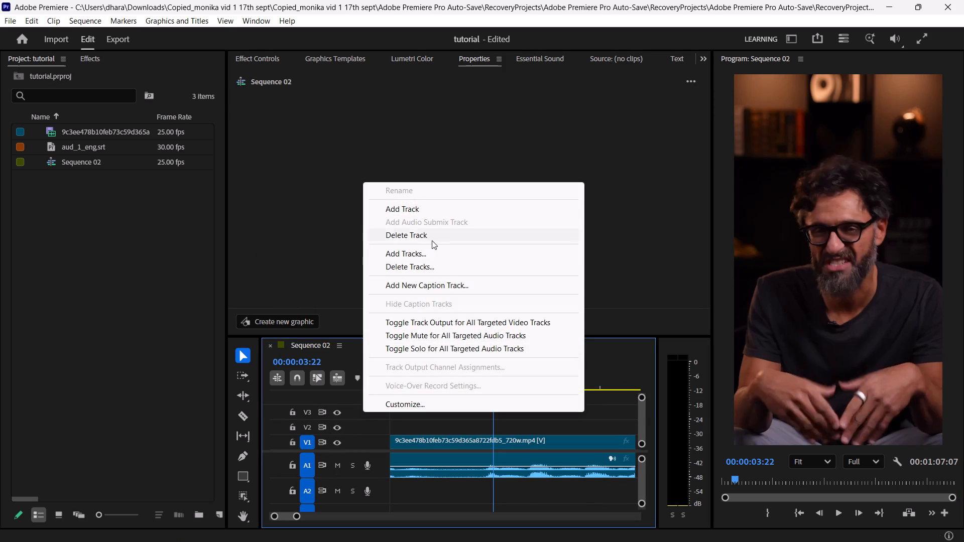
click(432, 241)
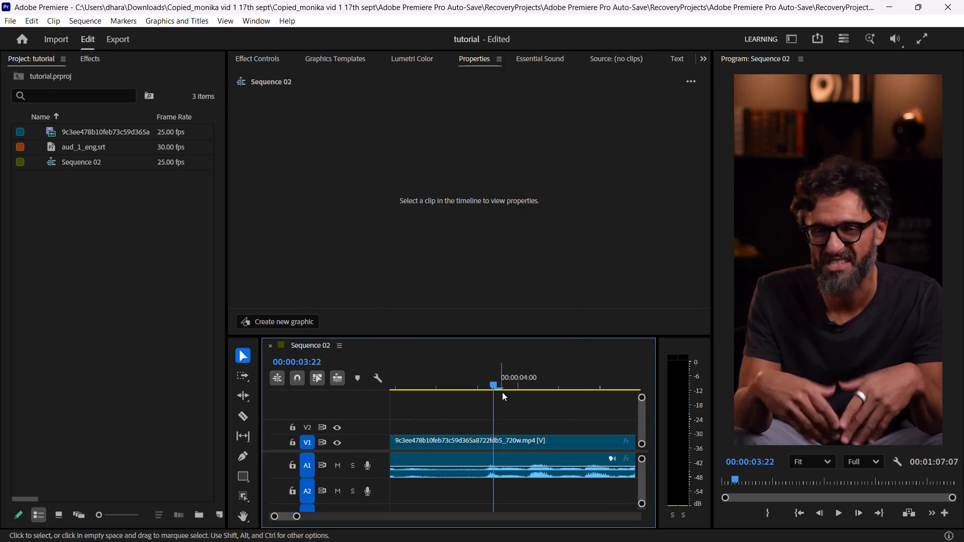
Return the playhead to 00:00:00:00 and add aud_1_eng.srt as a new Subtitle-format caption track with style None, starting at source timecode.
drag(497, 384, 191, 429)
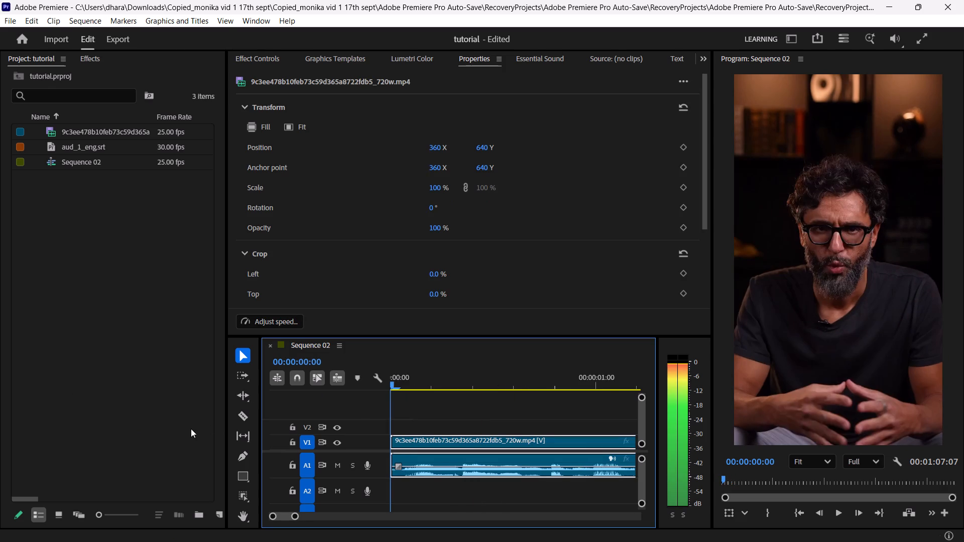
drag(191, 429, 144, 435)
drag(101, 151, 417, 402)
scroll(283, 308, up, 1)
scroll(377, 406, right, 1)
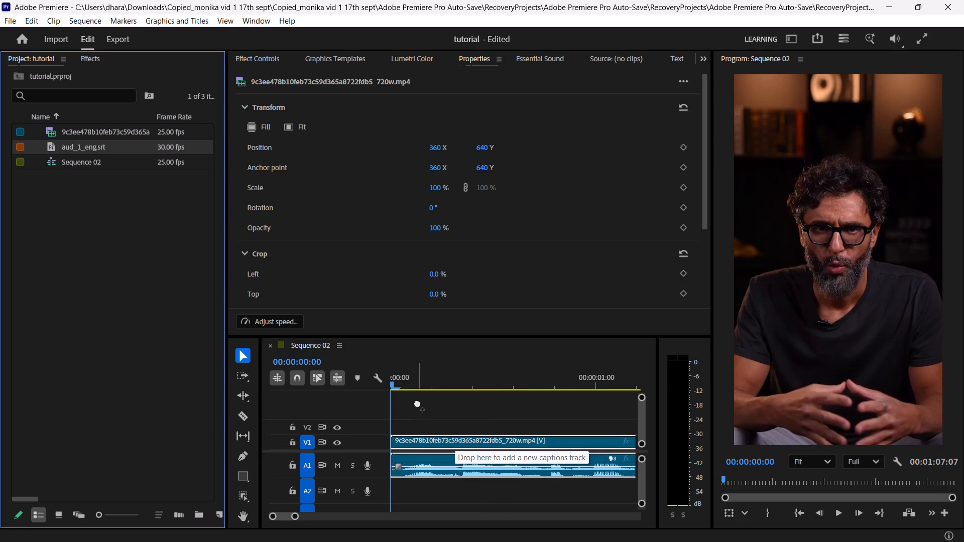
scroll(417, 402, right, 1)
drag(417, 402, 417, 403)
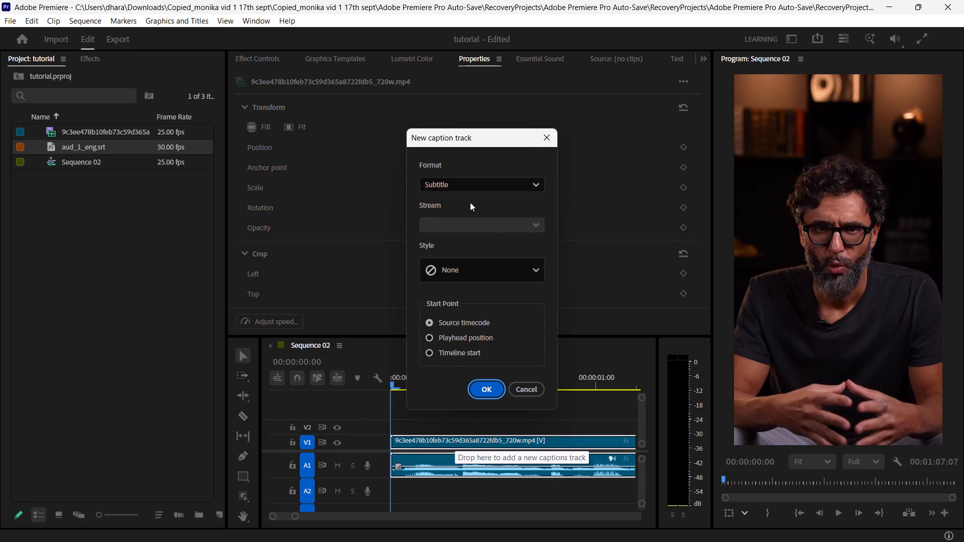
click(502, 179)
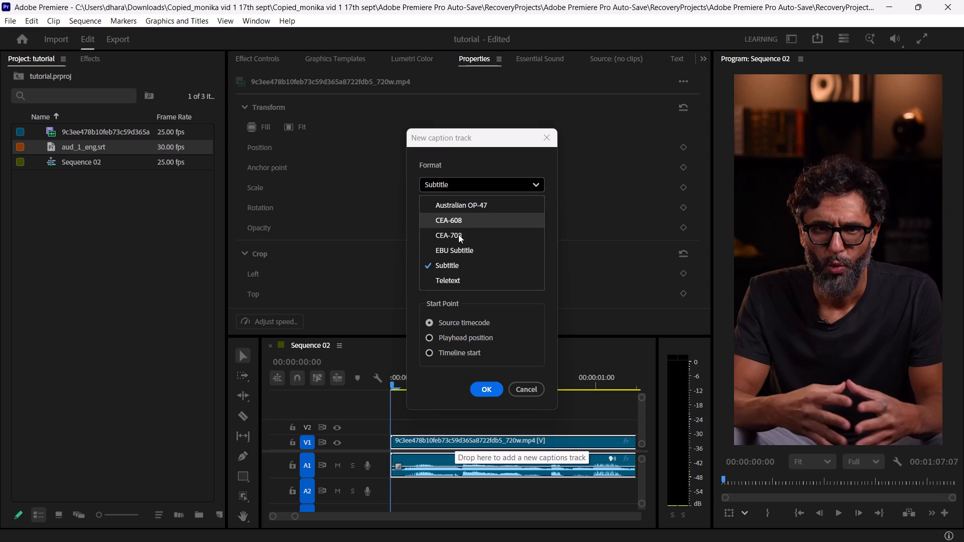
click(455, 266)
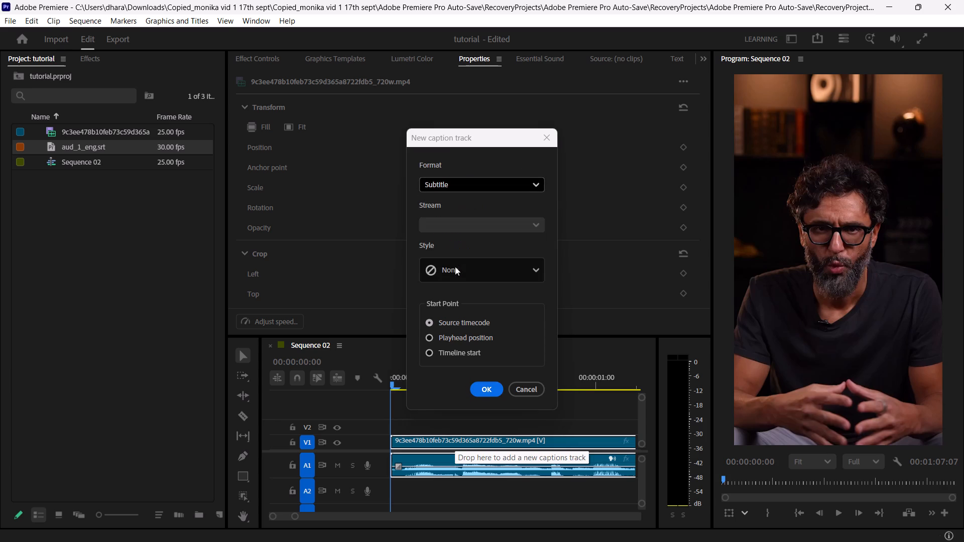
click(516, 219)
click(521, 221)
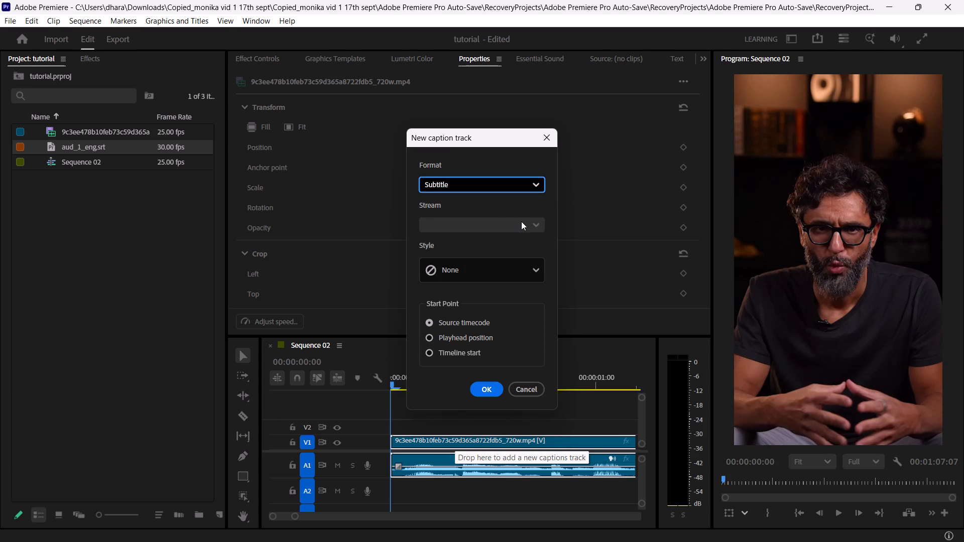
click(485, 390)
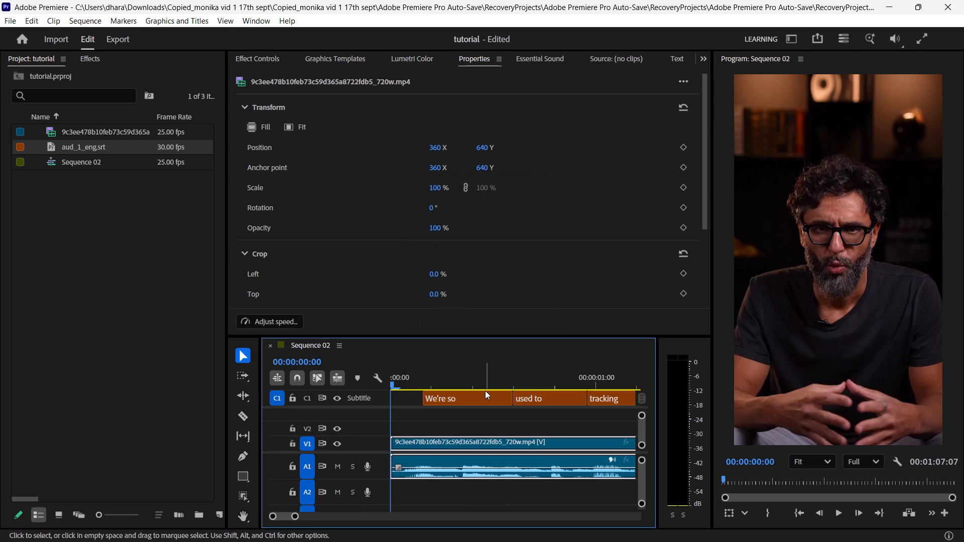
Play back Sequence 02 from the start to check the new captions against the speech.
key(space)
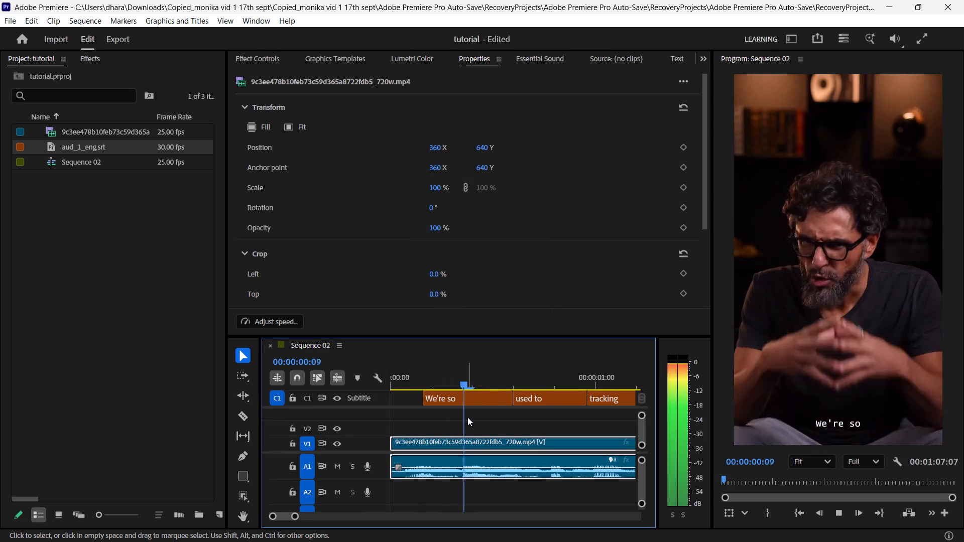
key(space)
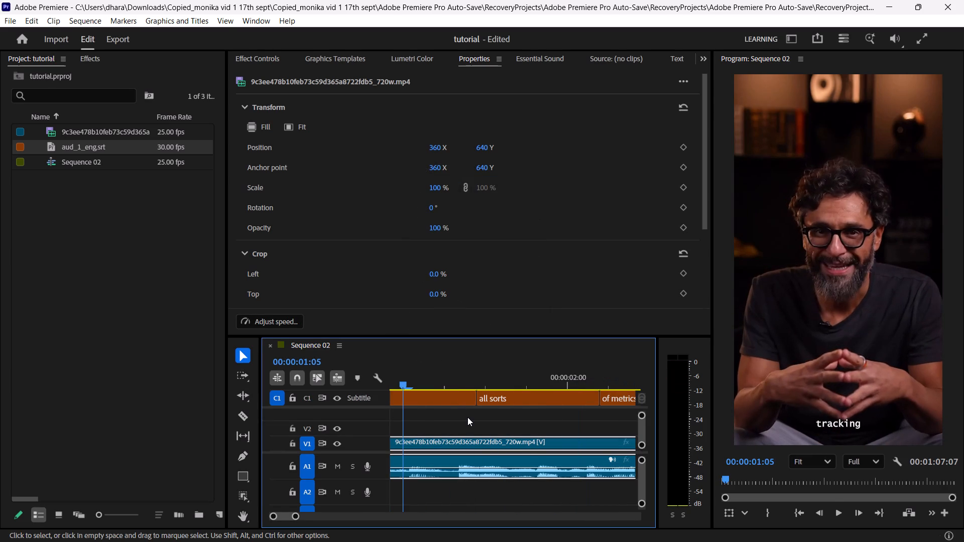
ctrl+scroll(467, 417, down, 5)
key(space)
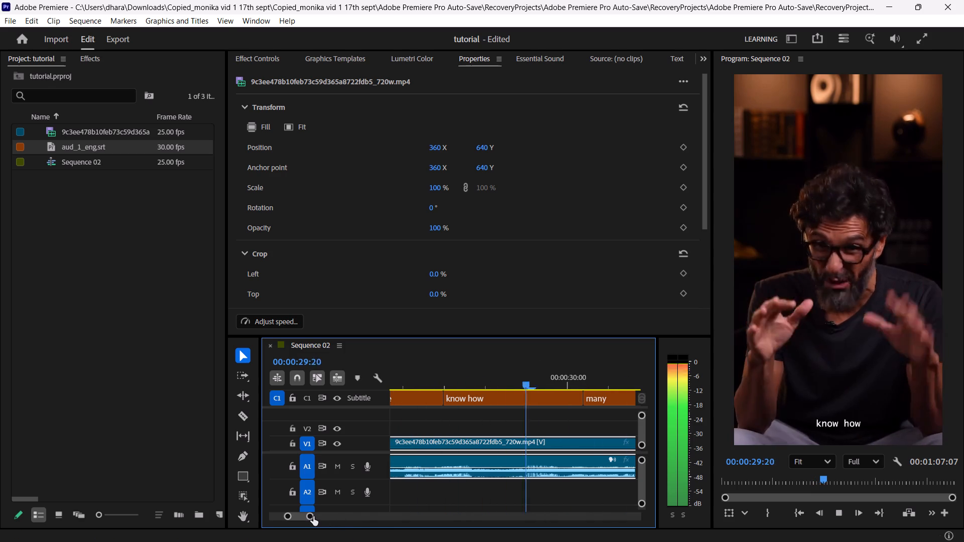
drag(312, 516, 419, 509)
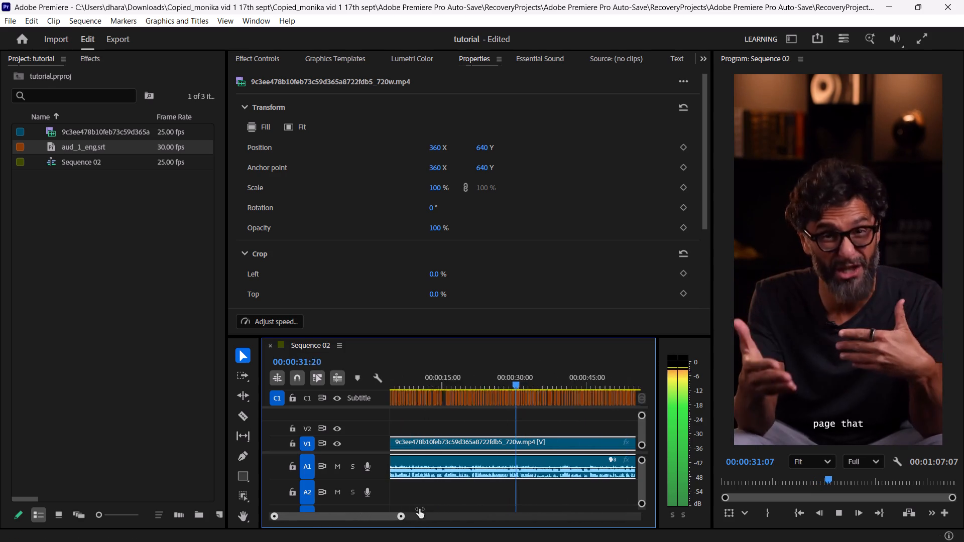
drag(419, 509, 453, 504)
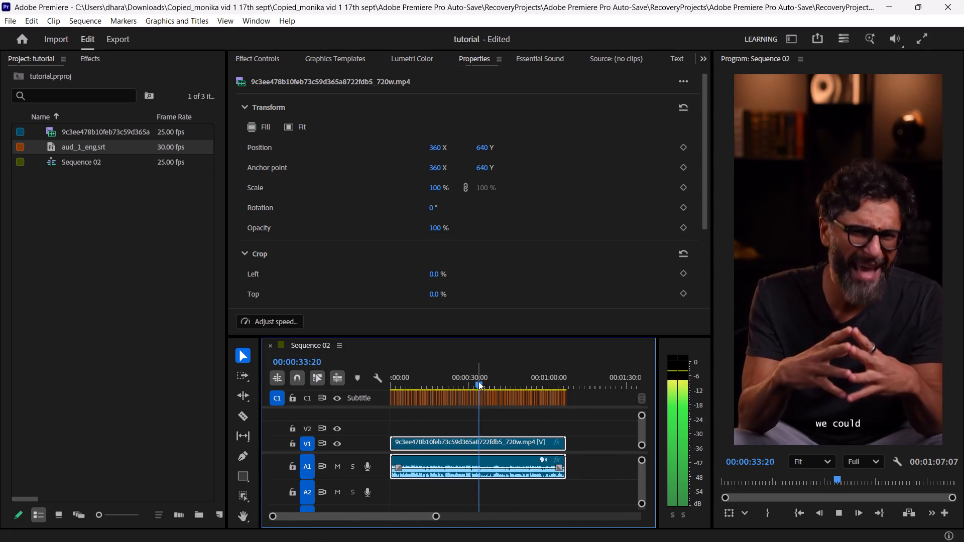
Return to the "We're so" caption at 00:00:00:13, select it, and set its alignment zone to the centre of the frame.
drag(481, 383, 305, 383)
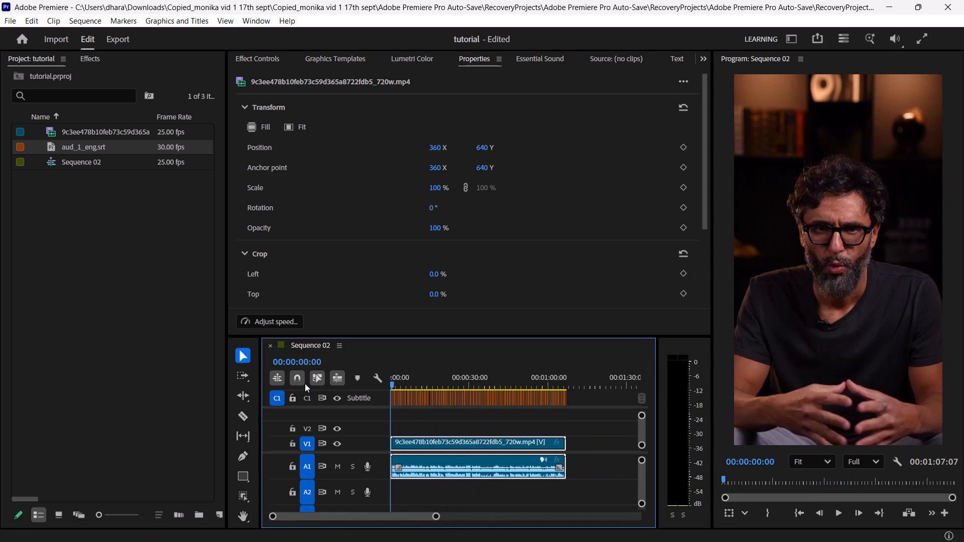
drag(305, 383, 303, 384)
key(space)
key(space)
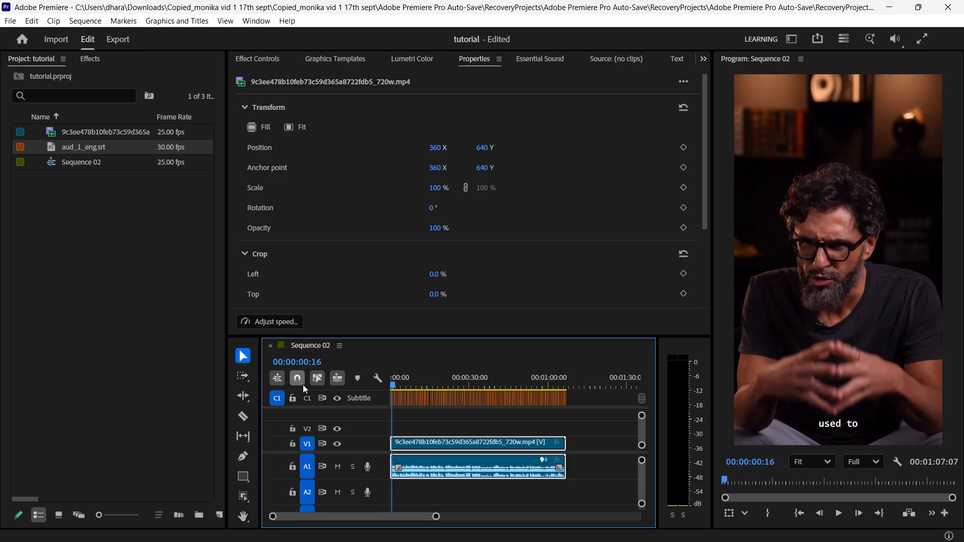
key(Left)
key(Left)
key(Left)
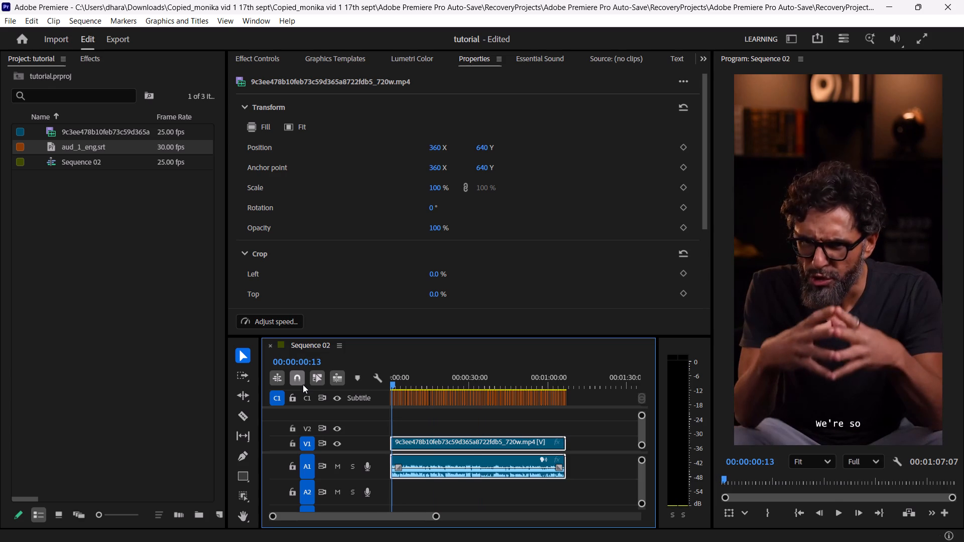
click(850, 424)
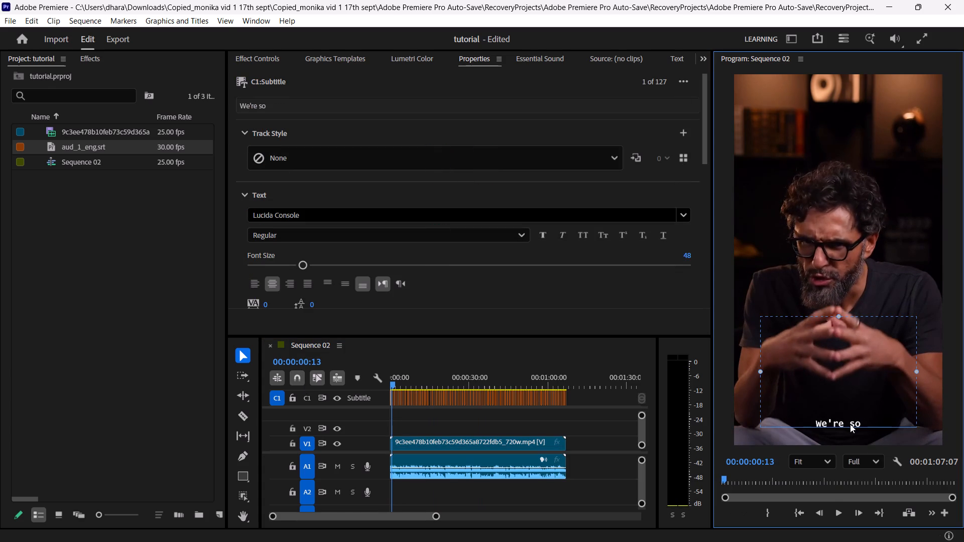
click(838, 423)
scroll(448, 193, up, 7)
scroll(389, 144, down, 2)
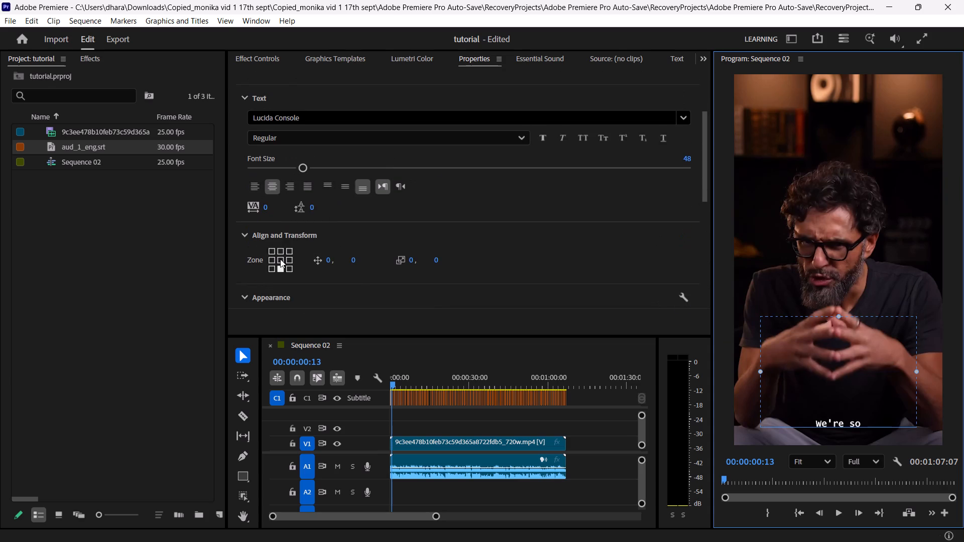
click(280, 259)
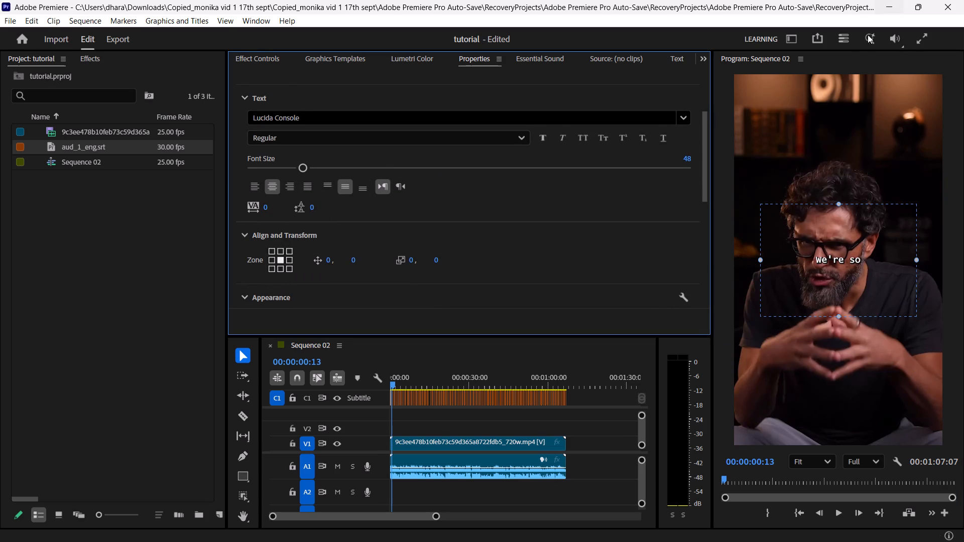
Show the rulers in the Program Monitor.
key(r)
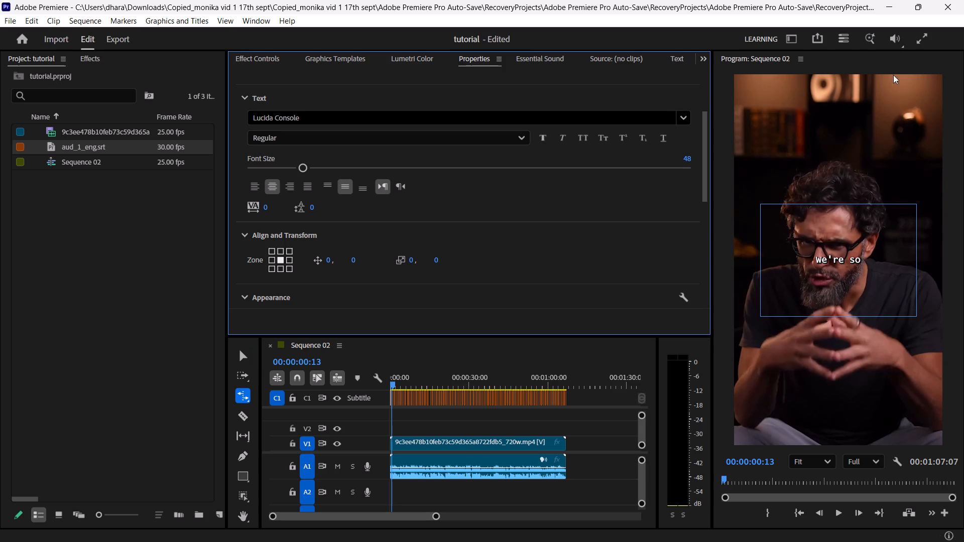
click(879, 65)
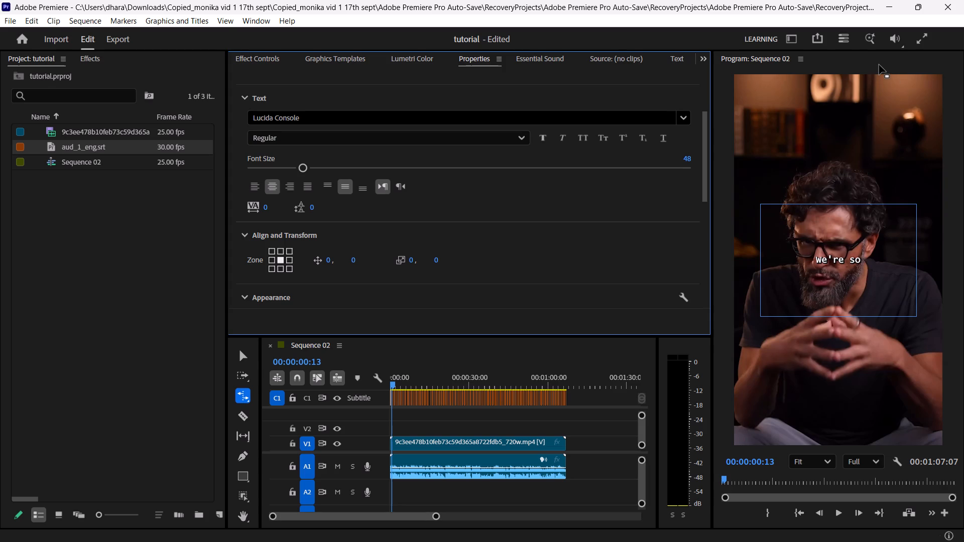
key(r)
key(r)
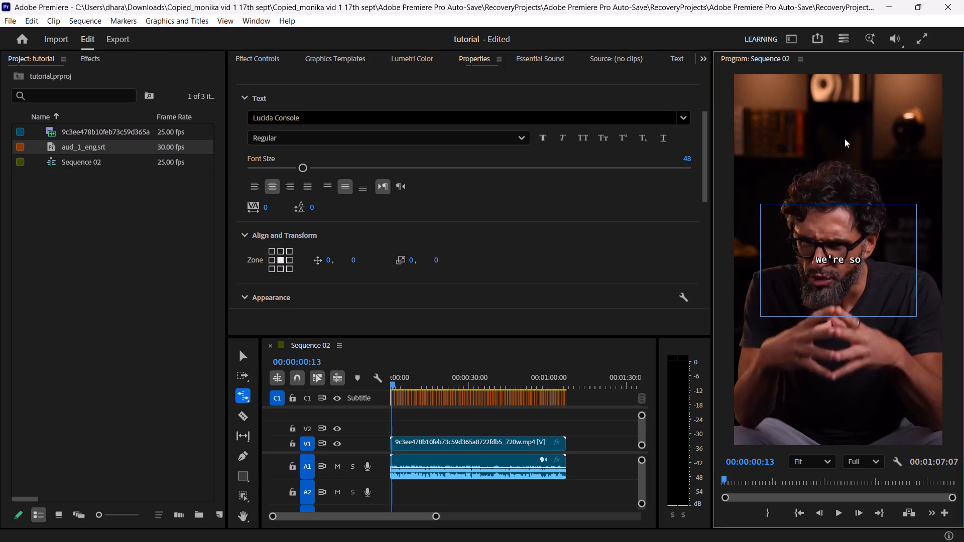
key(ctrl+r)
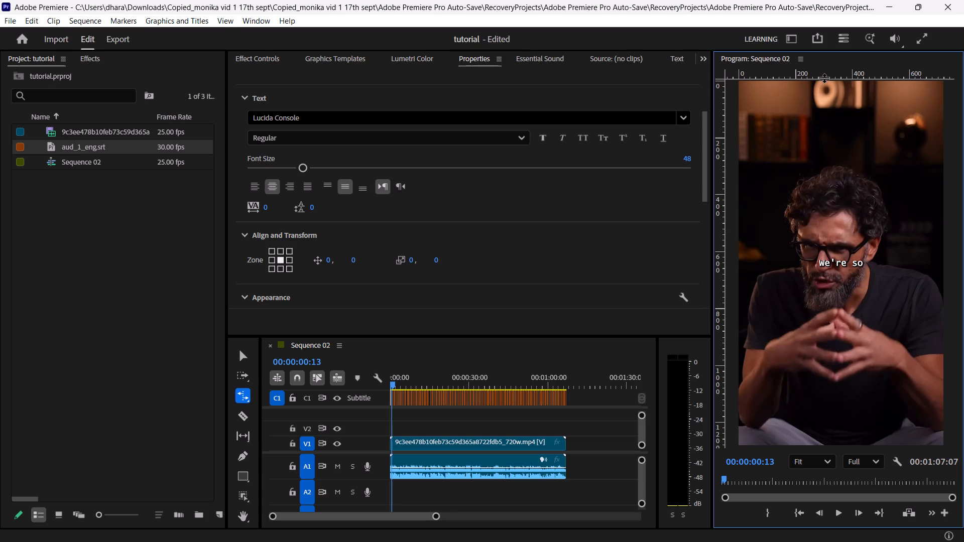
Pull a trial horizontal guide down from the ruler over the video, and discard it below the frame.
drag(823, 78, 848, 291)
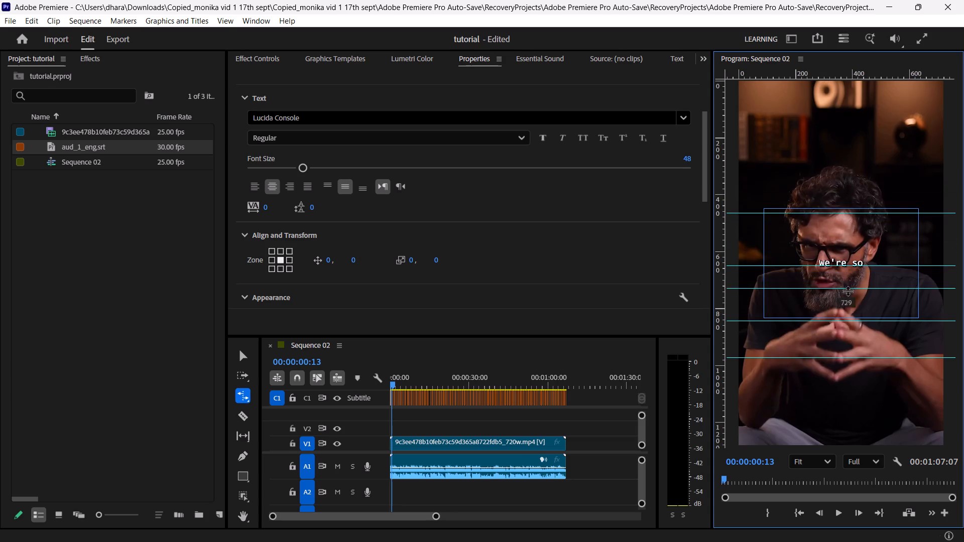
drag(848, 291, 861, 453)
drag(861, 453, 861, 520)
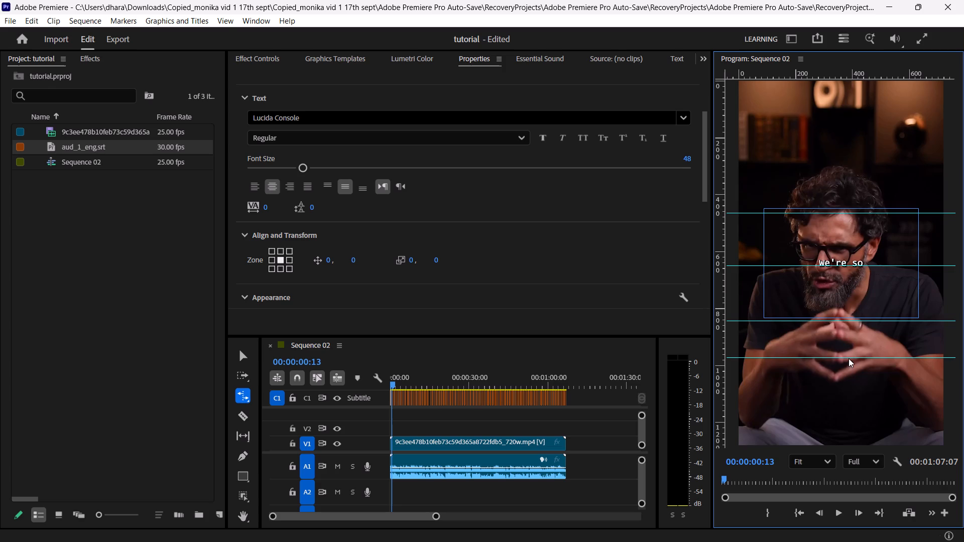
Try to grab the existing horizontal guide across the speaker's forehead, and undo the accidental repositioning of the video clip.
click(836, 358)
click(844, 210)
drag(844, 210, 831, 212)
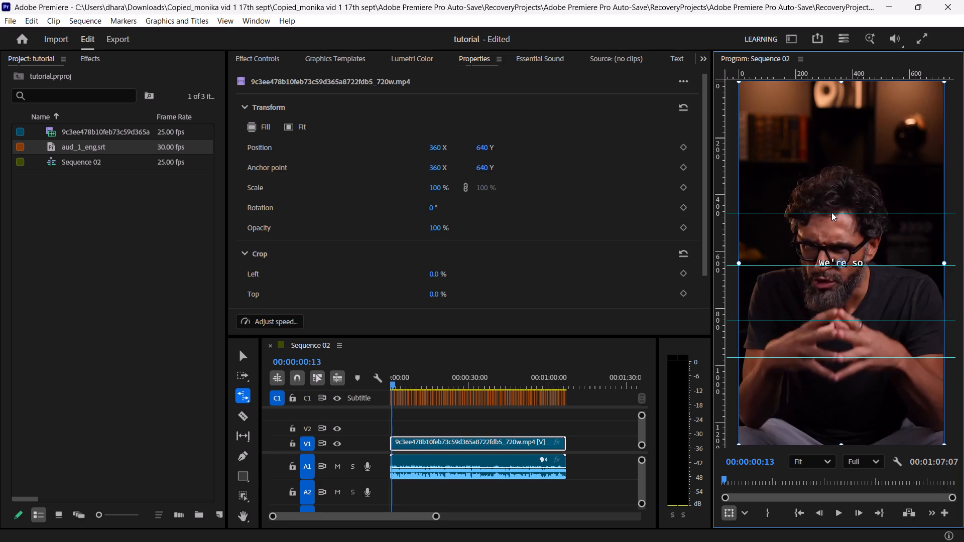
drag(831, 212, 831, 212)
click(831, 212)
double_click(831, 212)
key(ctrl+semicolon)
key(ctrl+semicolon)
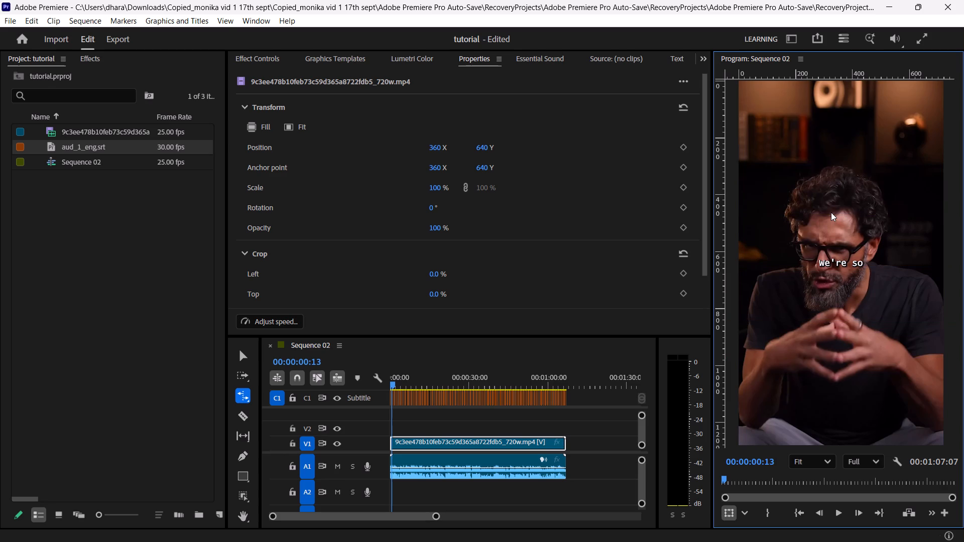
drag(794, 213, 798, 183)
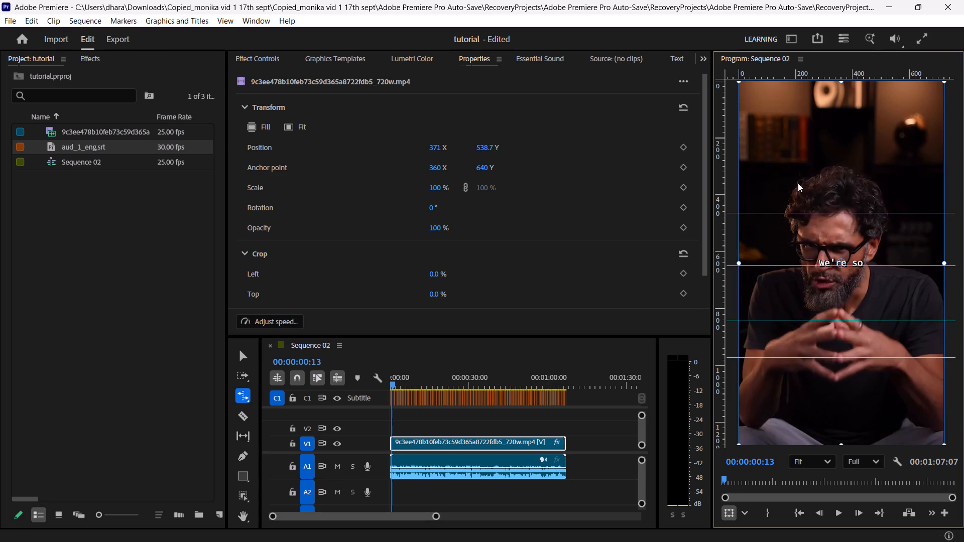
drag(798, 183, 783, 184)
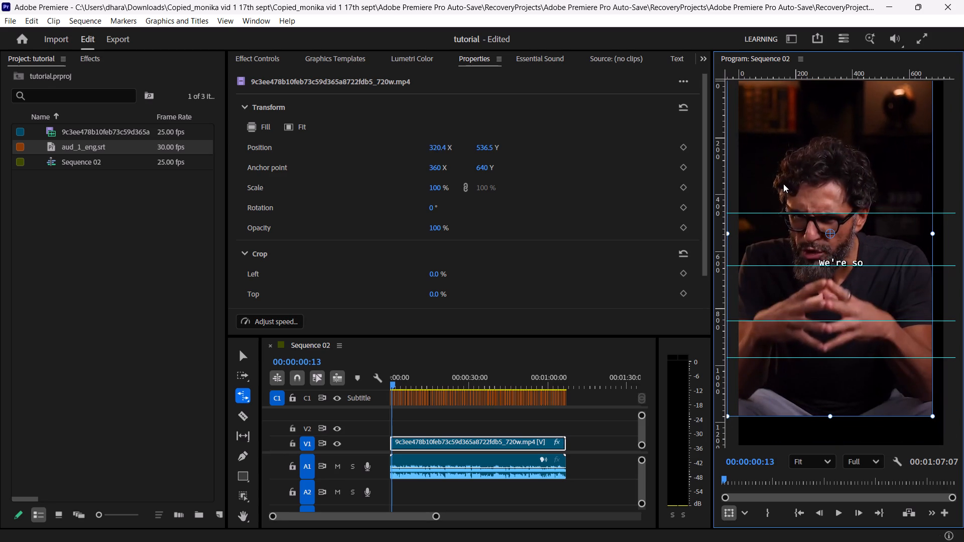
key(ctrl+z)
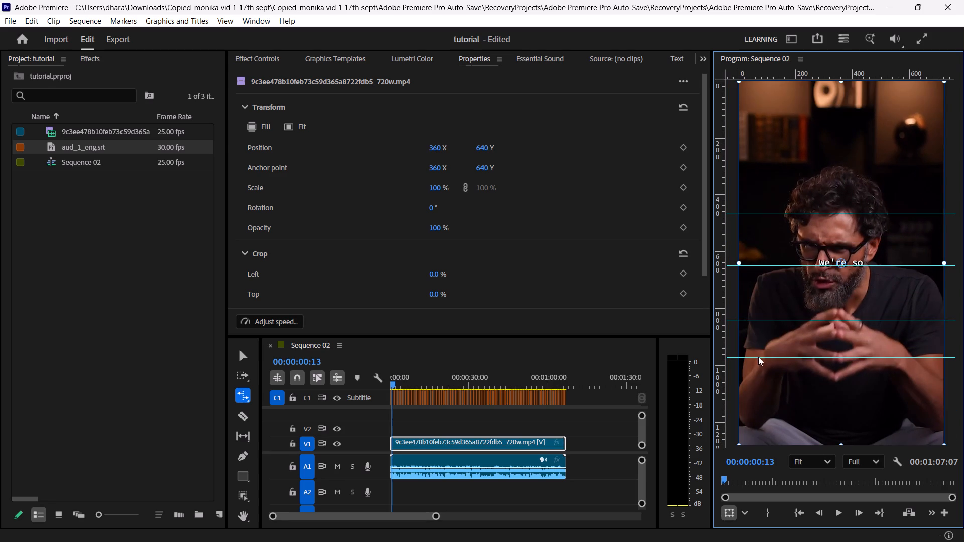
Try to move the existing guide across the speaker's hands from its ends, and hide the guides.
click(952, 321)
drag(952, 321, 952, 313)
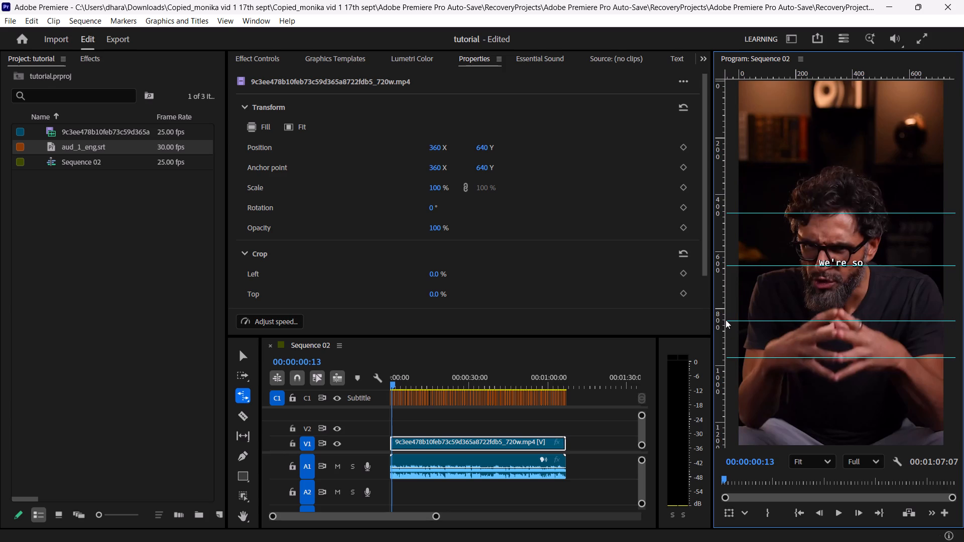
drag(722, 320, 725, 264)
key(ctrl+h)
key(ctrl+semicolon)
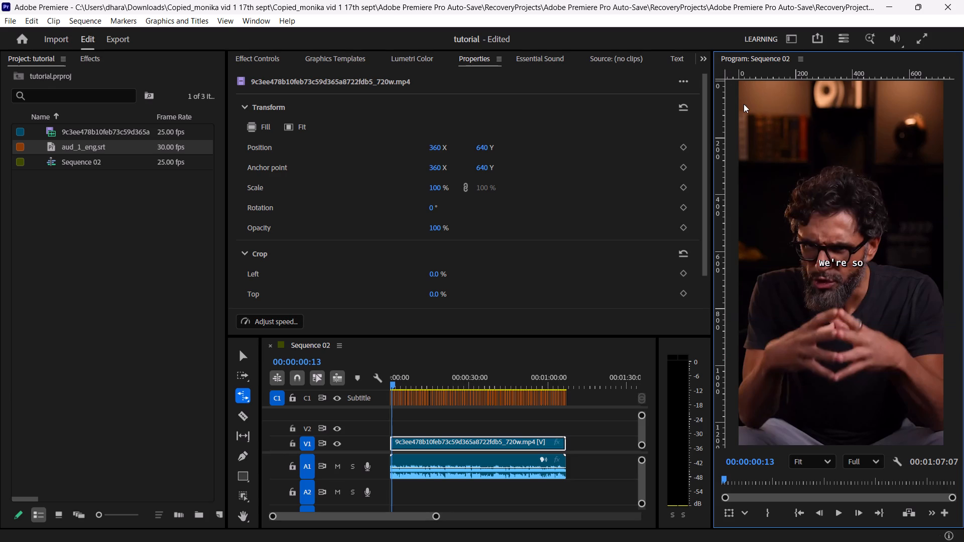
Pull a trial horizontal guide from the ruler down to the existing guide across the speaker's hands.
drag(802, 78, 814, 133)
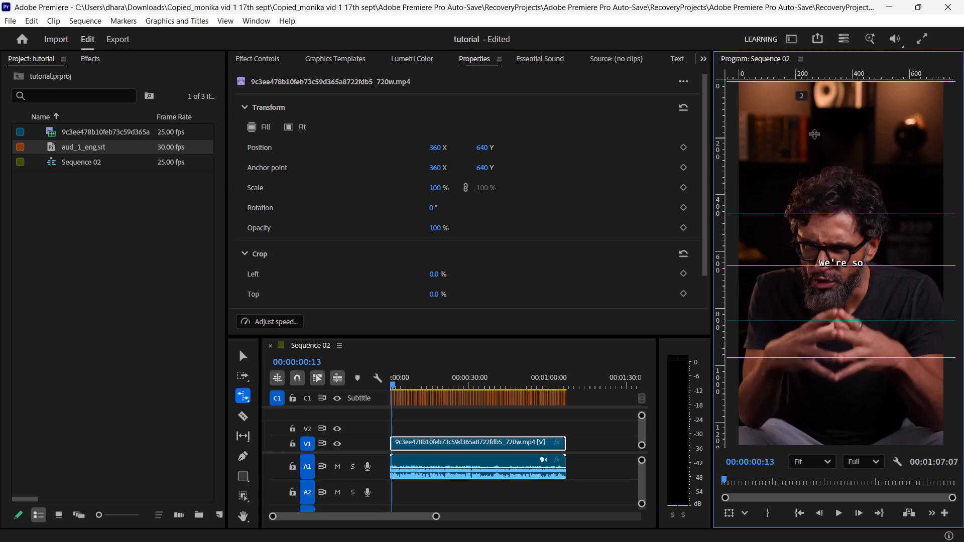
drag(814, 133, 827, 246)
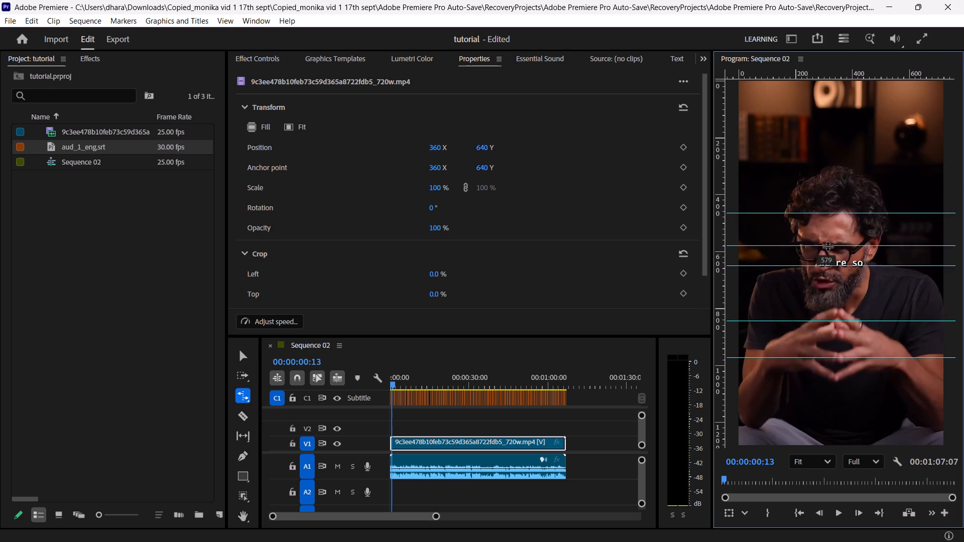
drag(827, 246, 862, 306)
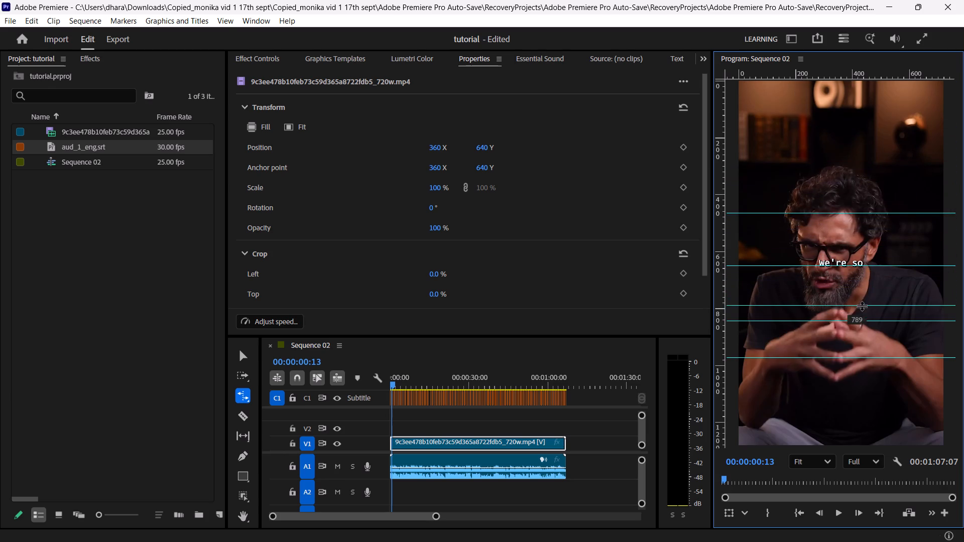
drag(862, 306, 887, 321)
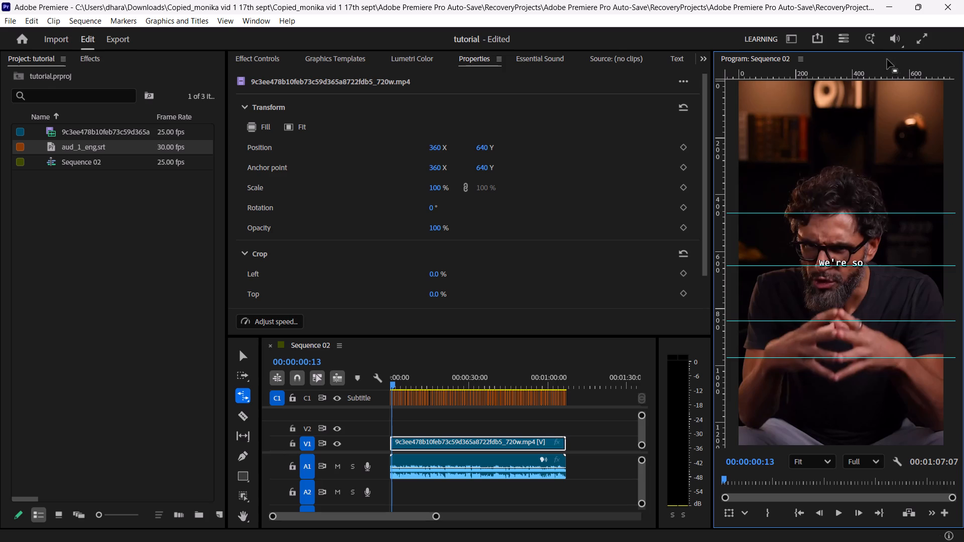
Pull a new horizontal guide from the ruler to about 1053, just below the speaker's clasped hands.
drag(857, 77, 842, 285)
drag(842, 285, 836, 368)
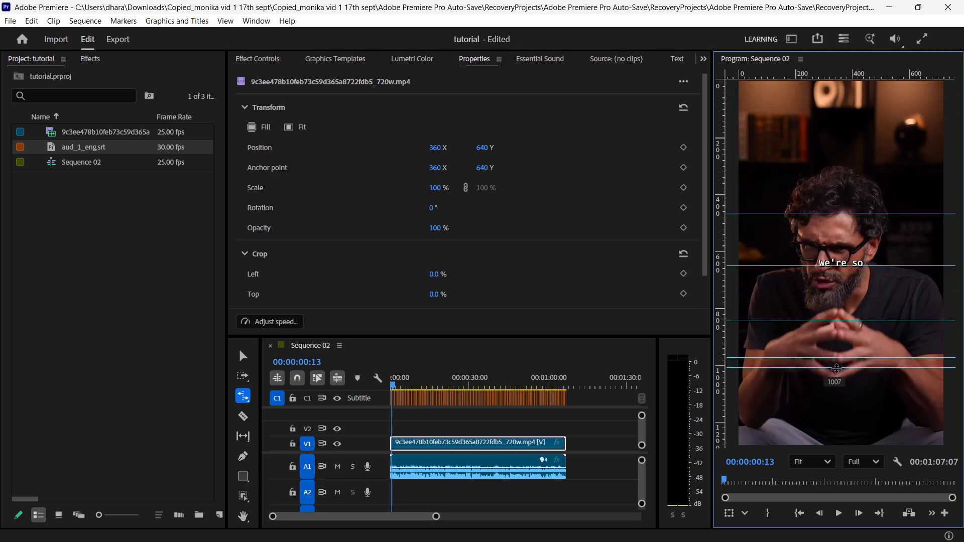
drag(836, 368, 840, 380)
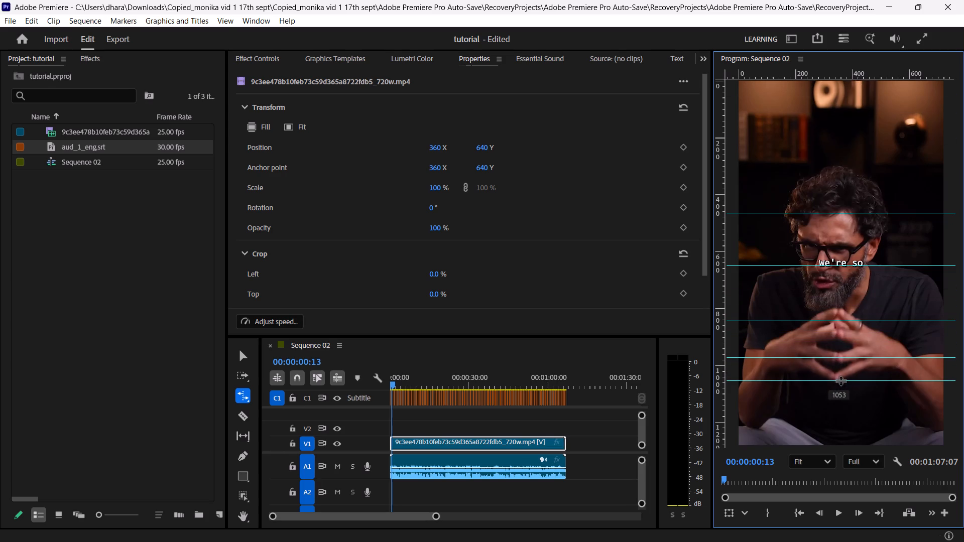
drag(840, 380, 841, 382)
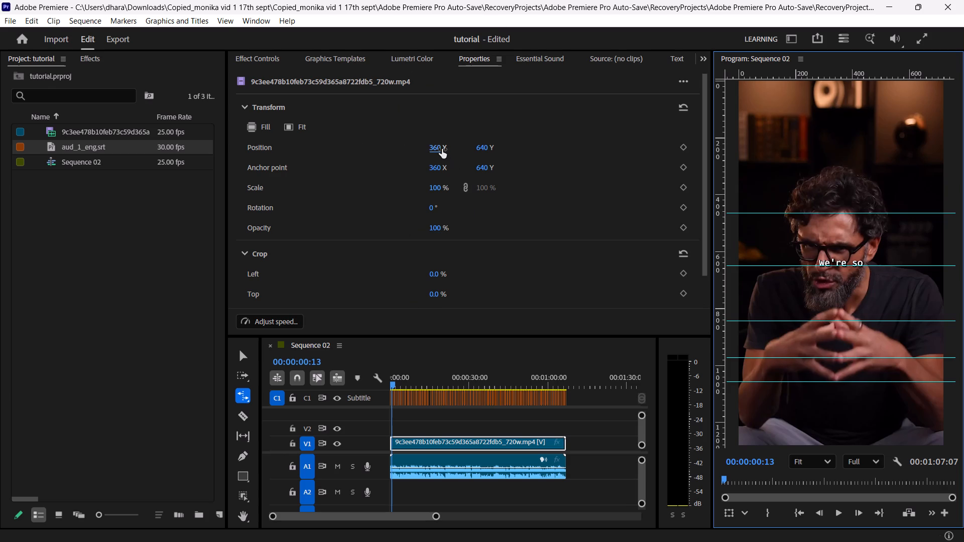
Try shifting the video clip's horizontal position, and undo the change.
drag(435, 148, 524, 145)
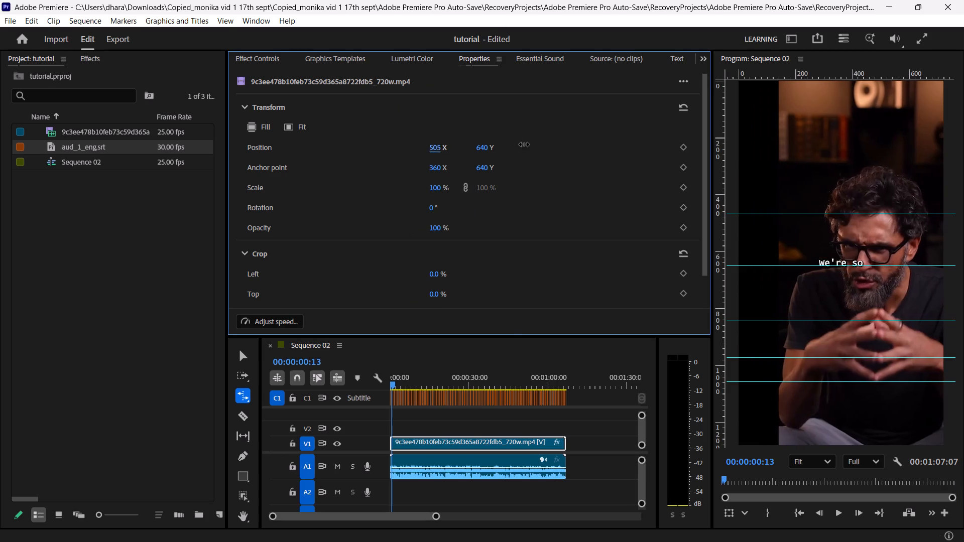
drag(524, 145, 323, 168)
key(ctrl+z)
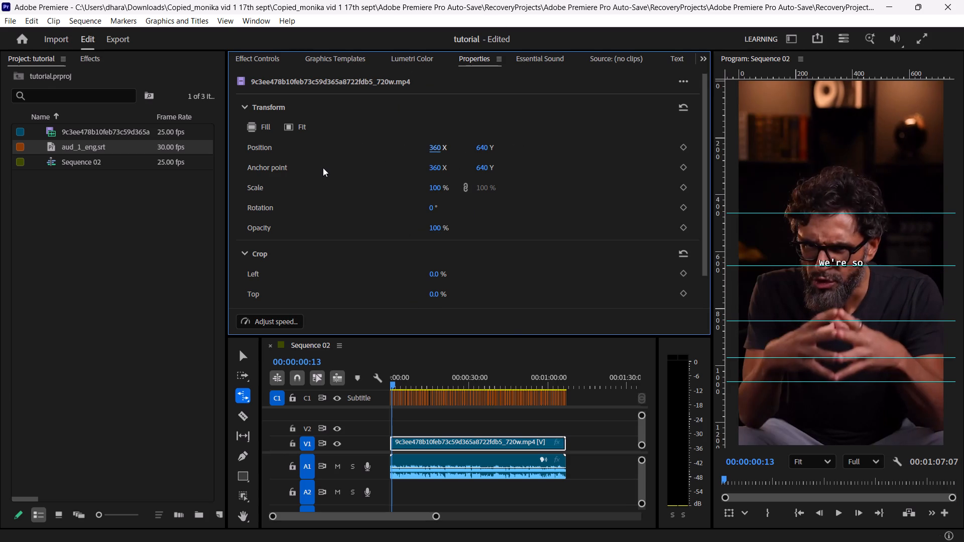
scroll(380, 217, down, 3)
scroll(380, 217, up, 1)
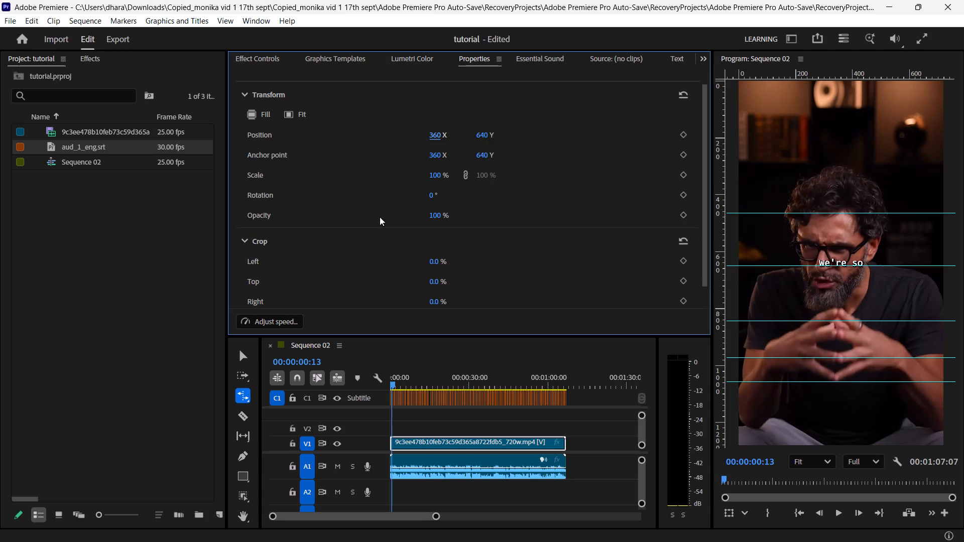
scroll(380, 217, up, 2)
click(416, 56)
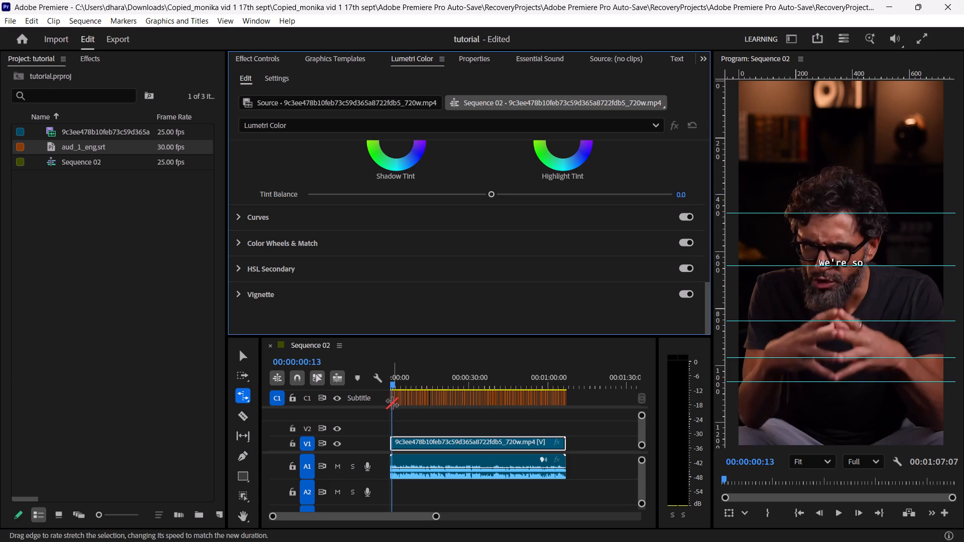
Select the "We're so" caption, offset it 8 horizontally, and move it down onto the guide across the speaker's hands.
click(835, 261)
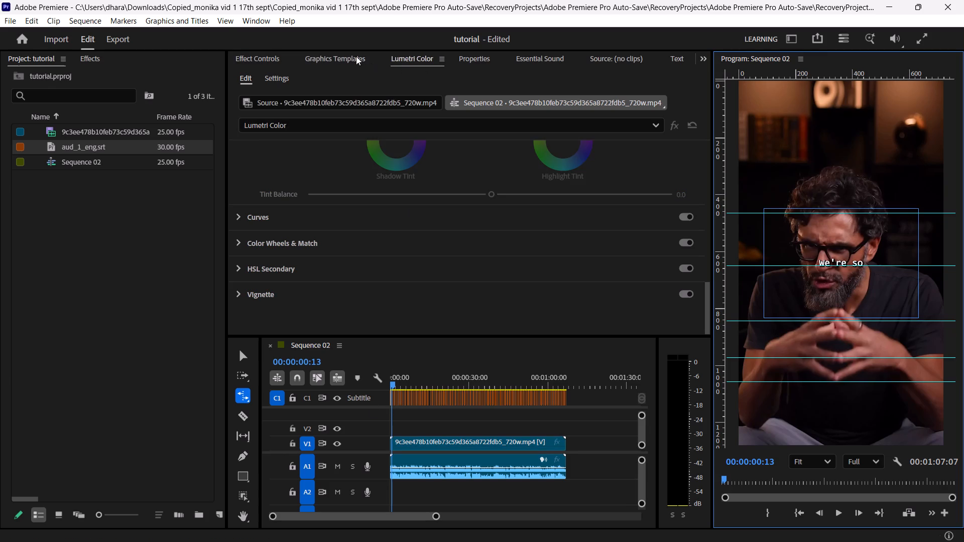
click(355, 56)
click(460, 61)
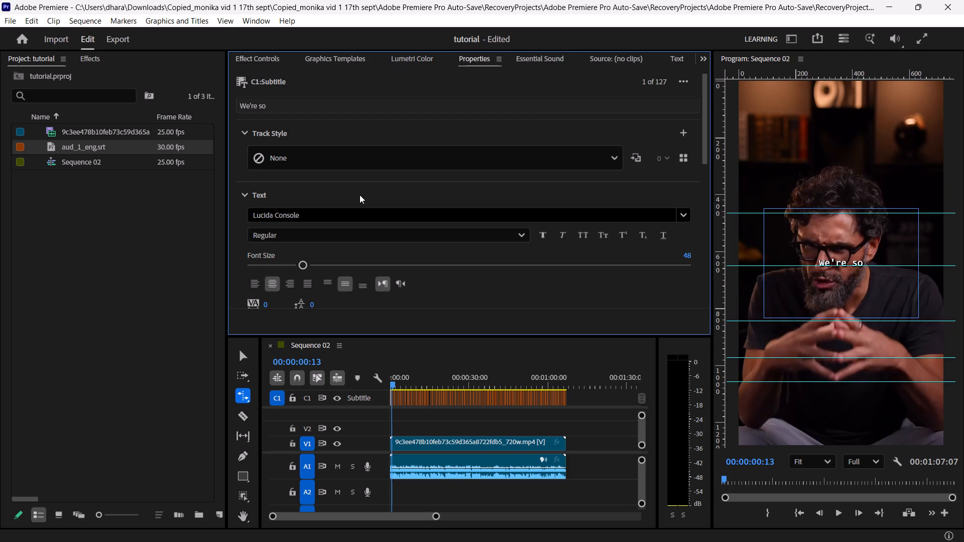
scroll(359, 195, down, 1)
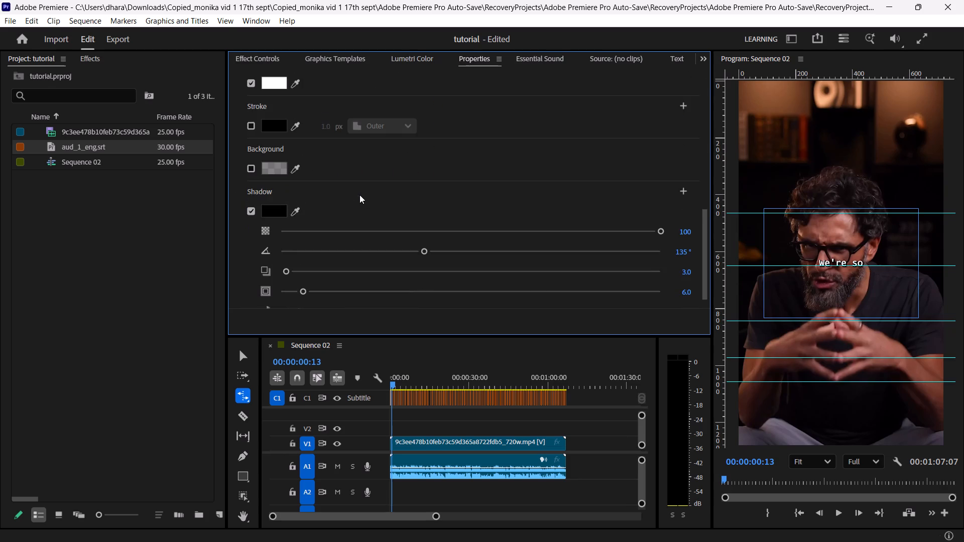
scroll(359, 195, up, 2)
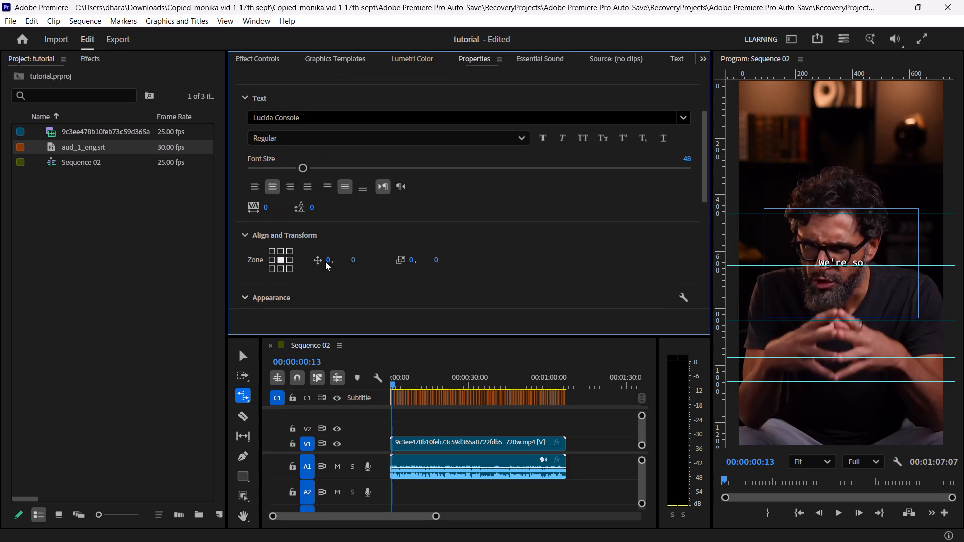
drag(328, 260, 345, 258)
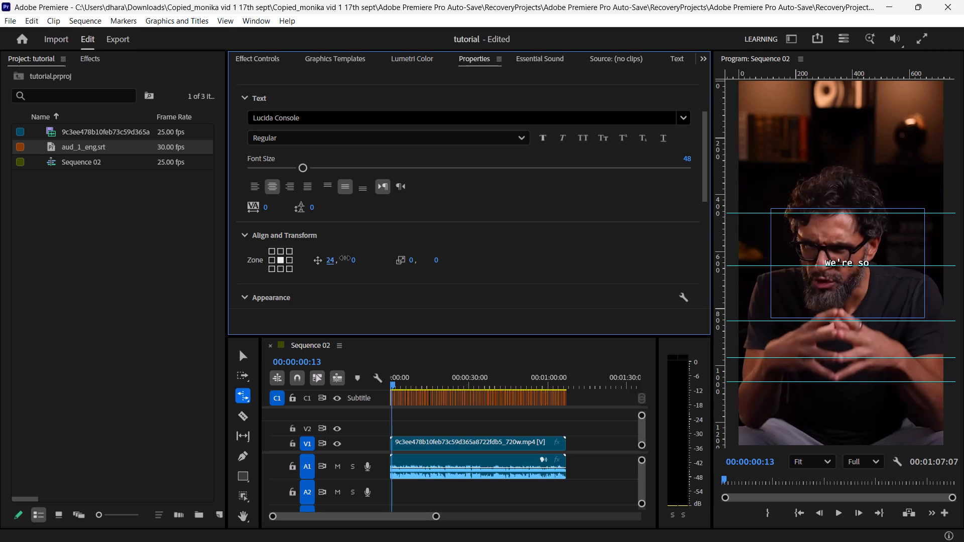
drag(345, 258, 337, 264)
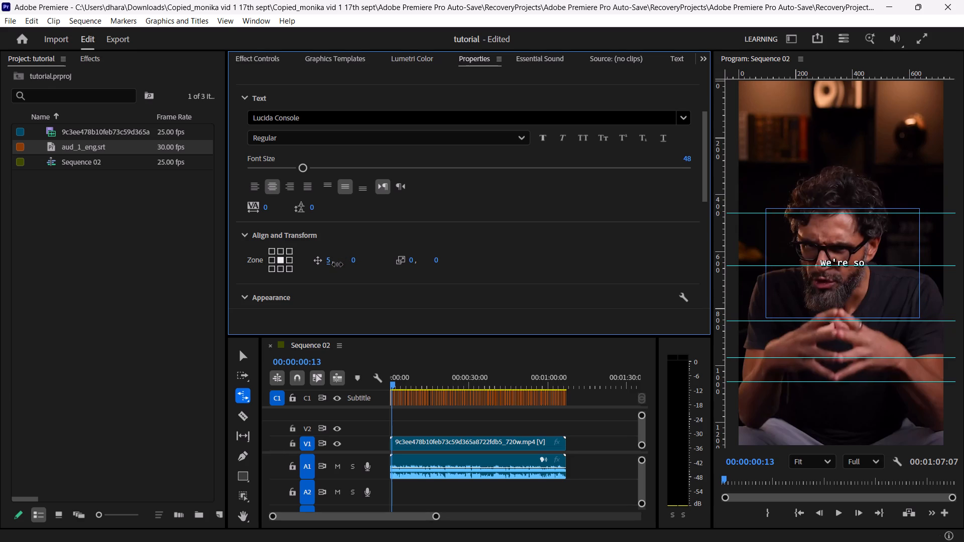
drag(337, 264, 340, 264)
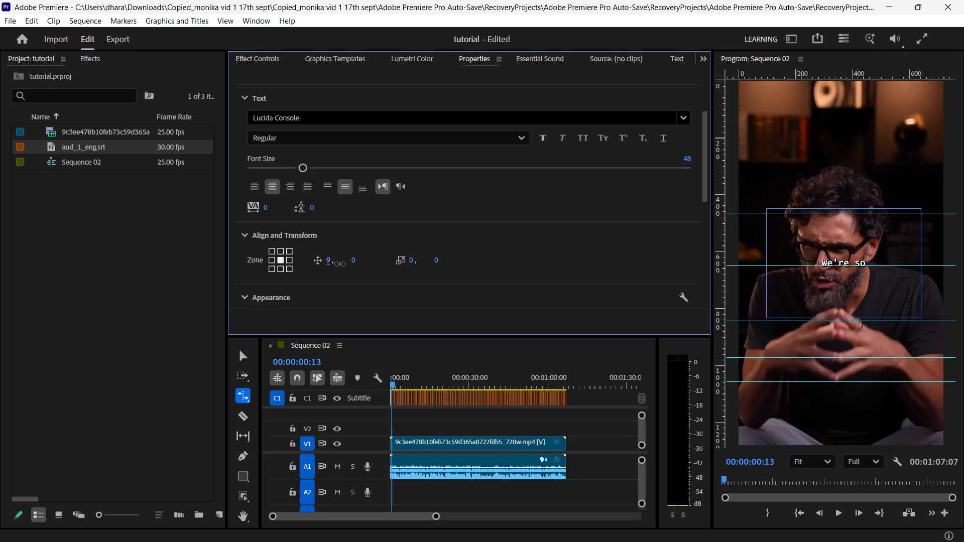
drag(340, 264, 339, 264)
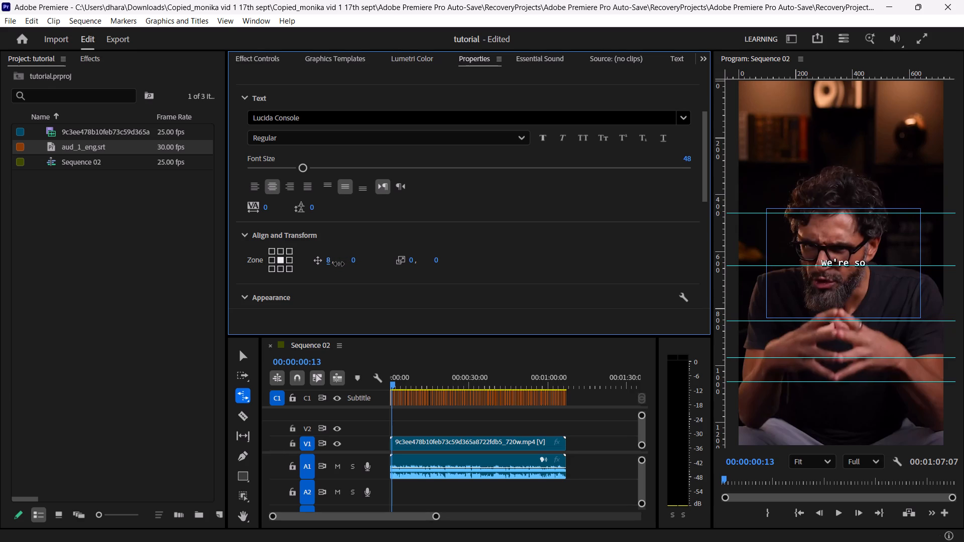
drag(339, 264, 339, 264)
drag(353, 260, 527, 240)
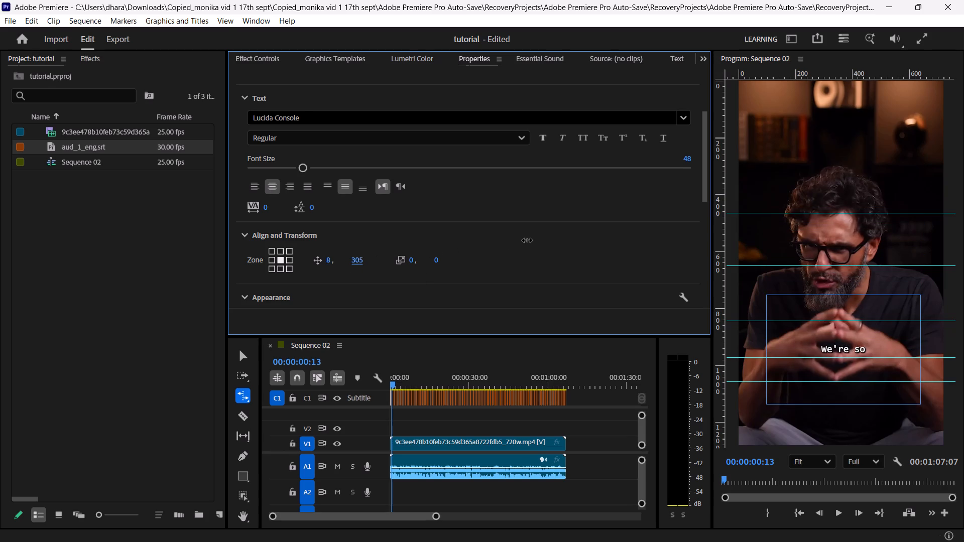
drag(527, 240, 532, 239)
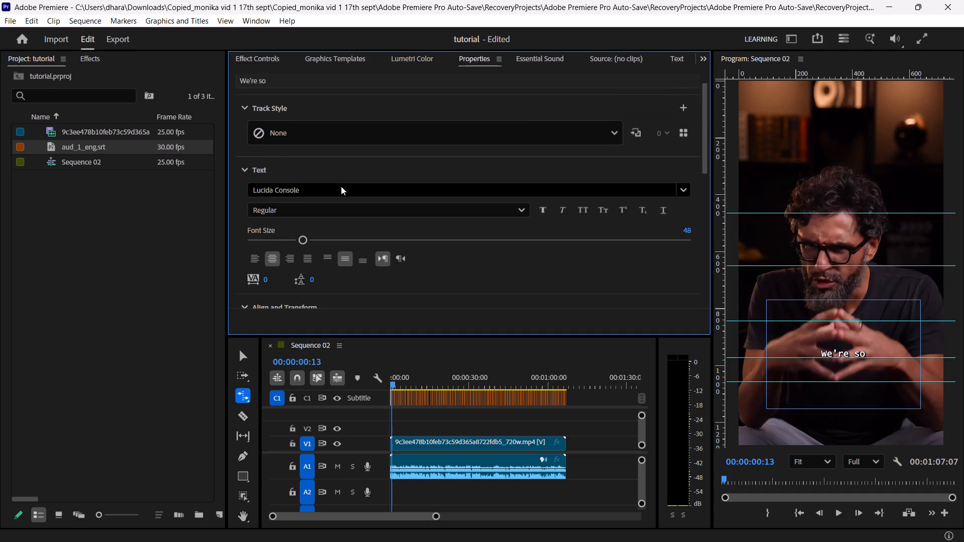
Set the caption font to TacticSans-BlkIt with the Italic font style.
click(343, 186)
scroll(353, 308, down, 4)
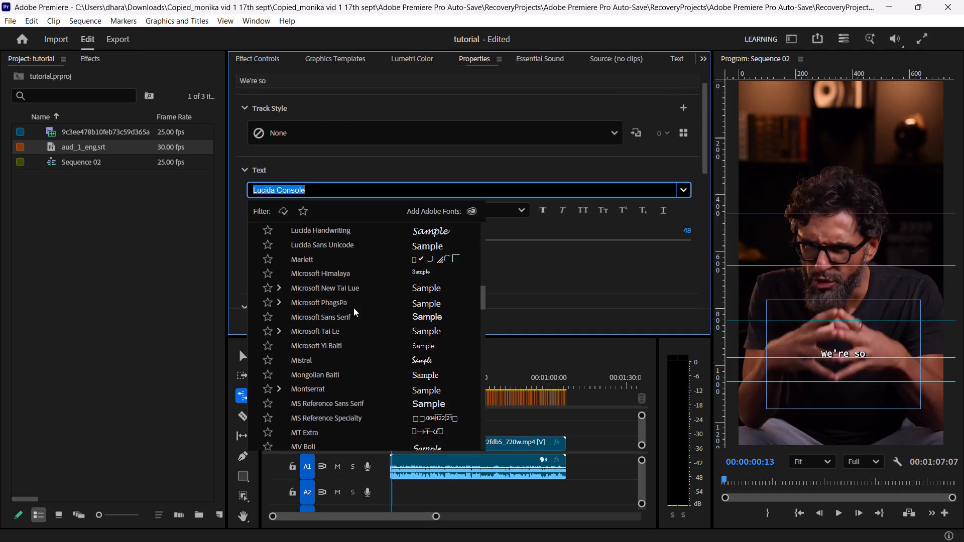
scroll(353, 308, down, 13)
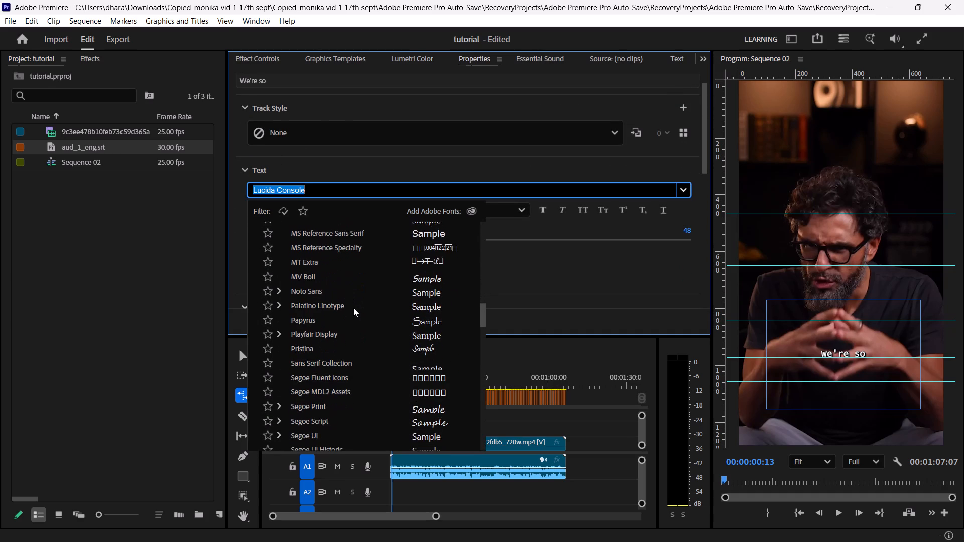
scroll(353, 308, down, 14)
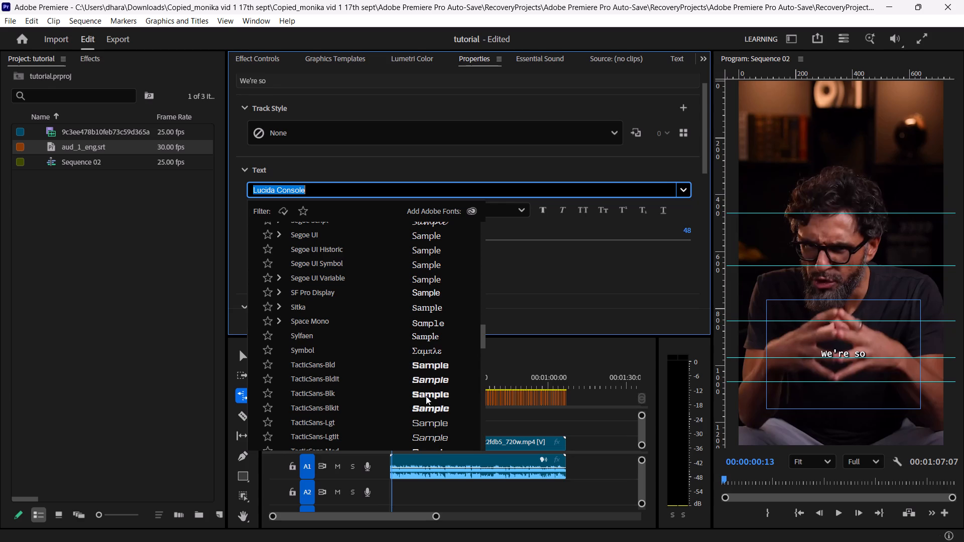
click(427, 409)
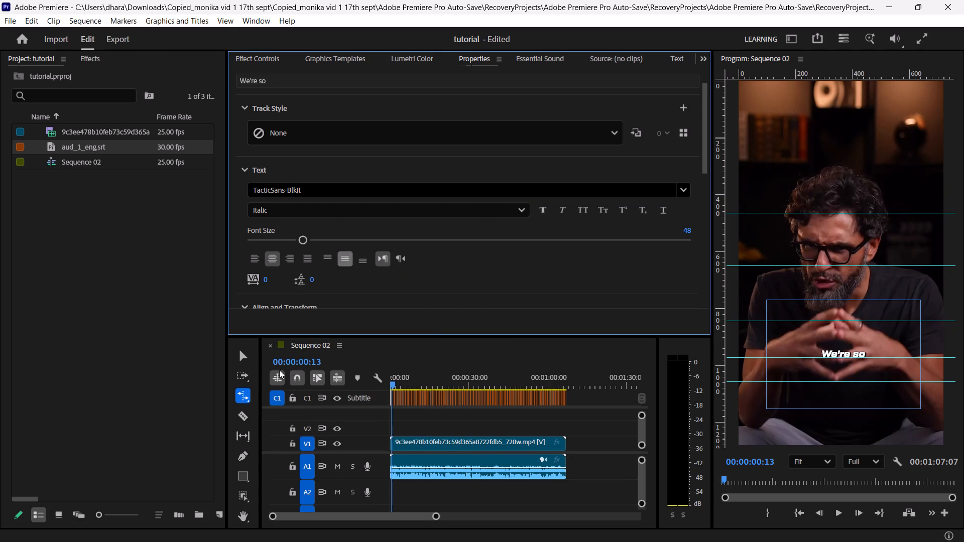
click(430, 213)
click(428, 229)
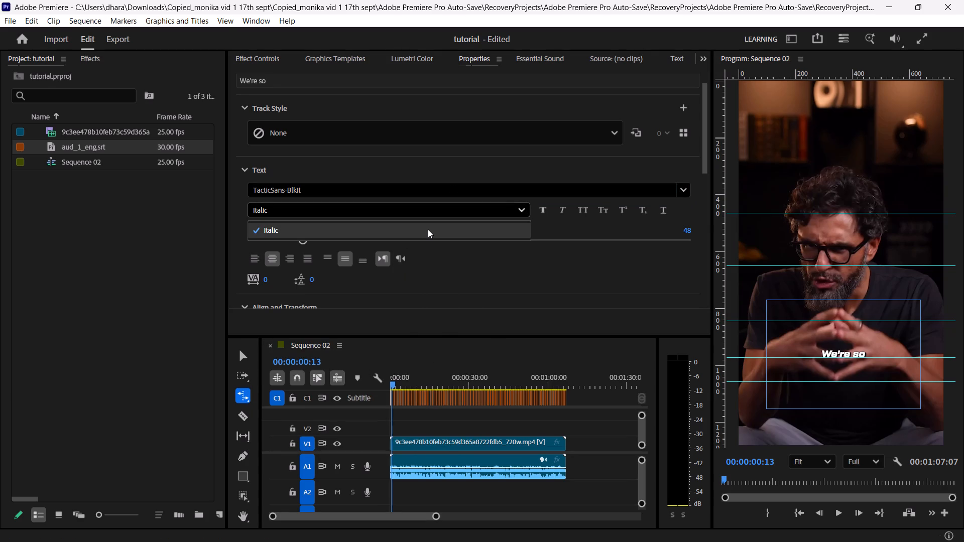
click(464, 210)
click(454, 225)
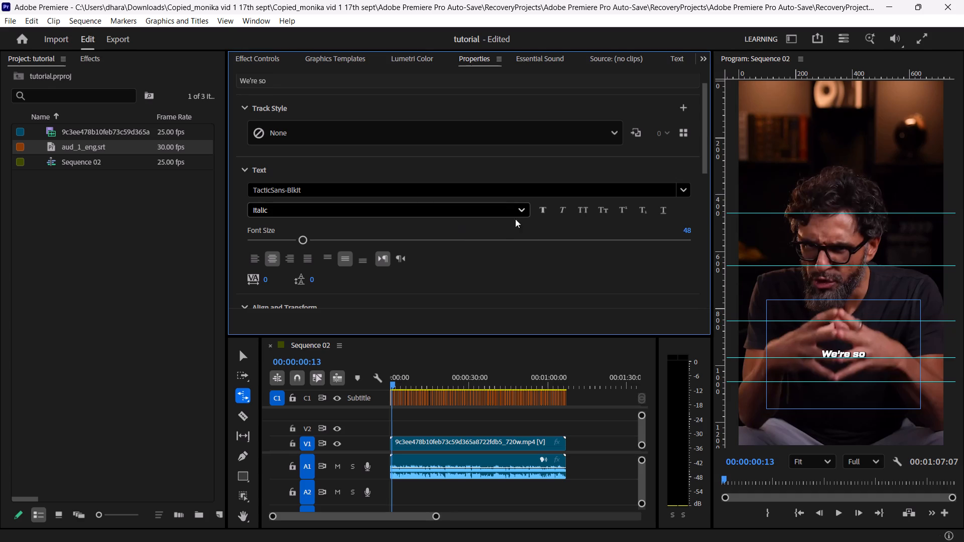
Apply faux bold to the caption text.
click(547, 212)
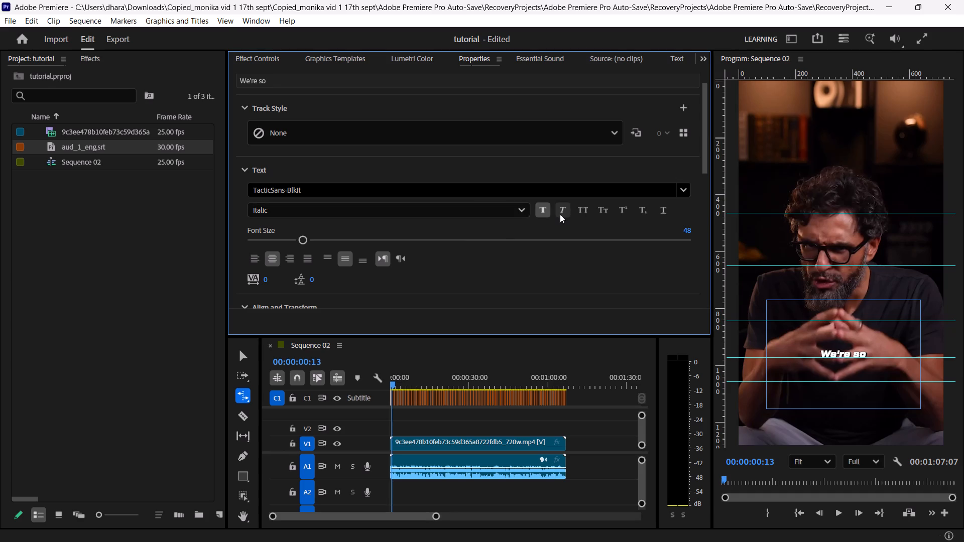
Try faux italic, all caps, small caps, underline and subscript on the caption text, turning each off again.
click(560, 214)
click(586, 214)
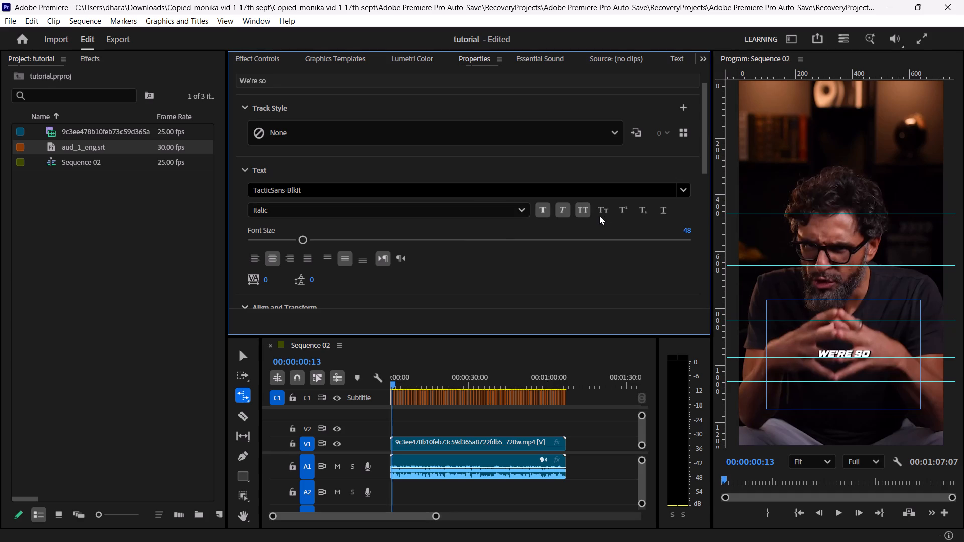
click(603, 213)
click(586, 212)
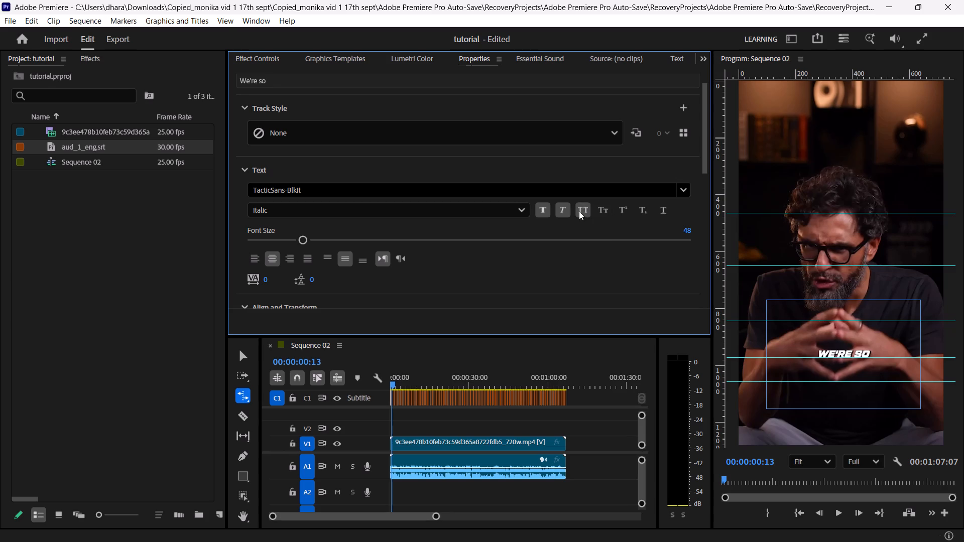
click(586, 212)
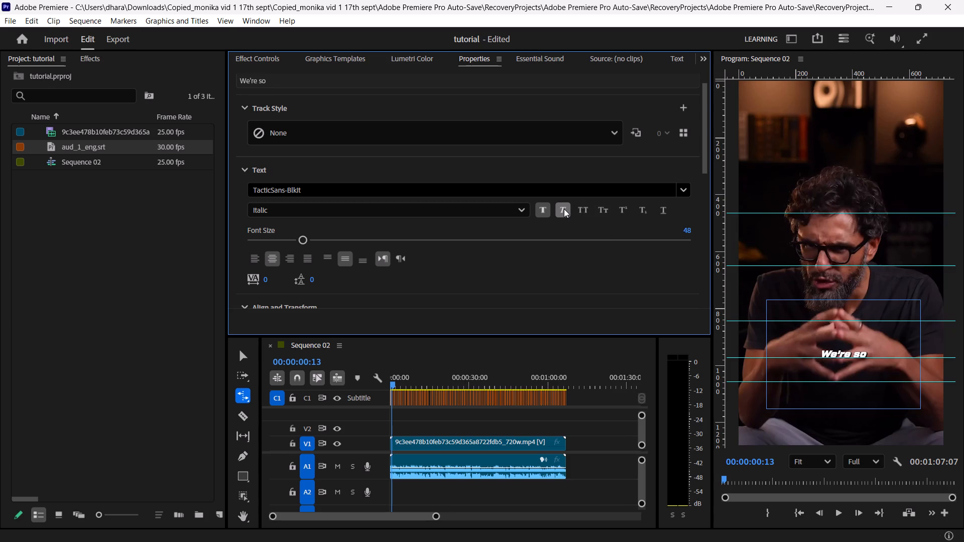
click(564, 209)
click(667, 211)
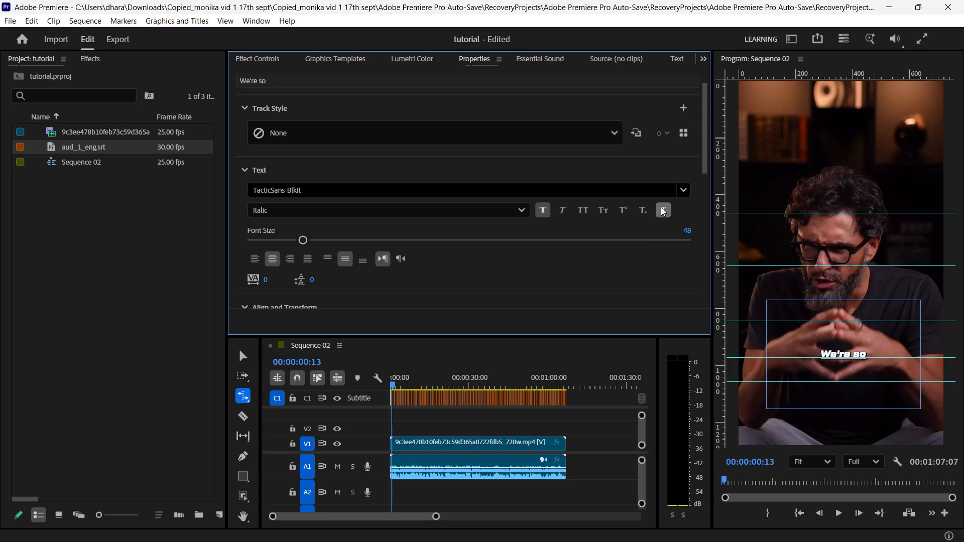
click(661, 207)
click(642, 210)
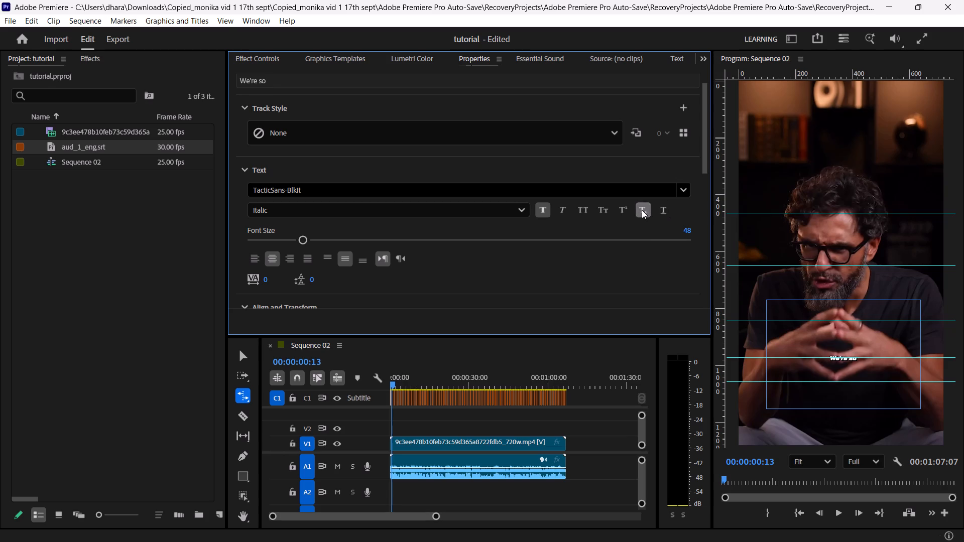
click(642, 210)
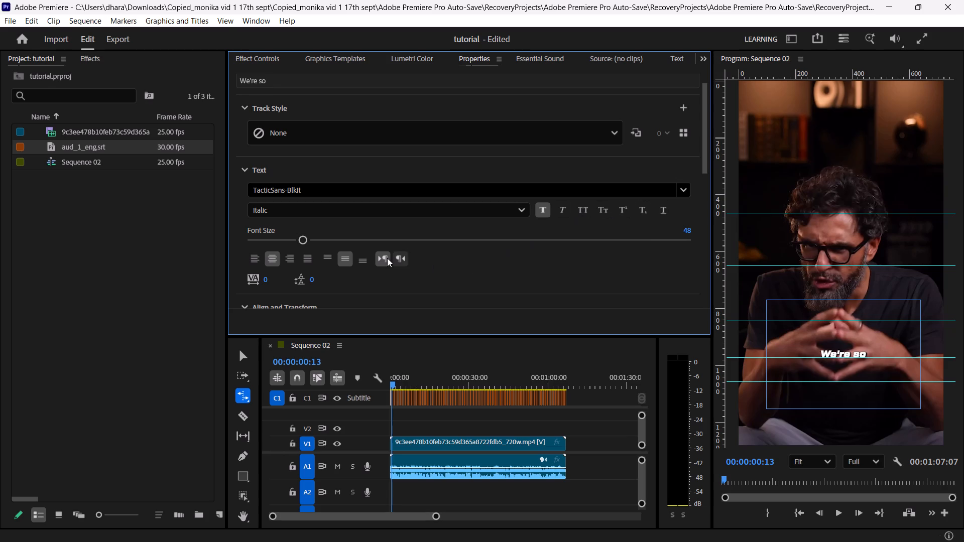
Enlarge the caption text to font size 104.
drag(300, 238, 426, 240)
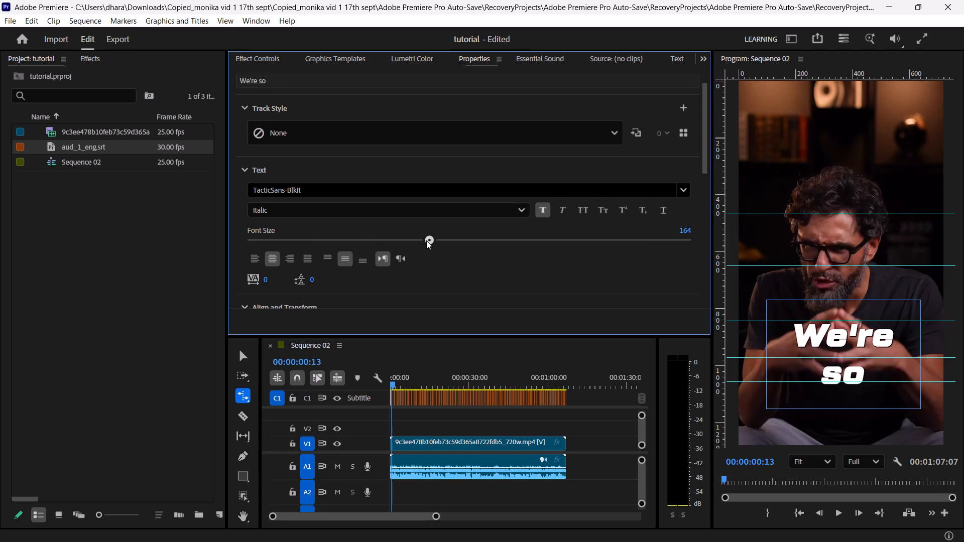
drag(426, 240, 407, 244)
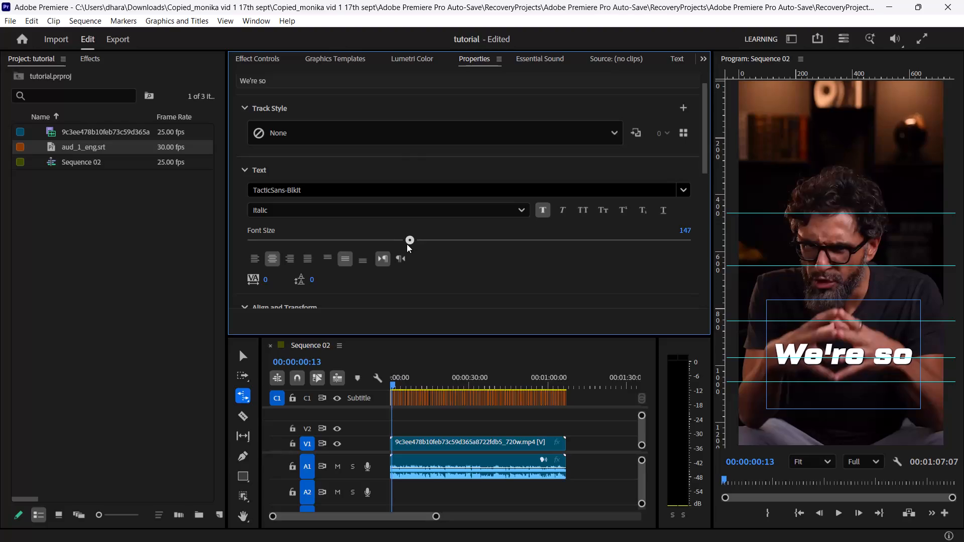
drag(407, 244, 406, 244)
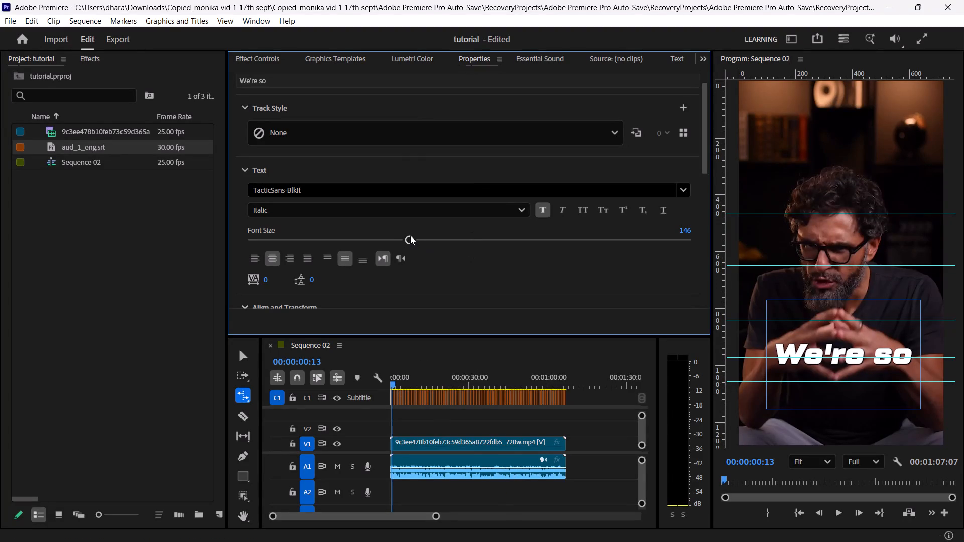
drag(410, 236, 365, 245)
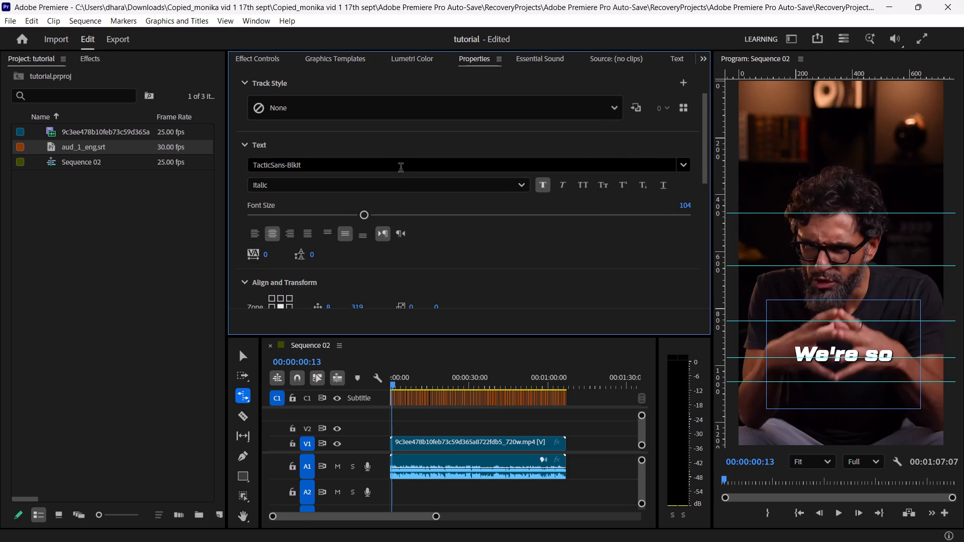
Change the caption font to TacticSans-Ult Regular and set its font size to 114.
click(401, 169)
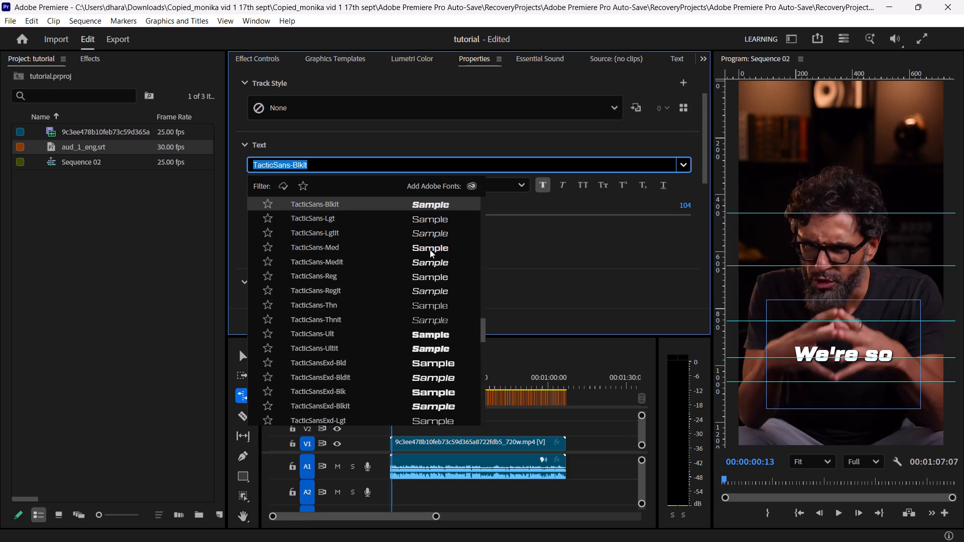
click(423, 339)
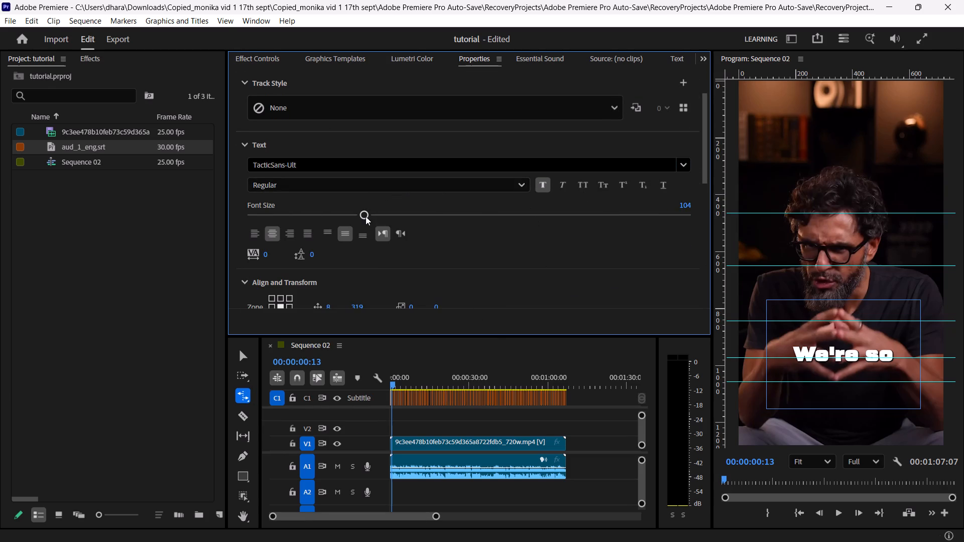
drag(366, 216, 377, 217)
Set the caption's position offset to 10 horizontally and 286 vertically.
scroll(298, 273, down, 1)
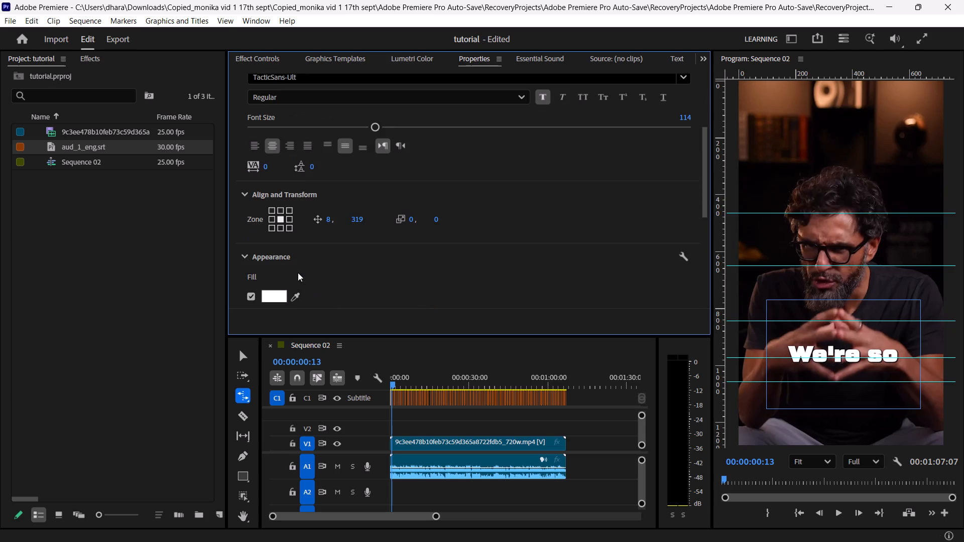
click(328, 218)
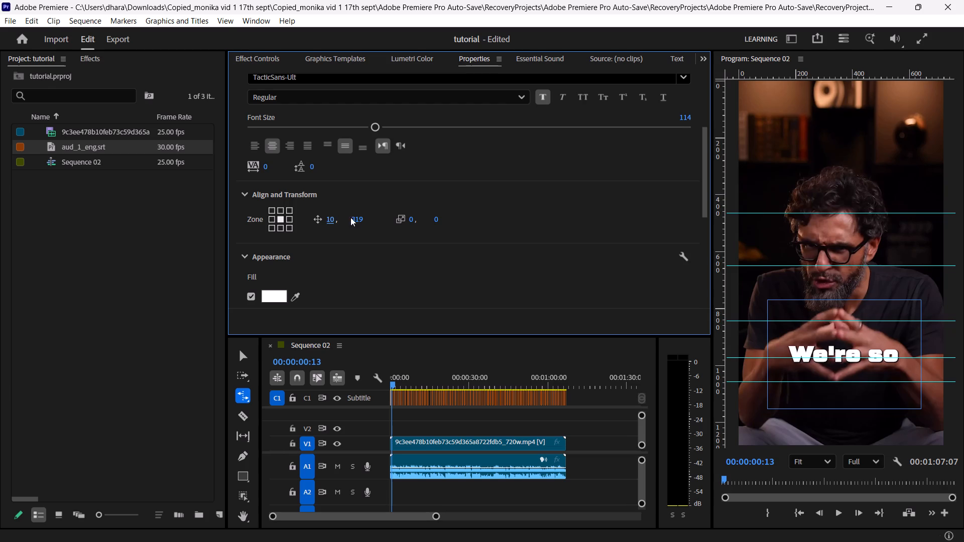
drag(360, 220, 367, 218)
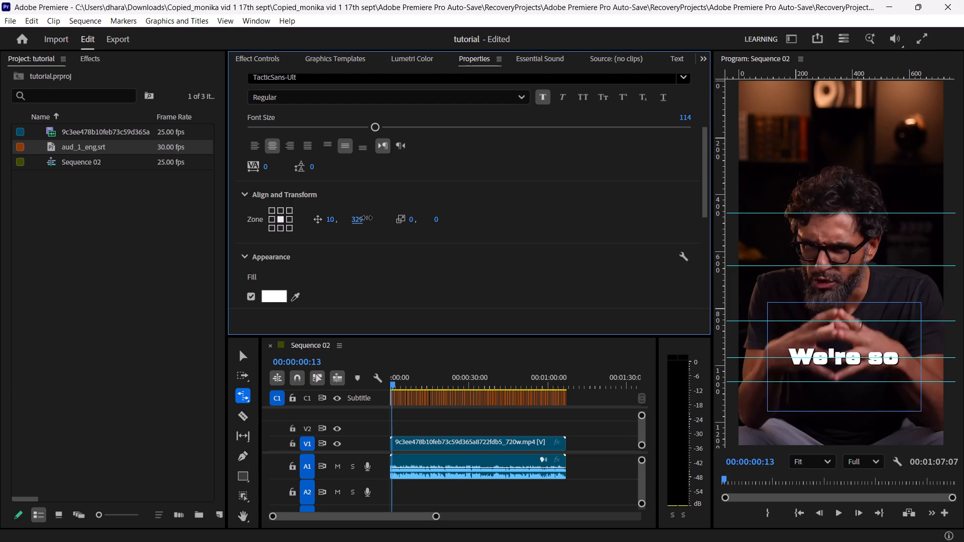
drag(367, 218, 338, 231)
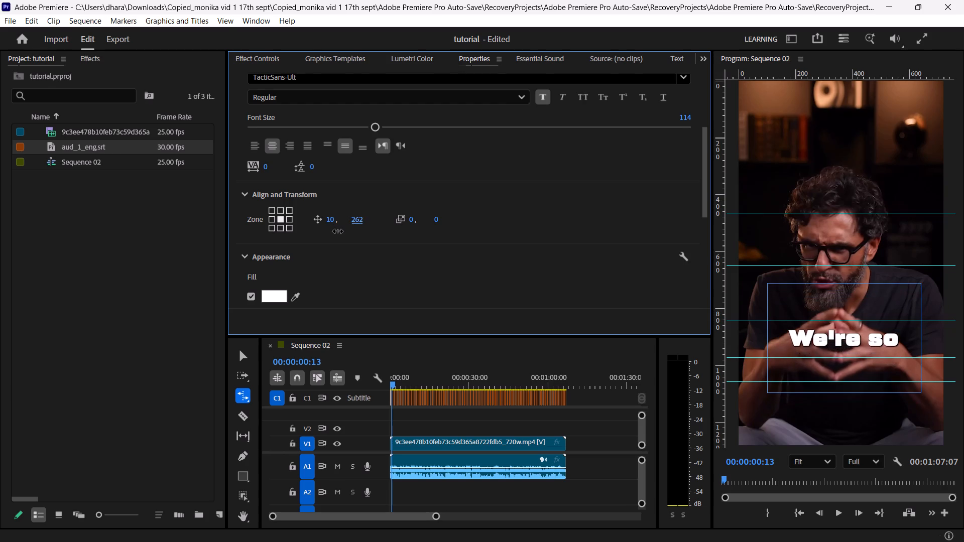
drag(338, 231, 335, 235)
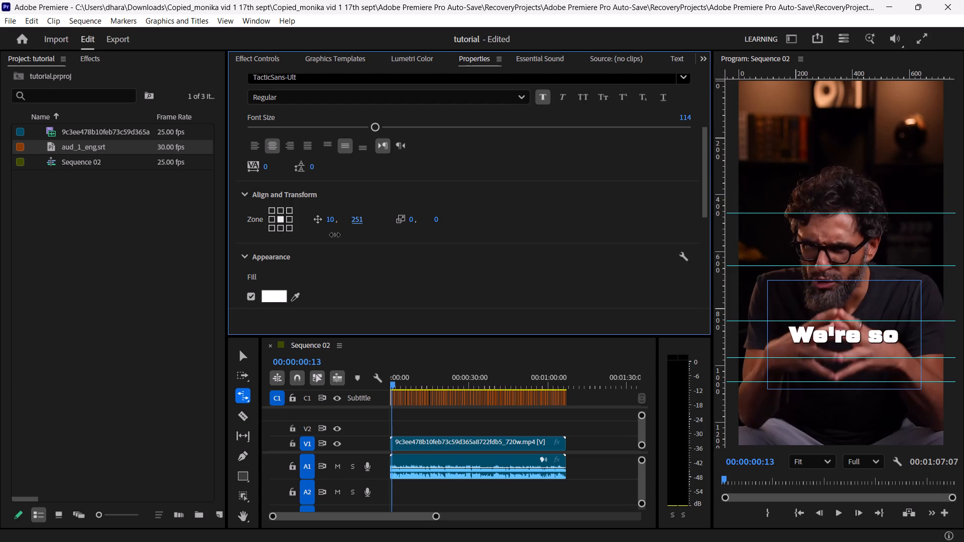
drag(335, 235, 341, 226)
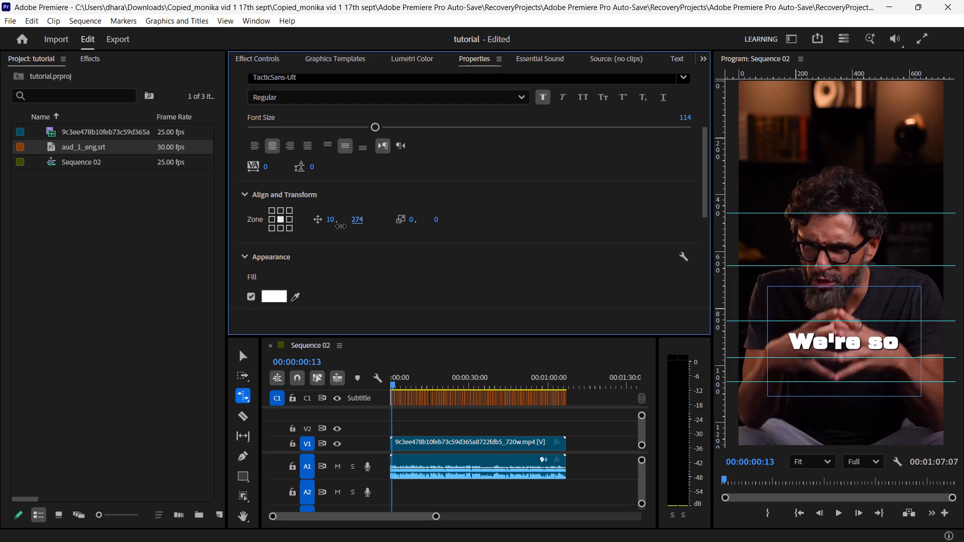
drag(341, 226, 342, 219)
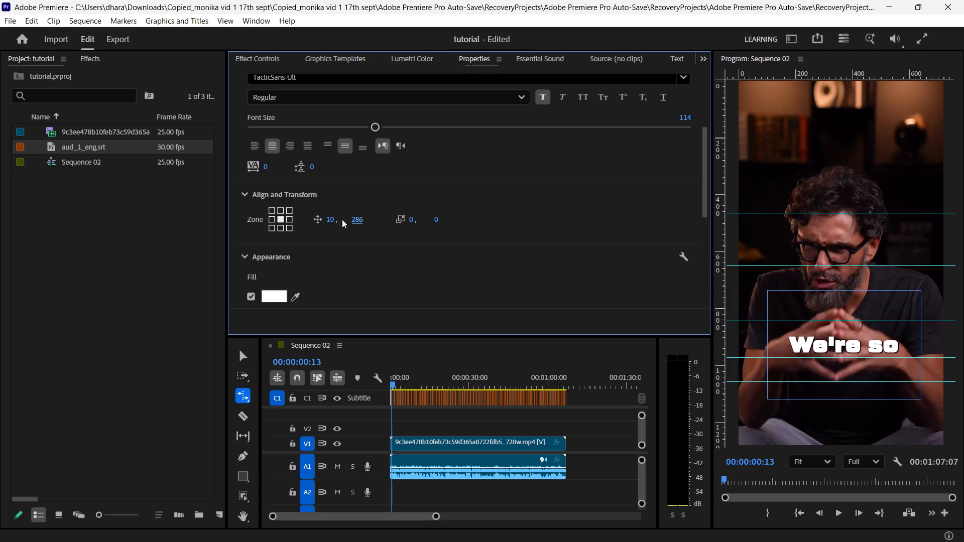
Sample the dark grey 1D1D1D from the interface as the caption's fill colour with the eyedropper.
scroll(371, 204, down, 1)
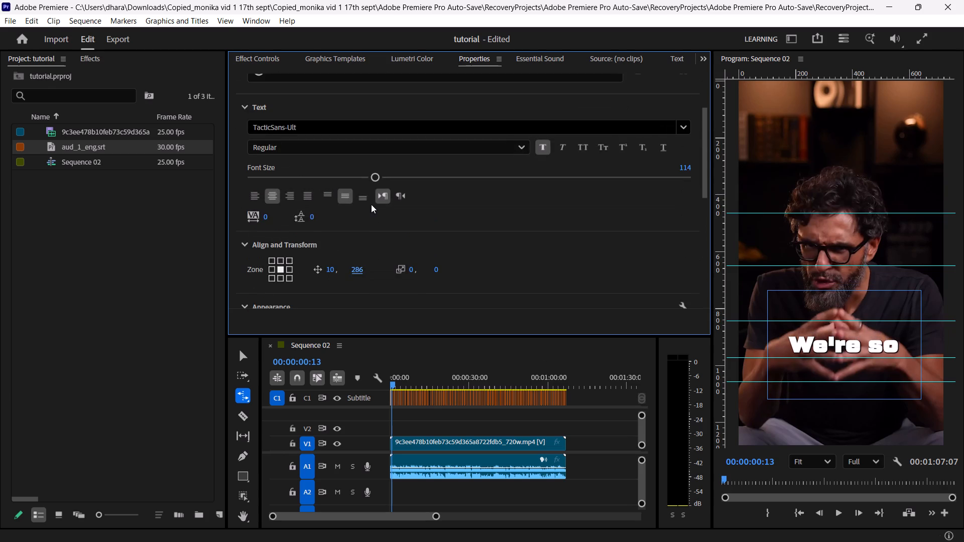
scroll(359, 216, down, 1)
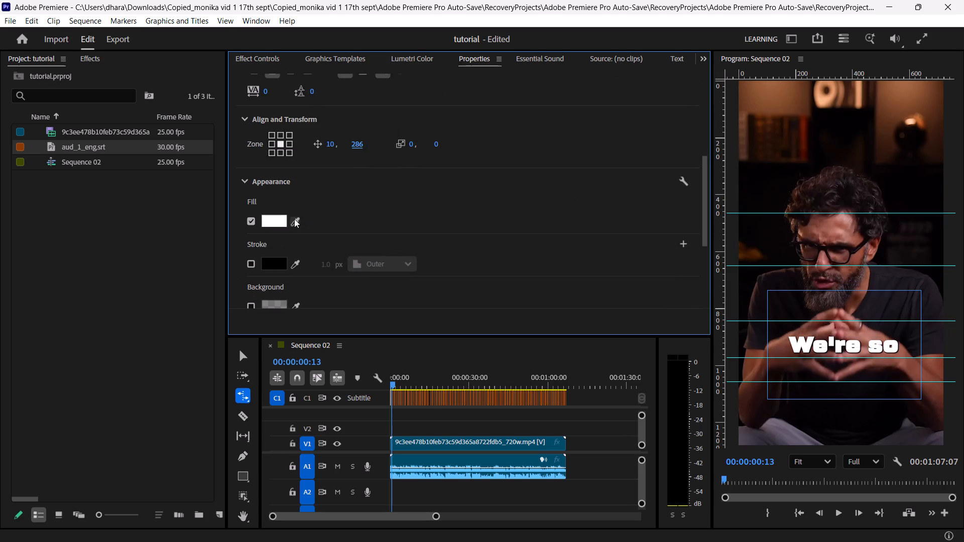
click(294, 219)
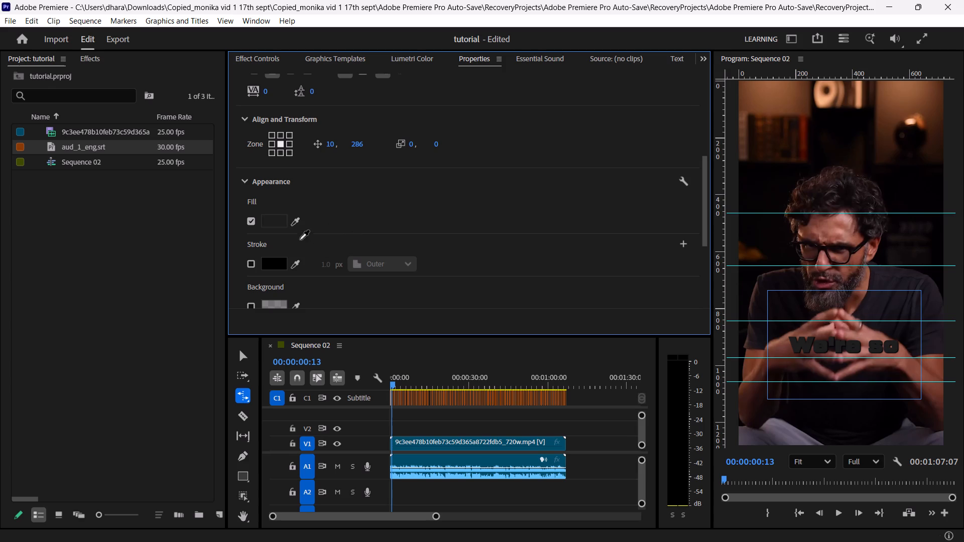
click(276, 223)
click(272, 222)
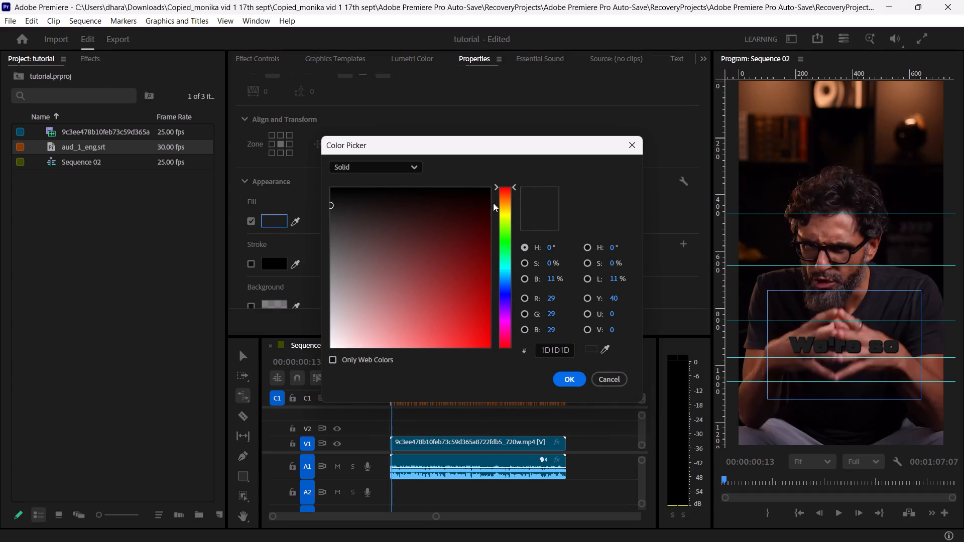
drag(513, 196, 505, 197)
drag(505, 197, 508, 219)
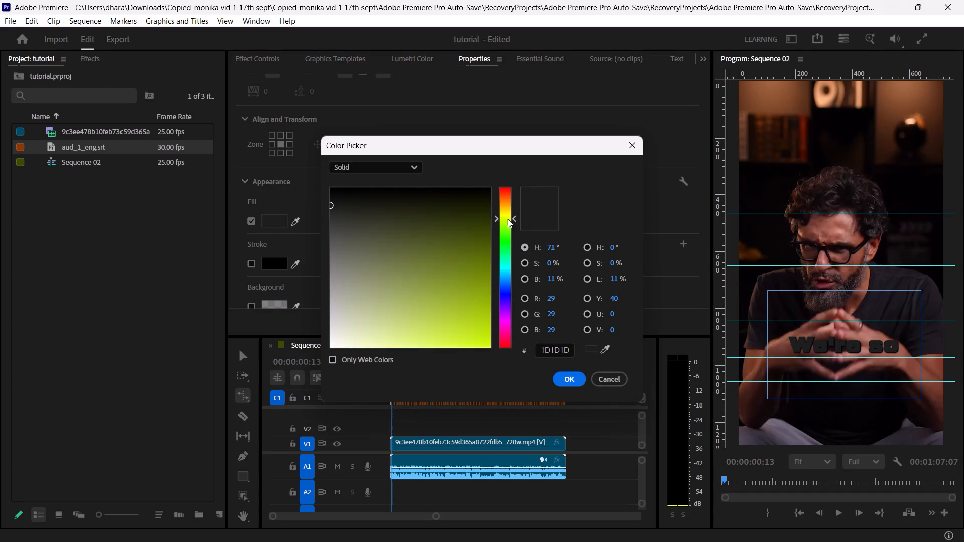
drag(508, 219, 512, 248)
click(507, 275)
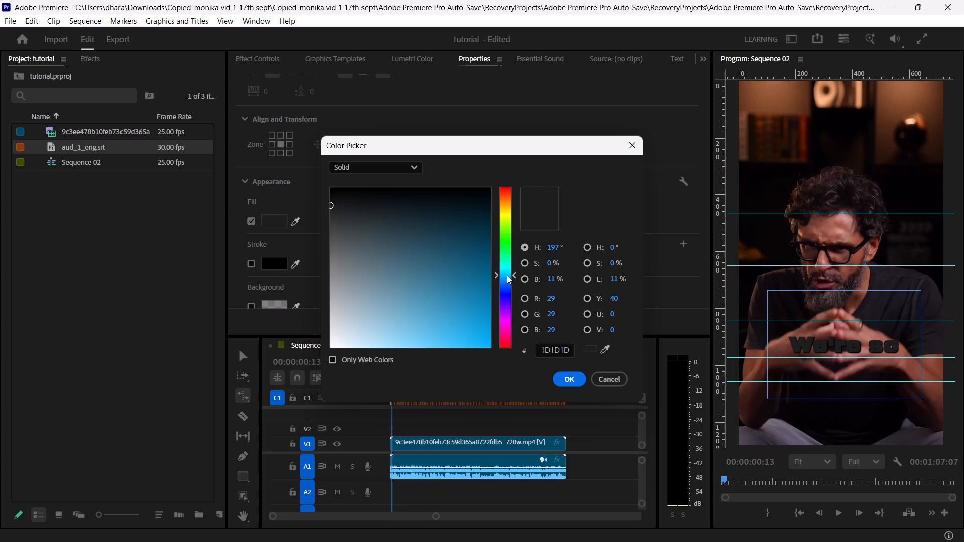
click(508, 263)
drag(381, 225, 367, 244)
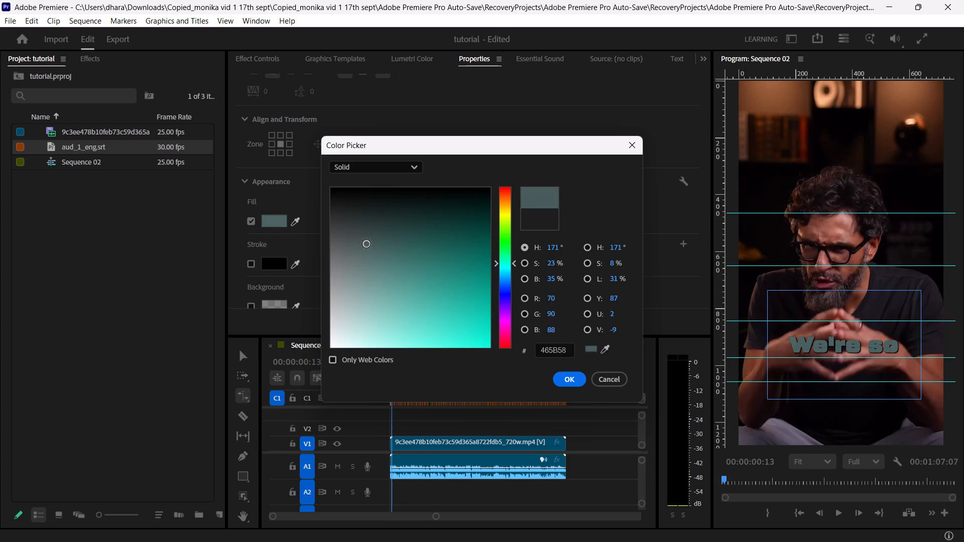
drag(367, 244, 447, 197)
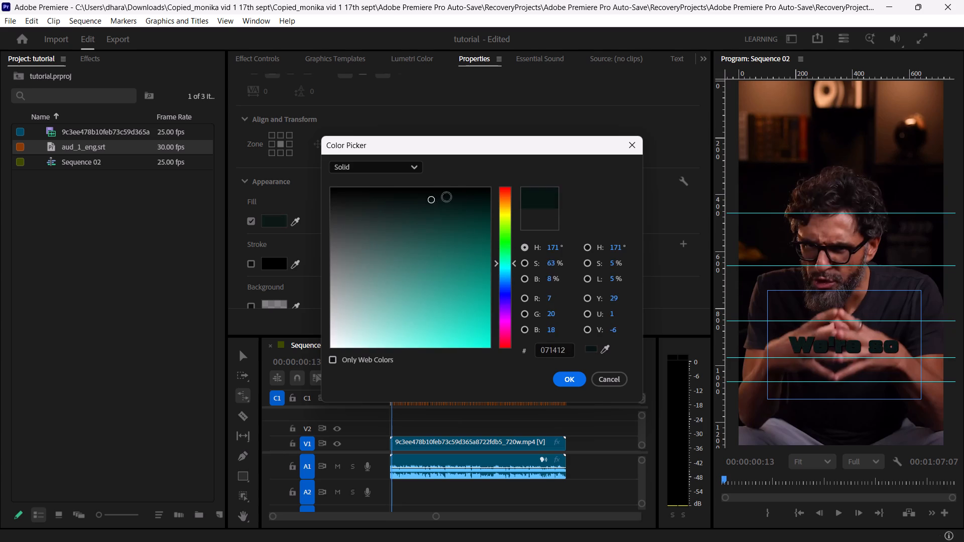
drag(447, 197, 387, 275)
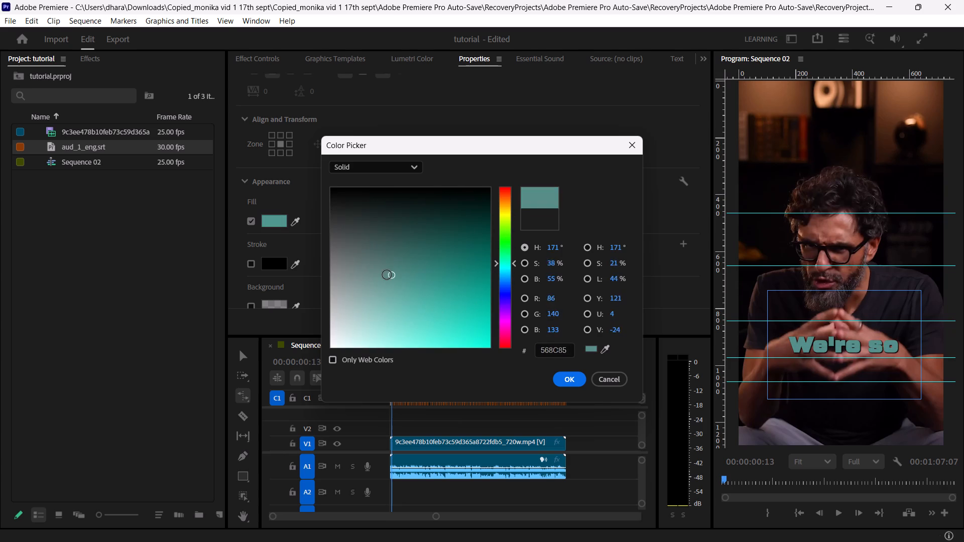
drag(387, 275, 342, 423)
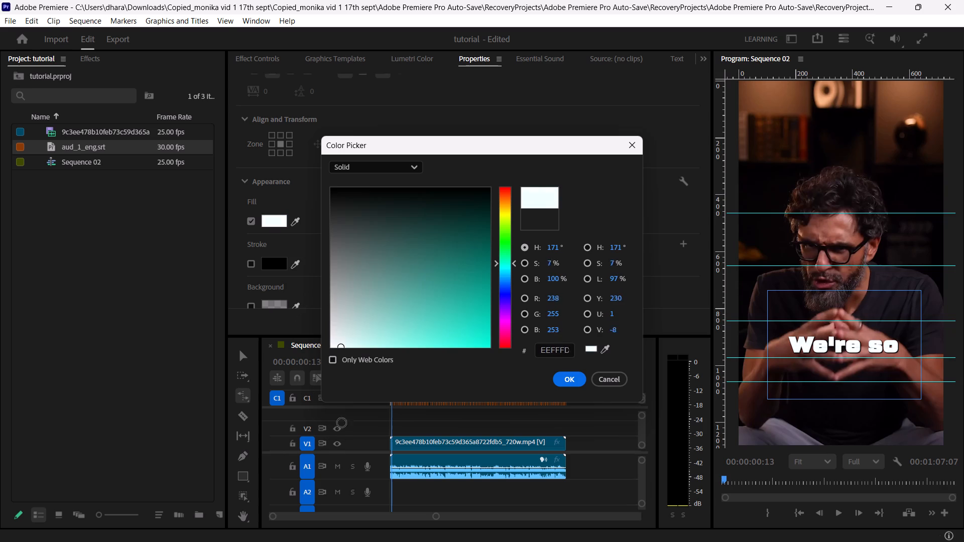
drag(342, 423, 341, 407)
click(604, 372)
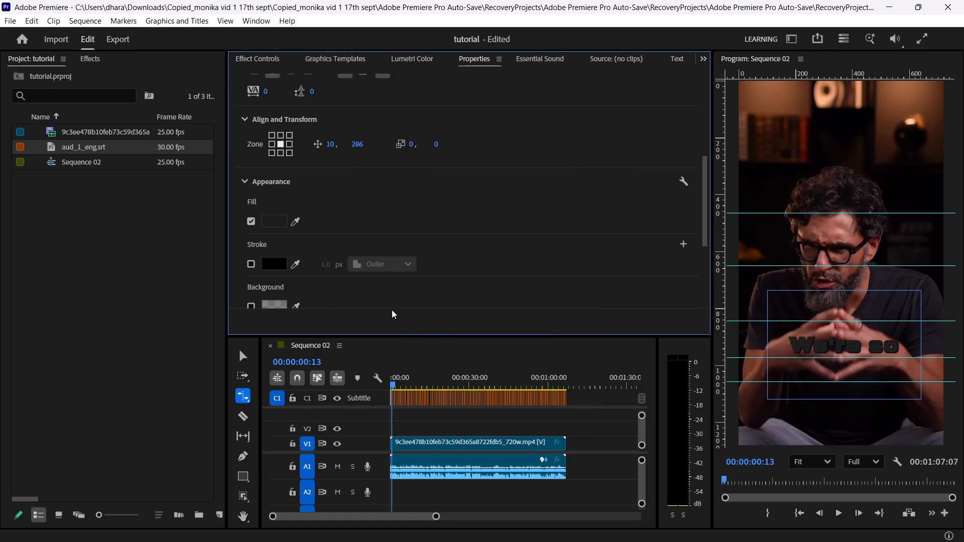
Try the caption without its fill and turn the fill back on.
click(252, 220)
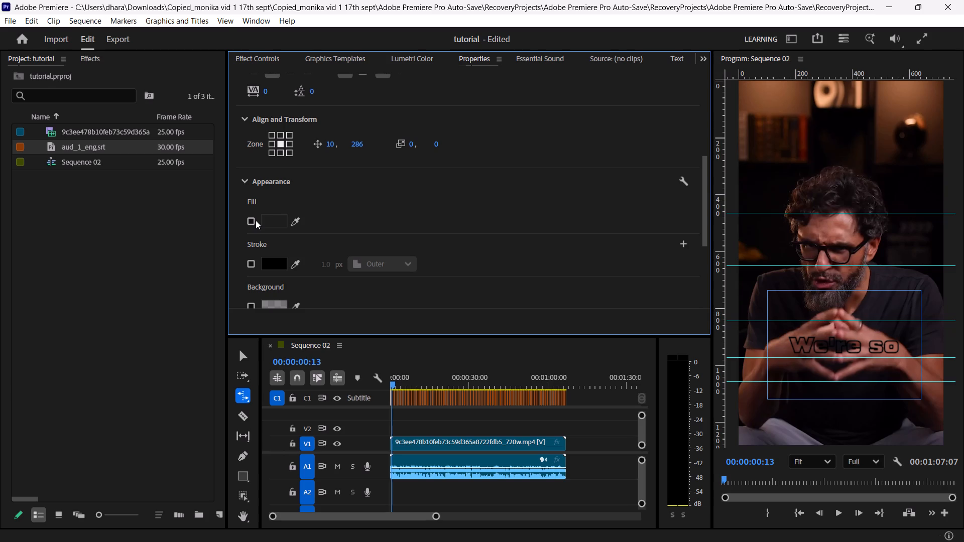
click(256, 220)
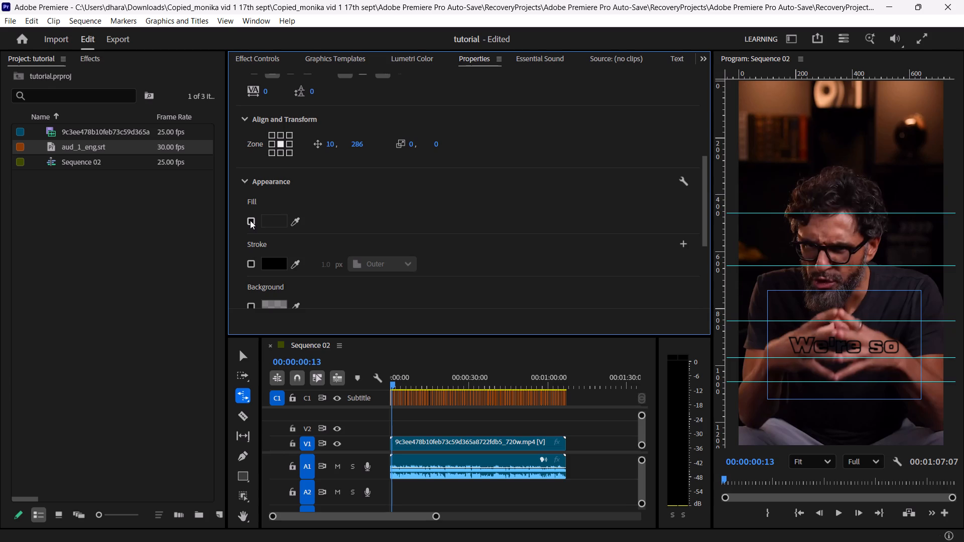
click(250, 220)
Set the caption's fill to the muted rose colour 8C6C6C.
click(279, 221)
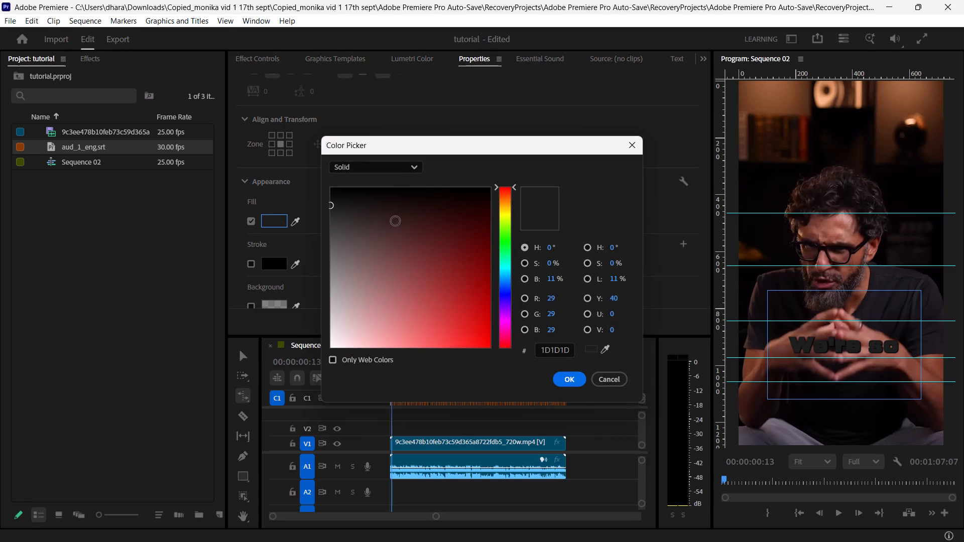
drag(397, 297, 393, 305)
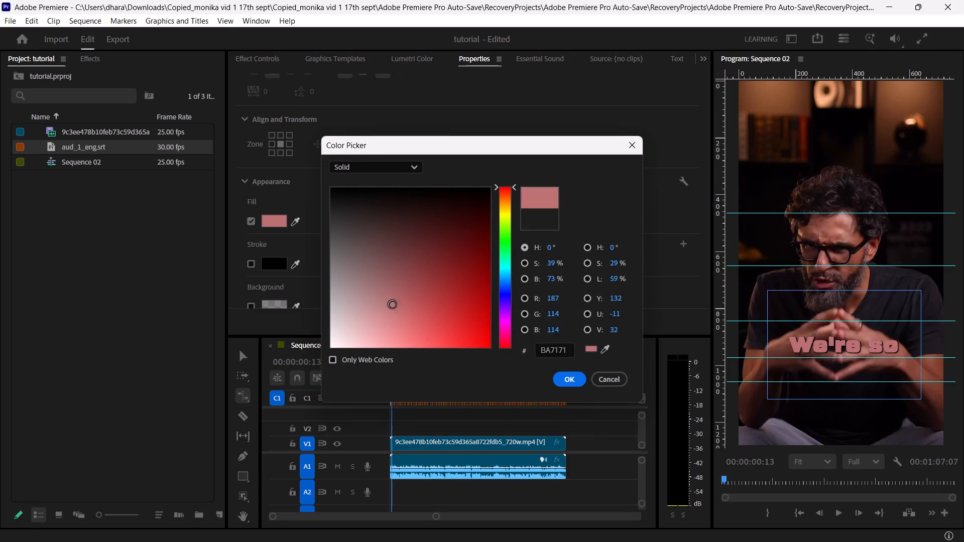
drag(393, 305, 367, 275)
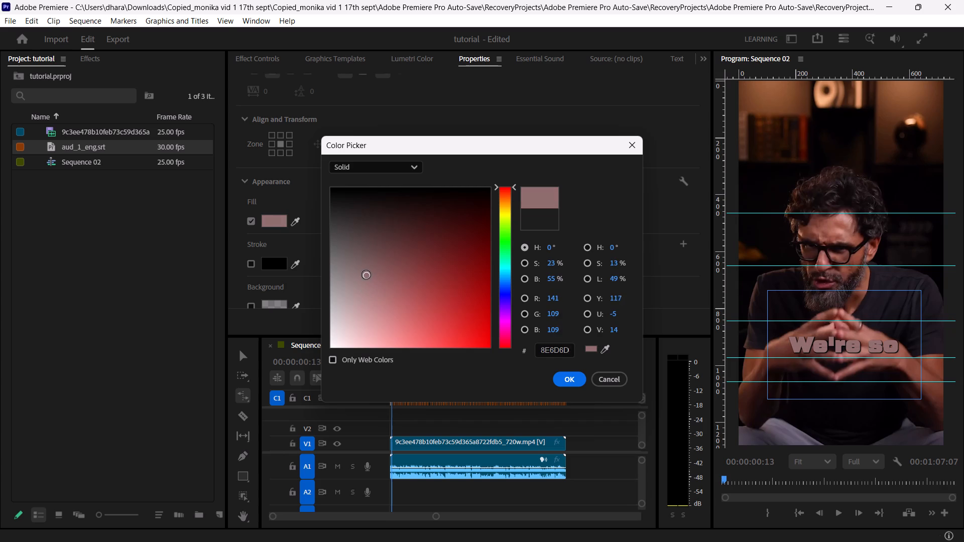
drag(367, 275, 367, 275)
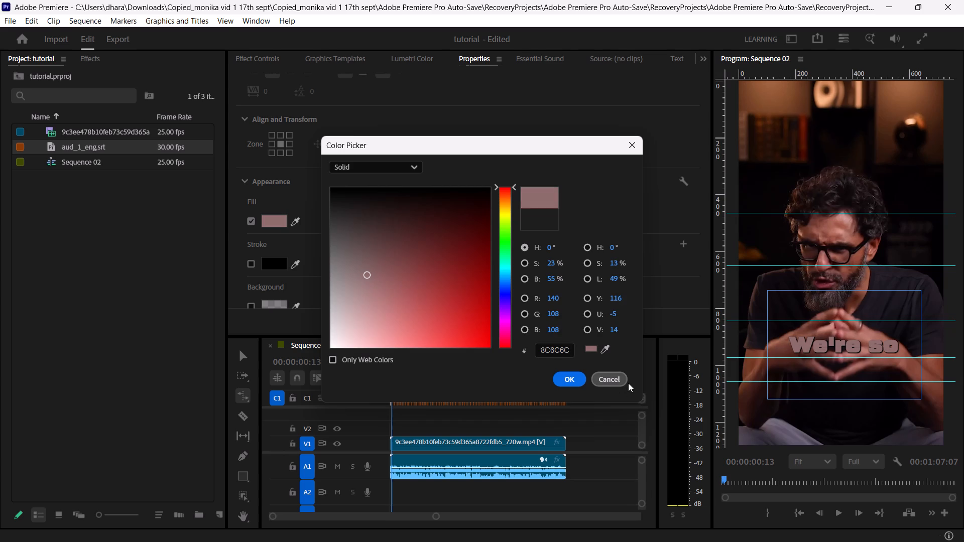
click(577, 380)
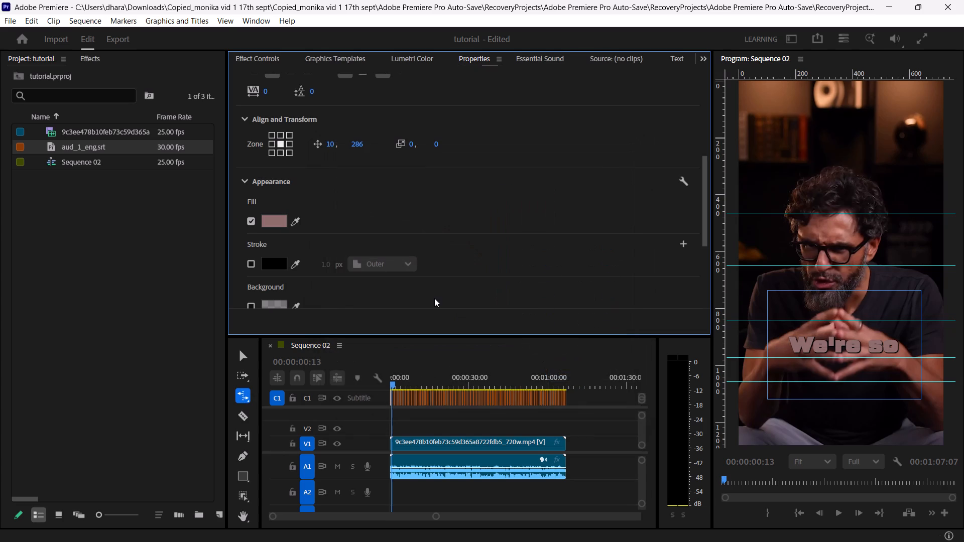
Enable the black stroke on the caption text.
click(247, 264)
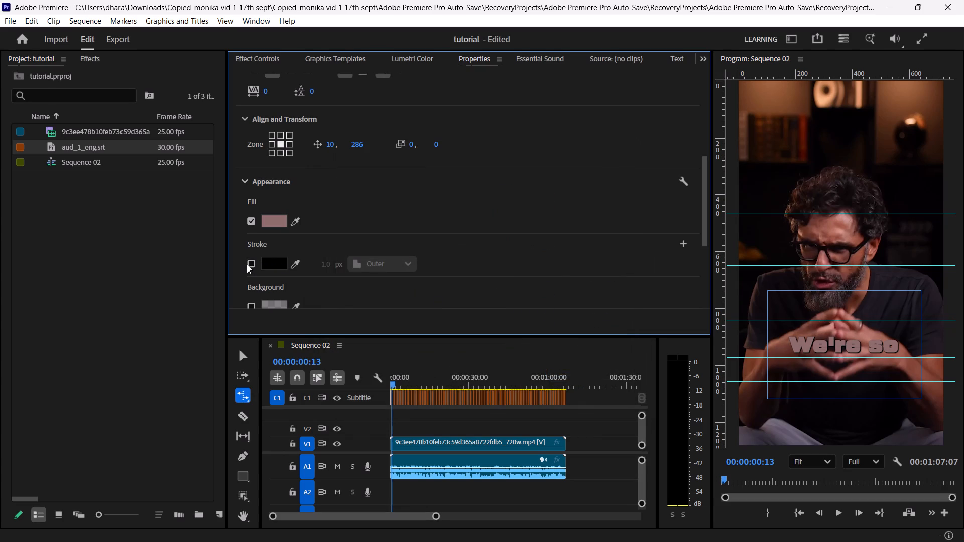
click(251, 262)
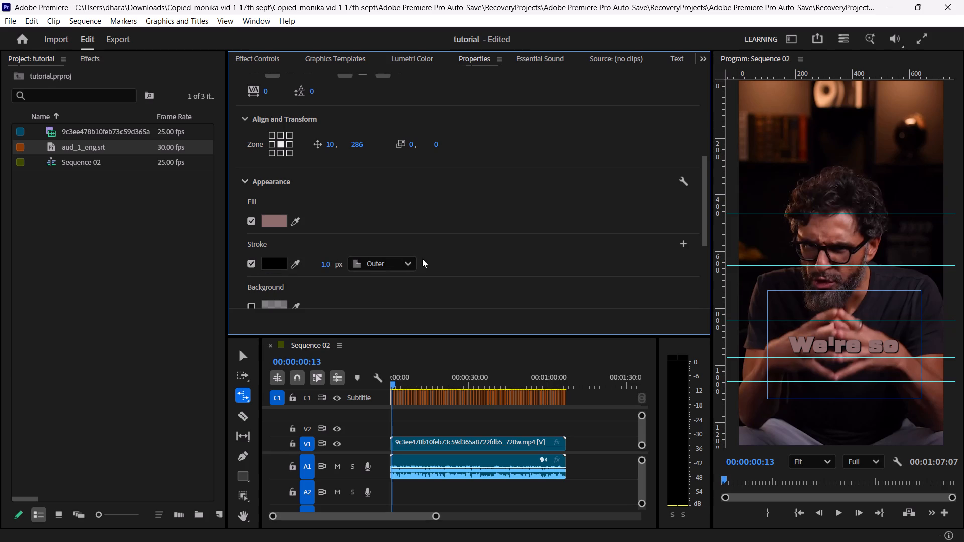
Set the caption's black stroke width to 10 px, keeping the Outer stroke position.
click(405, 265)
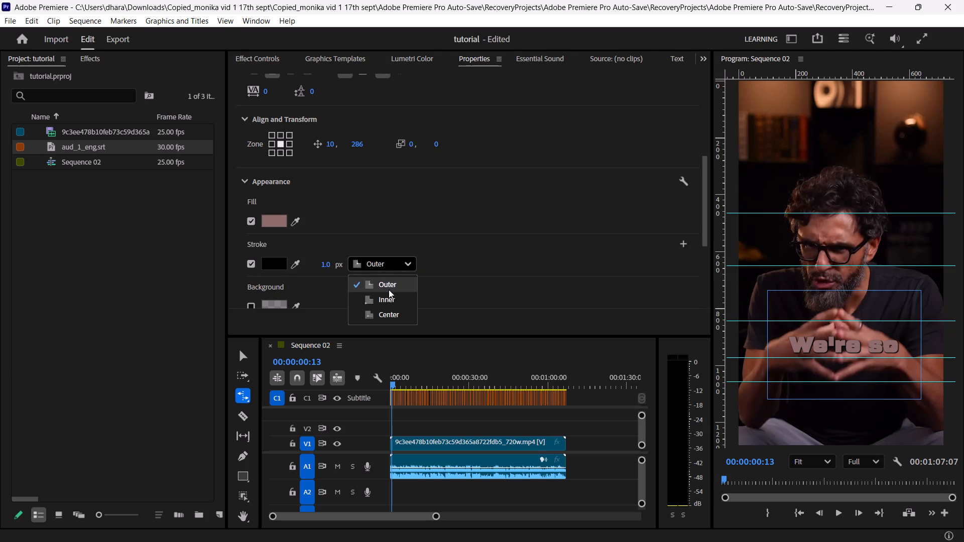
drag(332, 264, 353, 262)
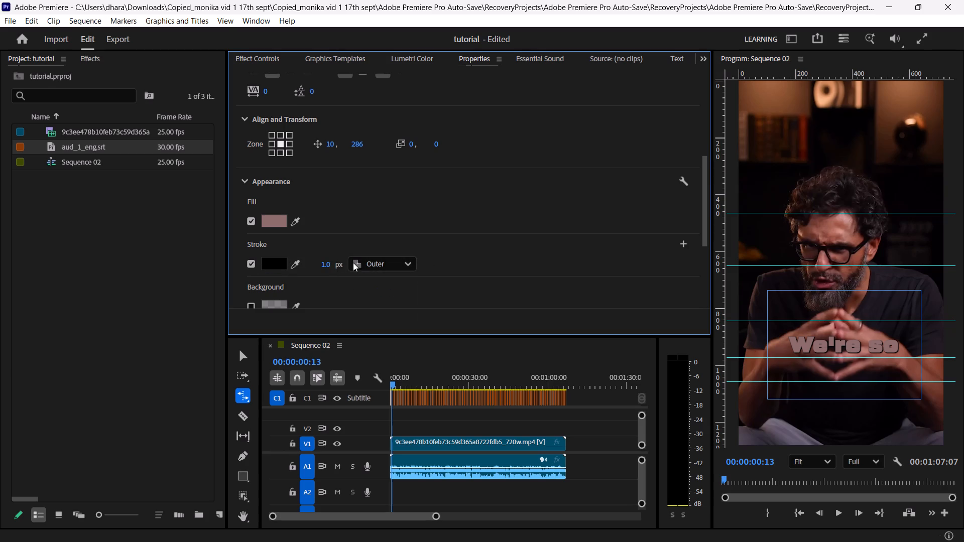
drag(353, 262, 326, 264)
drag(326, 264, 338, 264)
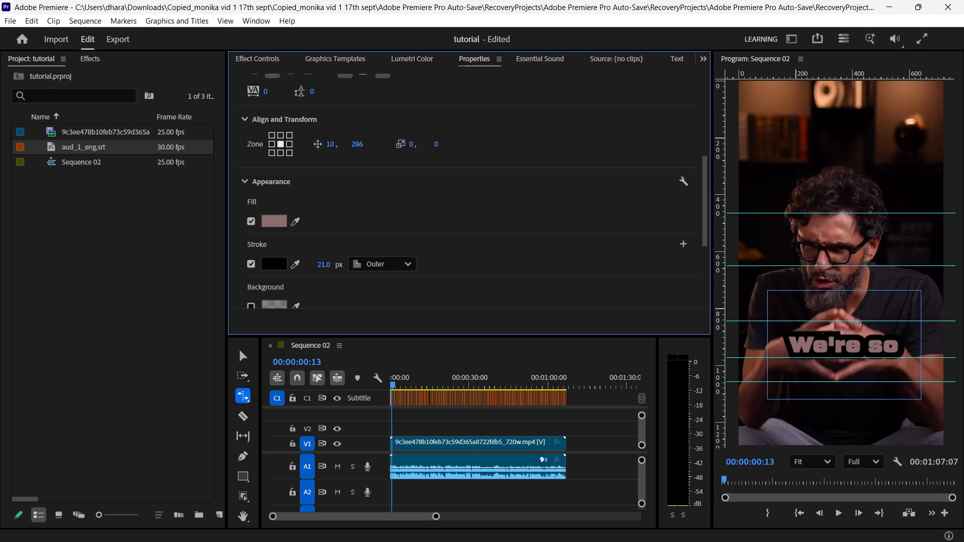
drag(338, 264, 336, 265)
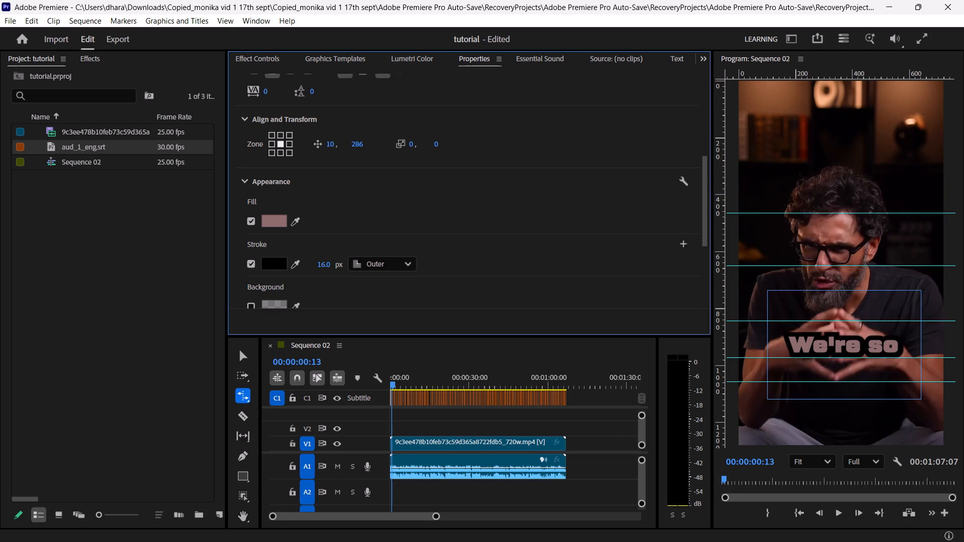
drag(336, 265, 333, 266)
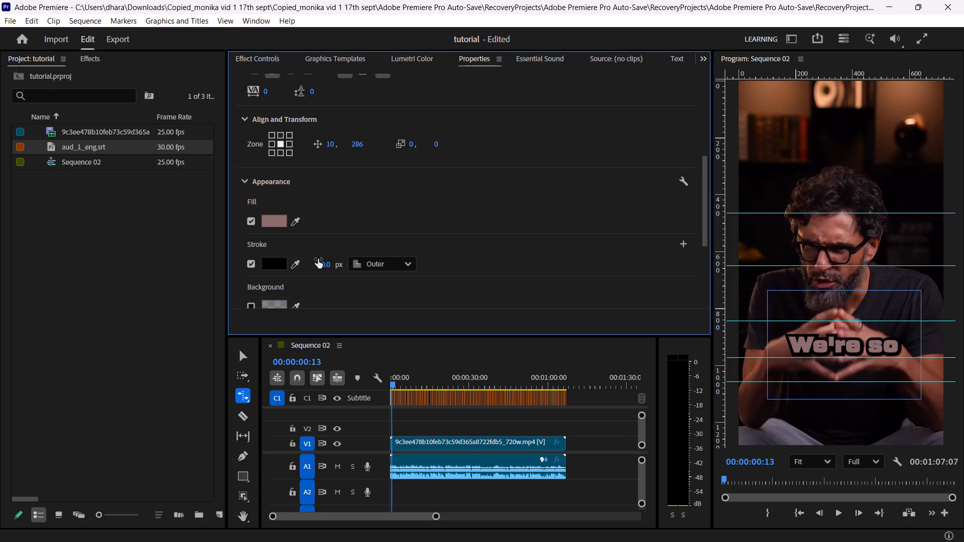
Change the caption's fill colour to white FFFFFF.
click(269, 221)
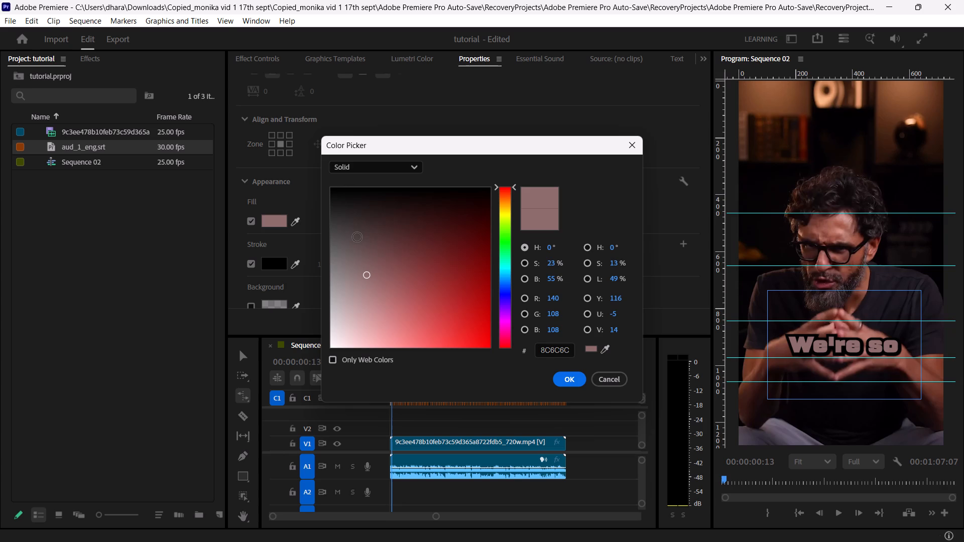
drag(357, 238, 305, 364)
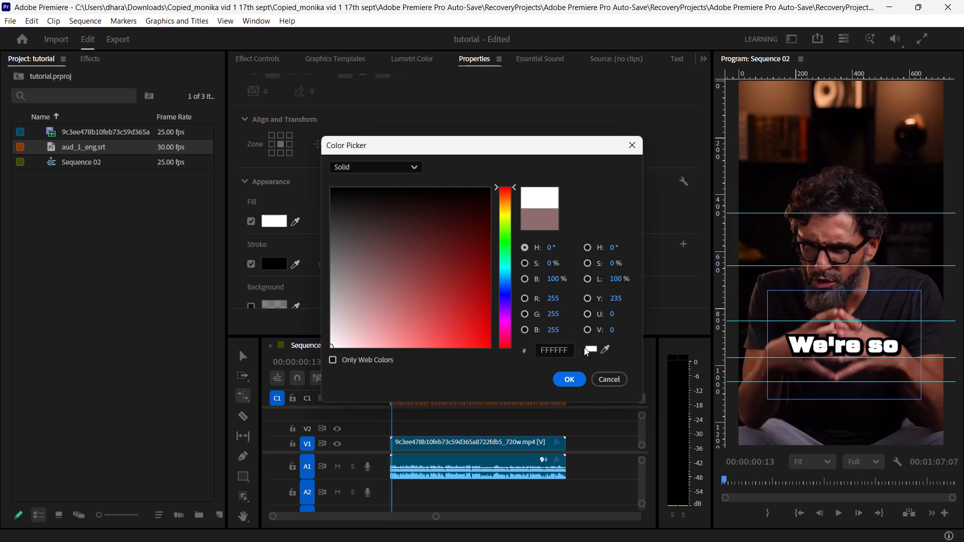
click(567, 375)
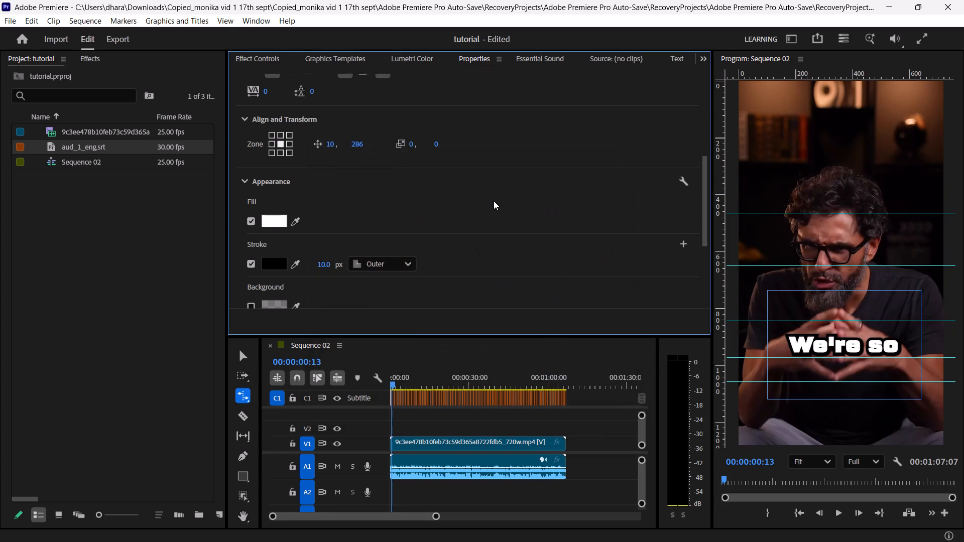
Turn off faux bold on the caption text and set its font size to 117.
scroll(494, 201, up, 1)
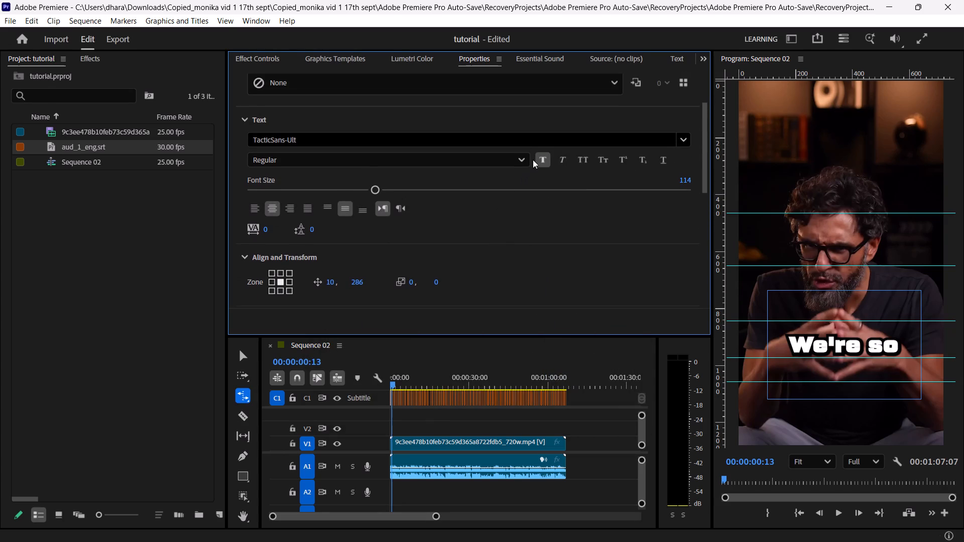
click(540, 160)
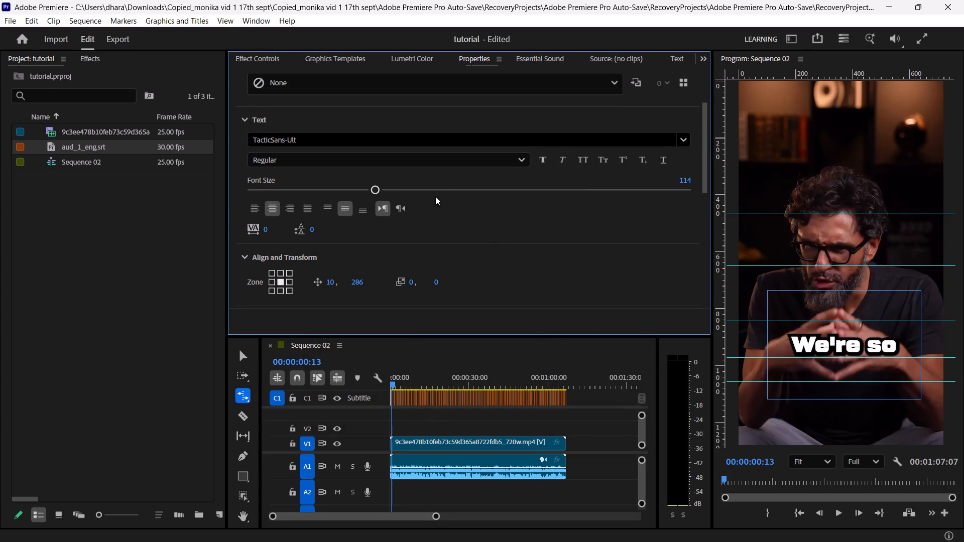
click(375, 186)
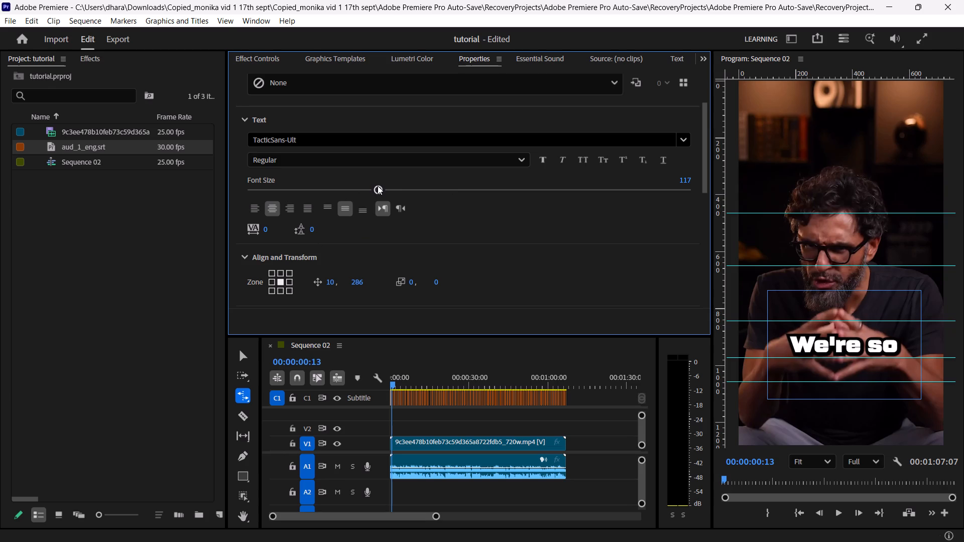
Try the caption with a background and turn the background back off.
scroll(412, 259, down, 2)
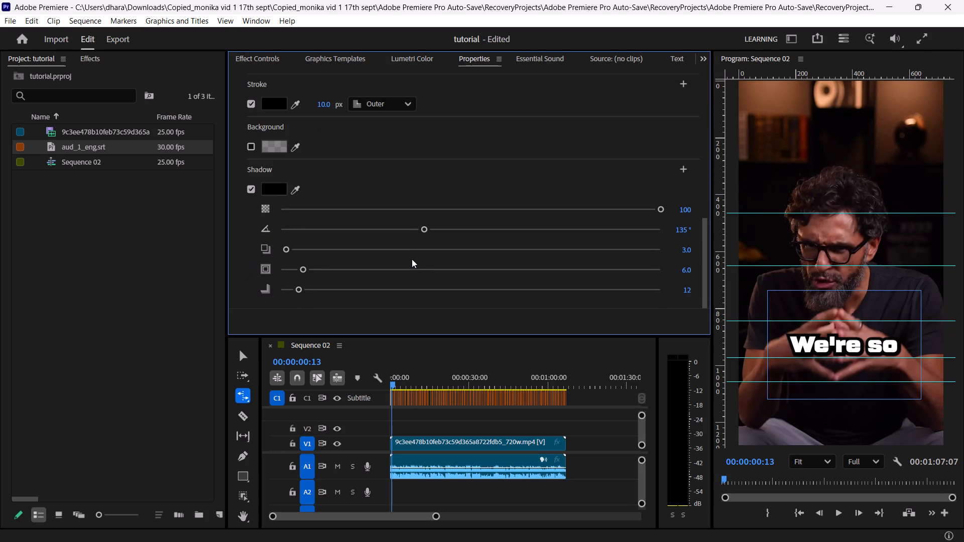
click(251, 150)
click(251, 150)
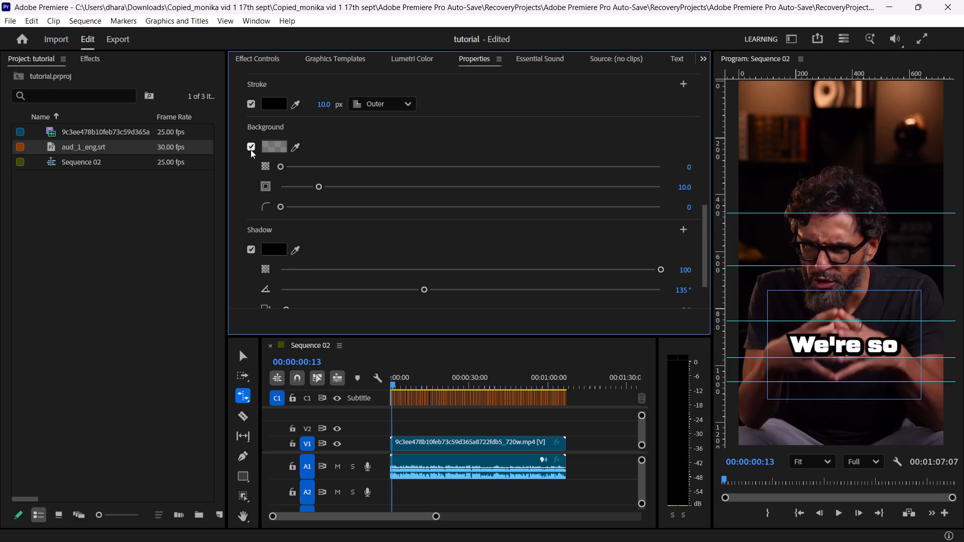
Set the caption shadow's opacity to 75 and its angle to 266°.
scroll(356, 177, down, 1)
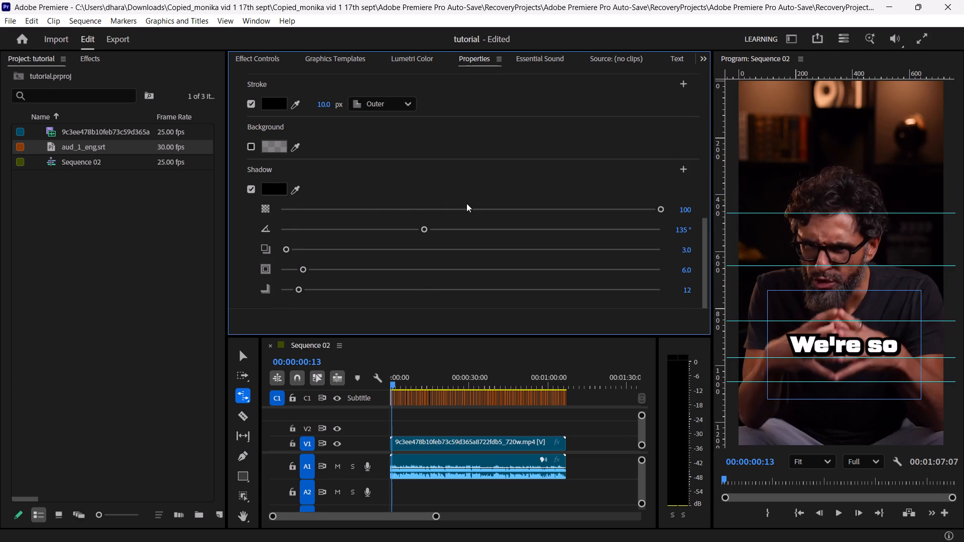
drag(468, 205, 505, 211)
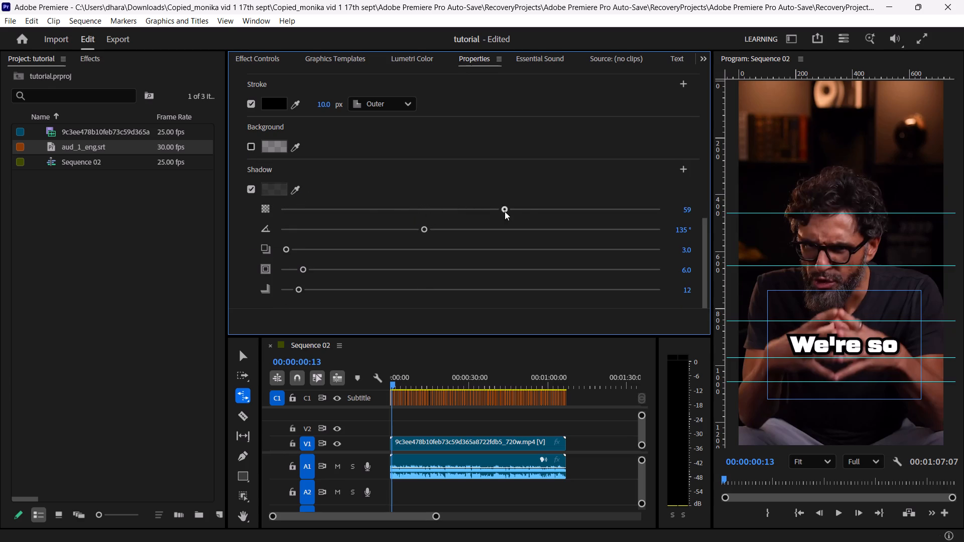
drag(505, 211, 640, 203)
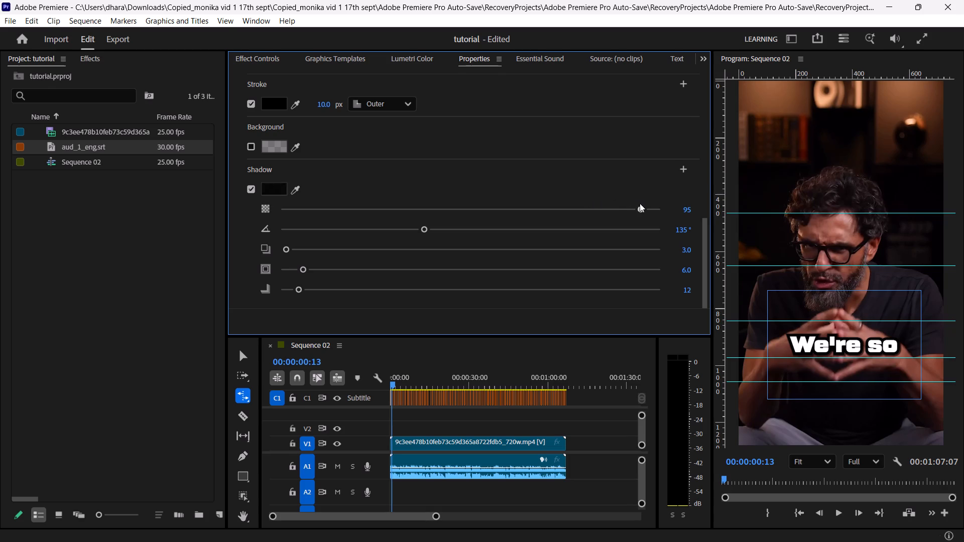
drag(640, 203, 566, 217)
drag(423, 230, 500, 218)
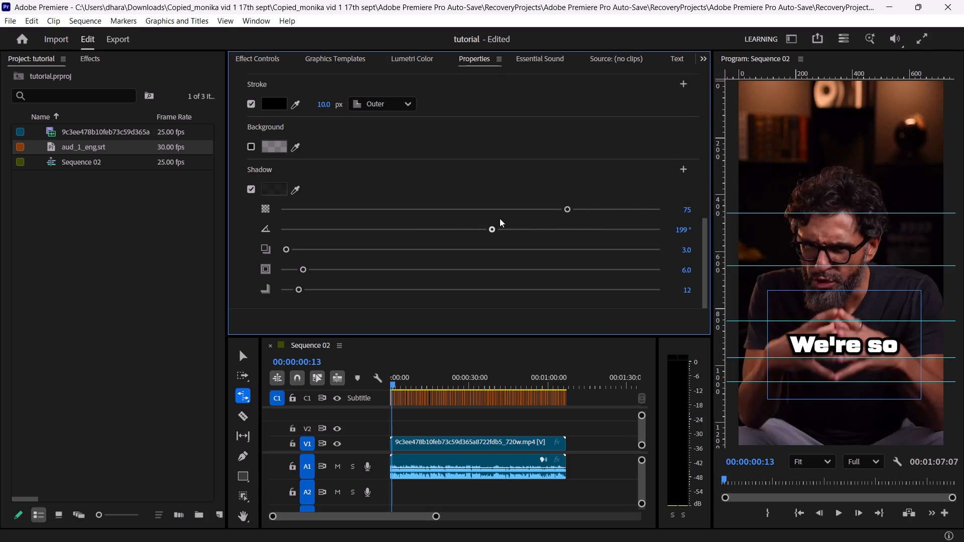
drag(500, 218, 560, 216)
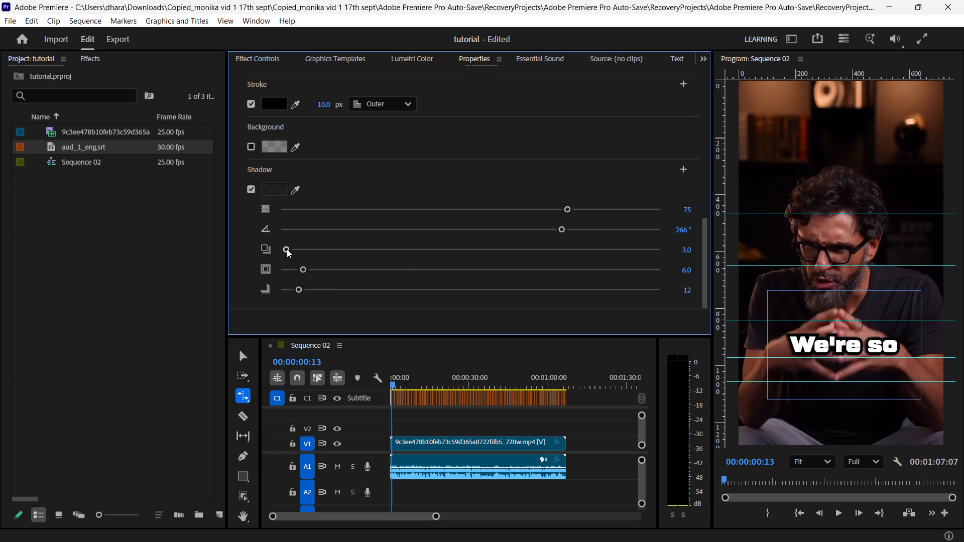
Set the caption shadow's distance to 0.0 and its size to 10.7.
drag(287, 249, 329, 259)
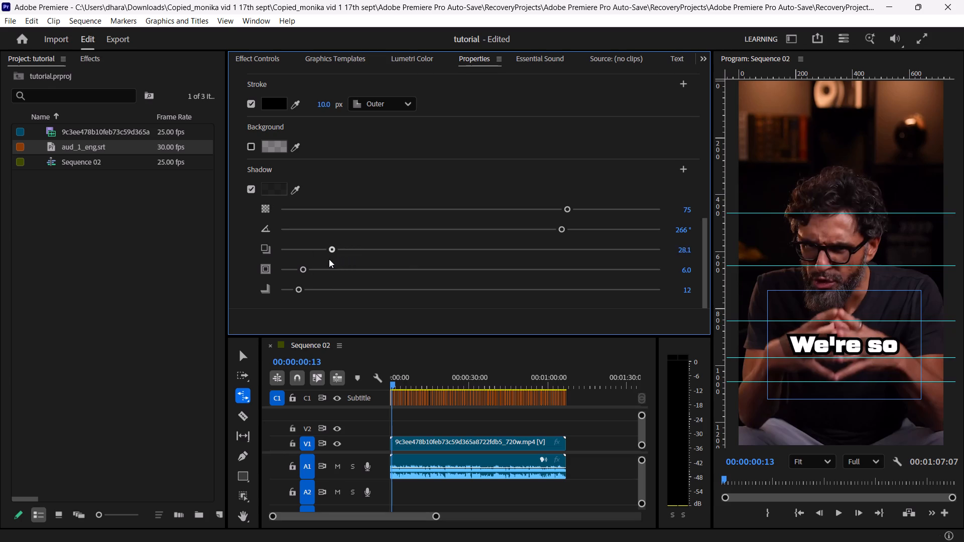
drag(329, 259, 251, 273)
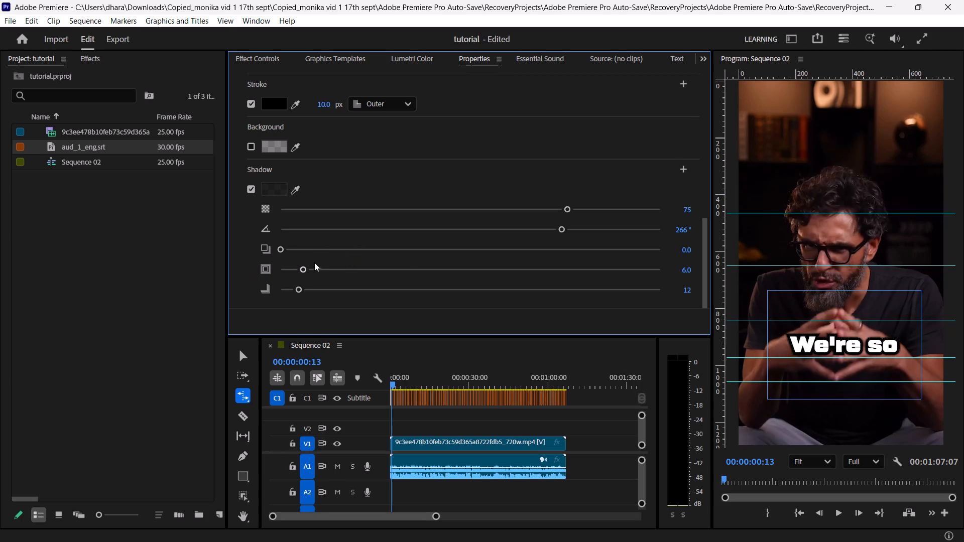
drag(302, 270, 326, 269)
drag(326, 269, 320, 272)
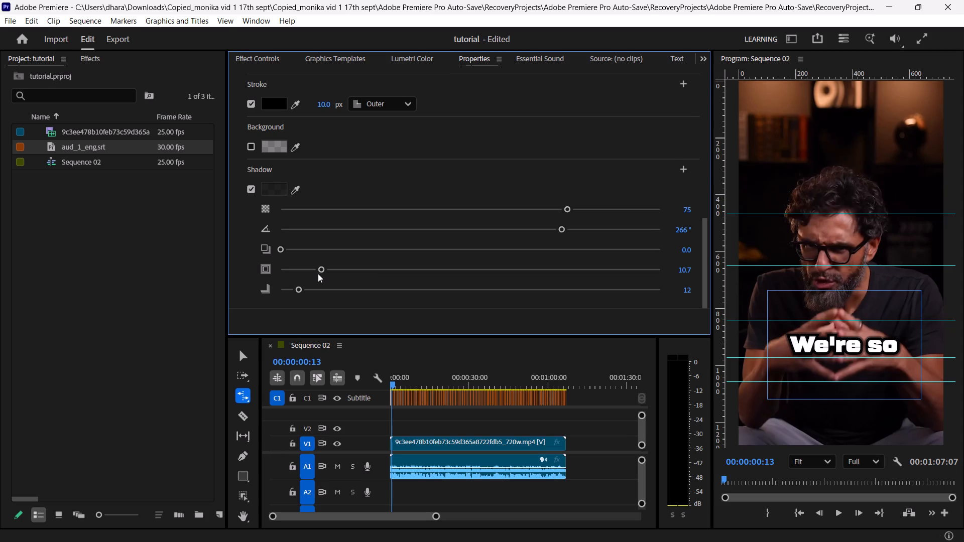
Try stronger blur on the caption's shadow and set the blur to 0.
drag(300, 287, 318, 287)
drag(318, 287, 388, 278)
drag(388, 278, 511, 249)
drag(511, 249, 78, 335)
Examine the subtitle track's style choices, the Redefine Style options and the My Styles browser, leaving the track style at None.
scroll(323, 254, down, 2)
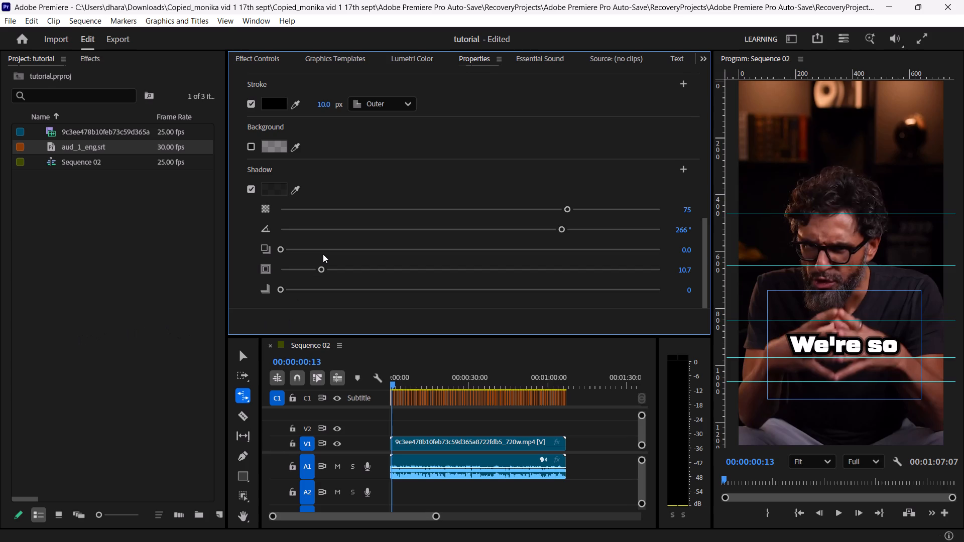
scroll(323, 254, down, 1)
scroll(382, 140, up, 4)
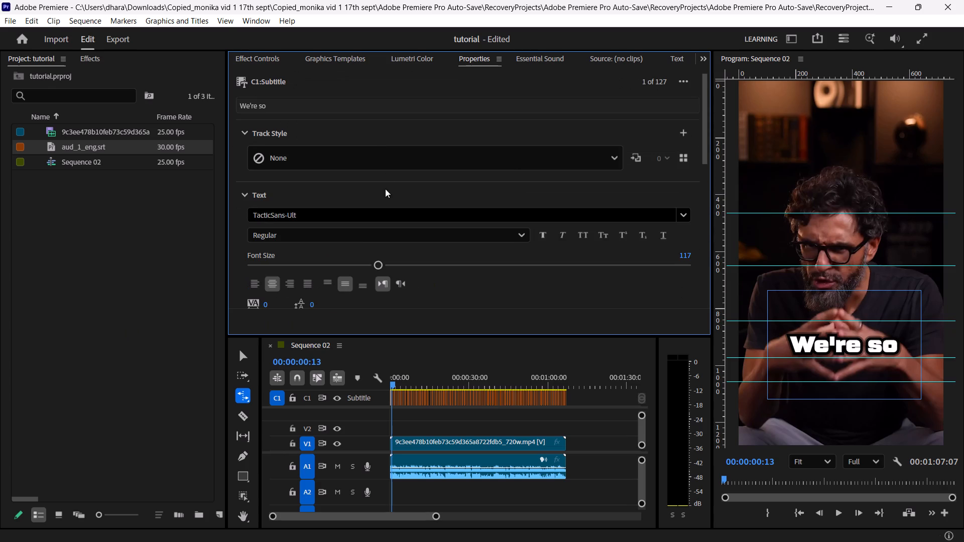
click(427, 153)
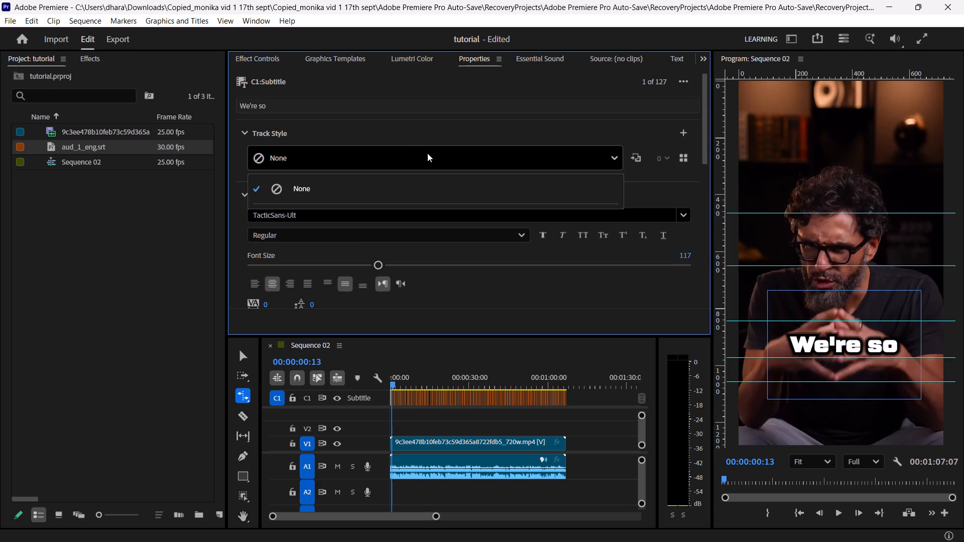
click(643, 159)
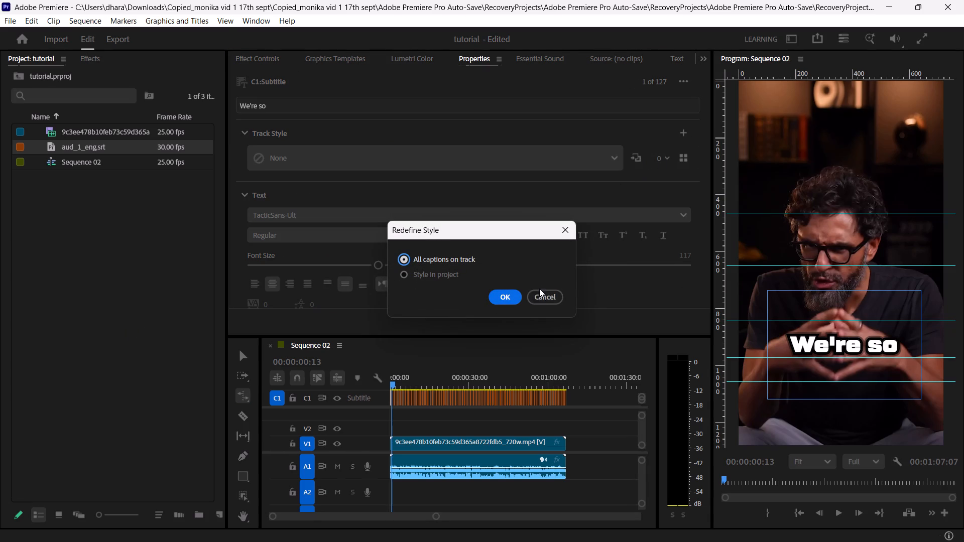
click(541, 290)
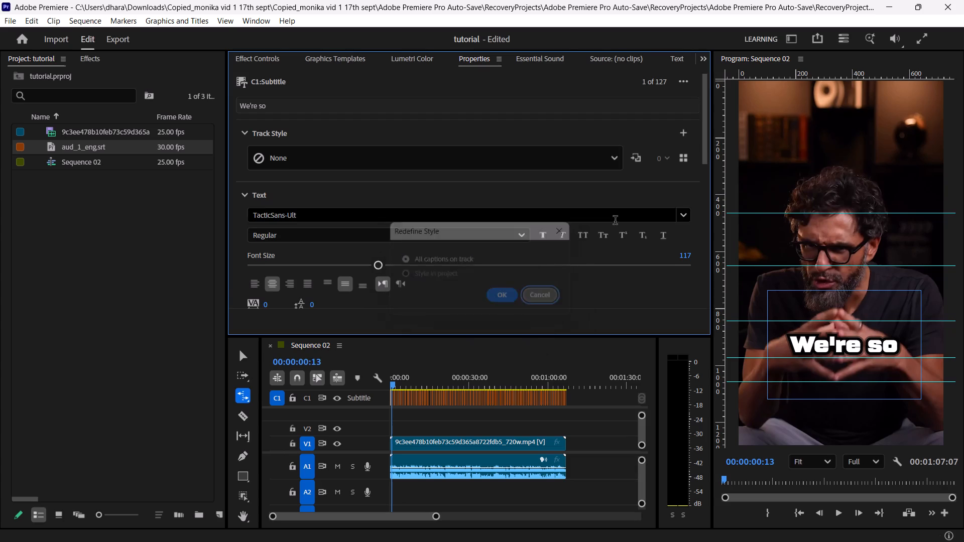
click(683, 160)
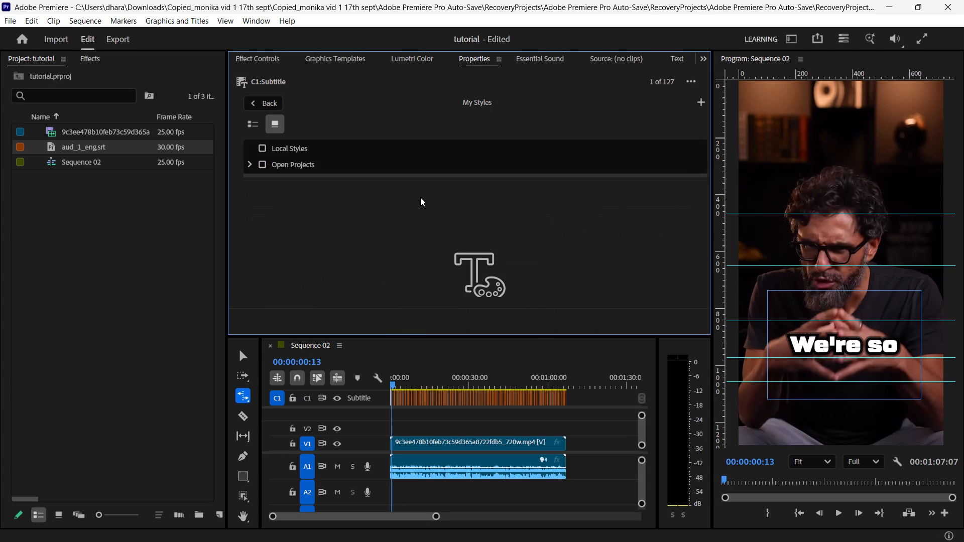
click(478, 58)
click(272, 104)
click(395, 156)
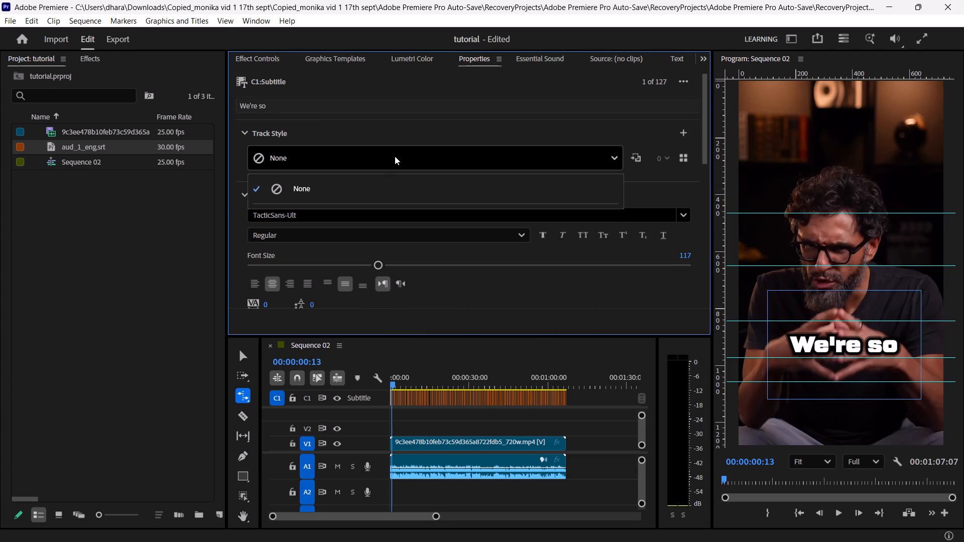
click(332, 191)
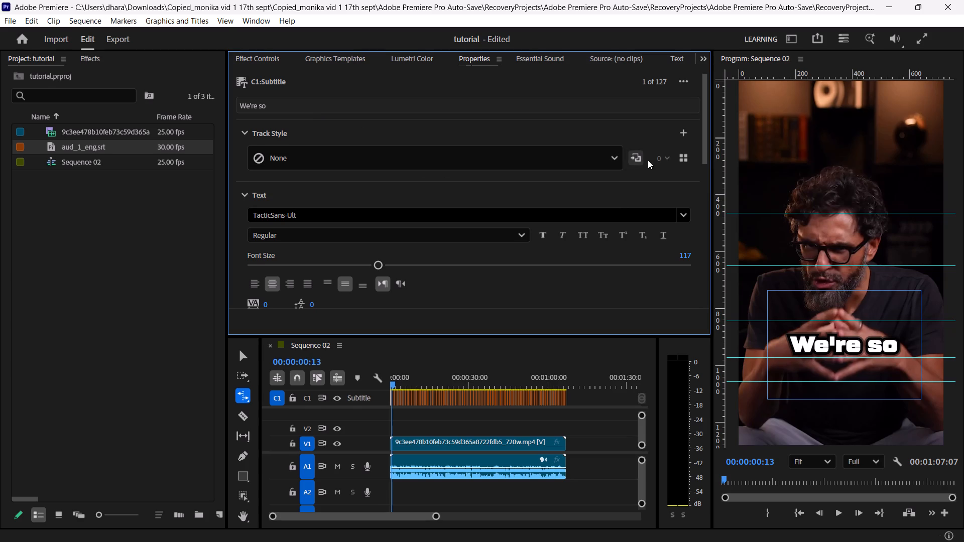
Create a new track style named trail from the current caption styling, saved to the project.
click(664, 159)
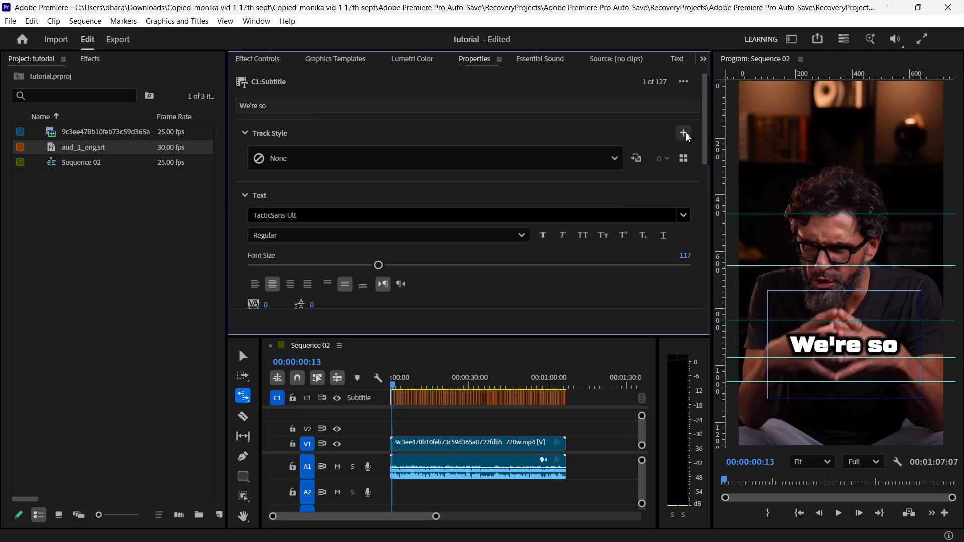
click(686, 132)
click(699, 153)
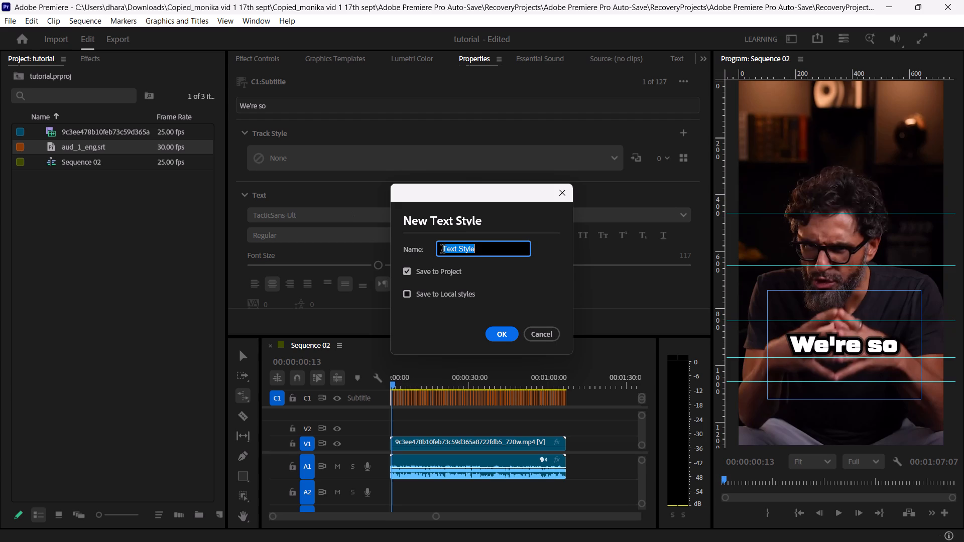
text(tur)
key(BackSpace)
key(BackSpace)
key(BackSpace)
text(trsil)
key(BackSpace)
key(BackSpace)
key(BackSpace)
key(a)
text(il)
click(507, 334)
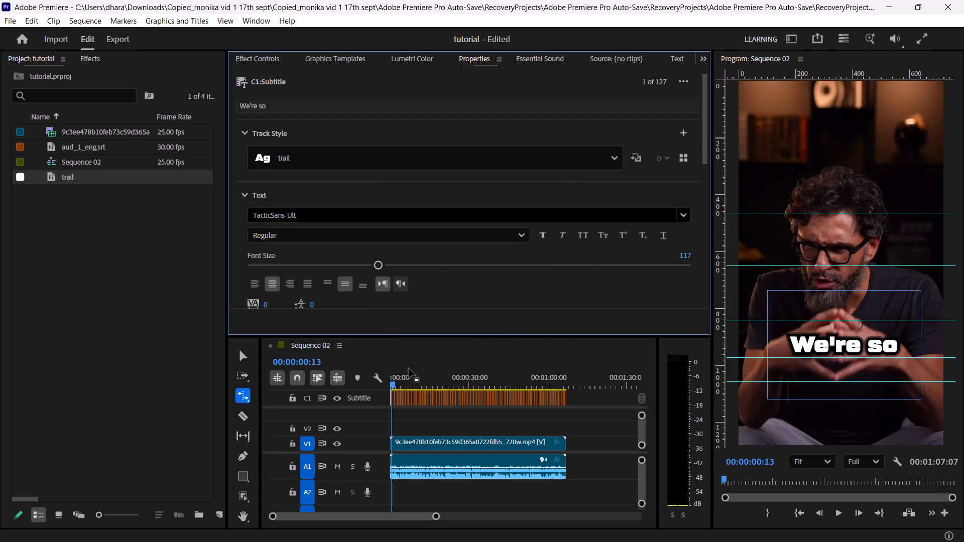
Play back the opening seconds of Sequence 02 to check the styled captions over the video.
key(space)
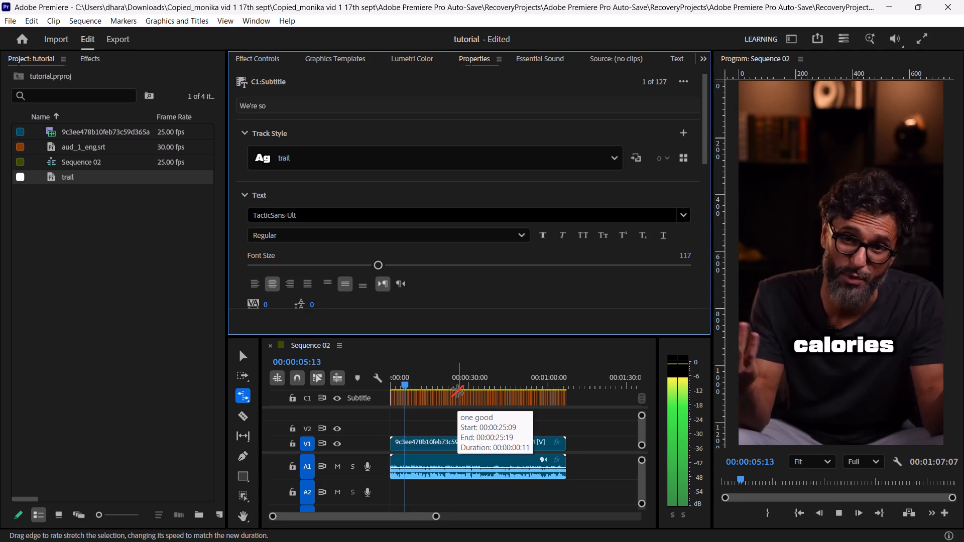
key(space)
key(space)
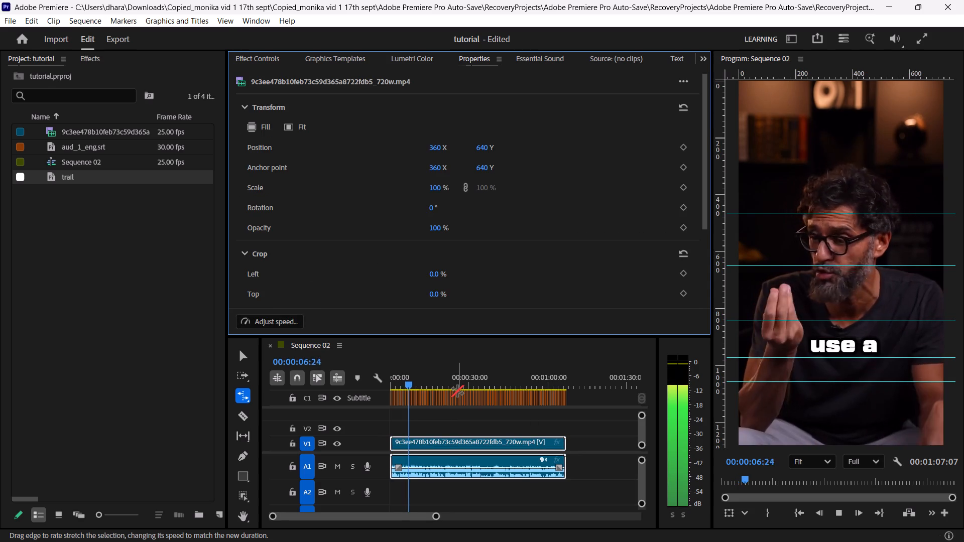
key(space)
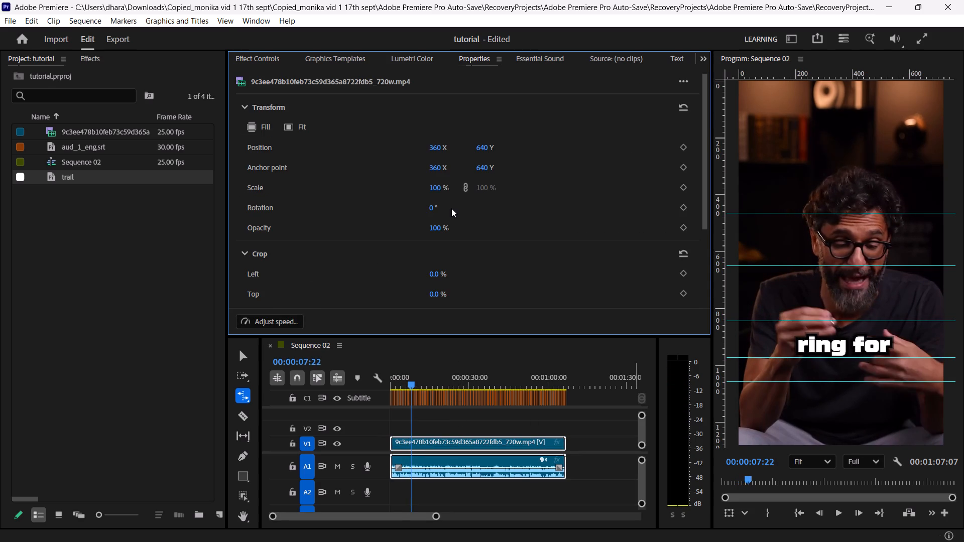
scroll(451, 208, down, 1)
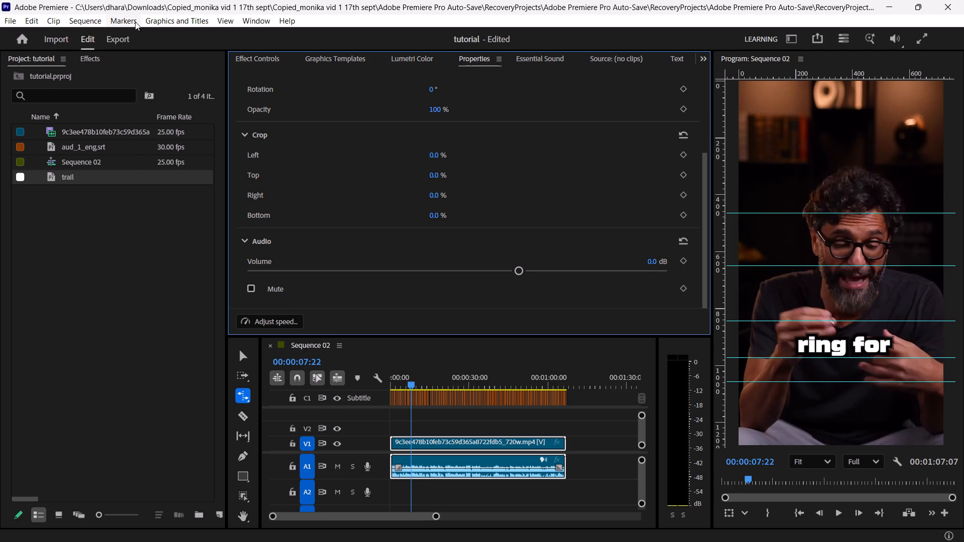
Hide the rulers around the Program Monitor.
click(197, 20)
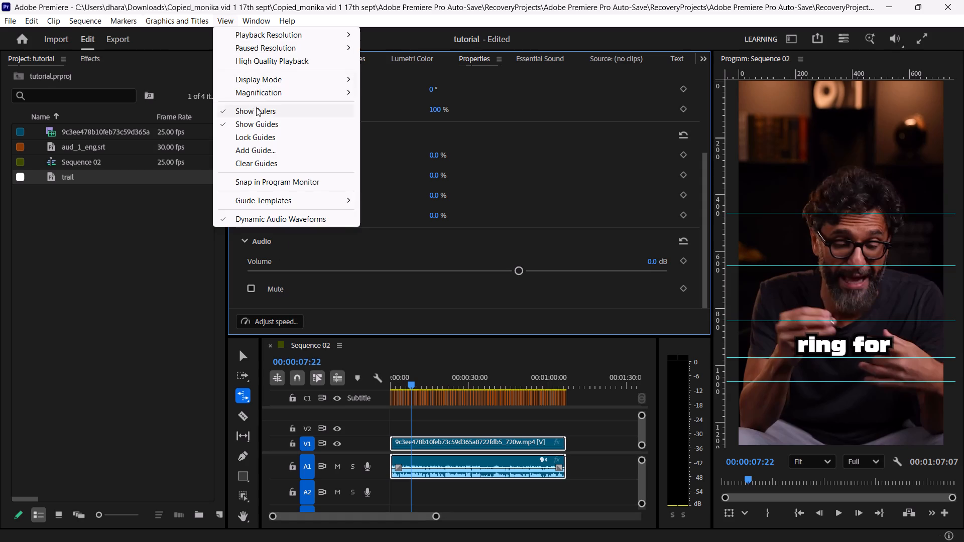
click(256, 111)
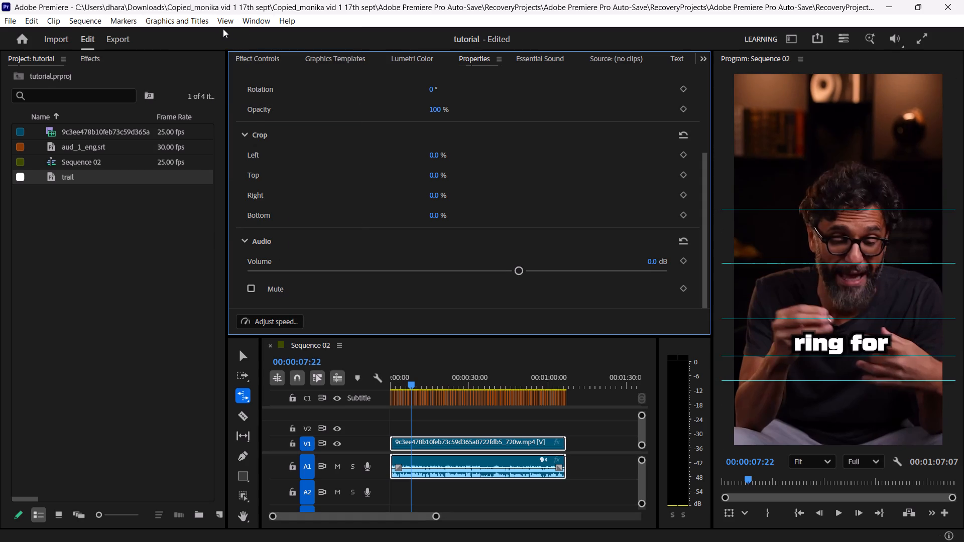
Clear all guides from the Program Monitor.
click(220, 27)
click(226, 20)
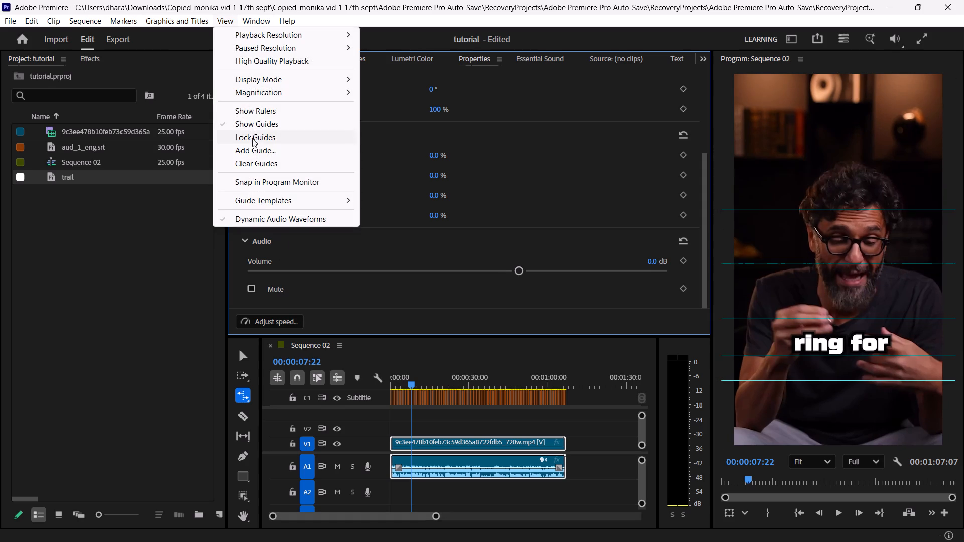
click(252, 159)
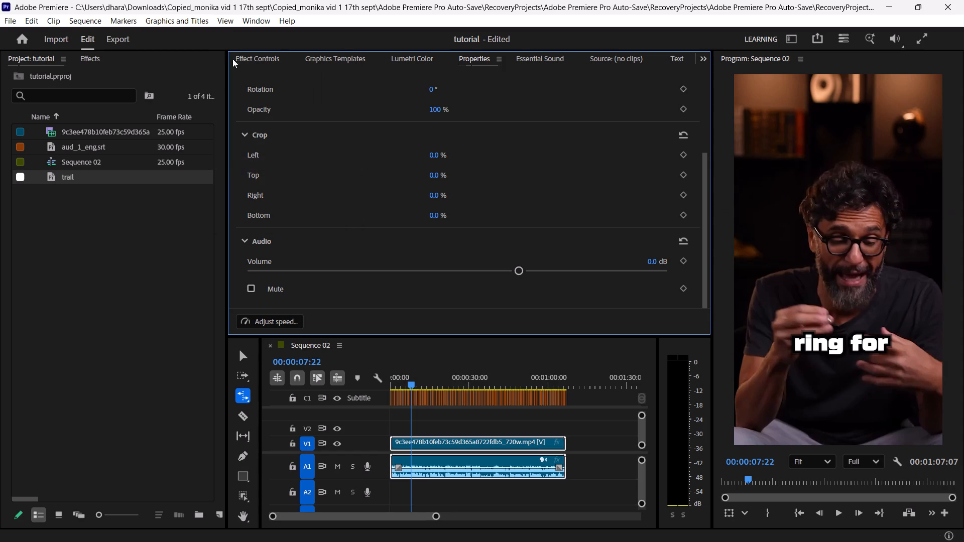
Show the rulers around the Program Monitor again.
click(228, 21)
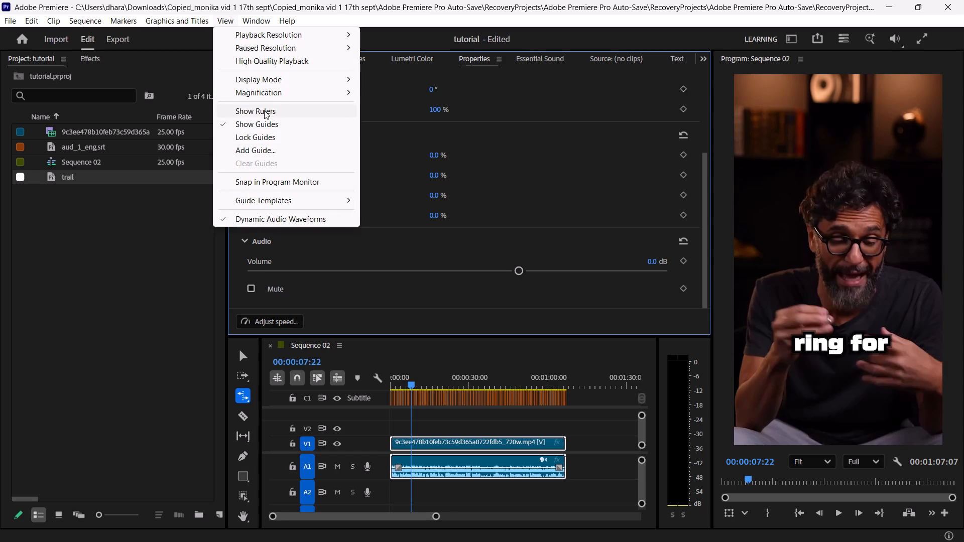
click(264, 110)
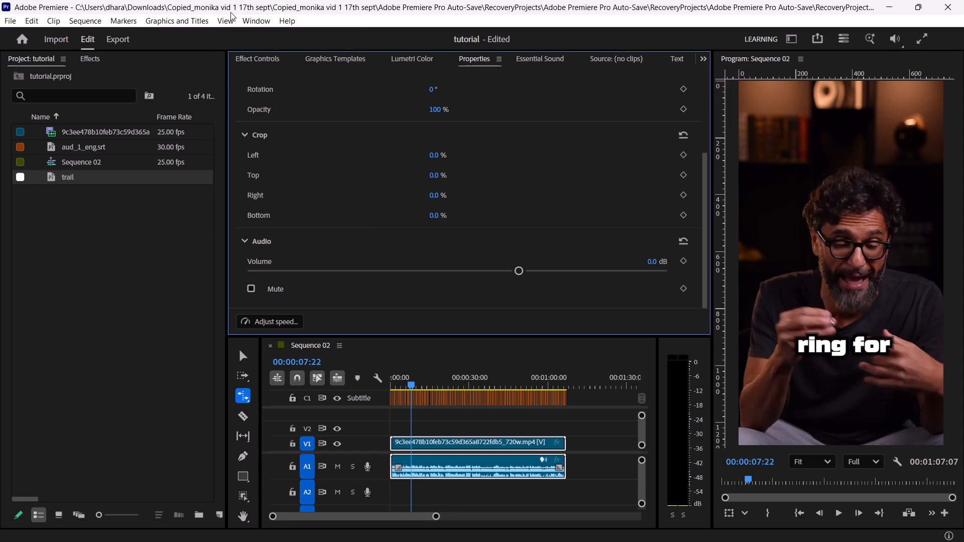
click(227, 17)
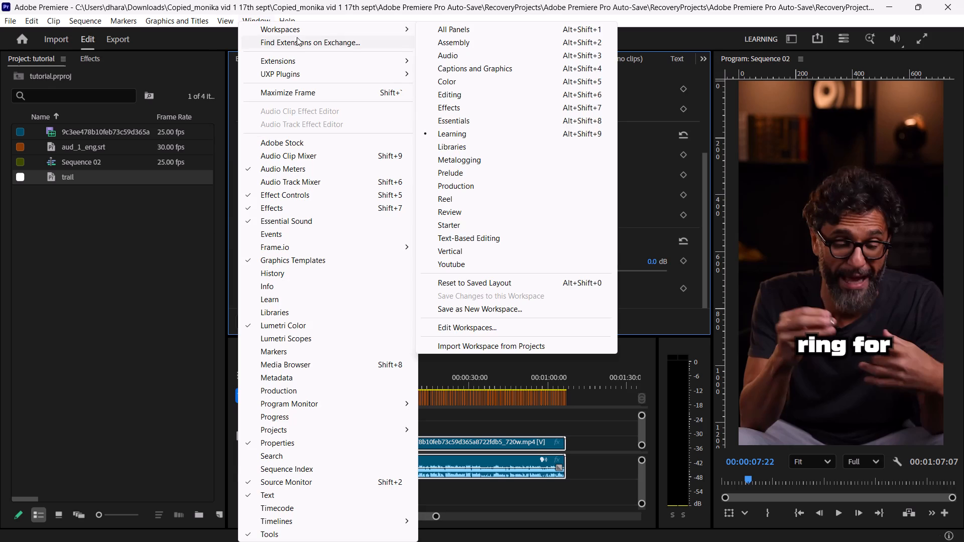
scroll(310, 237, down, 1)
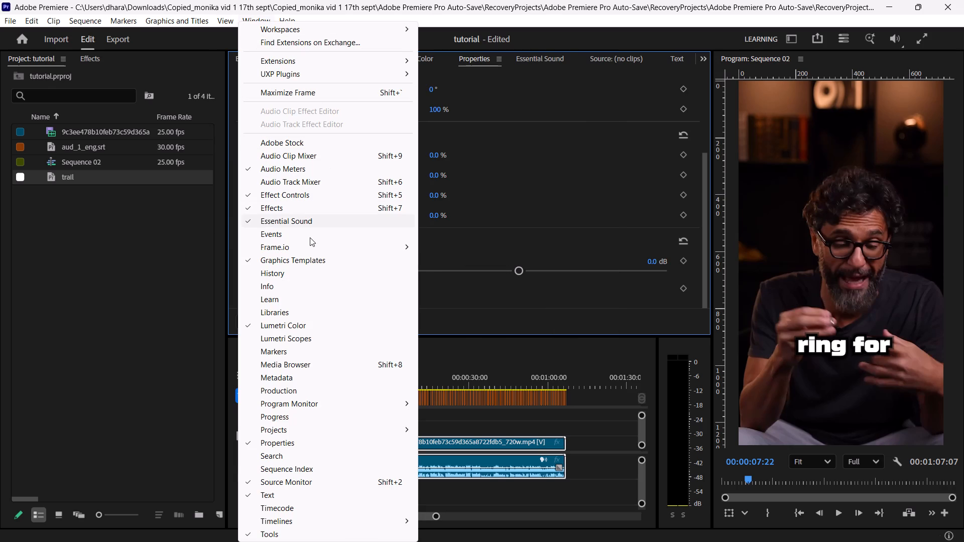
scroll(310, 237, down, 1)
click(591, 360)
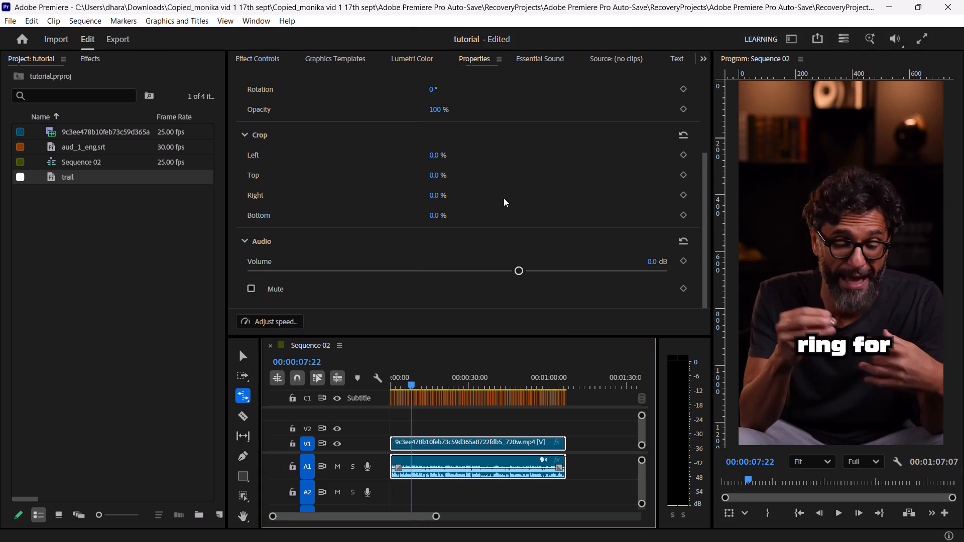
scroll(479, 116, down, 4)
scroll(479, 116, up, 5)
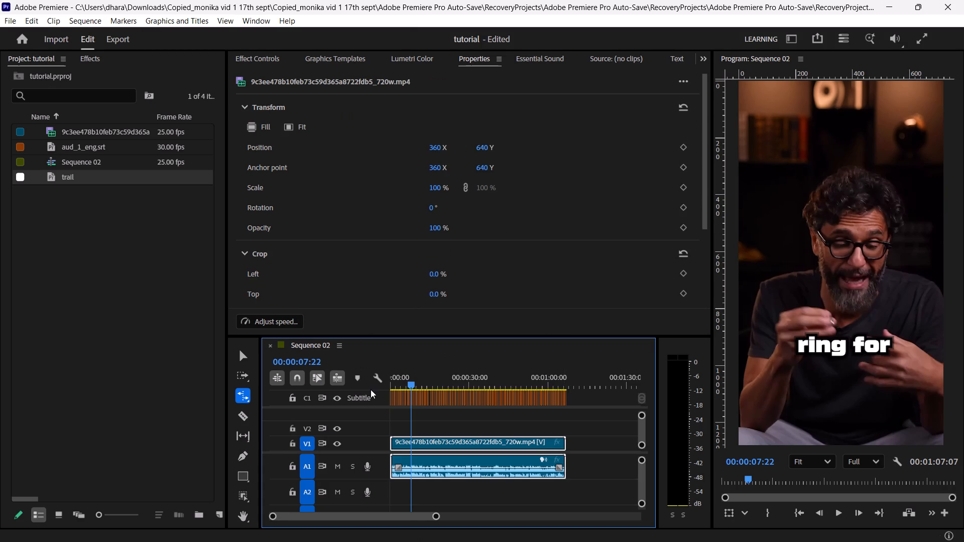
Select every caption on the Subtitle track, starting from the first one, with the Track Select Forward tool.
key(r)
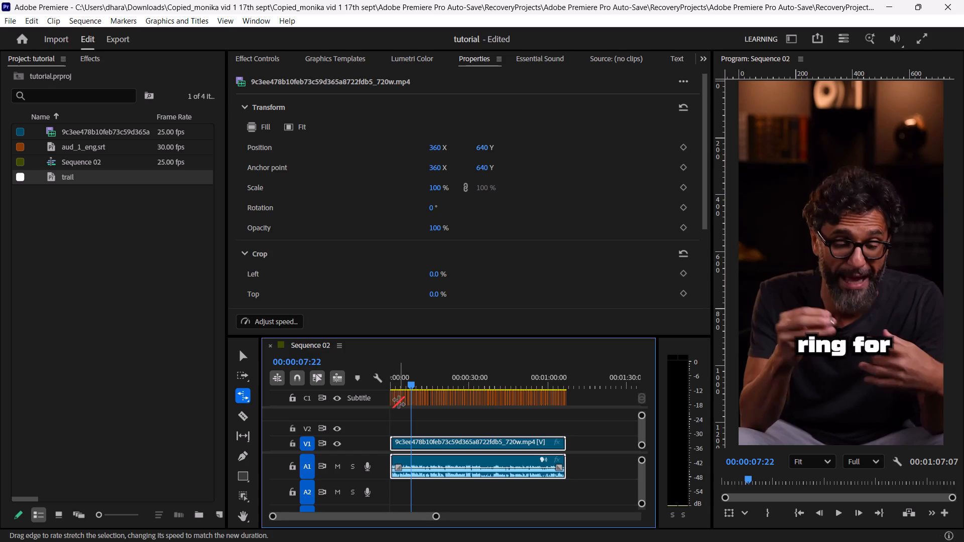
key(s)
key(s)
key(r)
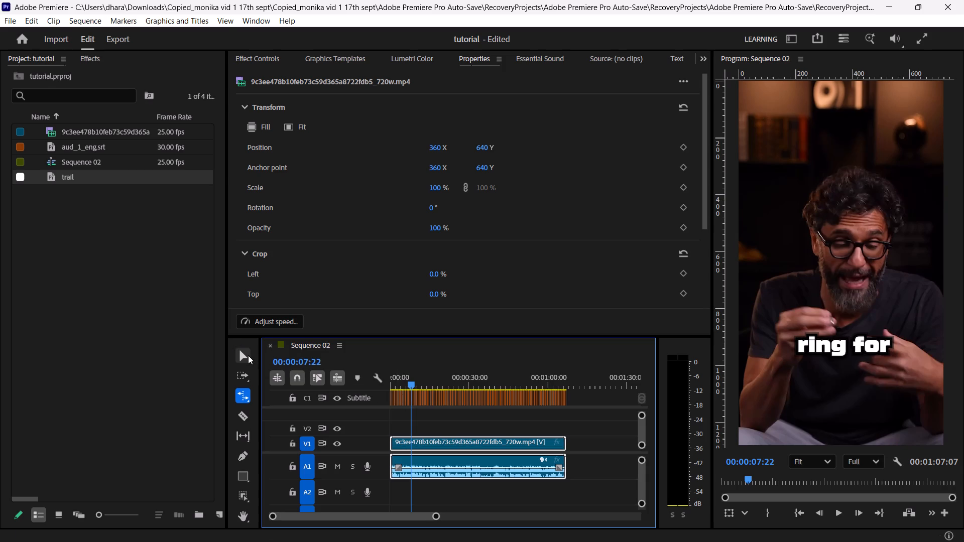
key(v)
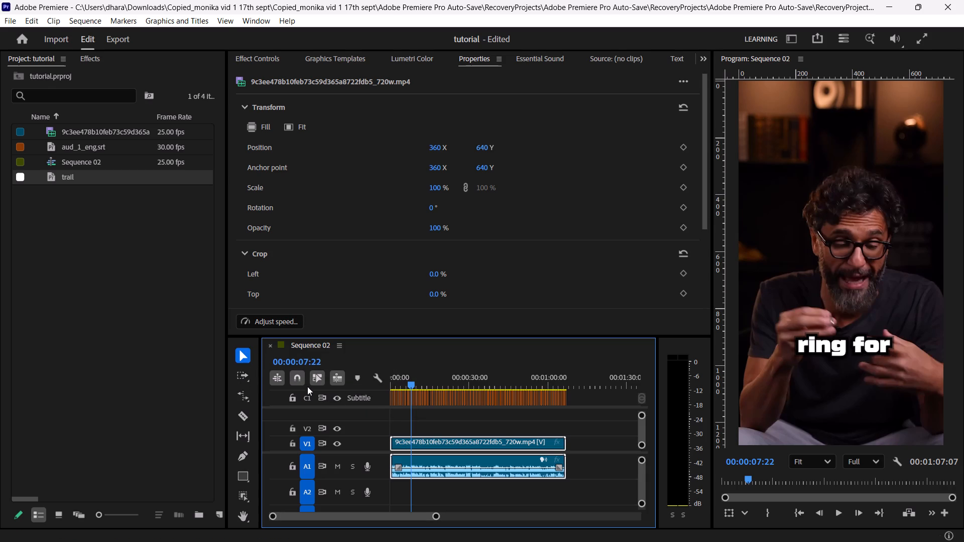
key(a)
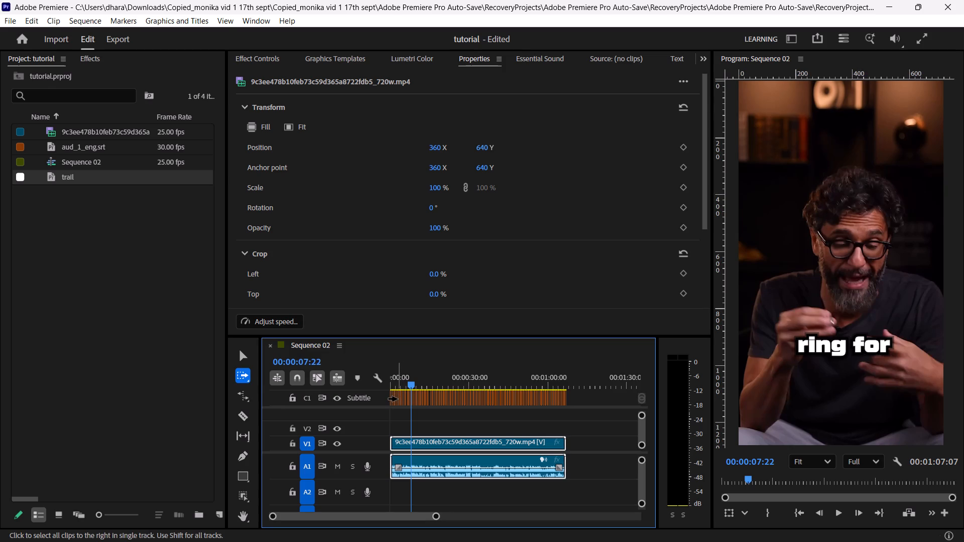
shift+click(395, 400)
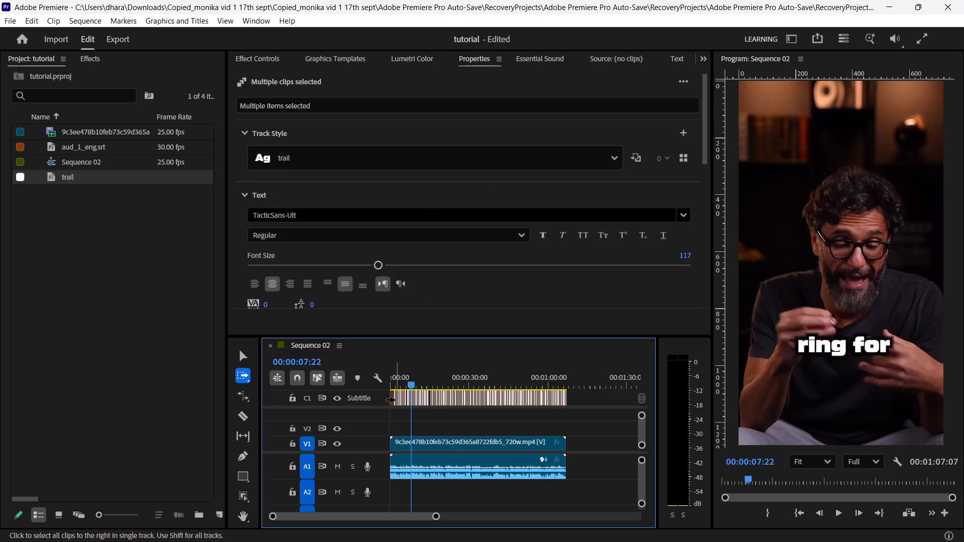
shift+click(390, 399)
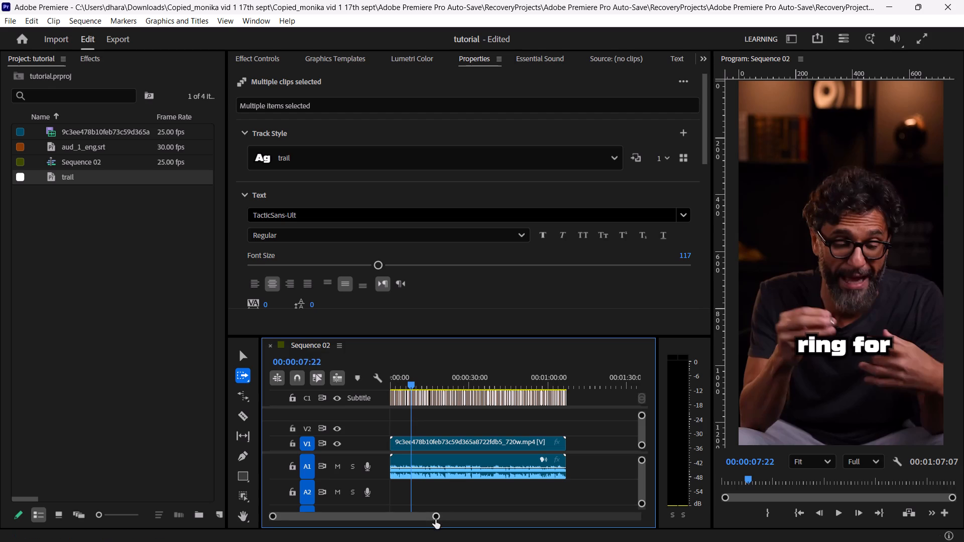
Examine the selected captions near the start of the timeline and their shared style and text properties, with the Selection tool active.
drag(436, 516, 334, 513)
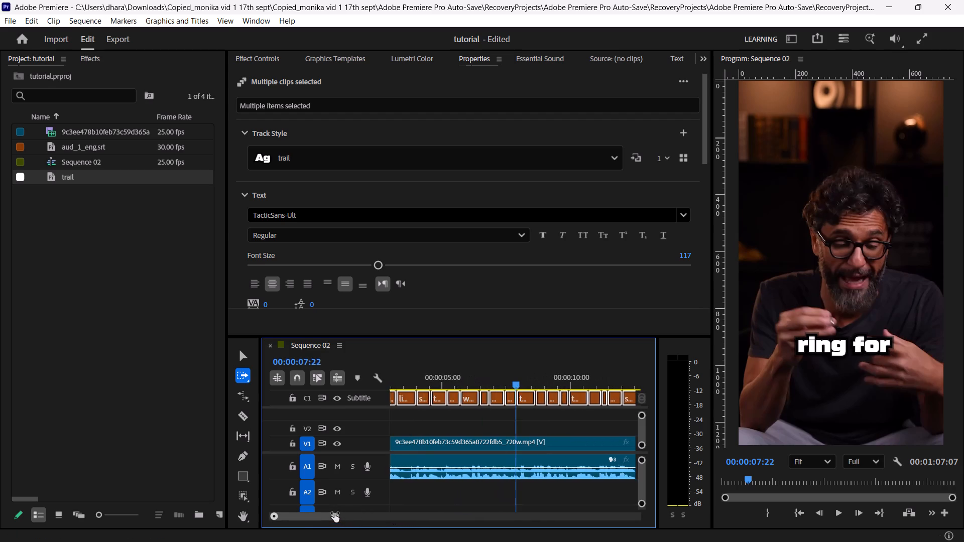
drag(334, 513, 334, 513)
drag(323, 514, 297, 522)
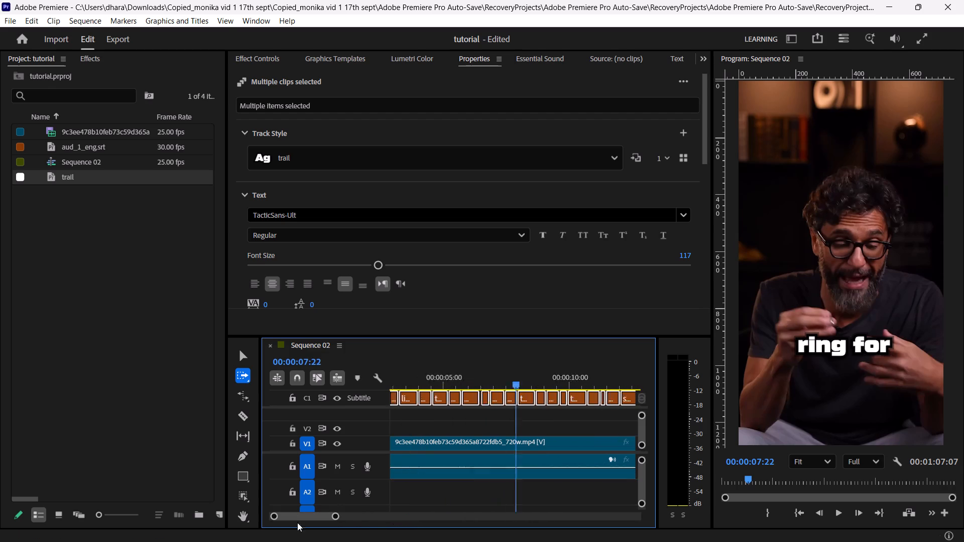
drag(297, 522, 239, 539)
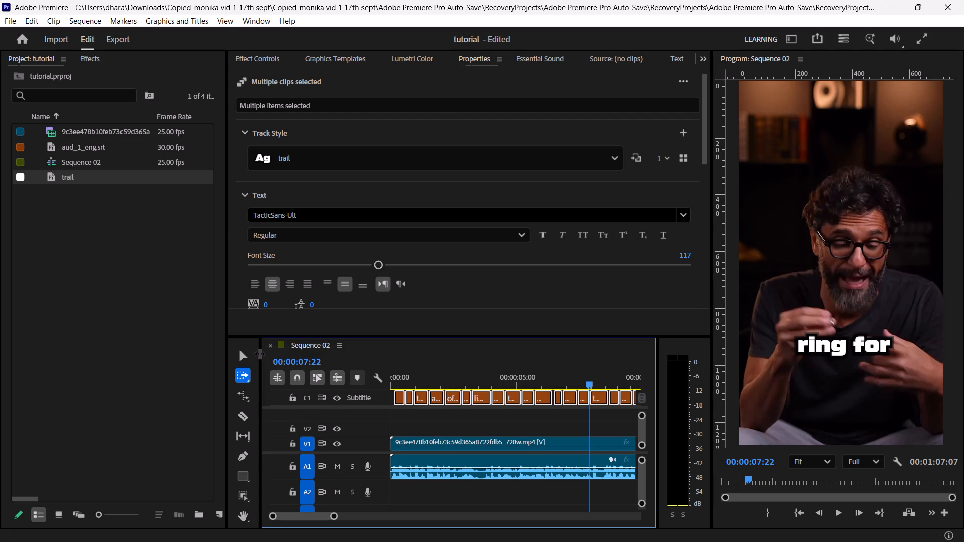
click(242, 358)
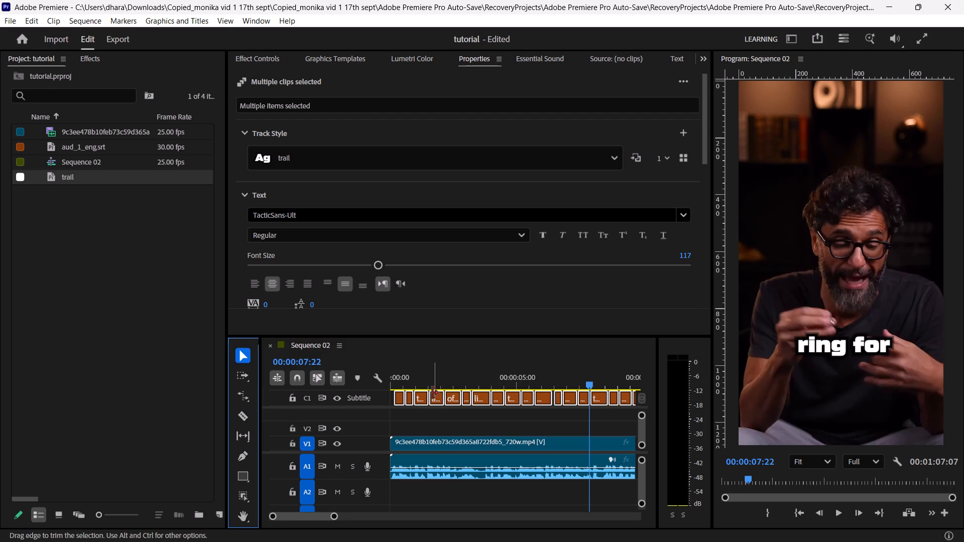
right_click(429, 407)
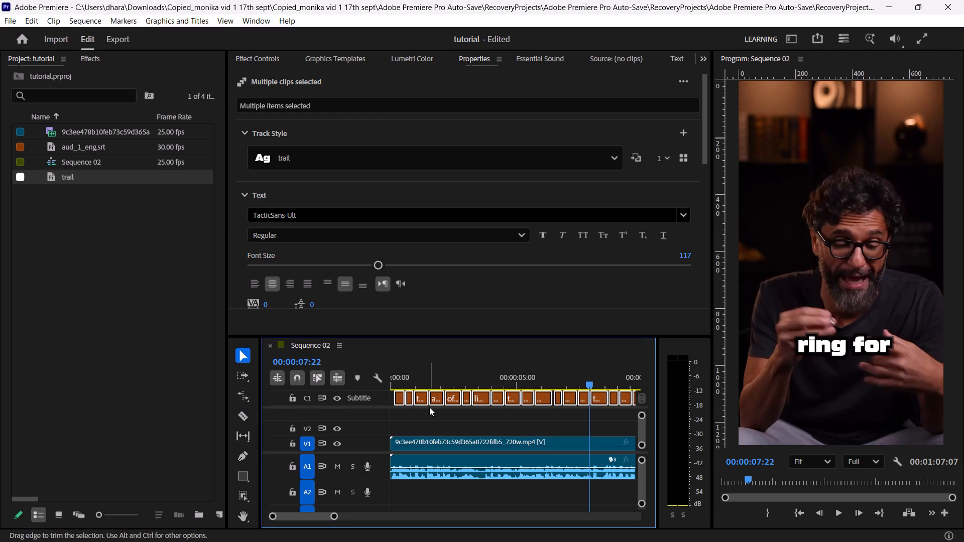
right_click(435, 404)
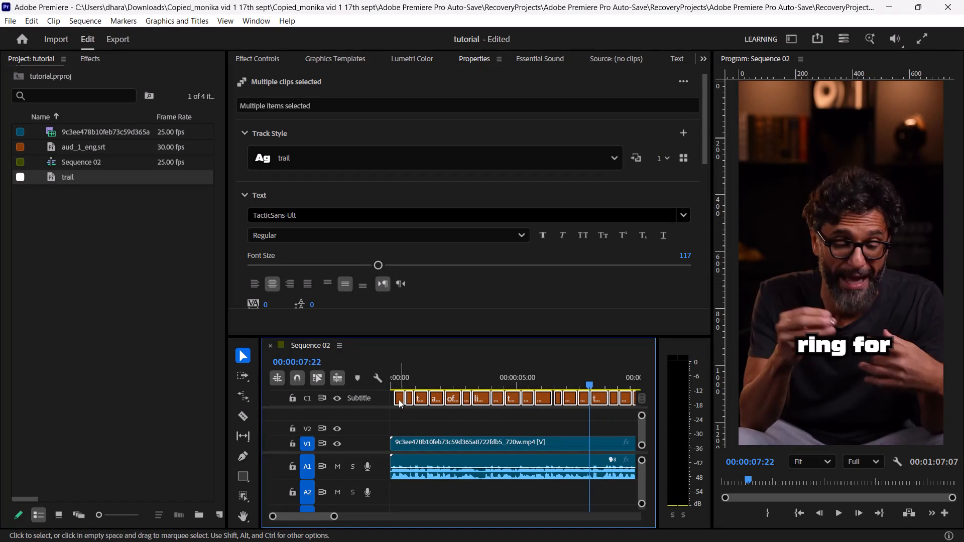
scroll(414, 184, up, 1)
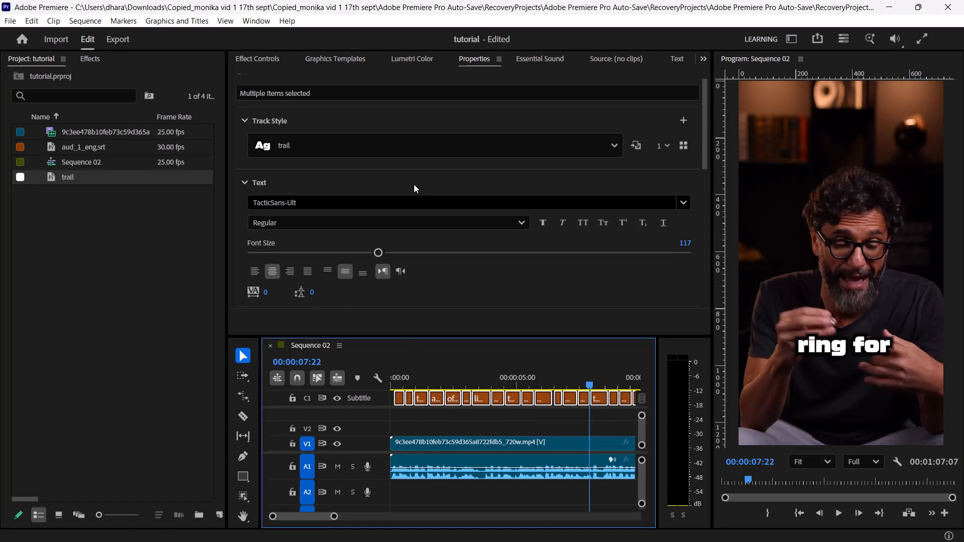
scroll(414, 184, up, 1)
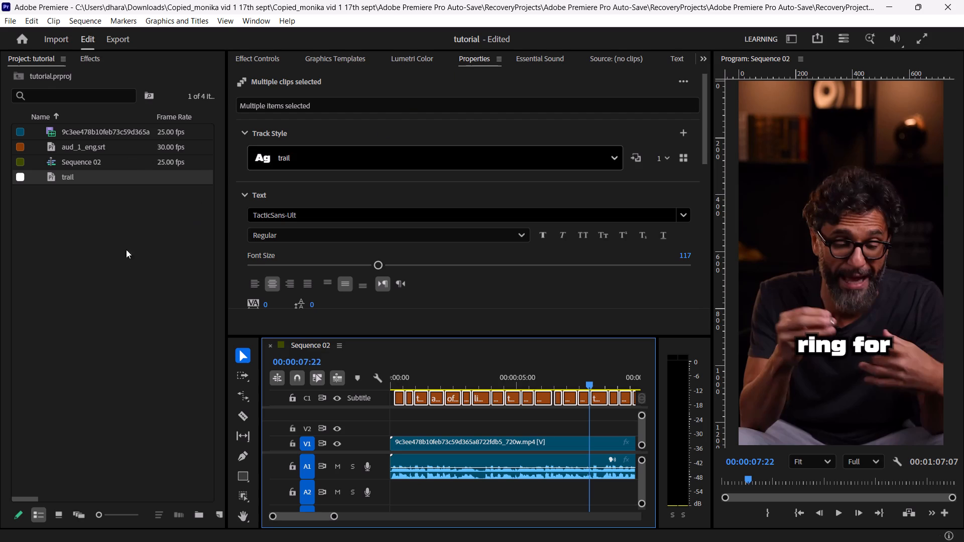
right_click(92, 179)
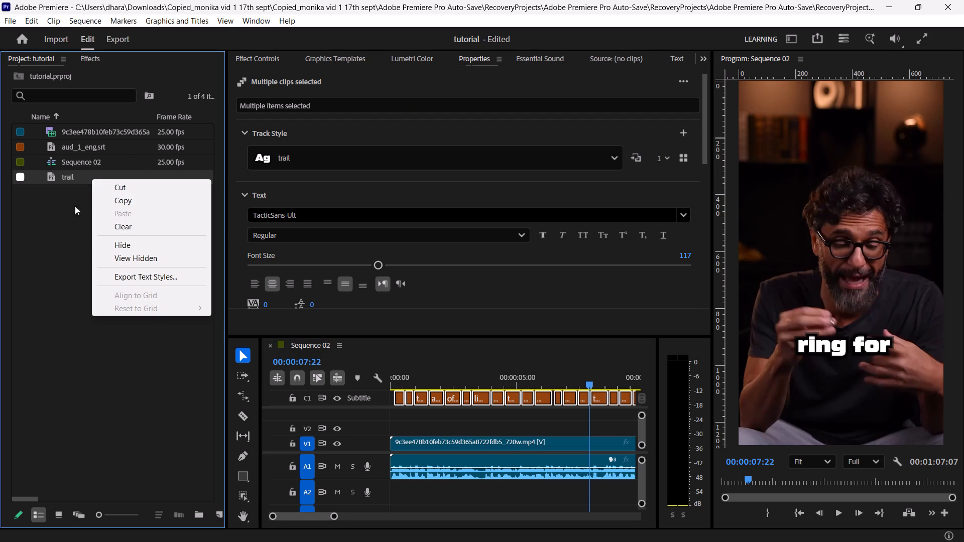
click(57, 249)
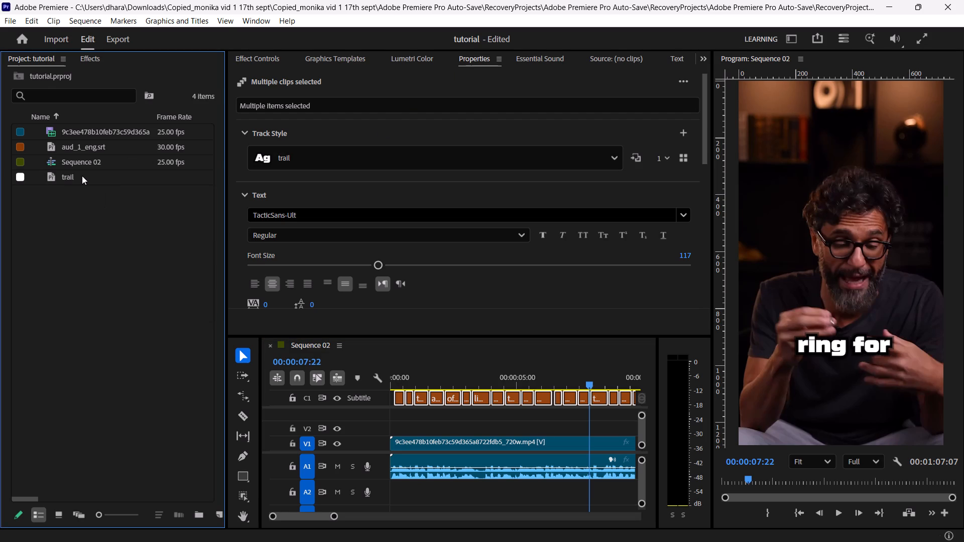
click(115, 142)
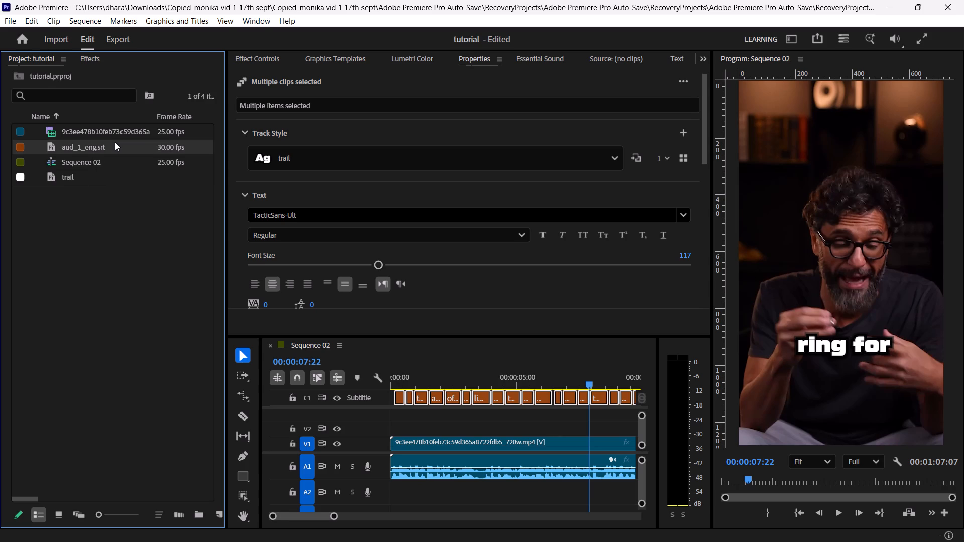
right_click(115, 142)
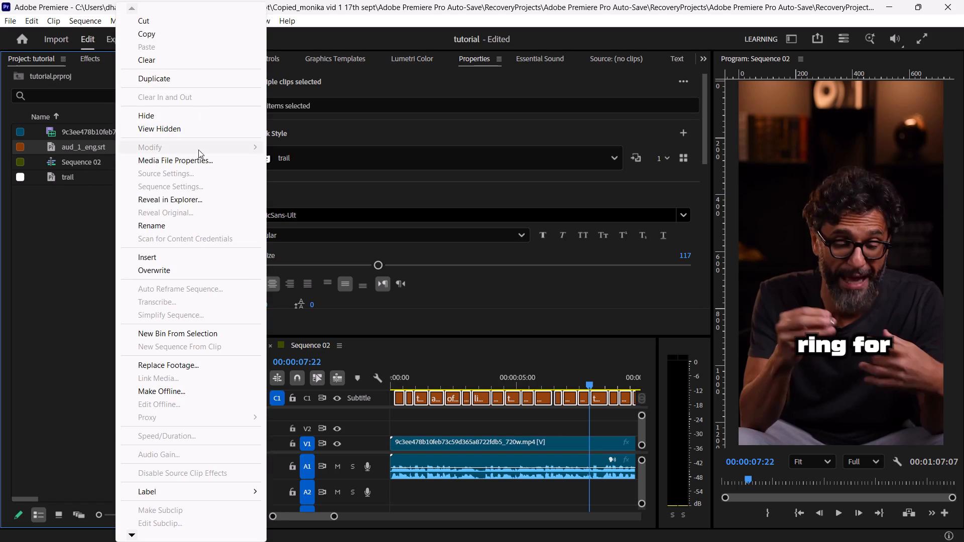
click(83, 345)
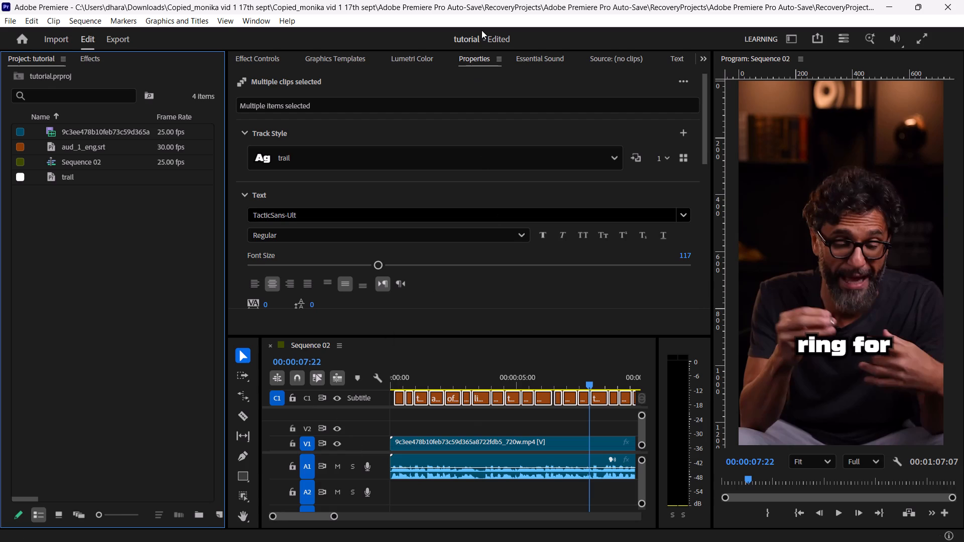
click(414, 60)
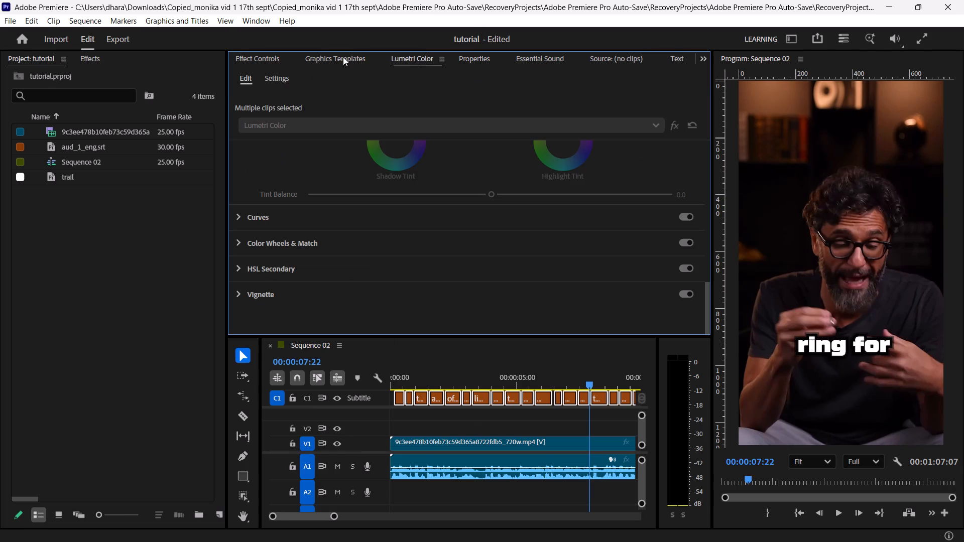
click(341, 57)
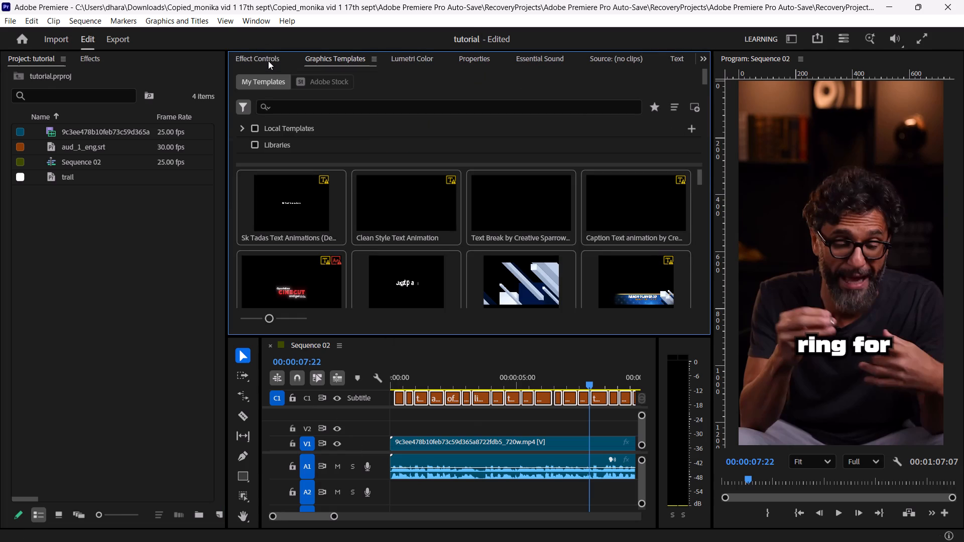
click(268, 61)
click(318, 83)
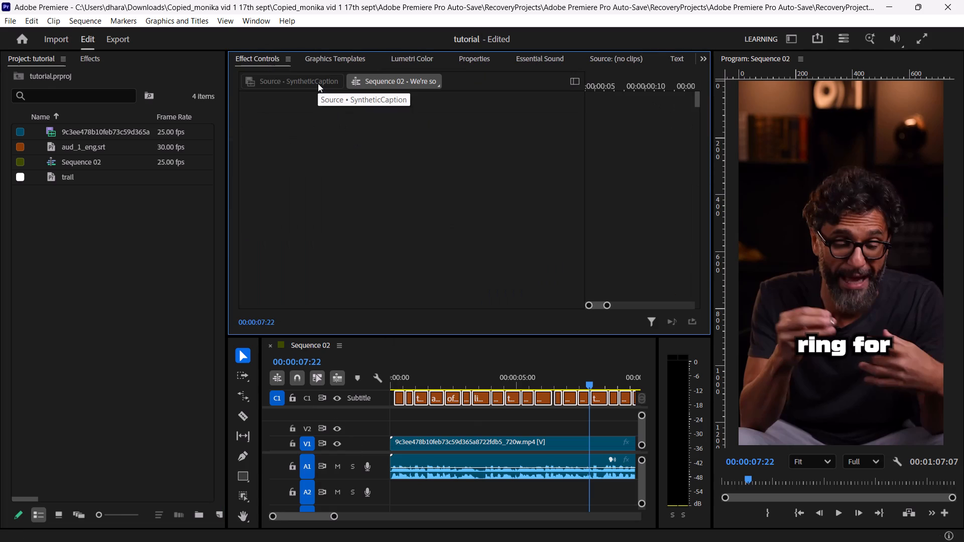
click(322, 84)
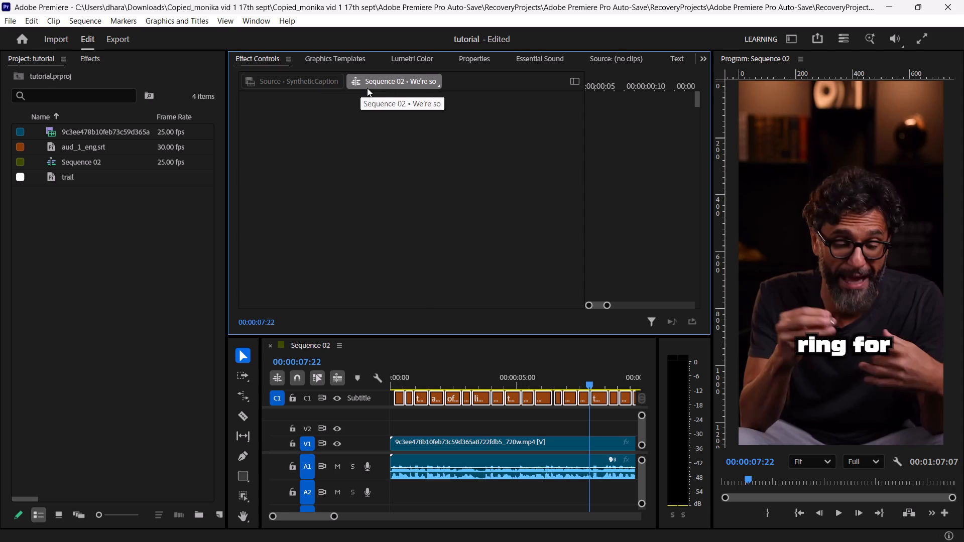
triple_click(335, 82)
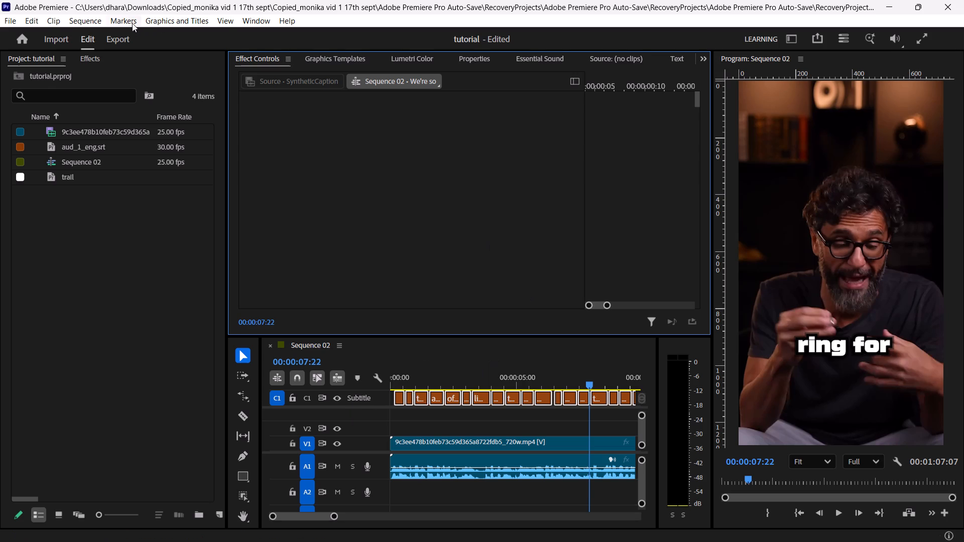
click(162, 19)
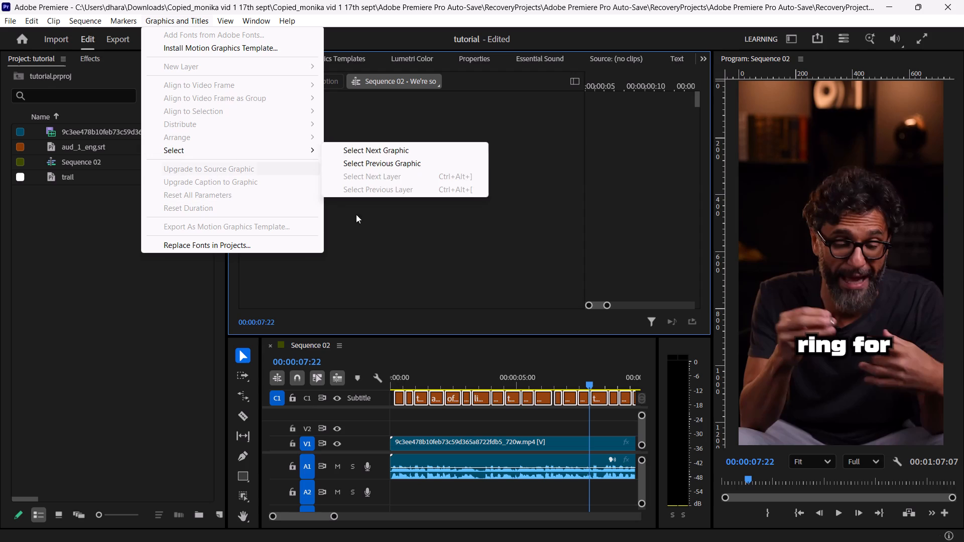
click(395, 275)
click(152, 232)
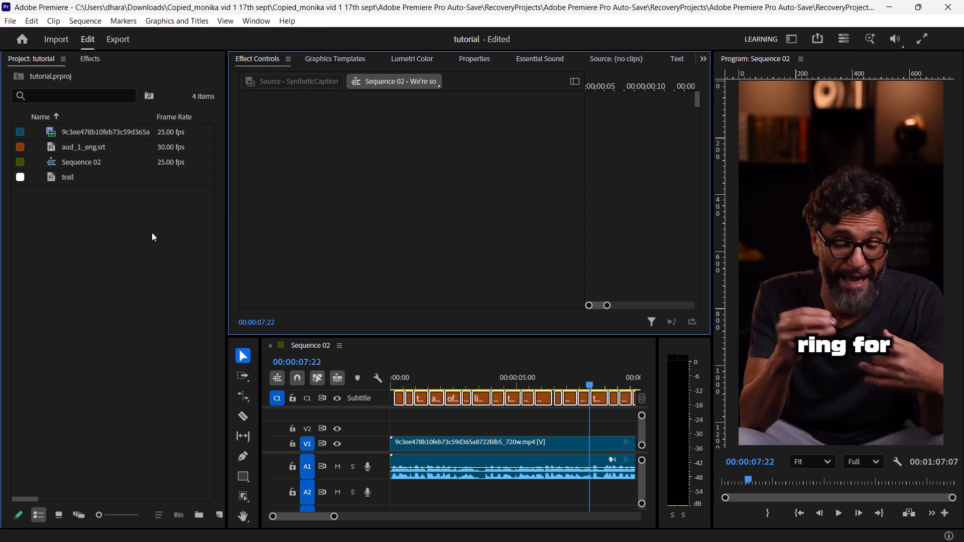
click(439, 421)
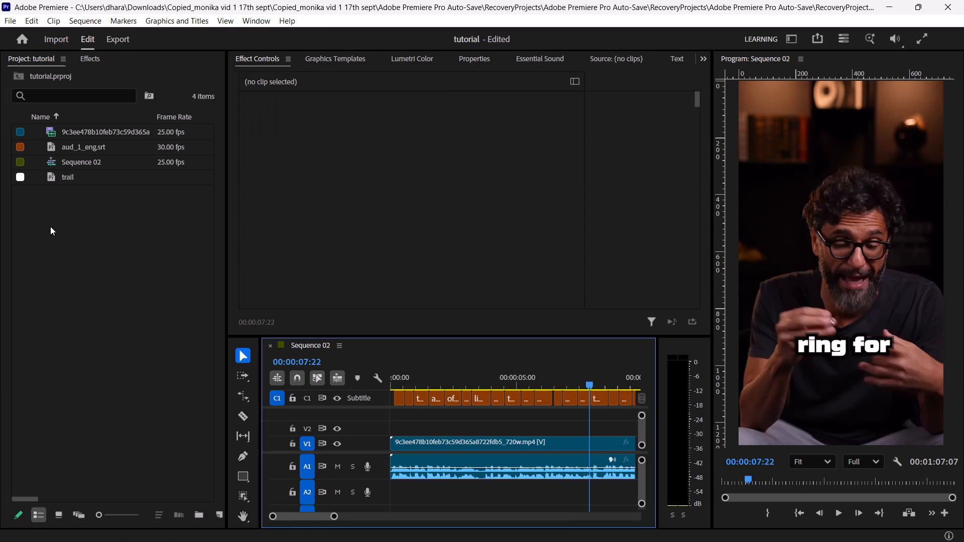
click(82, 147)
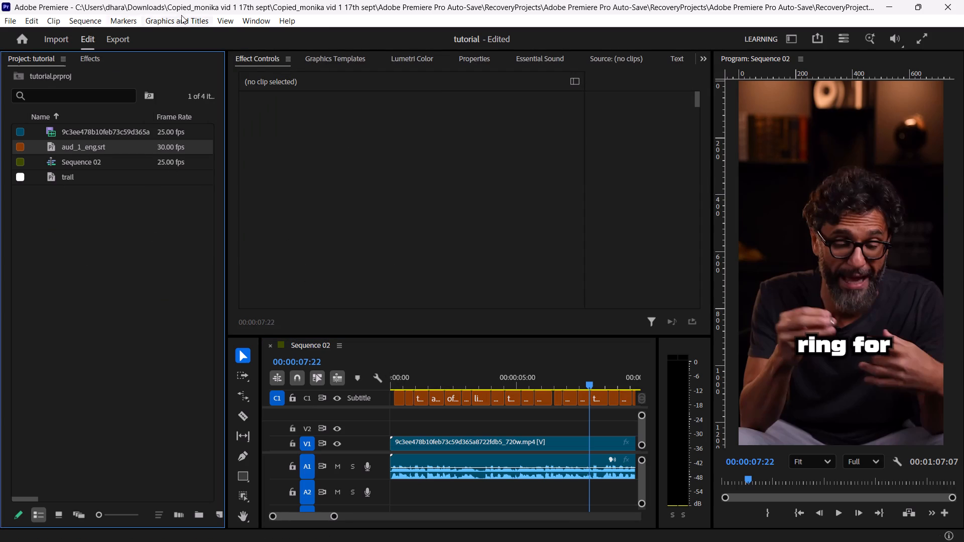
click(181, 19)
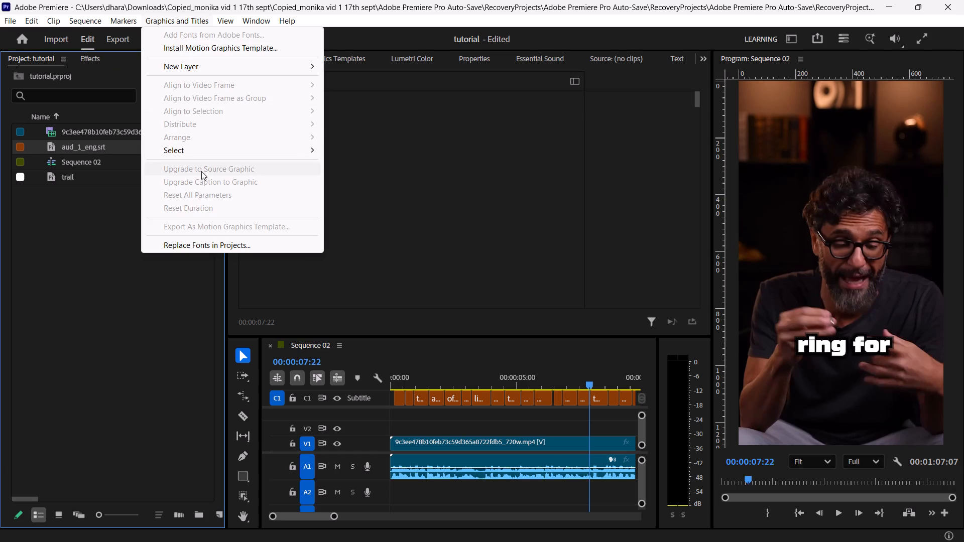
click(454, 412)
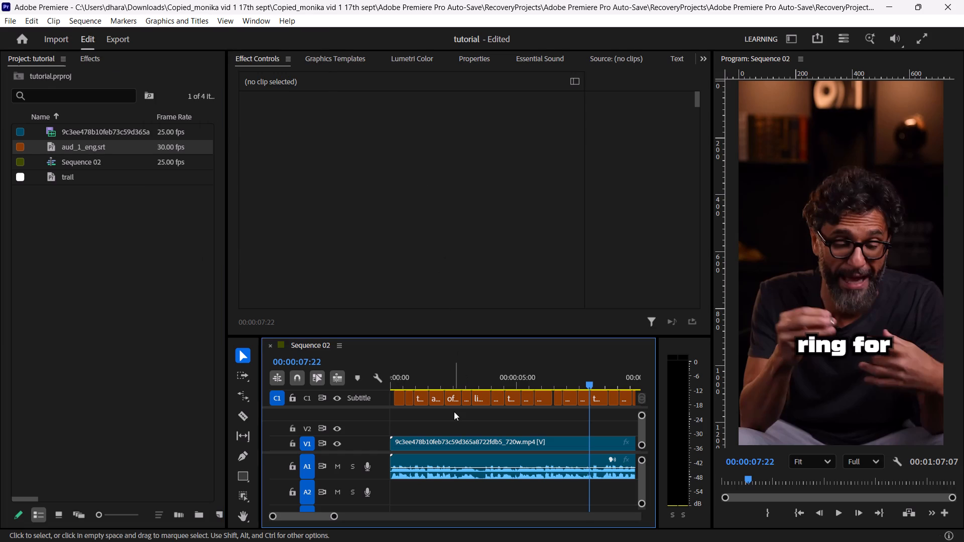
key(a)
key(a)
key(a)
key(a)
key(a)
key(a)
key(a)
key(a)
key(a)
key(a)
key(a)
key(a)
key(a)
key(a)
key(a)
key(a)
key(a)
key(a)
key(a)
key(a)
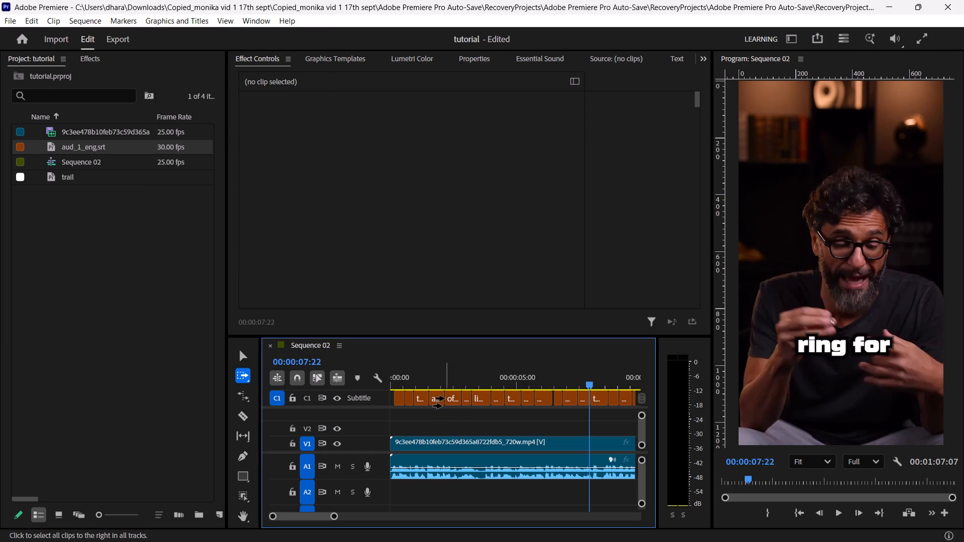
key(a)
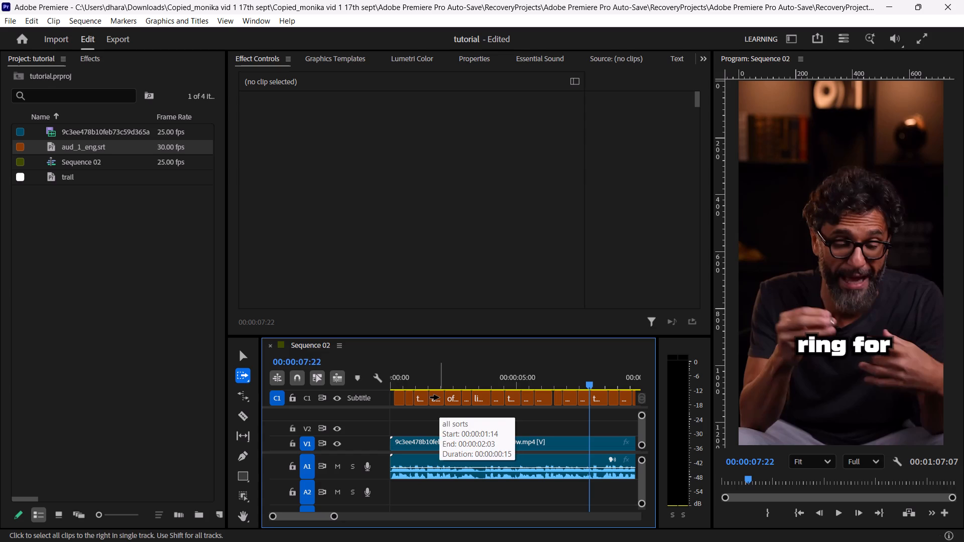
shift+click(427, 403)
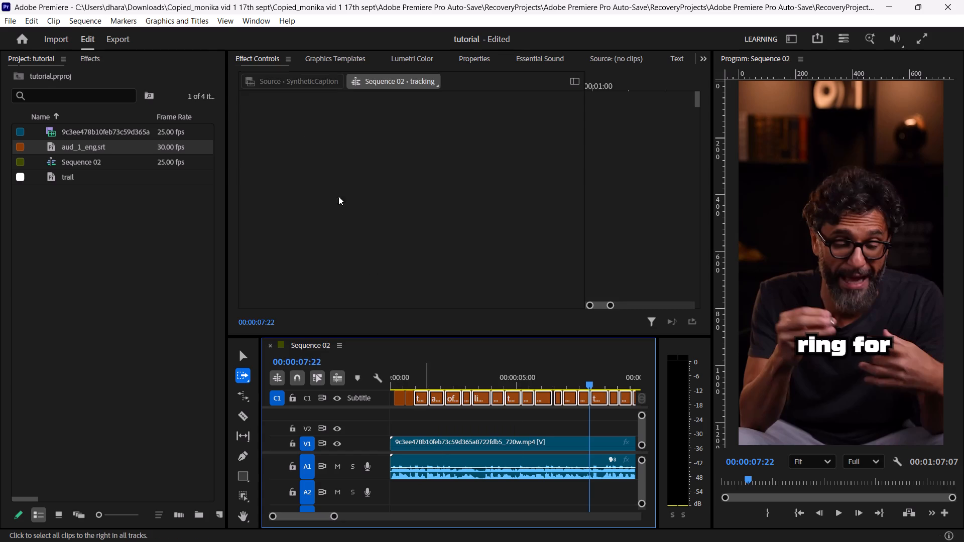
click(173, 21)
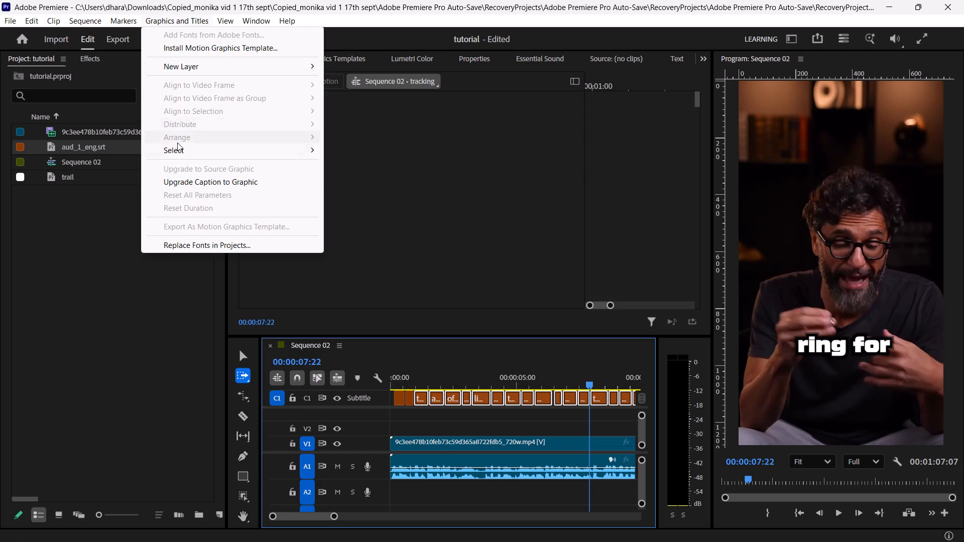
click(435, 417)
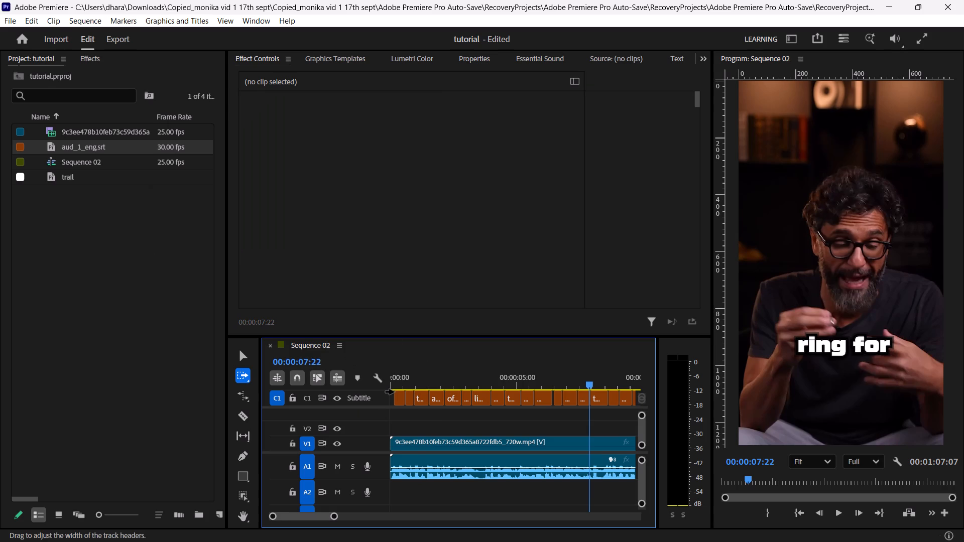
Select every caption on the Subtitle track from the first one onward and upgrade the captions to graphics.
key(a)
shift+click(401, 399)
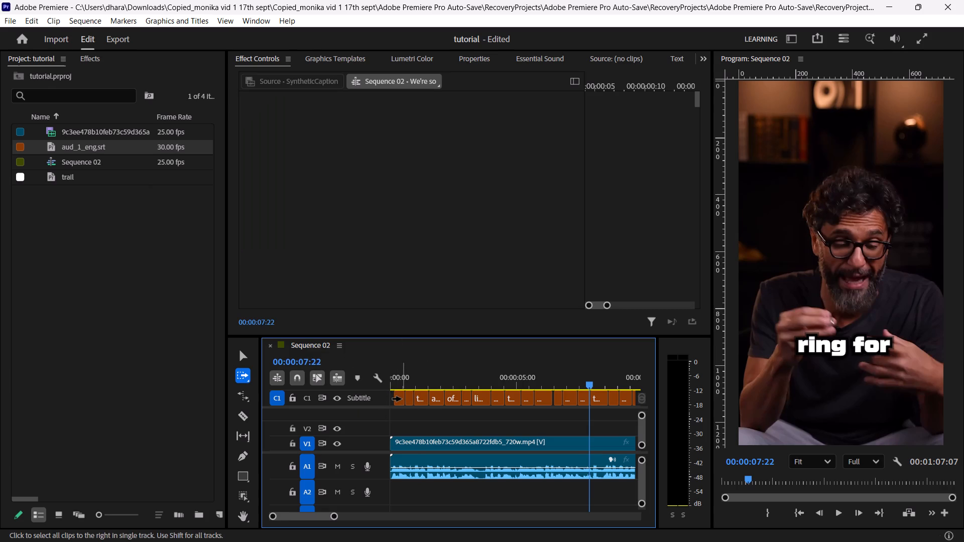
click(183, 23)
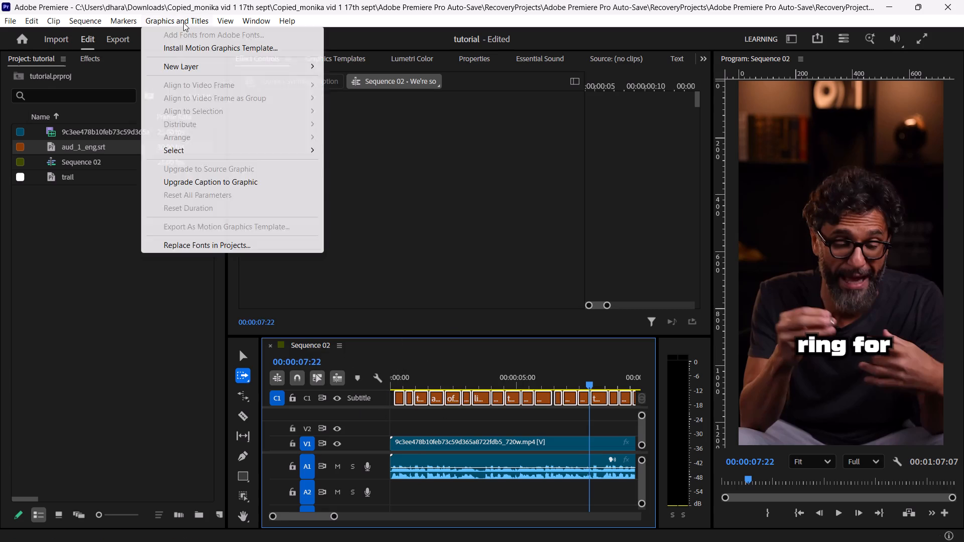
click(206, 180)
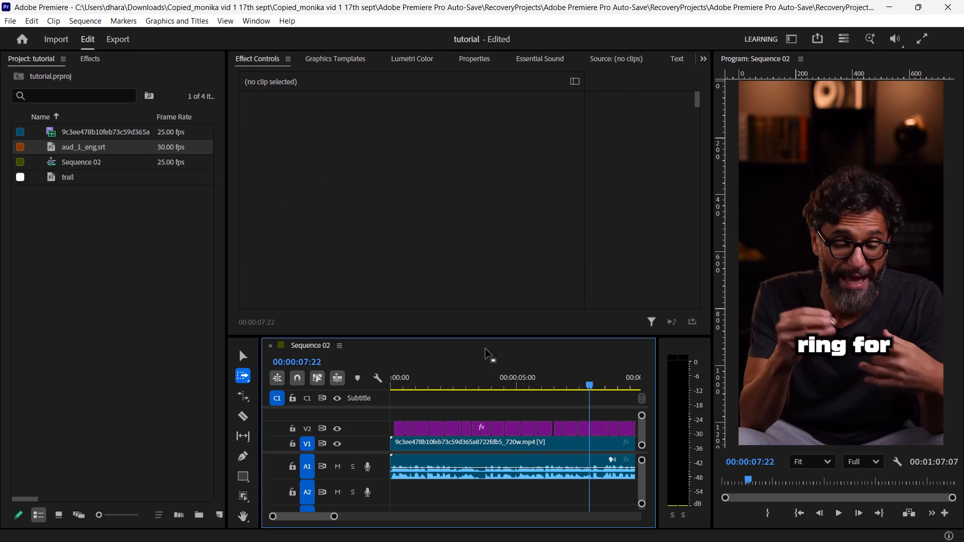
Delete the empty Subtitle caption track from Sequence 02.
right_click(373, 395)
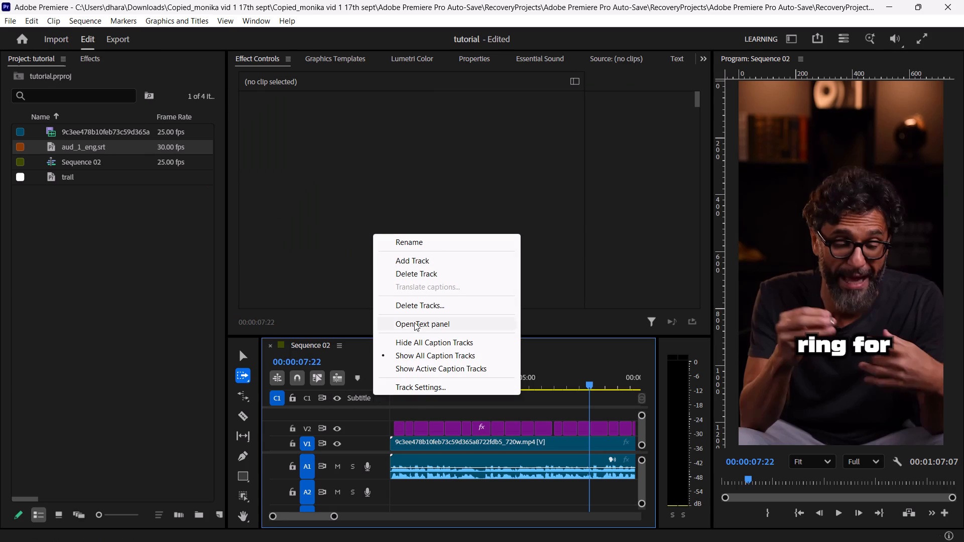
click(424, 305)
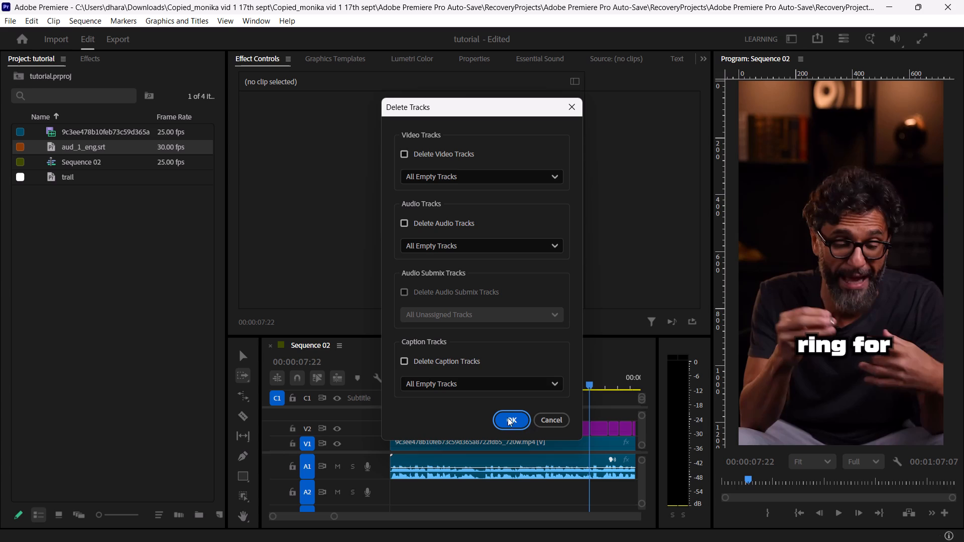
click(511, 421)
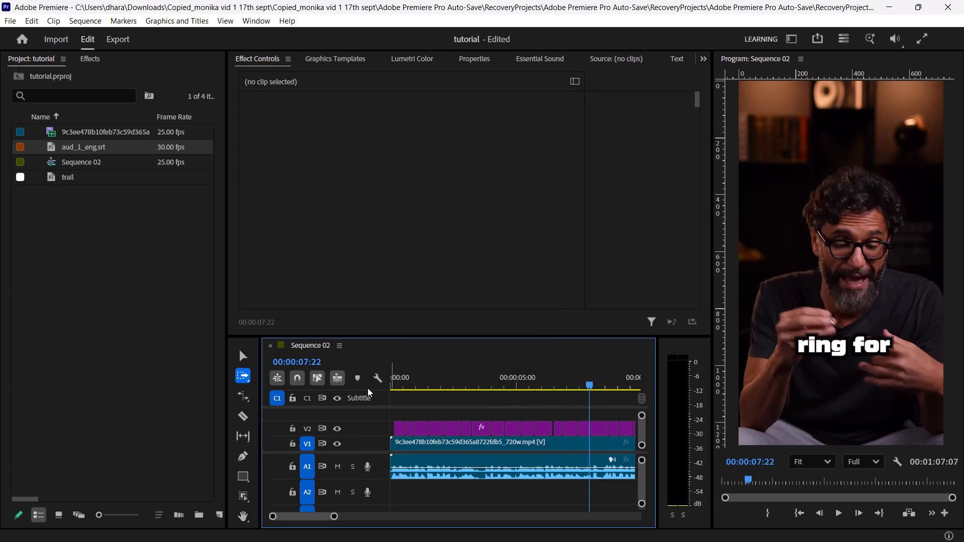
right_click(374, 396)
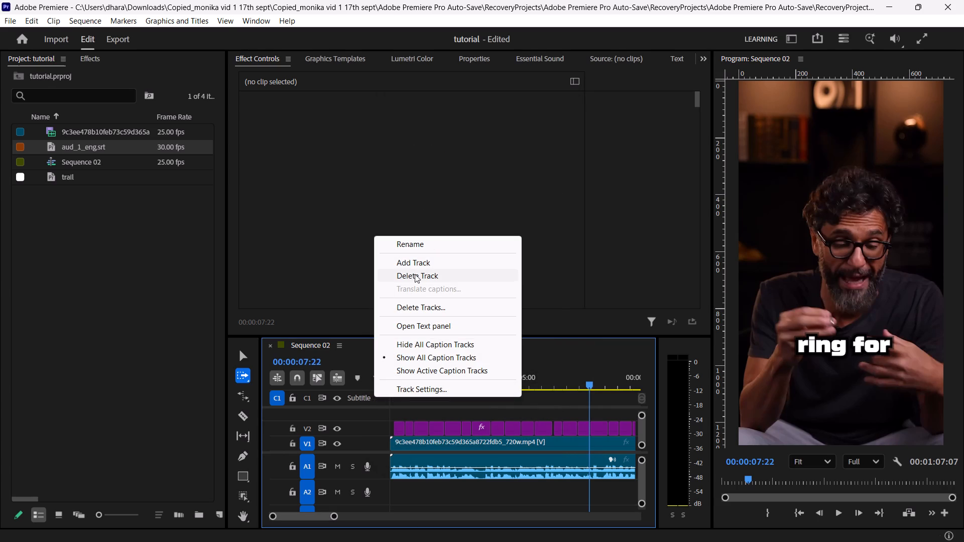
click(415, 275)
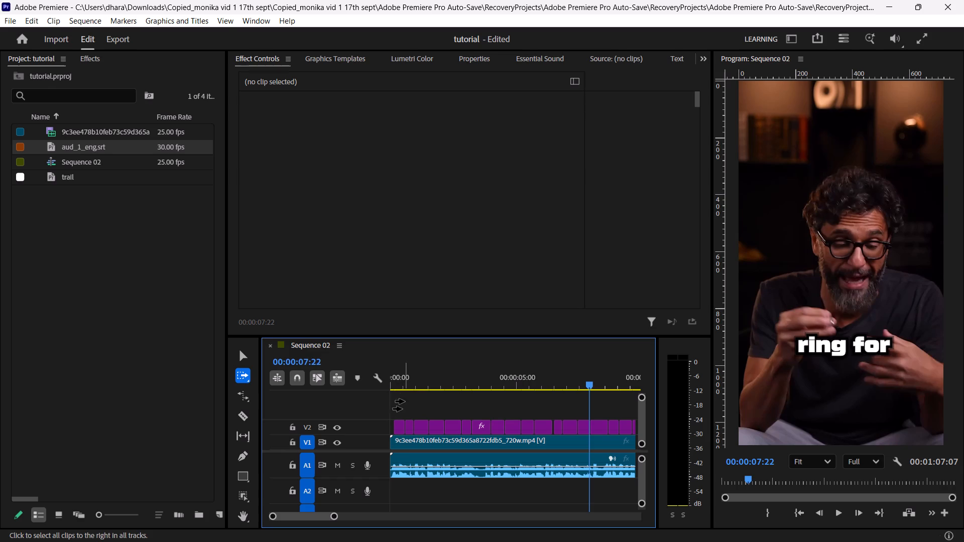
Play Sequence 02 from its start and replay the opening seconds to check the upgraded caption graphics against the speech.
drag(409, 381, 343, 381)
key(space)
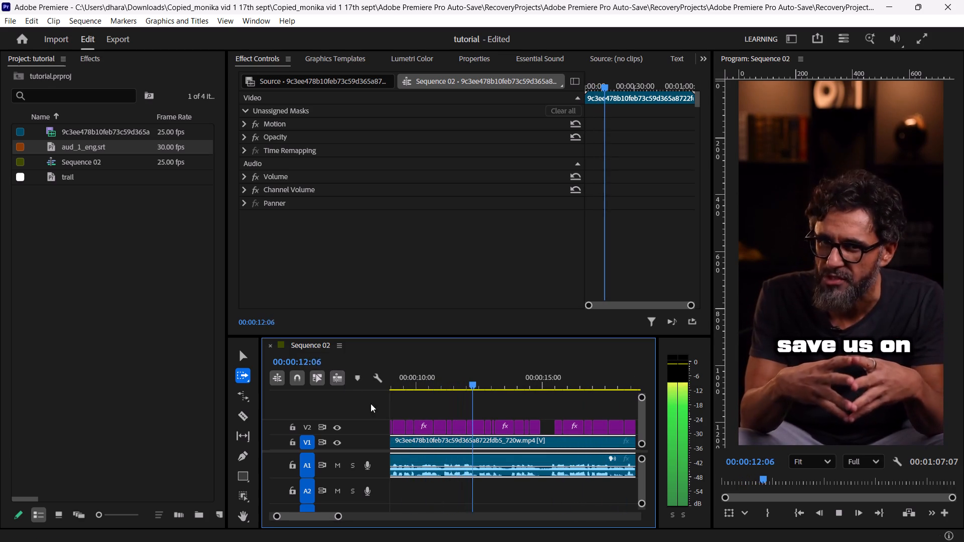
key(Left)
key(Left)
key(Left)
key(Left)
key(Left)
key(Left)
key(Left)
key(Left)
key(Left)
key(Left)
key(Left)
key(Left)
key(Left)
key(Left)
key(Left)
key(Left)
key(Left)
key(Left)
key(Left)
key(Left)
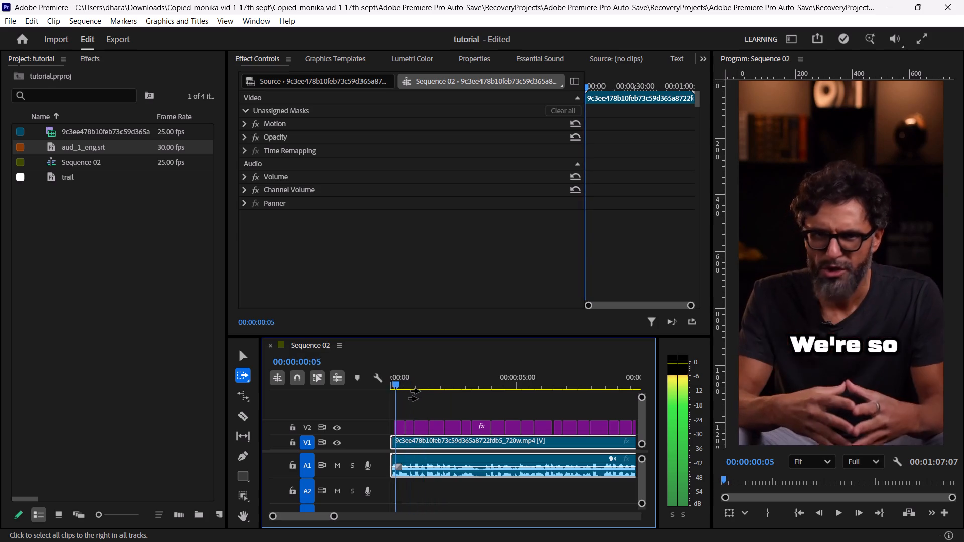
key(space)
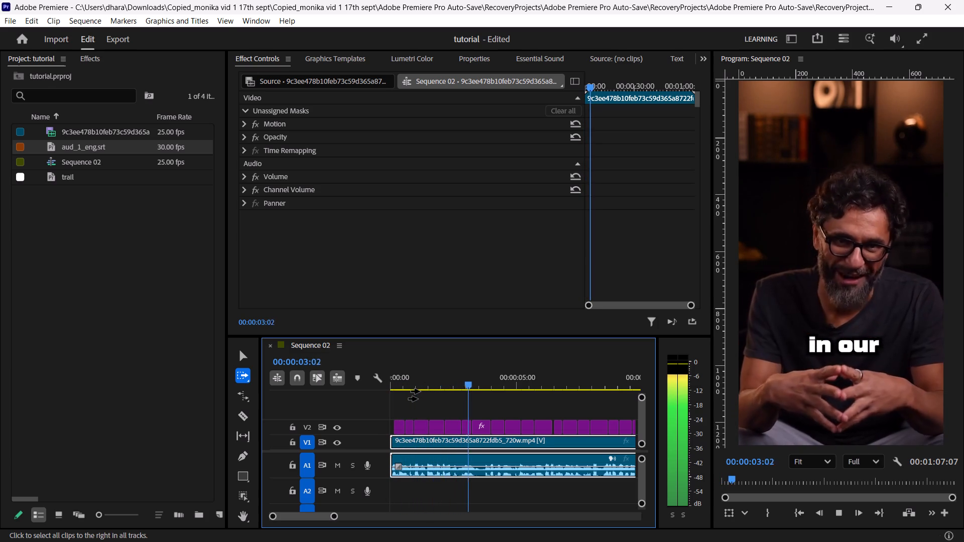
key(space)
key(space)
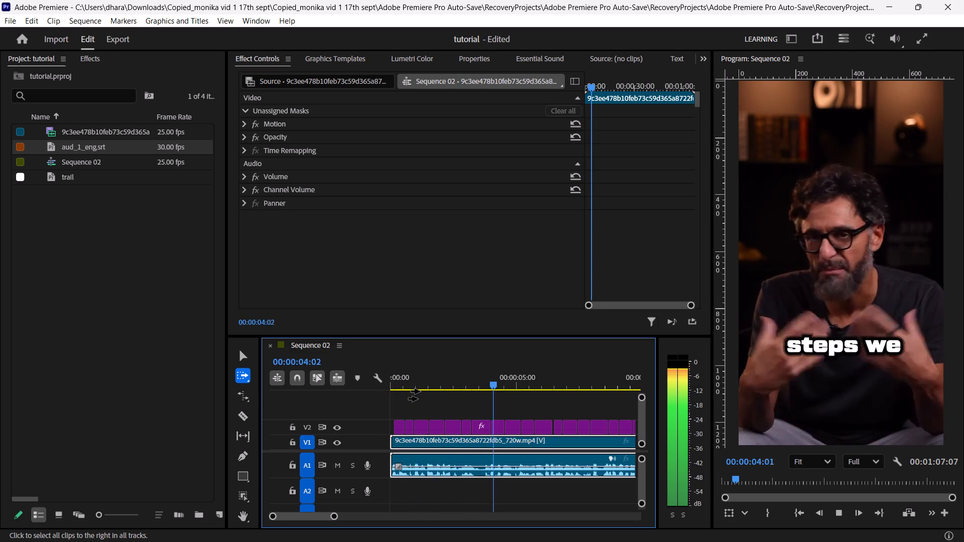
key(space)
key(space)
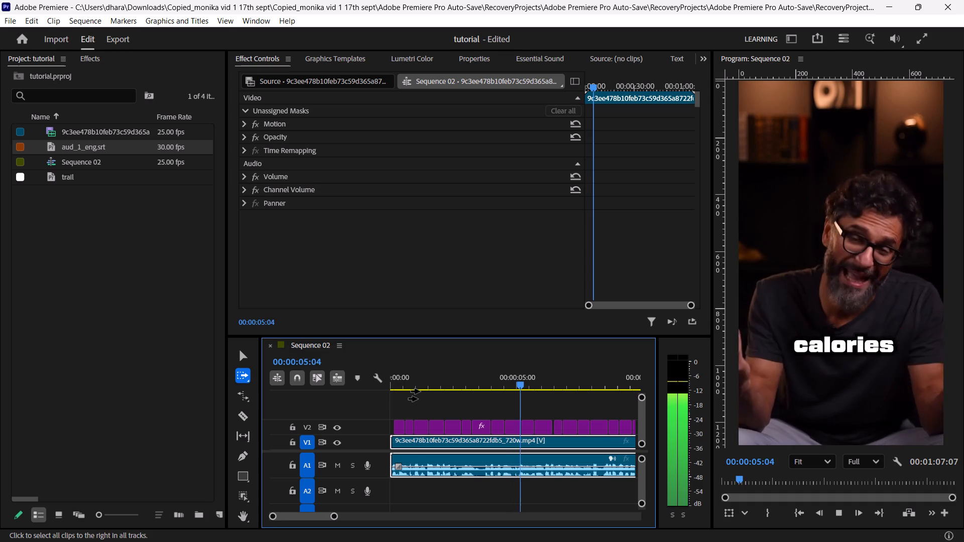
key(space)
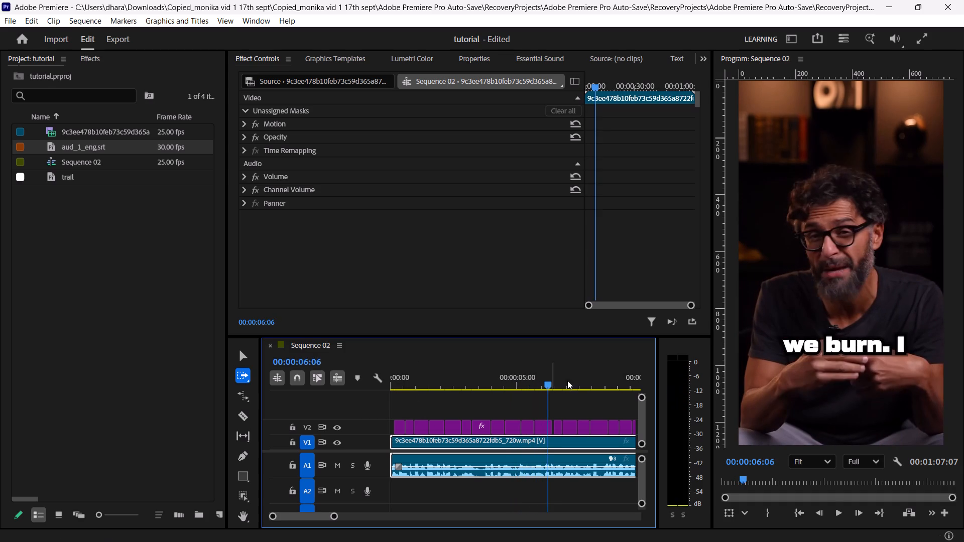
Play and scrub the opening seconds of Sequence 02 to compare the caption graphics' timing with the spoken words.
drag(550, 384, 306, 363)
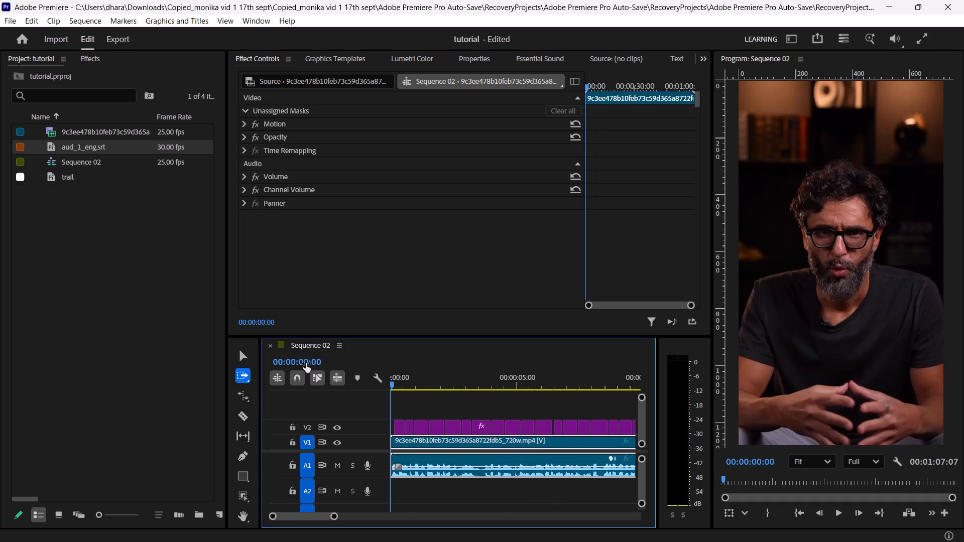
key(space)
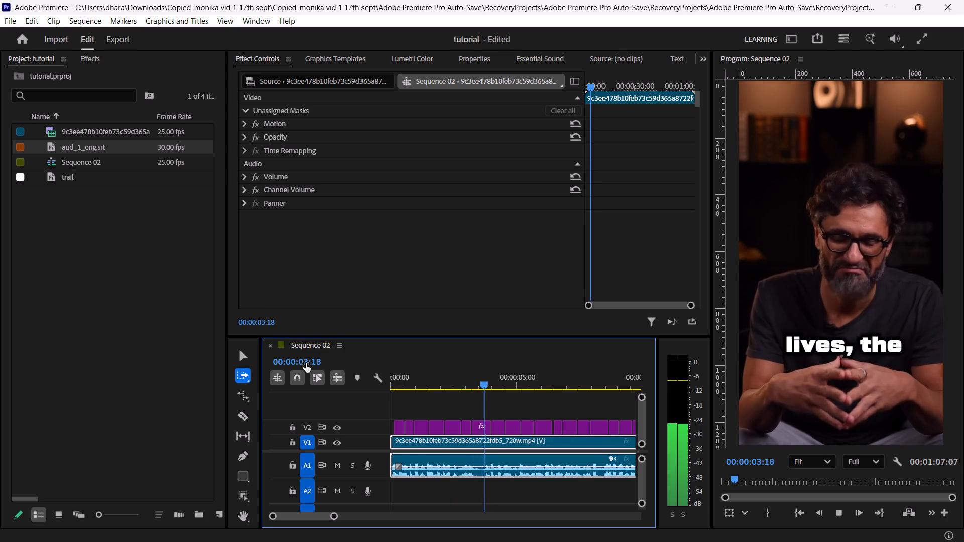
key(space)
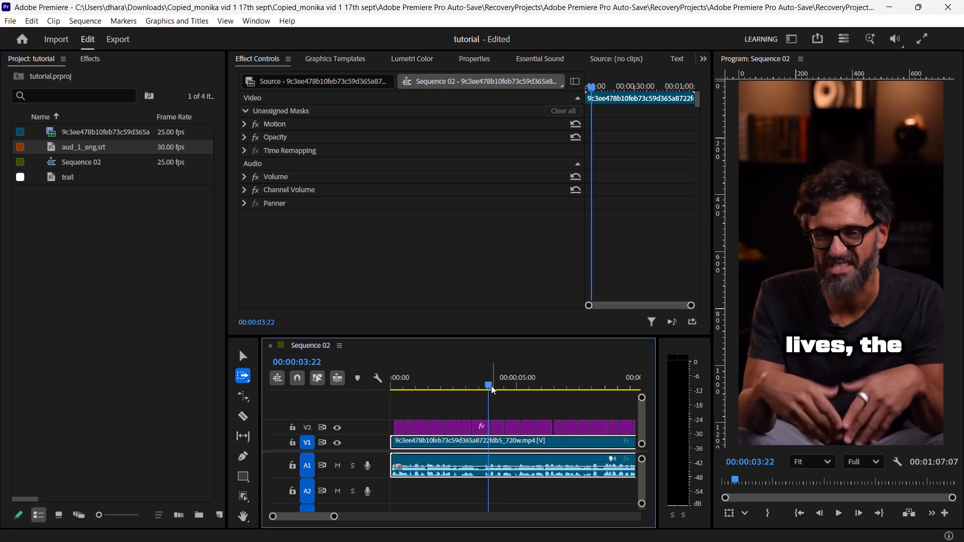
drag(489, 384, 405, 402)
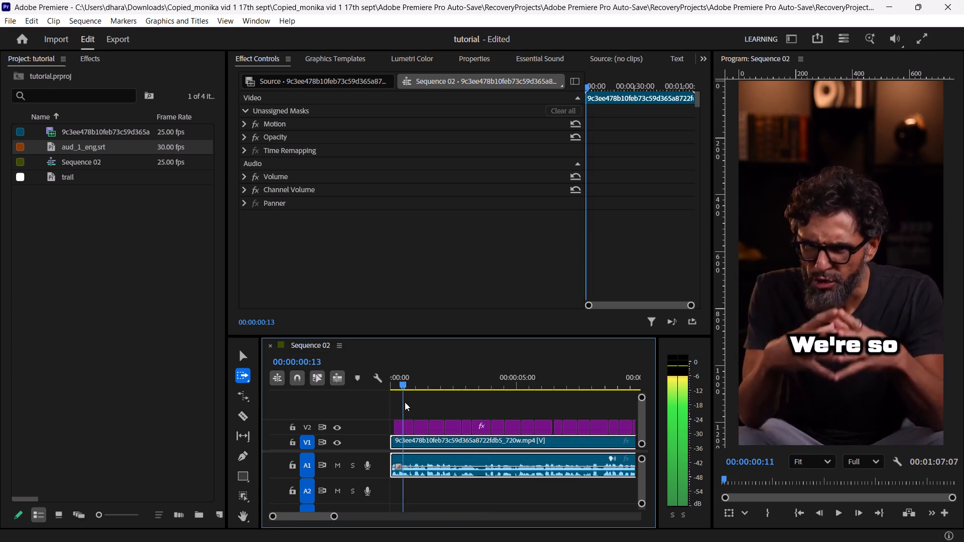
drag(405, 402, 456, 400)
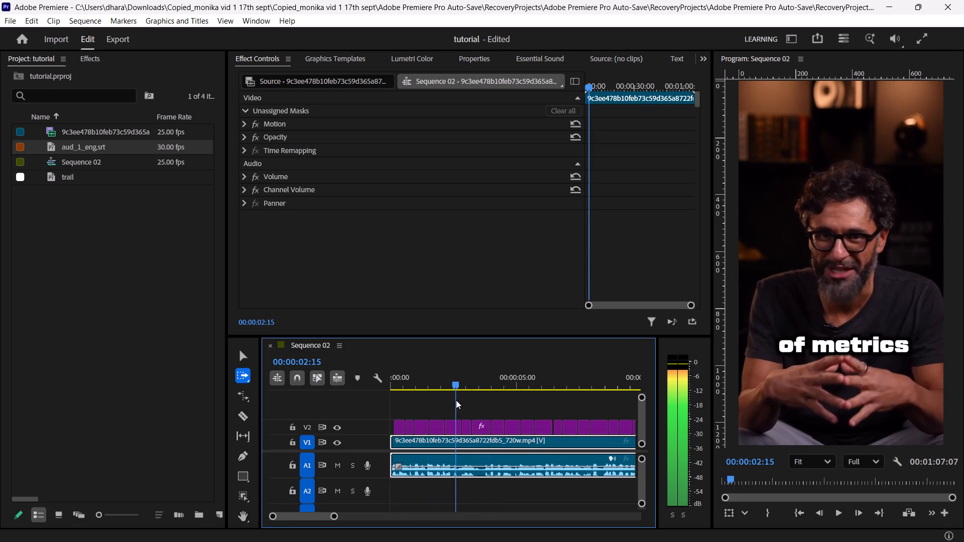
drag(456, 400, 439, 399)
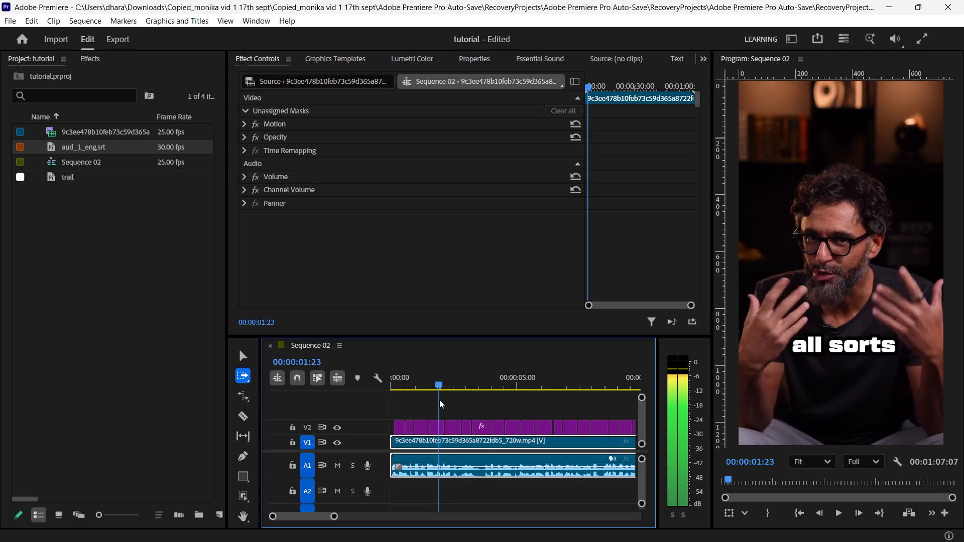
drag(439, 399, 452, 399)
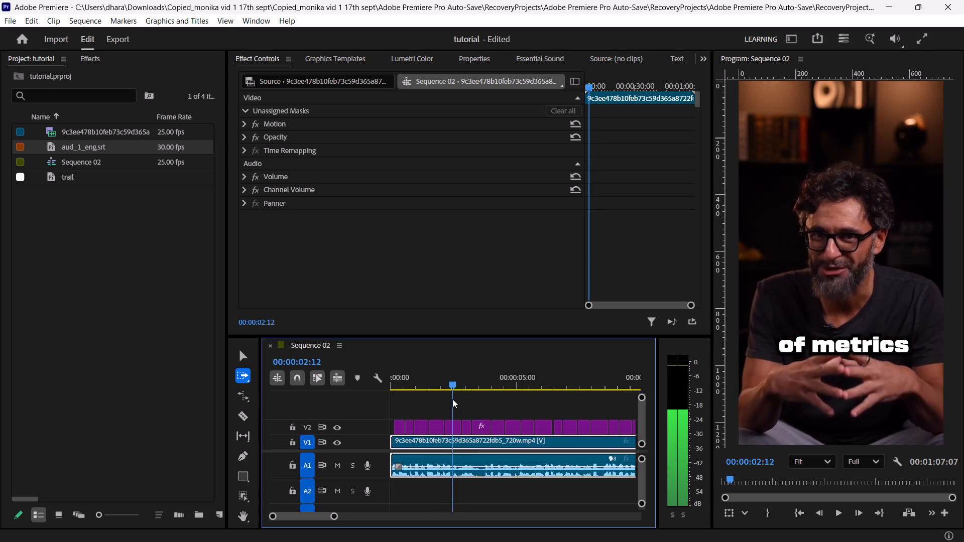
drag(452, 399, 444, 399)
key(space)
key(space)
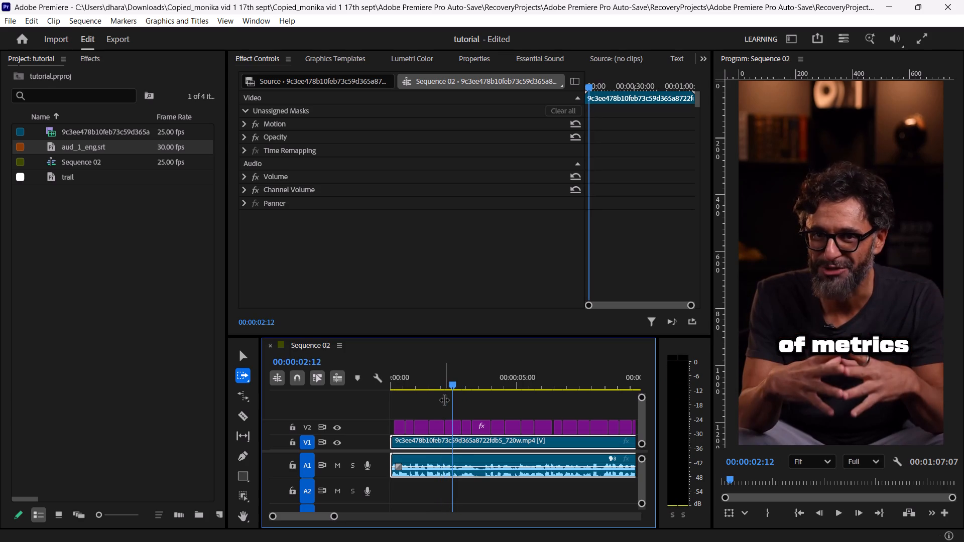
Locate the start of the word "metrics" frame by frame and split the "of metrics" graphic on V2 at 00:00:02:06 with the Razor tool.
key(Left)
key(Left)
key(Left)
key(Left)
key(Left)
key(Left)
key(Left)
key(Left)
key(Left)
key(Left)
key(Left)
key(Left)
key(Left)
key(Left)
key(Left)
key(Left)
key(Left)
key(Left)
key(Right)
key(Right)
key(Right)
key(Right)
key(Right)
key(Right)
key(Right)
key(Right)
key(Right)
key(Right)
key(Right)
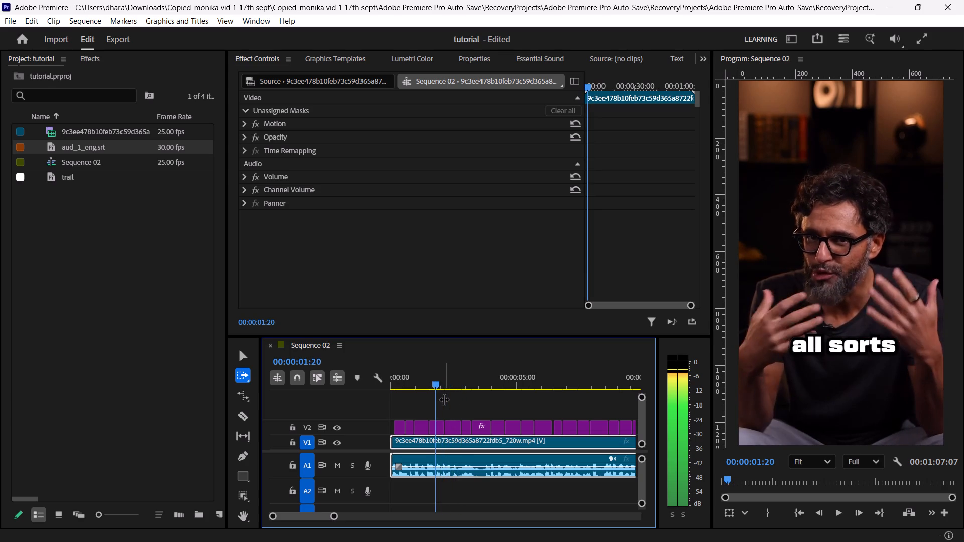
key(Right)
key(Right)
key(Right)
key(Right)
key(Right)
key(Right)
key(Right)
key(Right)
key(Right)
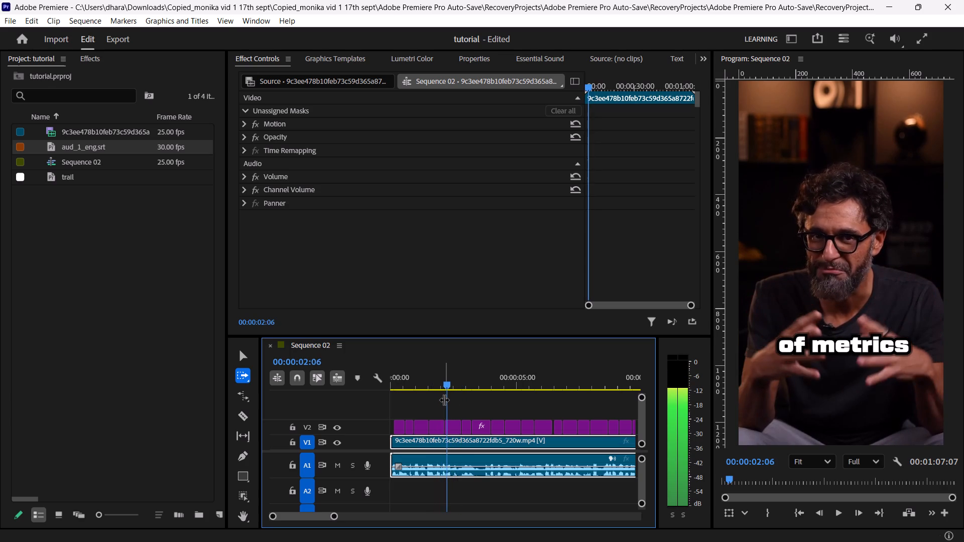
key(Left)
key(Left)
key(Left)
key(Left)
key(Left)
key(Left)
key(Left)
key(Left)
key(Left)
key(Left)
key(Left)
key(Left)
key(Left)
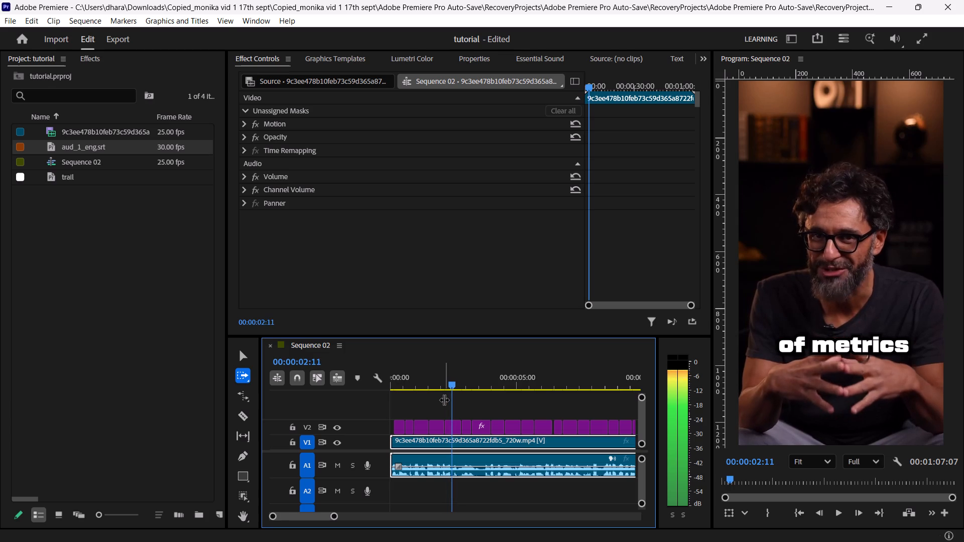
key(Right)
key(Right)
key(Right)
key(Right)
key(Right)
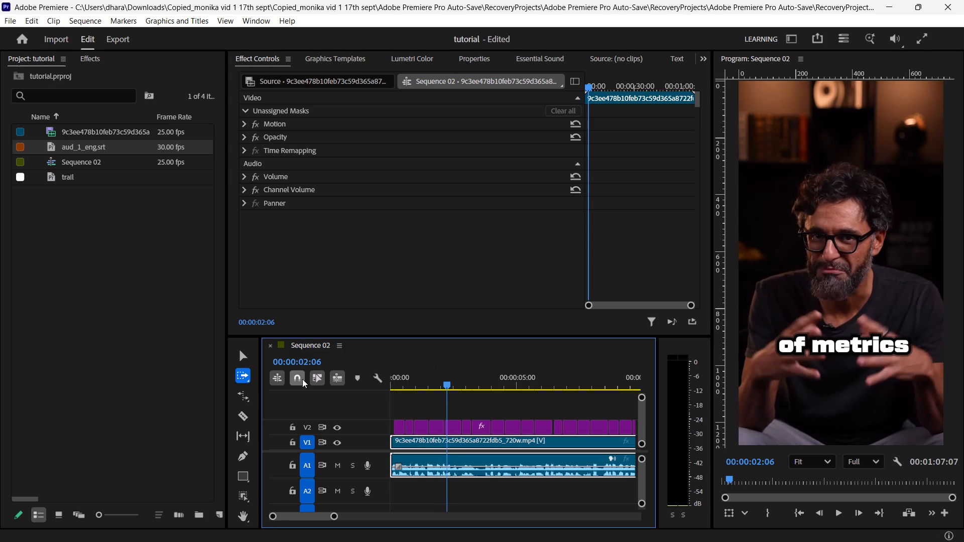
click(246, 416)
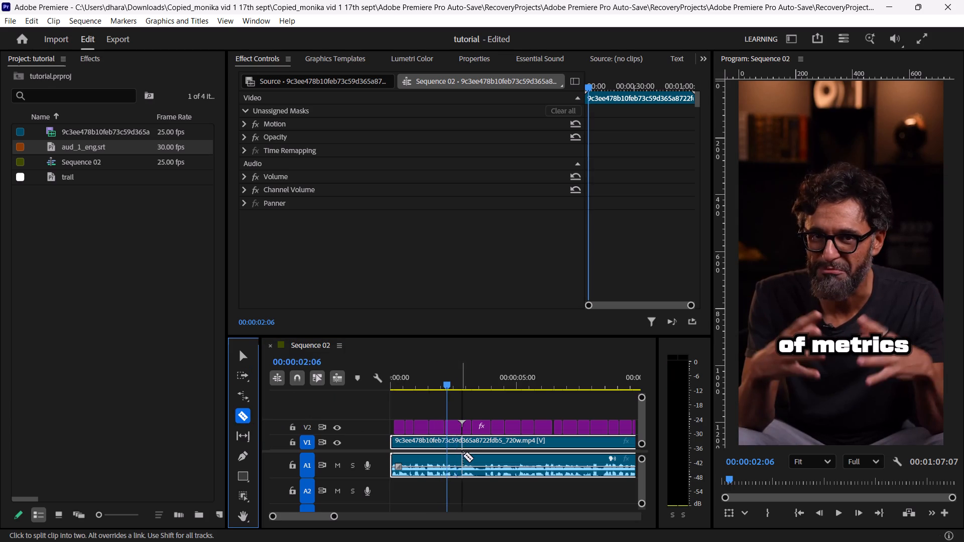
click(447, 429)
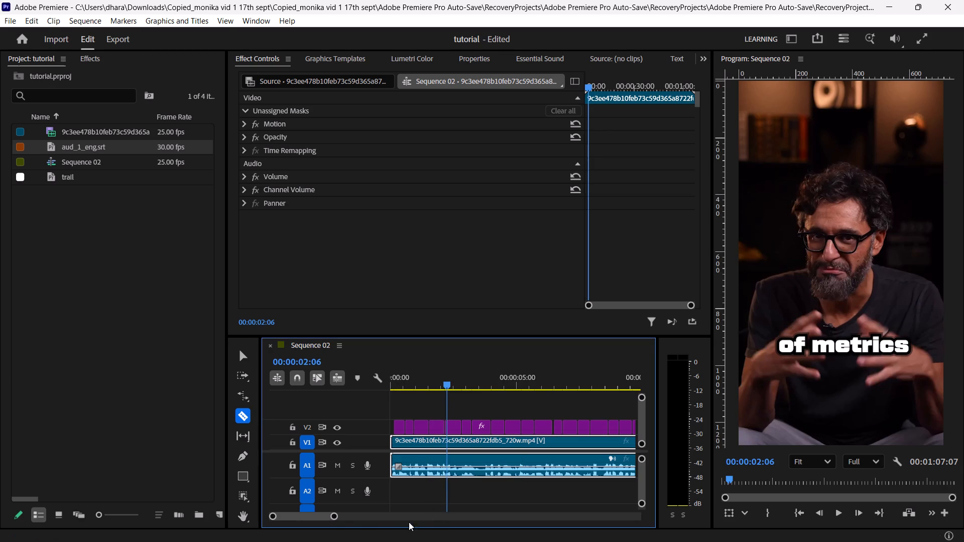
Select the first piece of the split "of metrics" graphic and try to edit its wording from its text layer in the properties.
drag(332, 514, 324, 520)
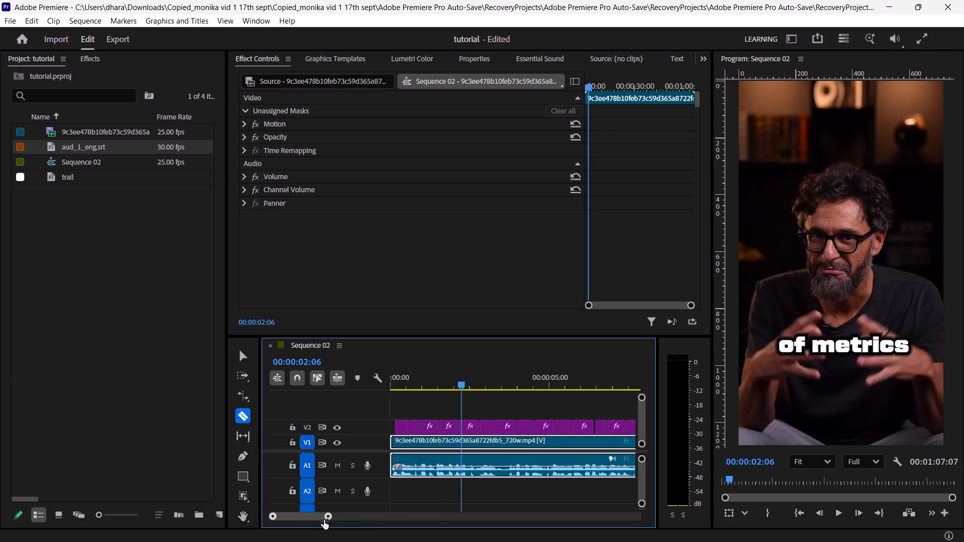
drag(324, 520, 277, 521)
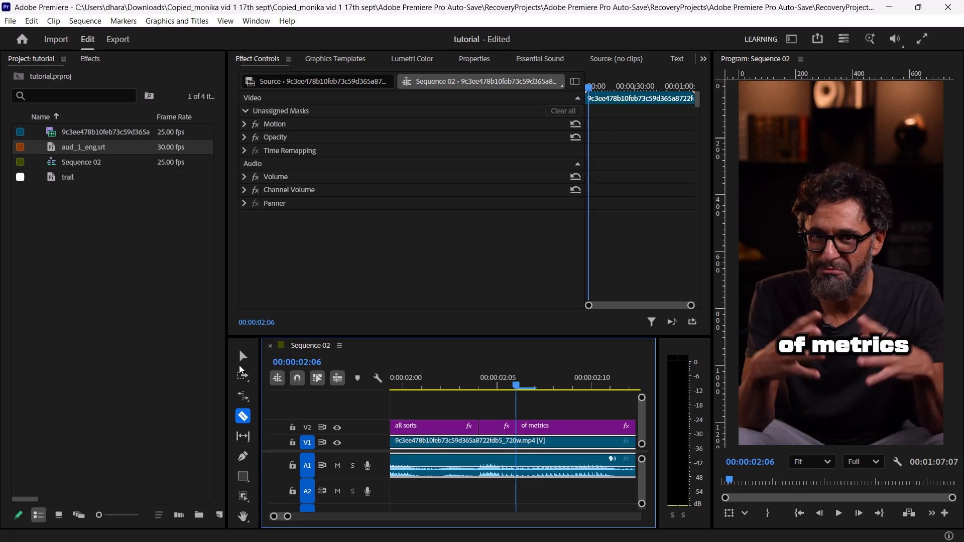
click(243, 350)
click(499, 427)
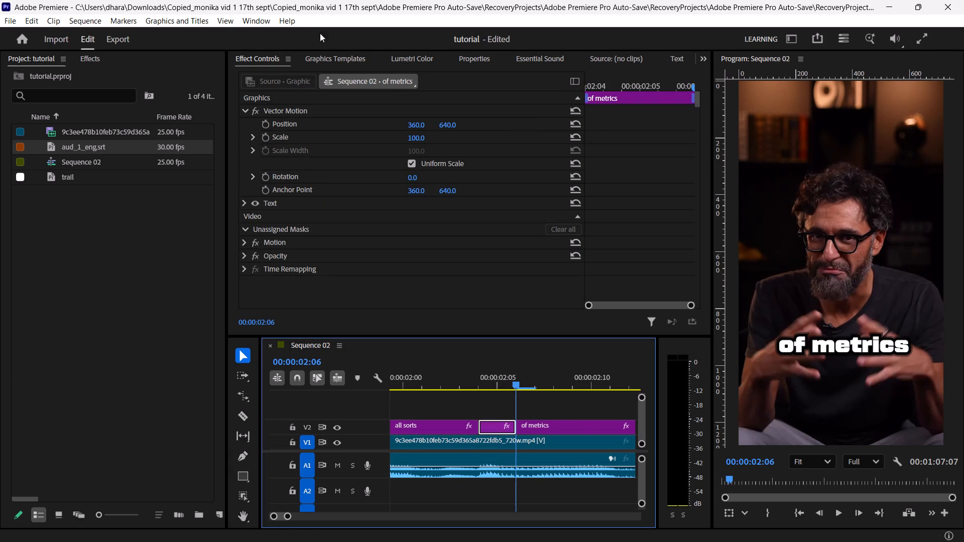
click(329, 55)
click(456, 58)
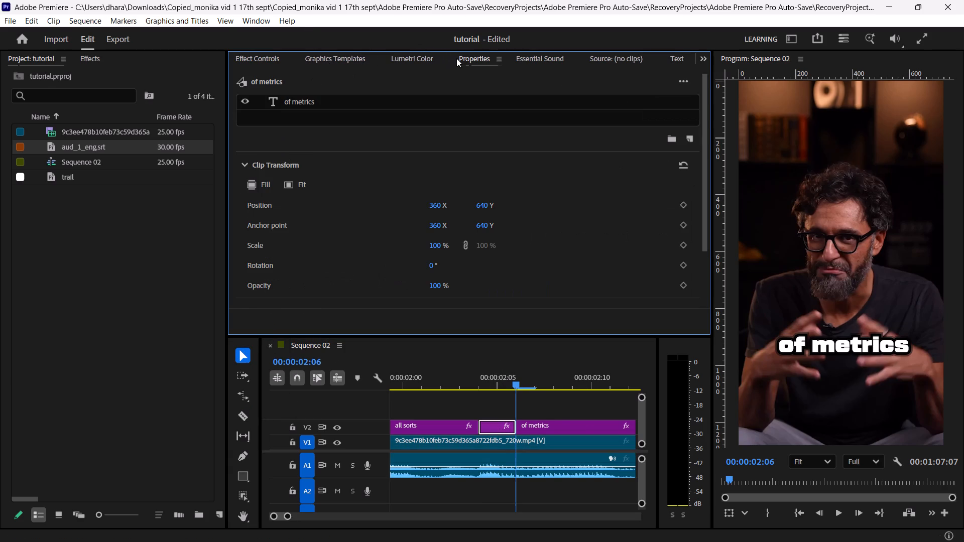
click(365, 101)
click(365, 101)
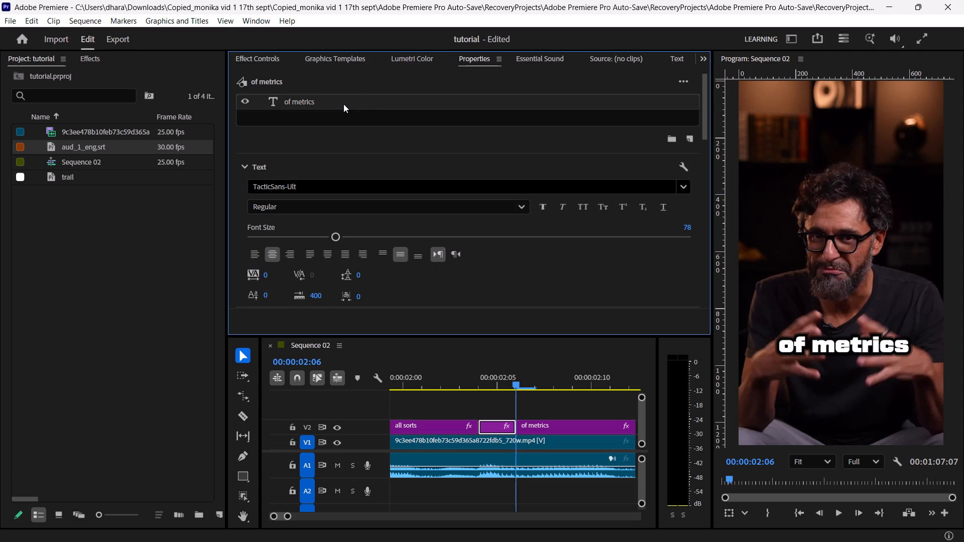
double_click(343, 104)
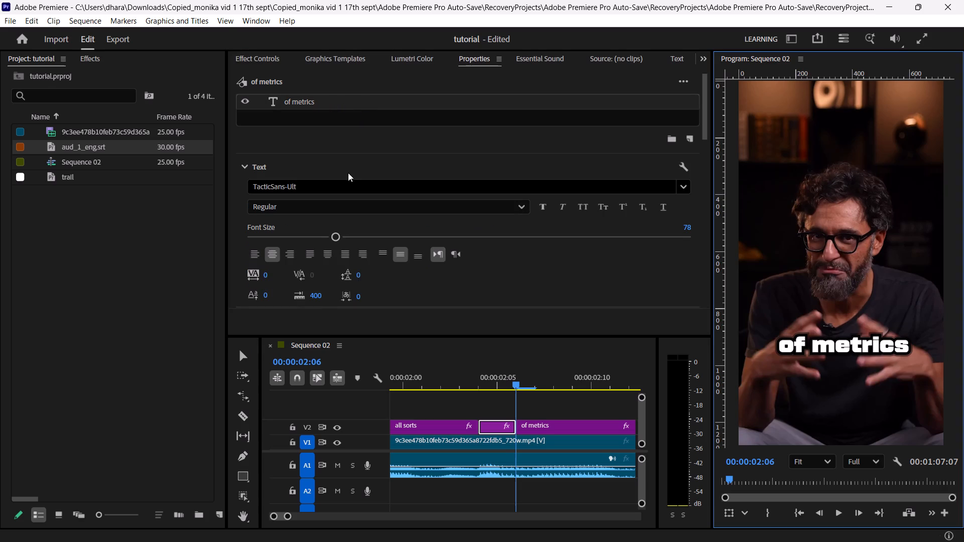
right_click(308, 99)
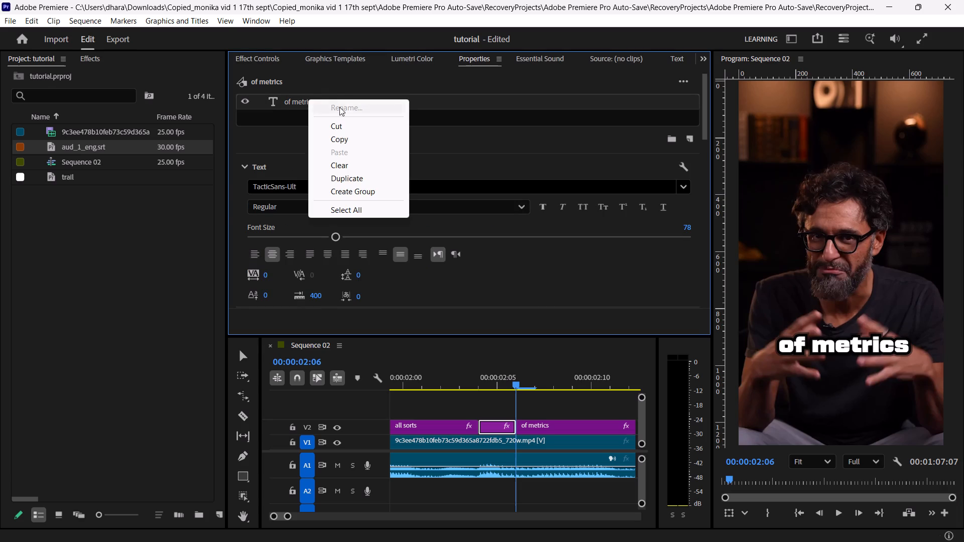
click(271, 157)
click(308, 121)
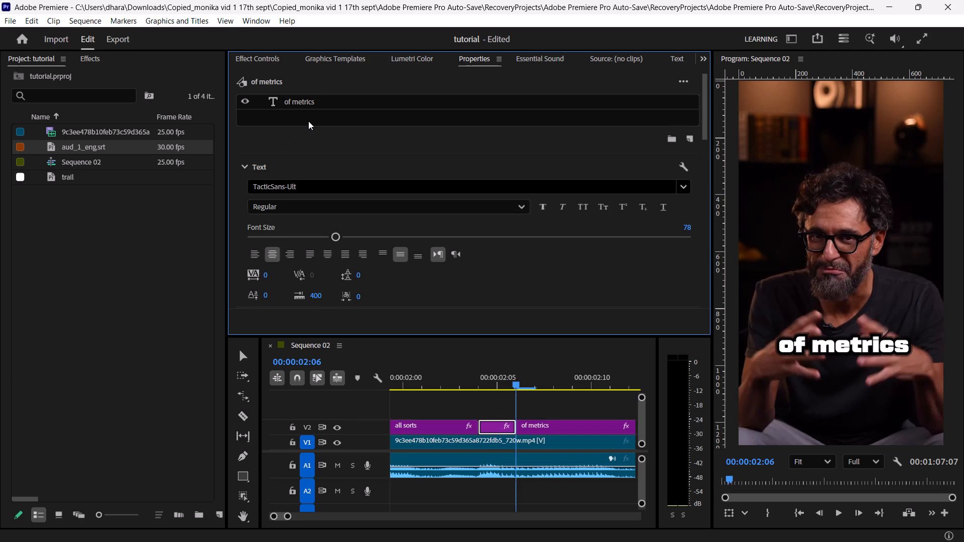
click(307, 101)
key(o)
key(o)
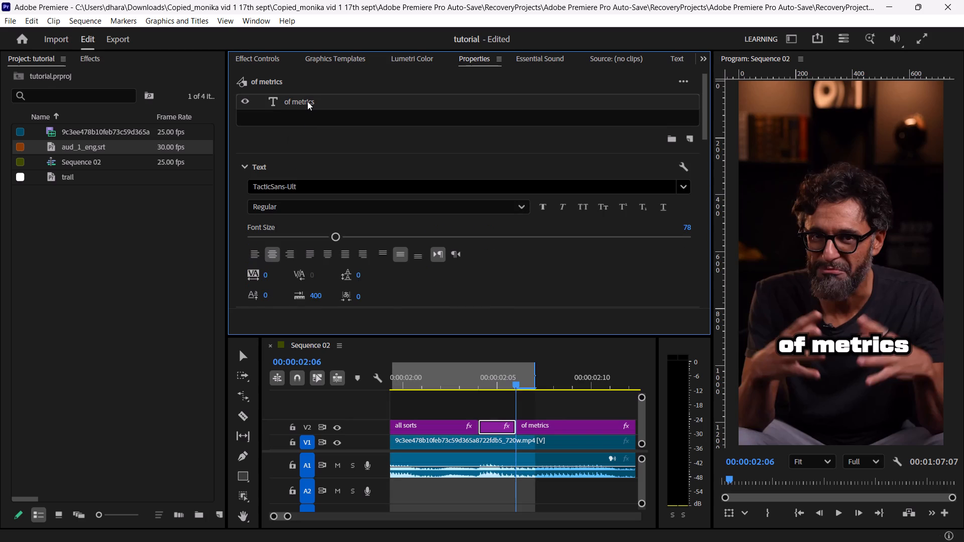
Shorten the text of the second "of metrics" piece, after the cut, to "metrics" directly in the Program monitor.
click(848, 344)
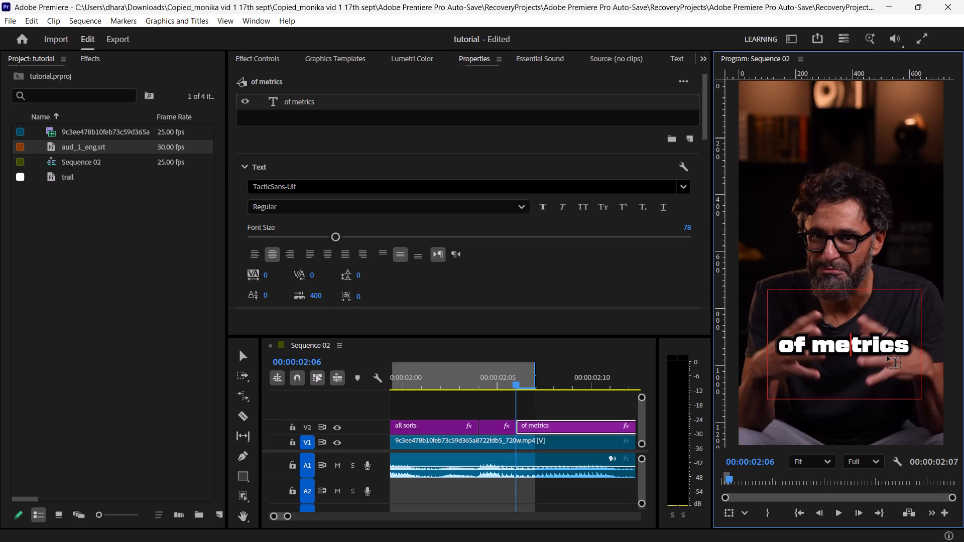
key(BackSpace)
key(BackSpace)
key(BackSpace)
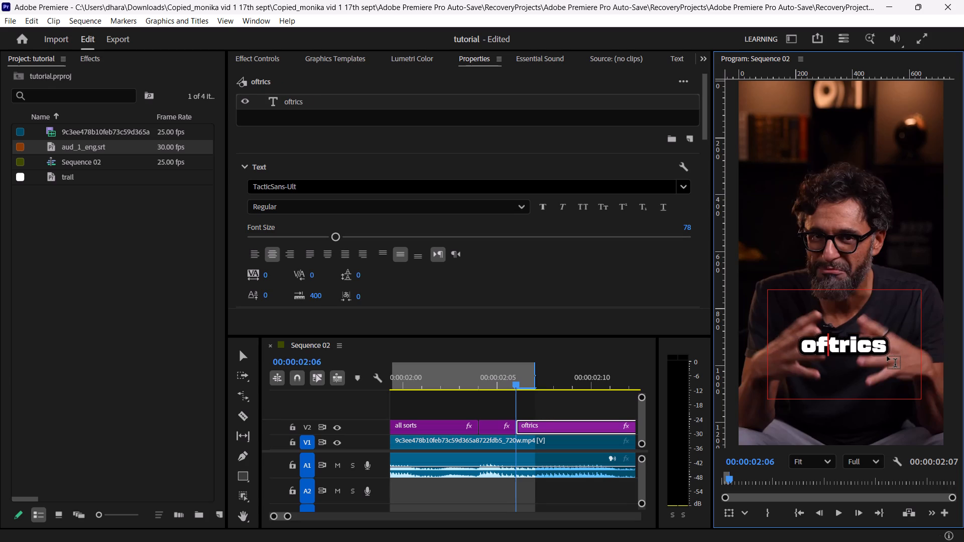
key(ctrl+z)
key(Left)
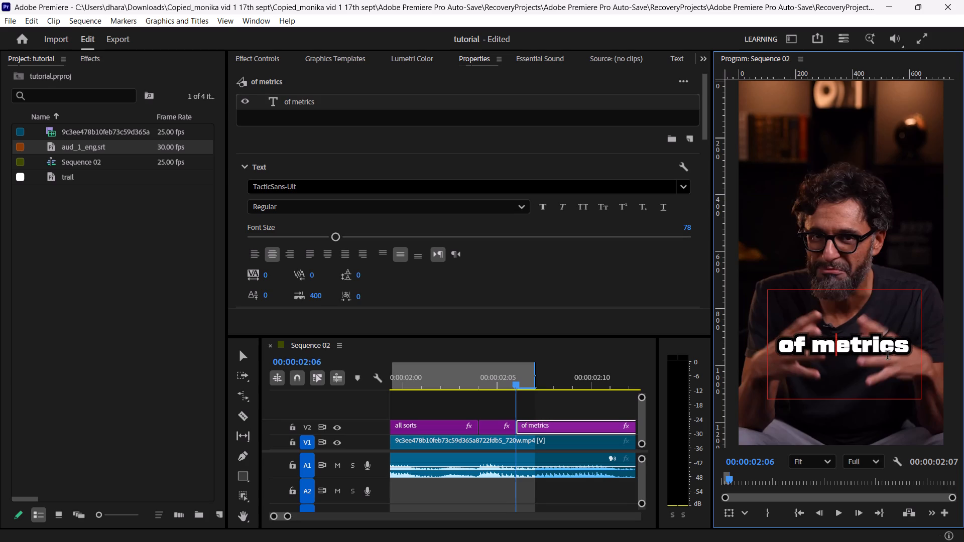
key(Left)
key(Left)
key(Right)
key(BackSpace)
key(BackSpace)
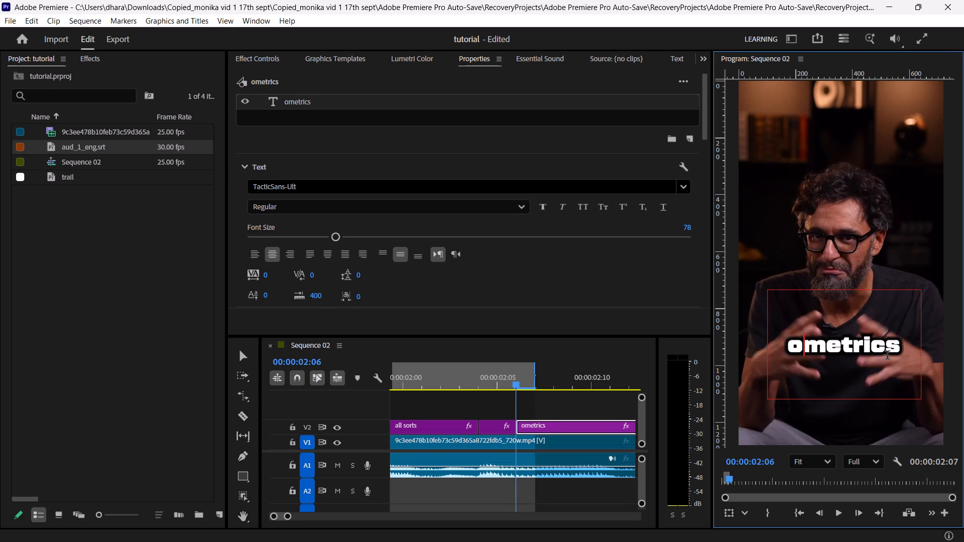
key(BackSpace)
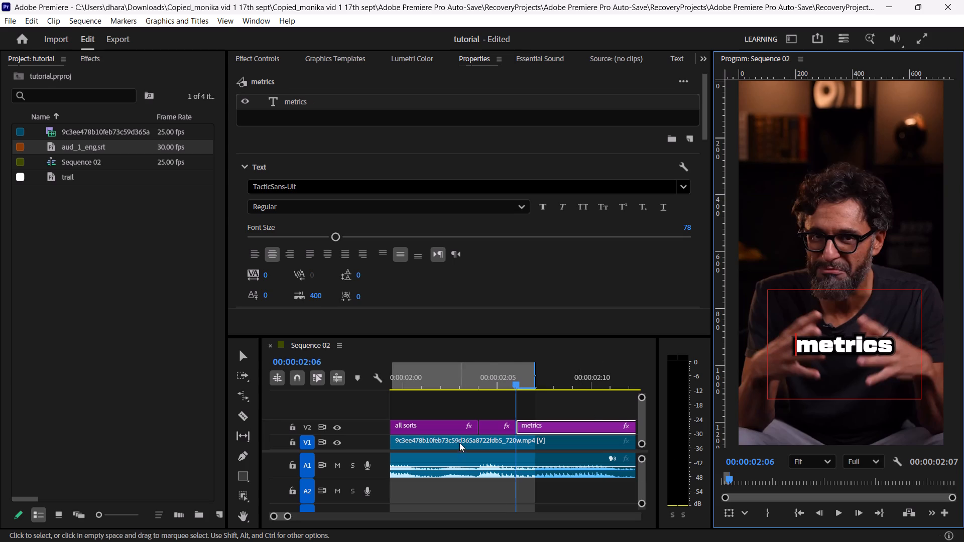
Shorten the text of the first "of metrics" piece, before the cut, to "of" directly in the Program monitor.
click(489, 428)
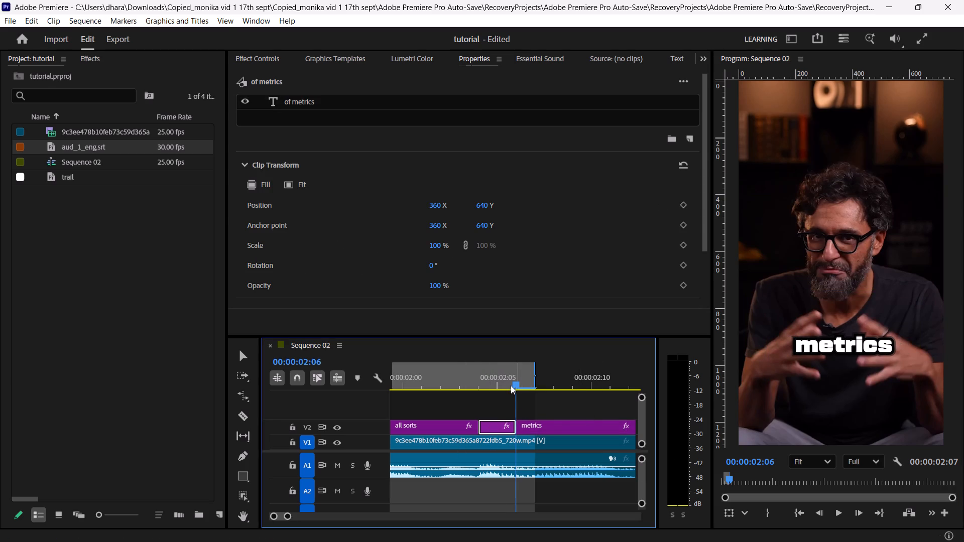
drag(513, 385, 496, 381)
click(838, 359)
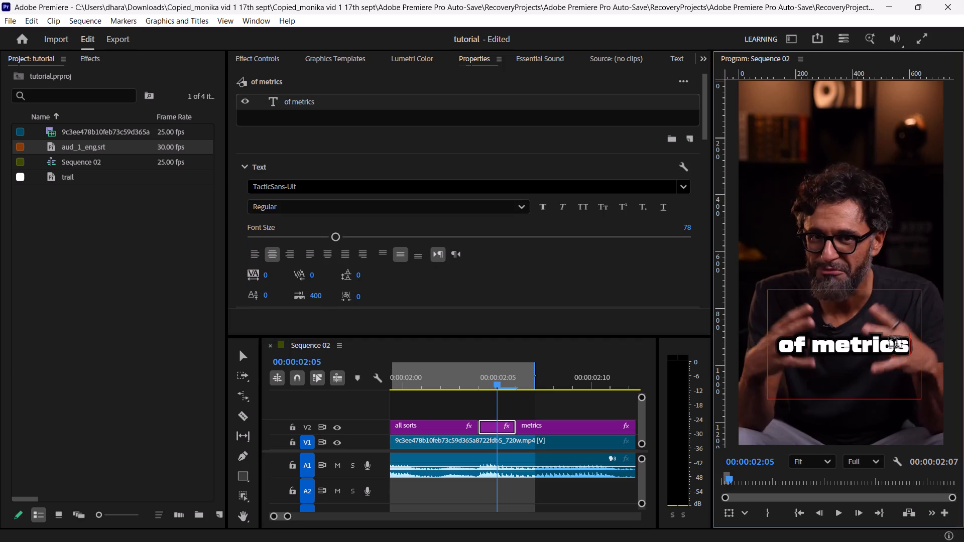
key(BackSpace)
key(BackSpace)
key(BackSpace)
key(BackSpace)
key(BackSpace)
key(BackSpace)
key(BackSpace)
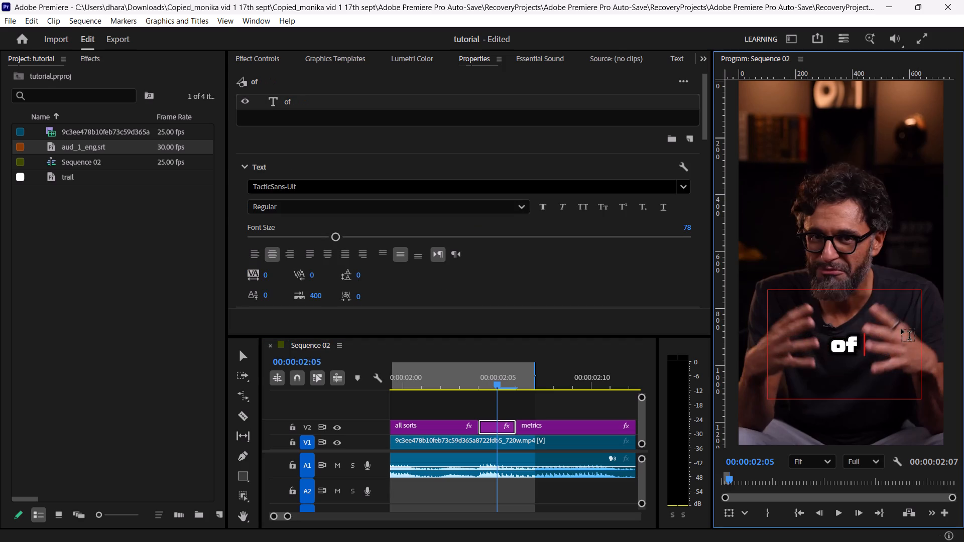
key(BackSpace)
Play Sequence 02 across the split to check the separate "of" and "metrics" graphics against the speech.
click(448, 385)
key(space)
key(space)
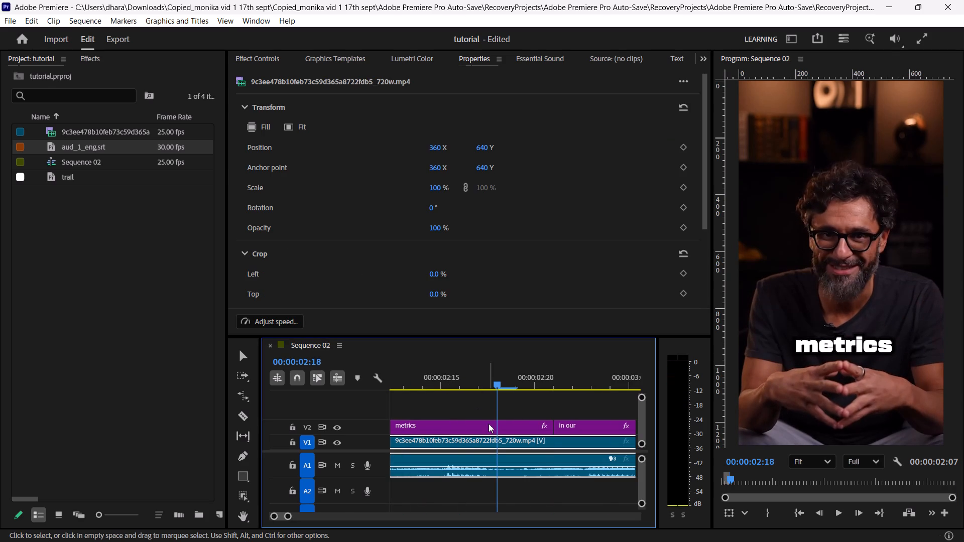
drag(286, 515, 291, 515)
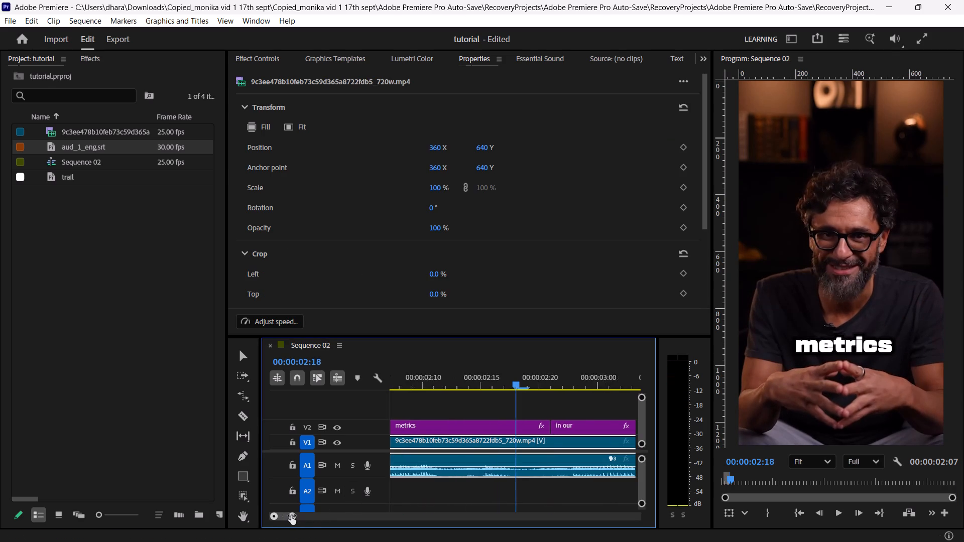
Undo the text edits and the cut on the "of metrics" graphic, restoring it as a single piece on V2.
drag(291, 515, 302, 514)
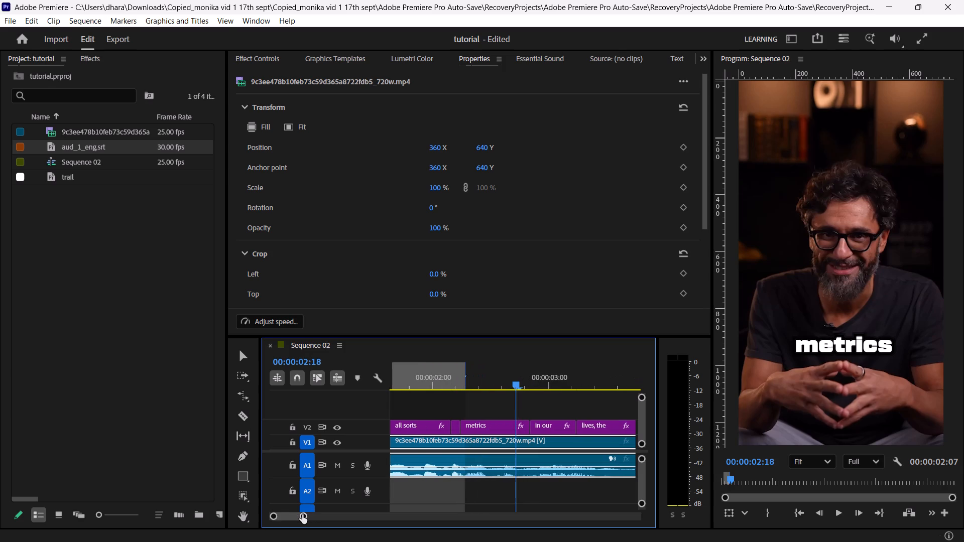
click(455, 427)
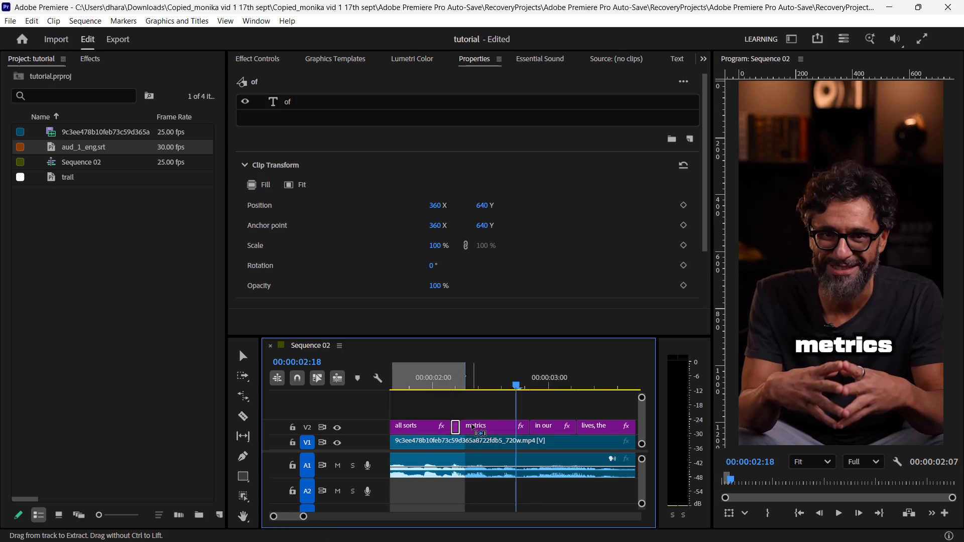
key(ctrl+z)
key(ctrl+z)
key(ctrl+z)
key(ctrl+z)
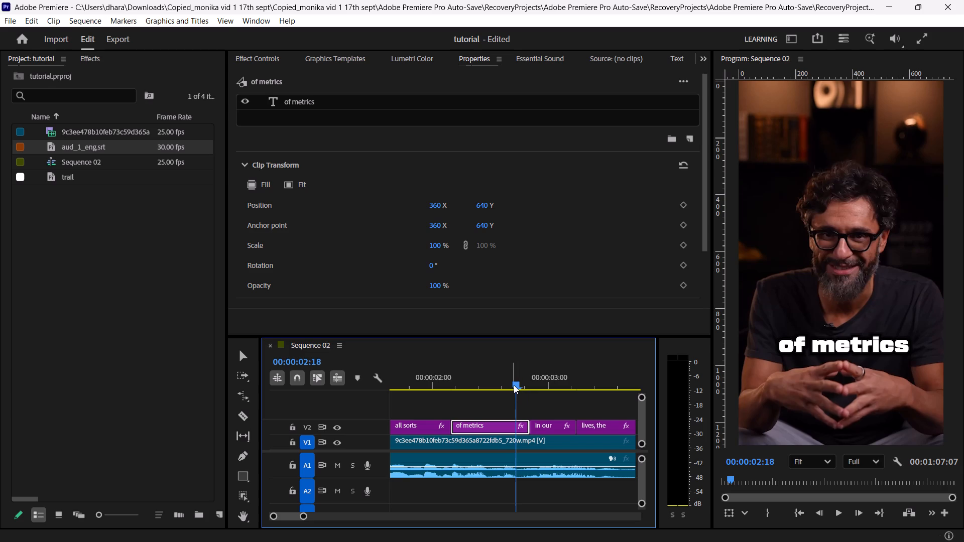
Scrub through the "of metrics" graphic against the speech and cut it on V2 at 00:00:02:11.
drag(514, 385, 456, 391)
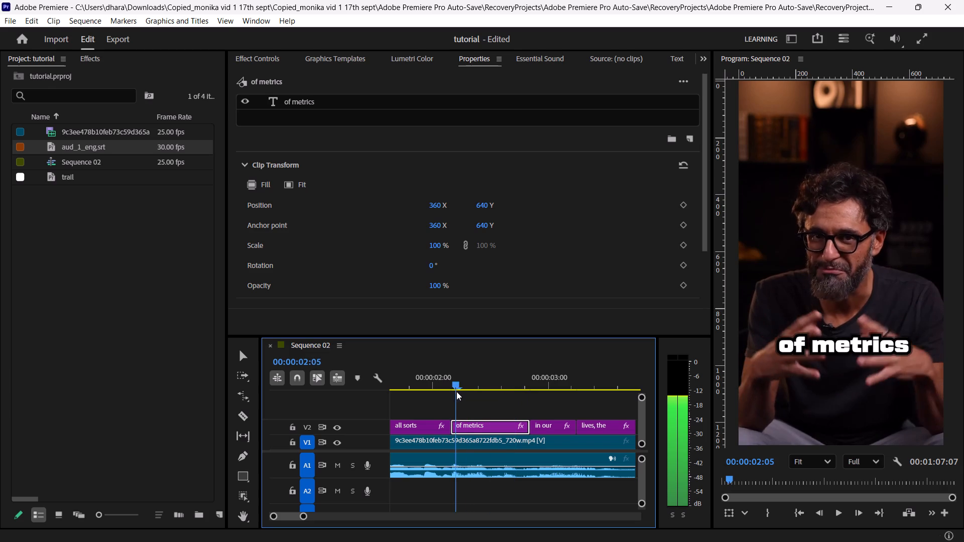
drag(456, 391, 517, 399)
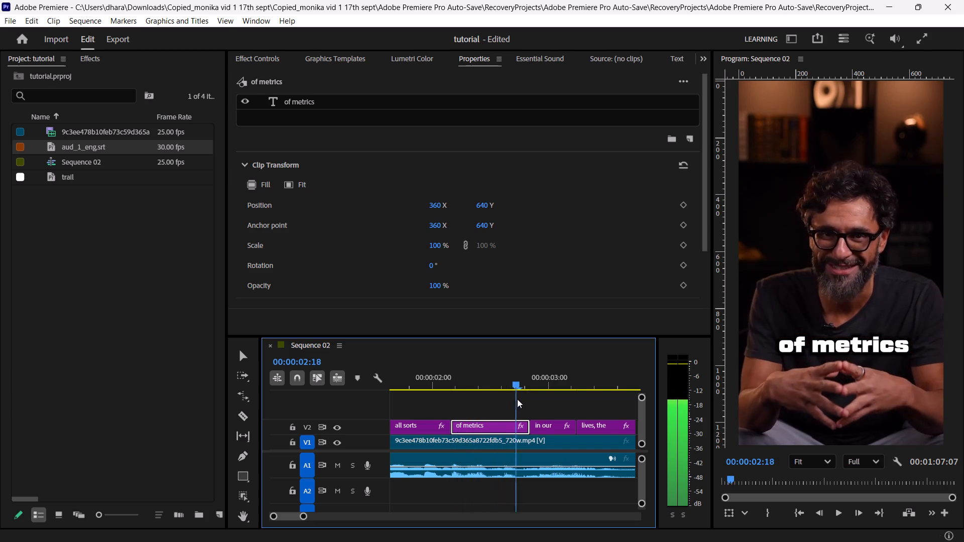
drag(517, 399, 478, 410)
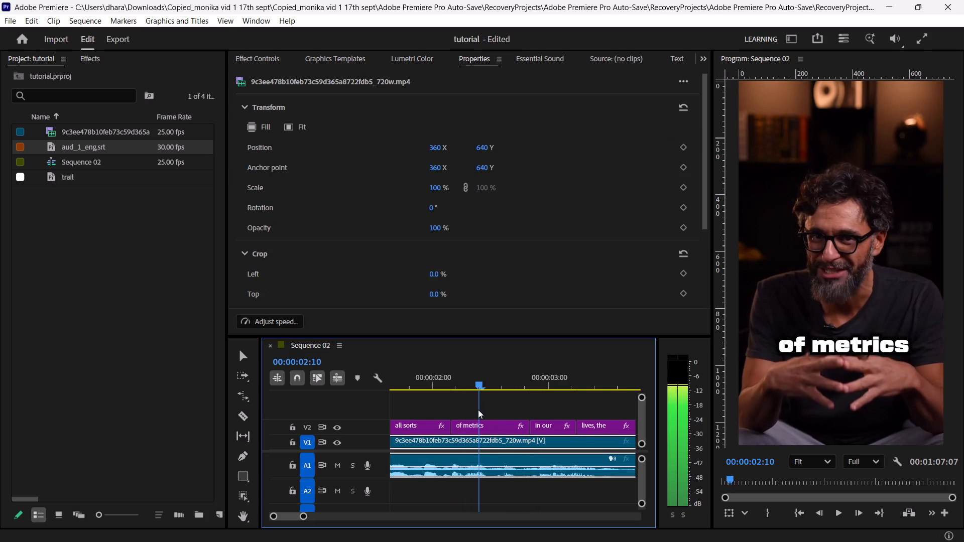
drag(478, 410, 480, 410)
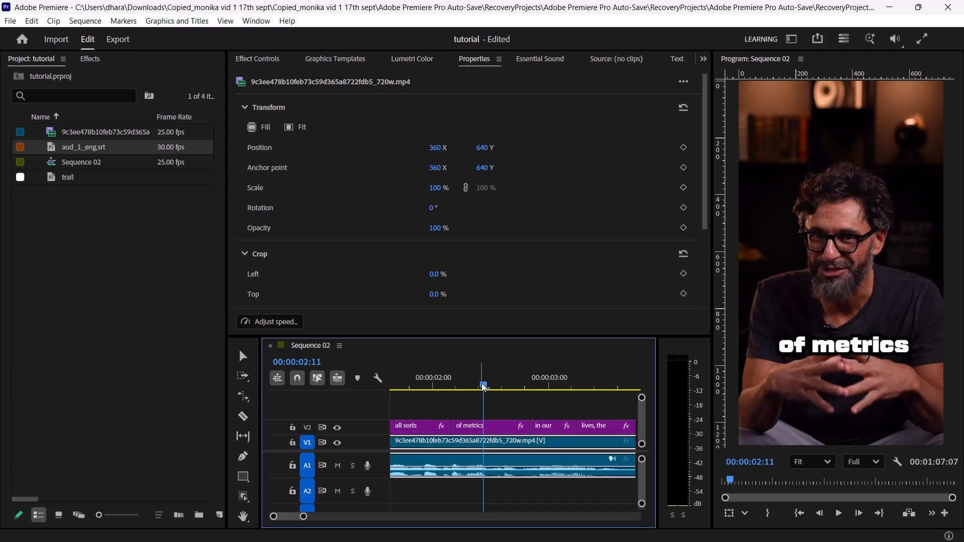
drag(481, 382, 473, 385)
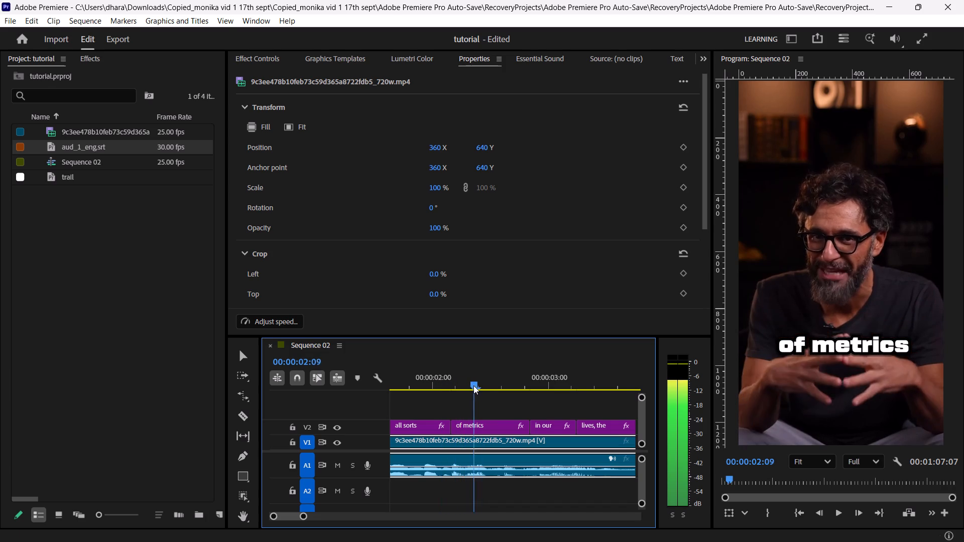
drag(473, 385, 476, 389)
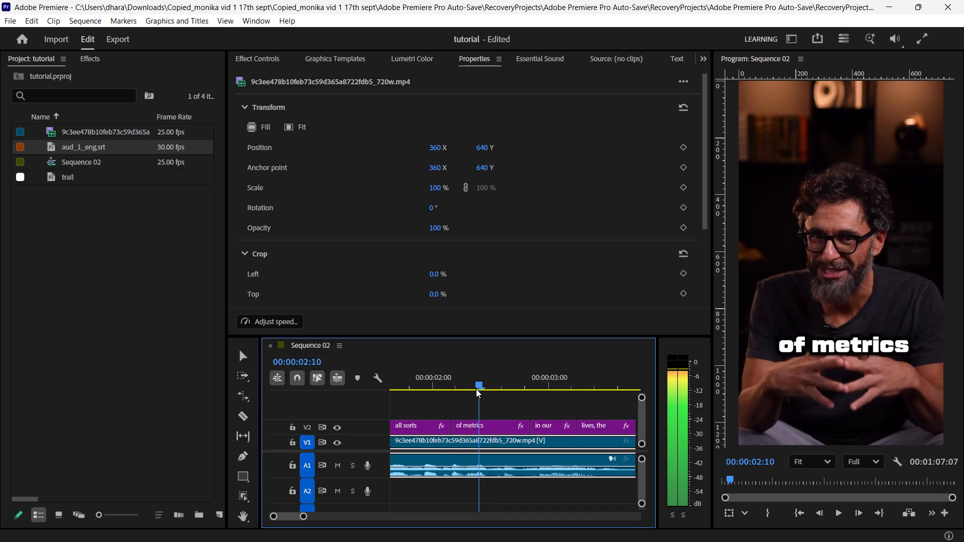
drag(476, 389, 484, 390)
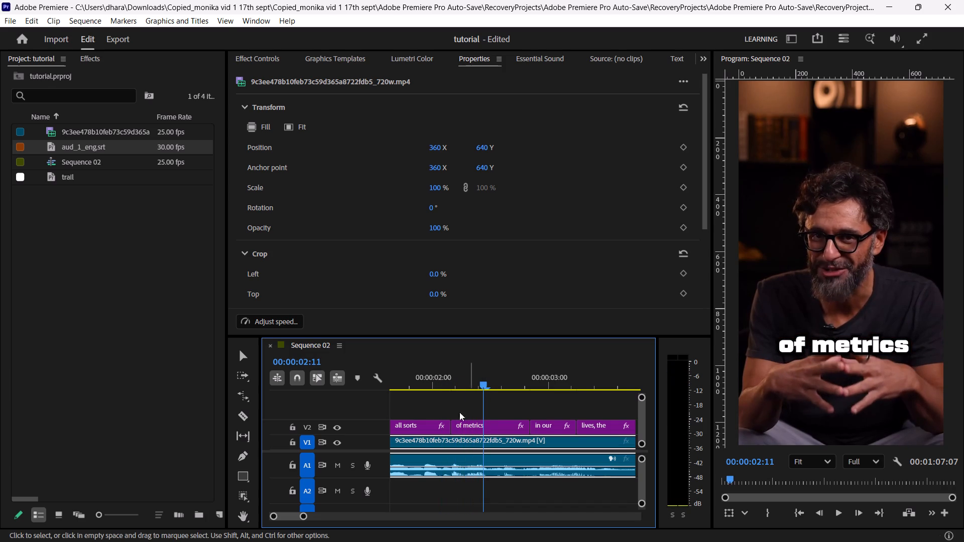
key(c)
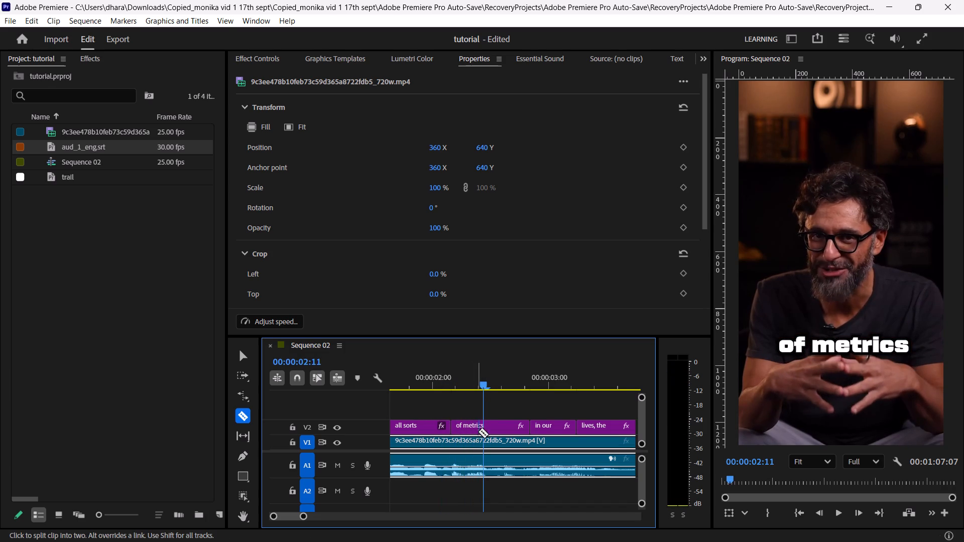
click(484, 432)
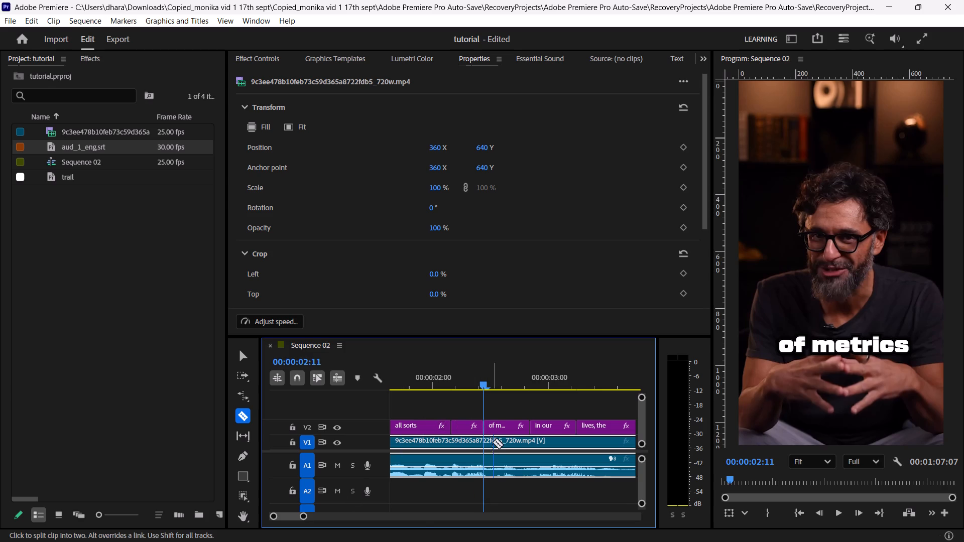
key(v)
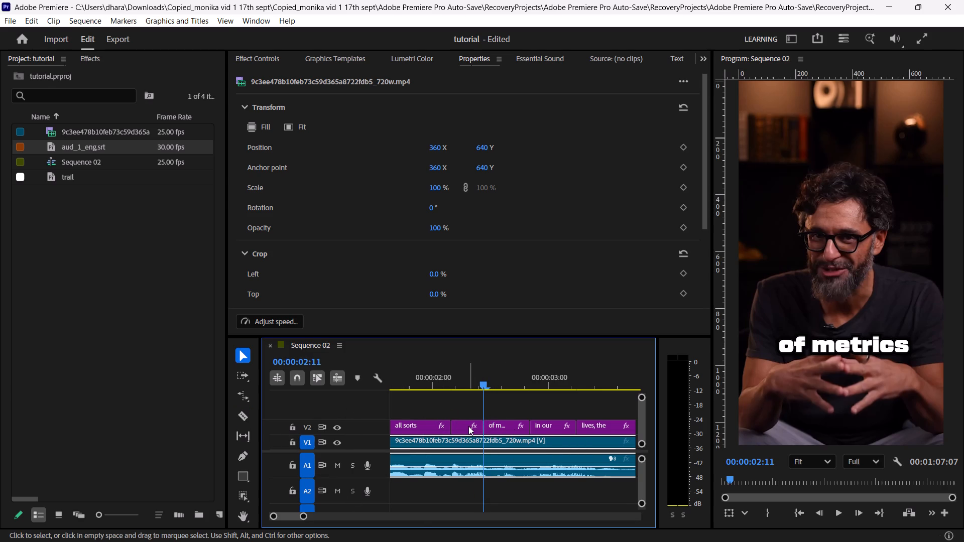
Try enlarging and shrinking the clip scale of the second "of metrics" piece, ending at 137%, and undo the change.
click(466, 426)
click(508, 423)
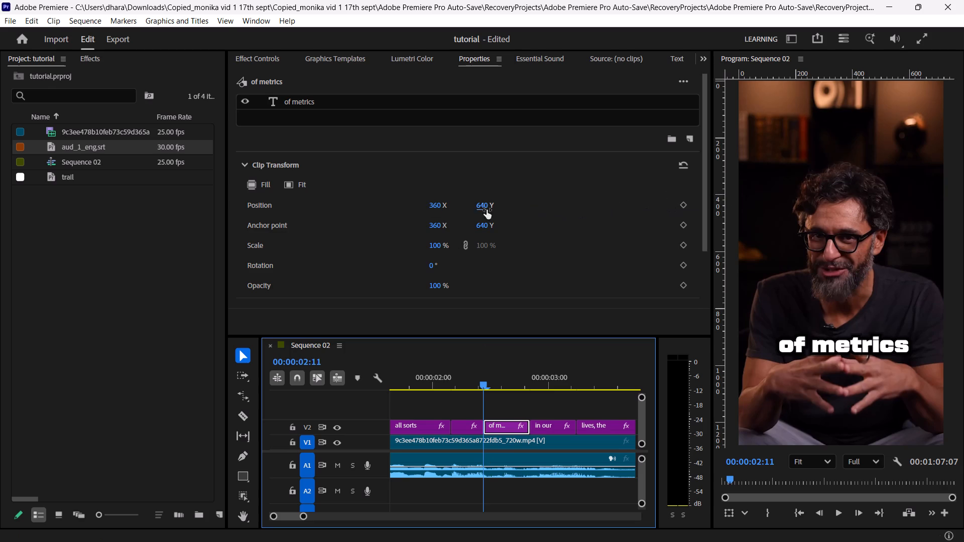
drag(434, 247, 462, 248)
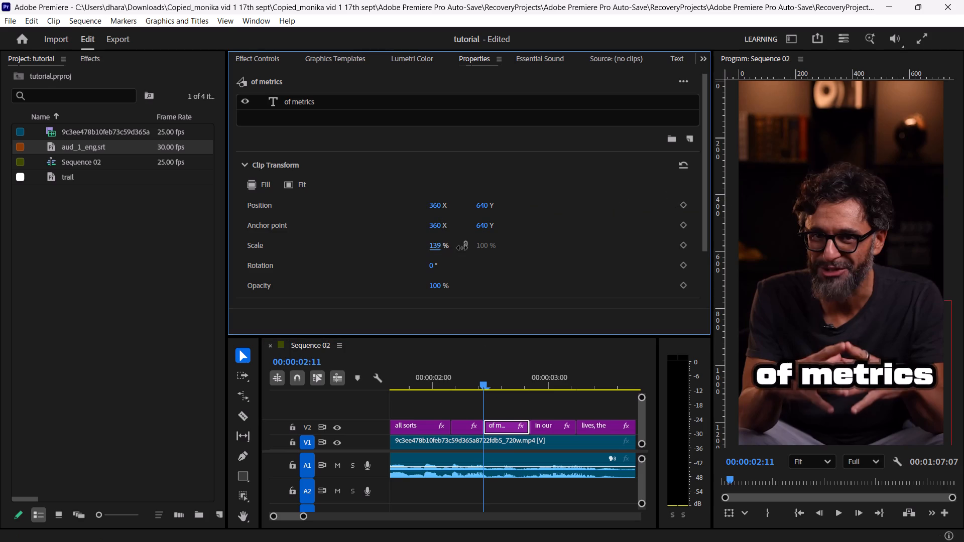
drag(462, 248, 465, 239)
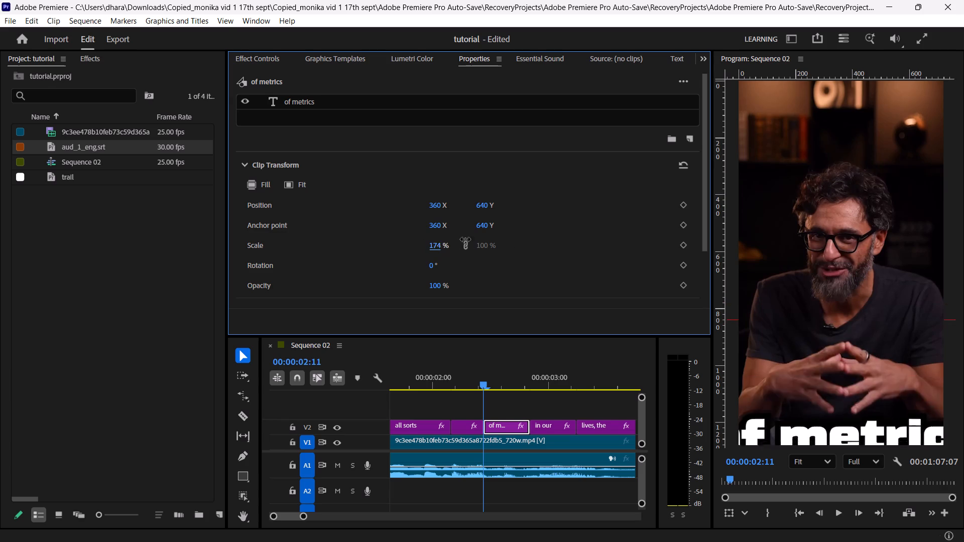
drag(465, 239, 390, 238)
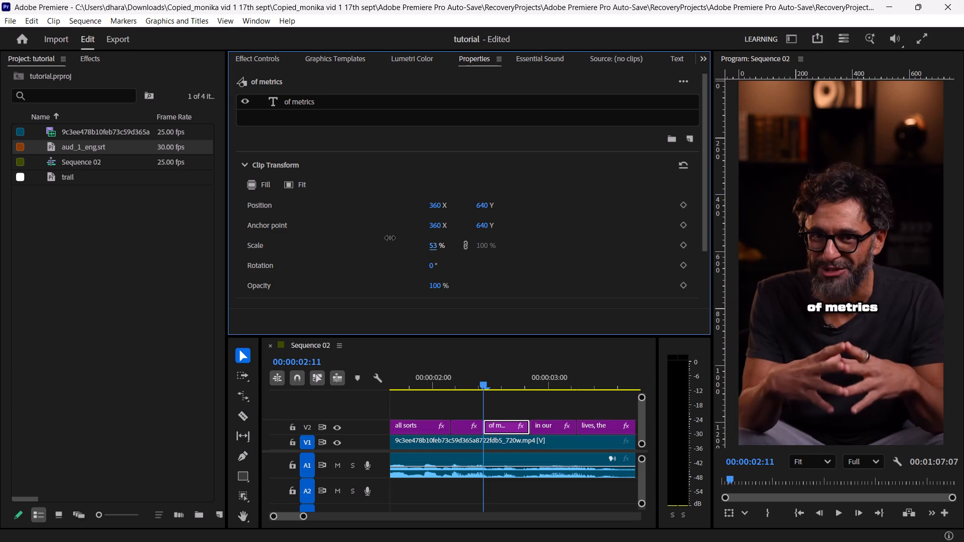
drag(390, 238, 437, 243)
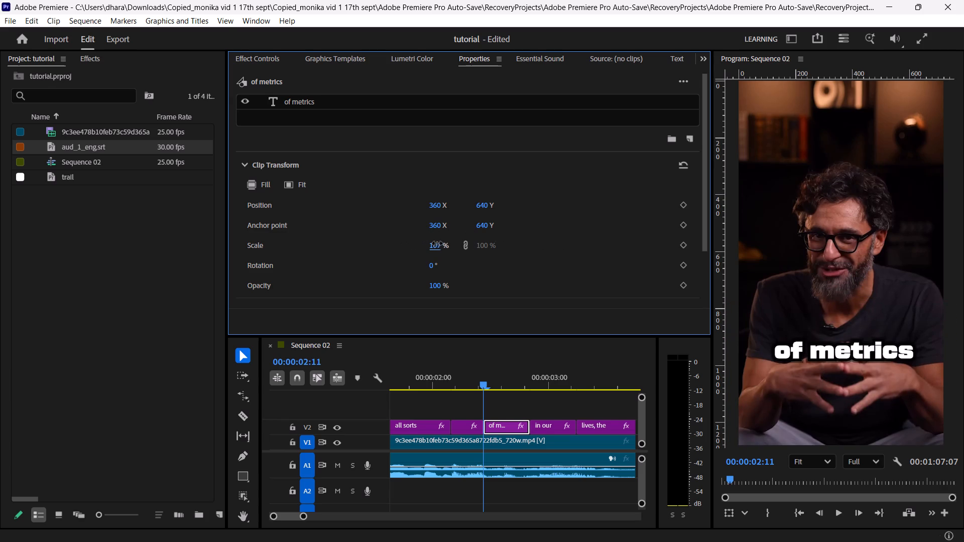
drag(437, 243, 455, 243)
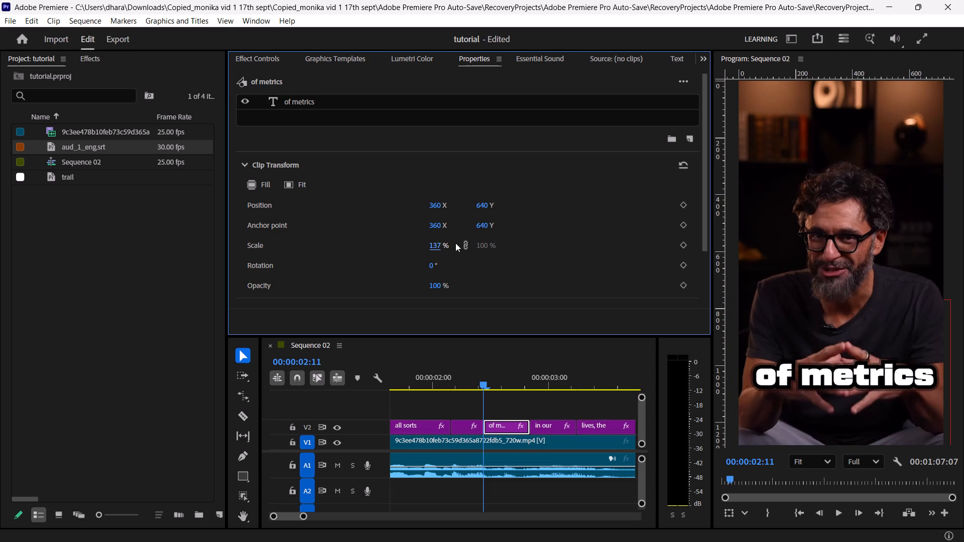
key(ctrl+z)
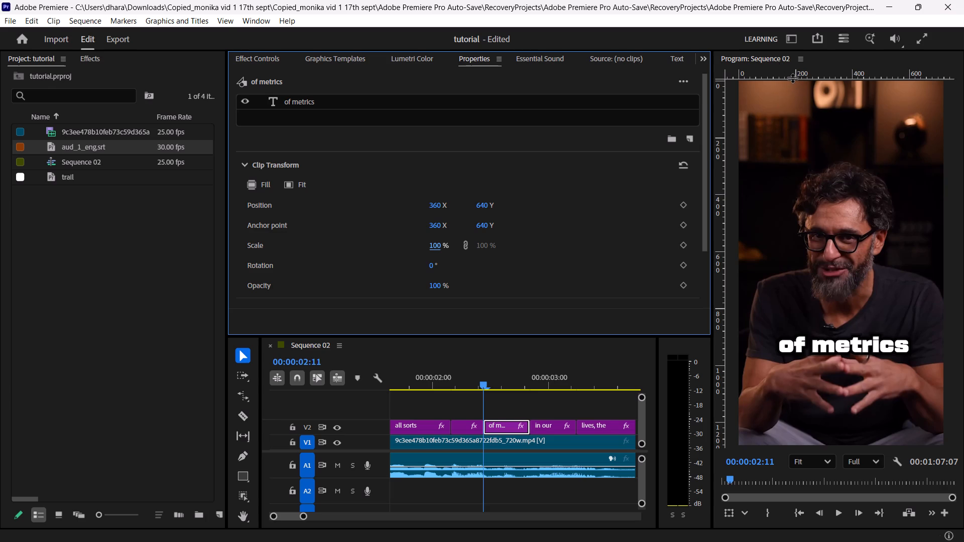
Add two horizontal guides in the Program monitor, one above the caption text and one below it at about 1030 px.
drag(792, 78, 809, 334)
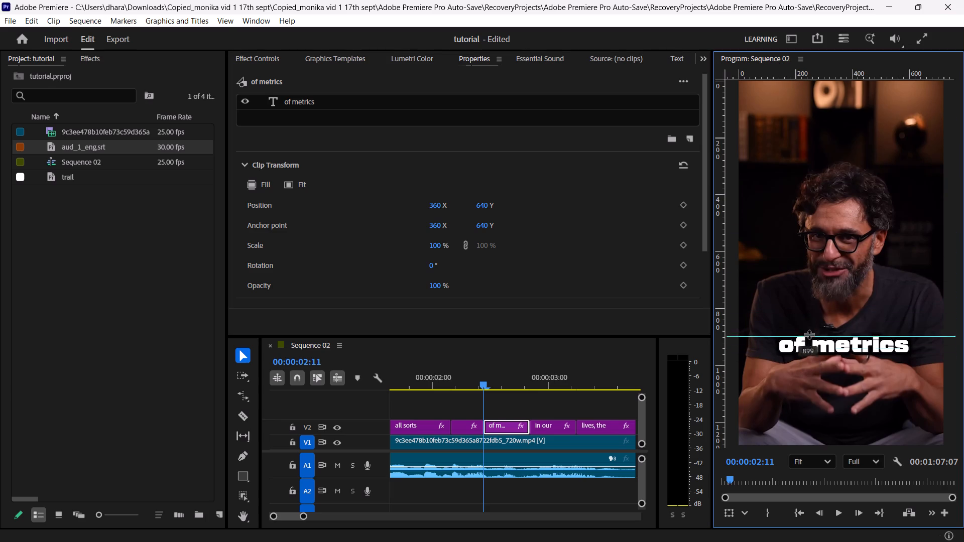
drag(809, 334, 807, 310)
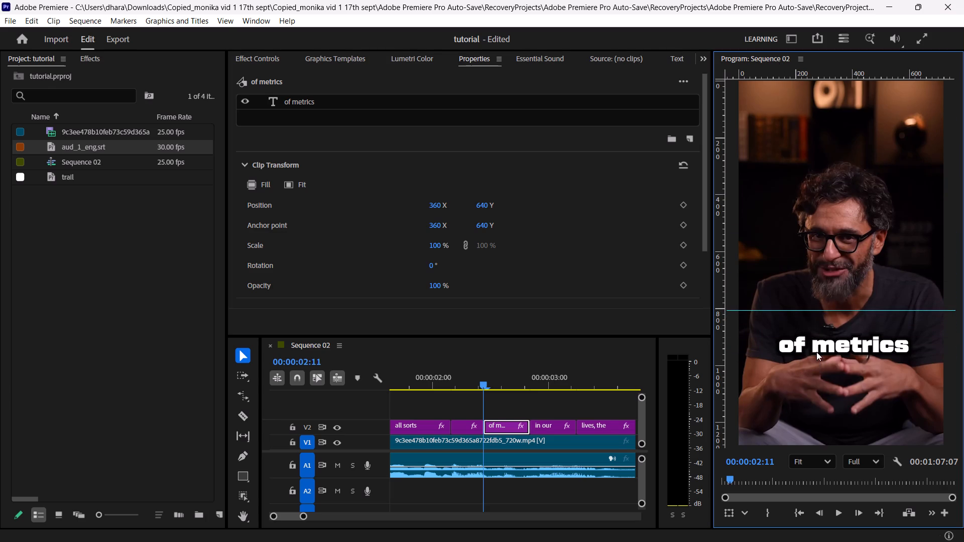
drag(846, 77, 883, 362)
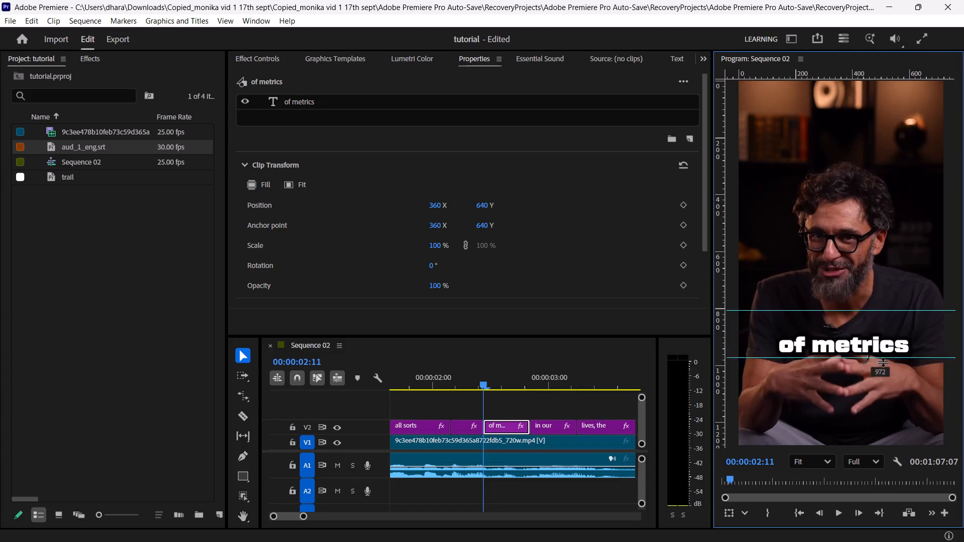
drag(883, 362, 891, 375)
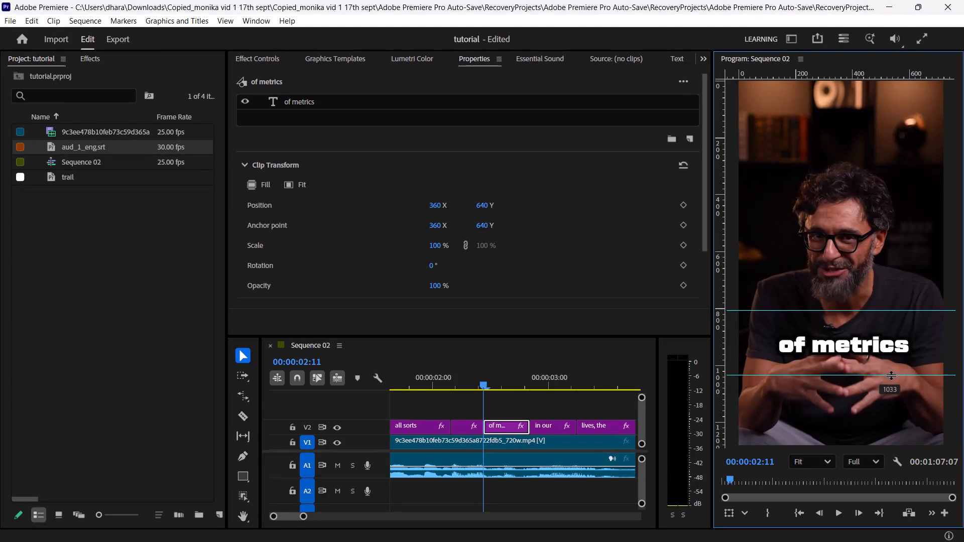
drag(891, 375, 891, 374)
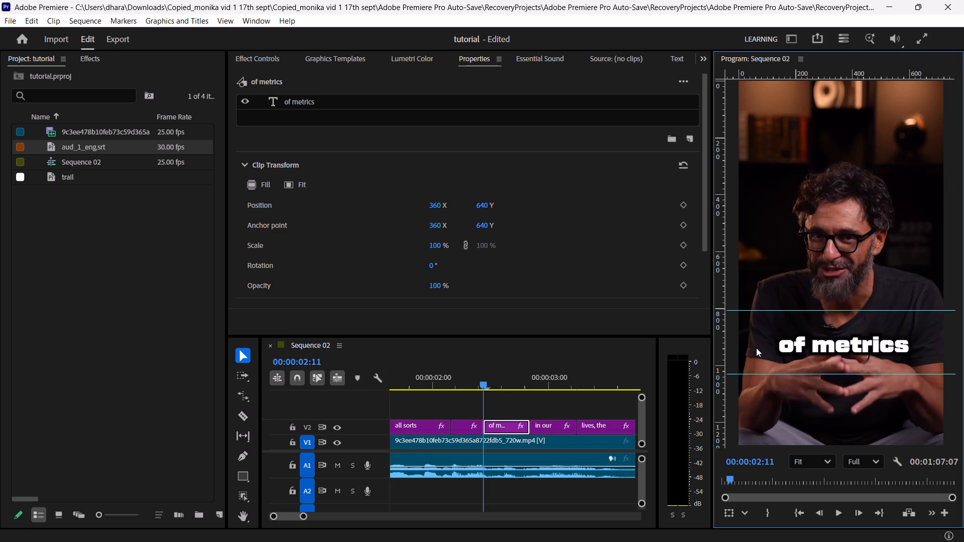
Copy the second "of metrics" piece, after the cut on V2.
click(495, 430)
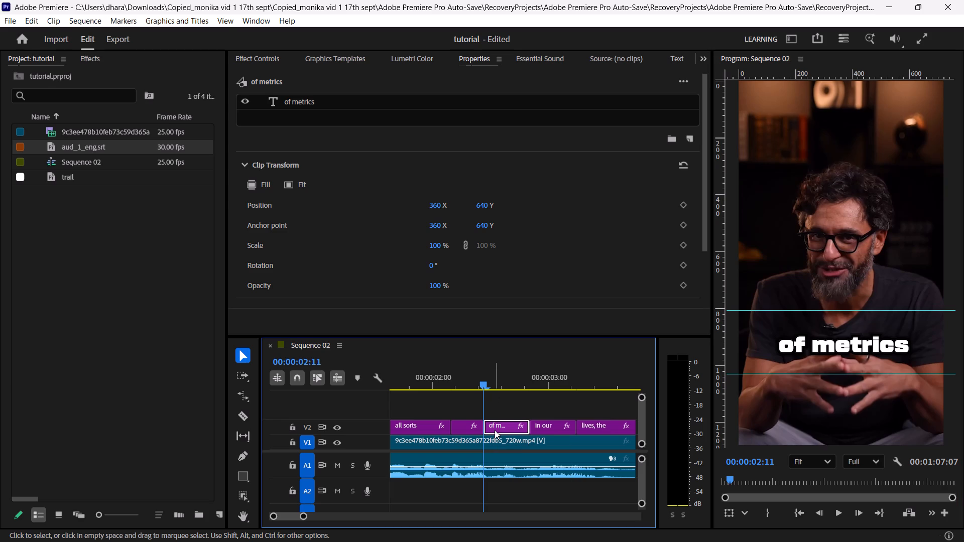
key(ctrl+c)
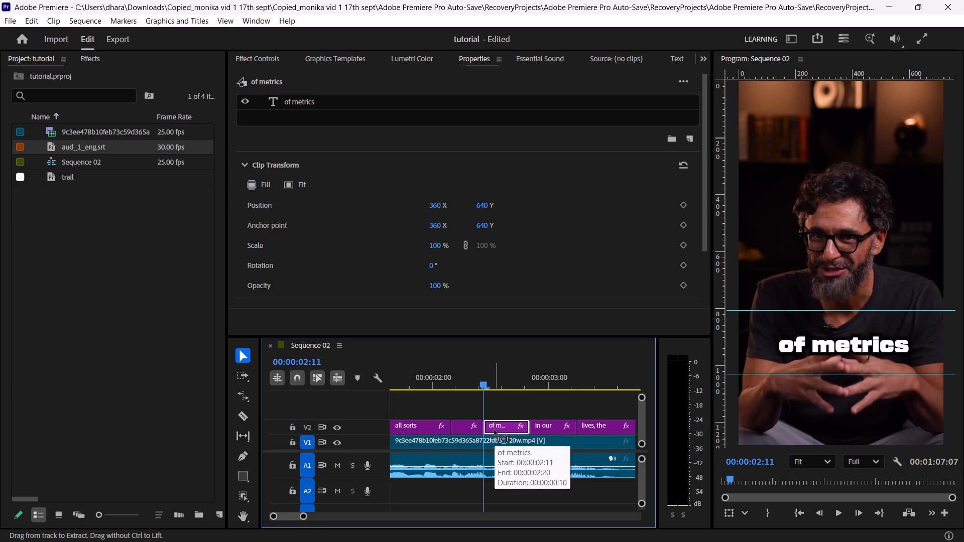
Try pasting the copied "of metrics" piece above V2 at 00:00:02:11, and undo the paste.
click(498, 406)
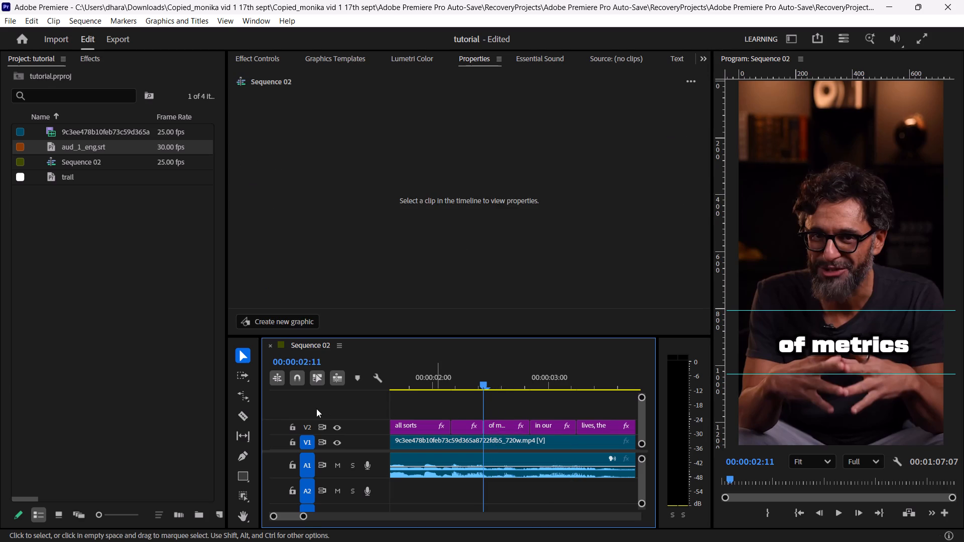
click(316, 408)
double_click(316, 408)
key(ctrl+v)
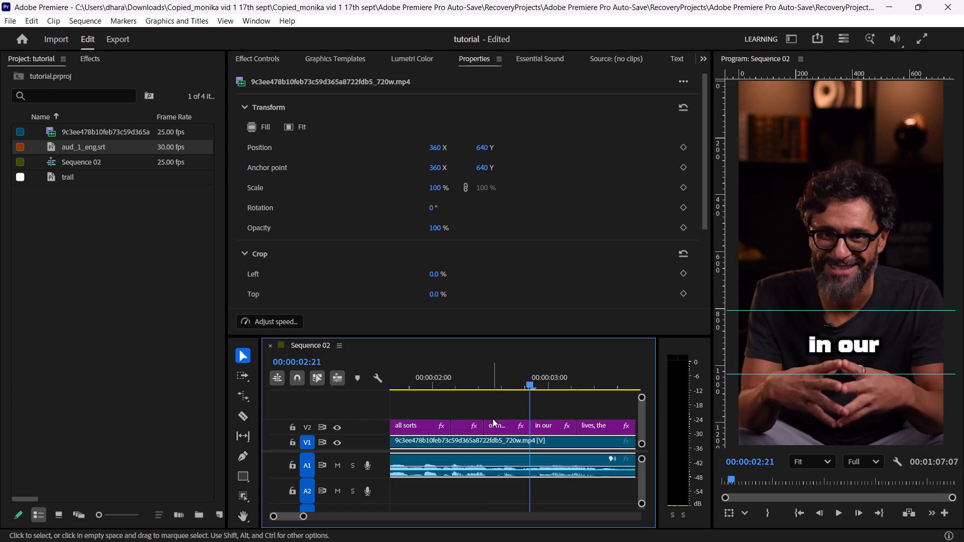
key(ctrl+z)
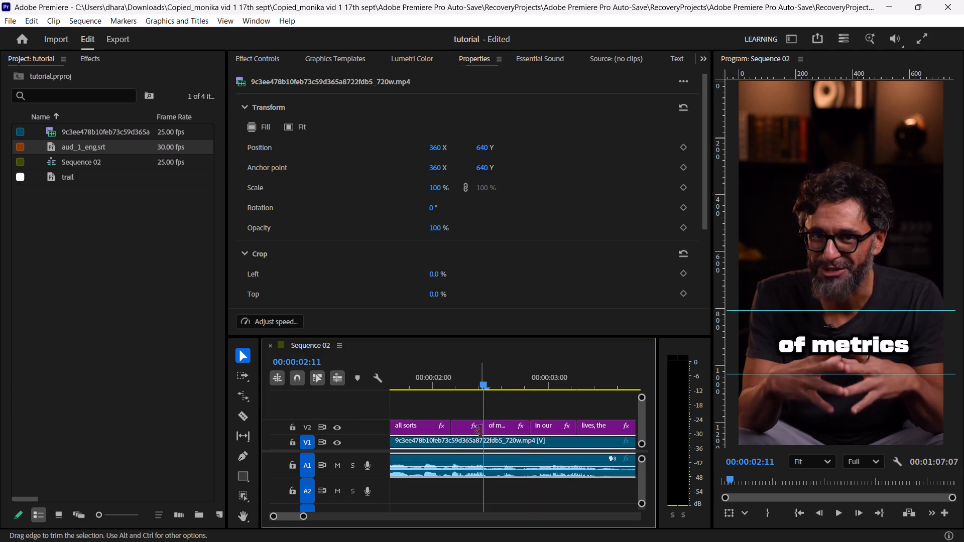
Move the second "of metrics" piece up to a new V3 track and paste its copy into the gap on V2.
drag(497, 428, 498, 416)
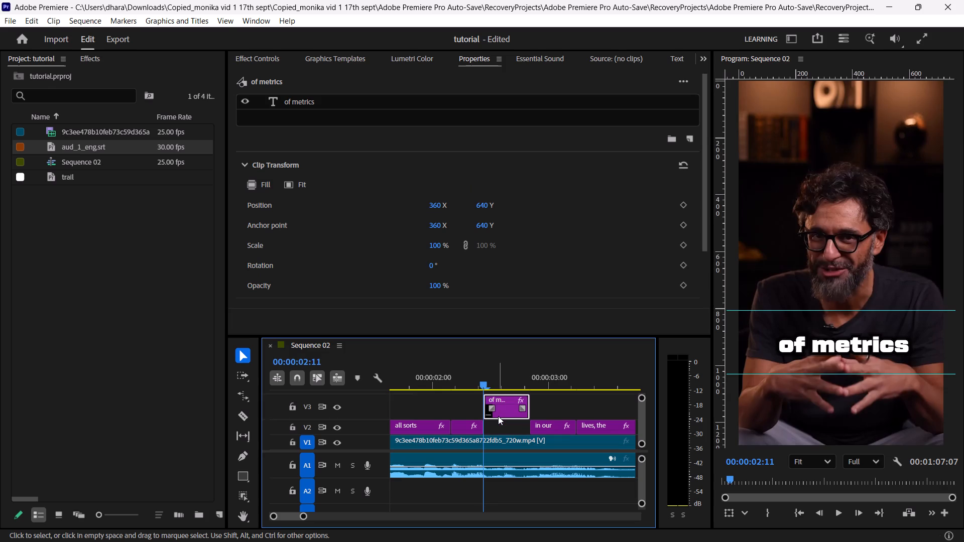
click(496, 429)
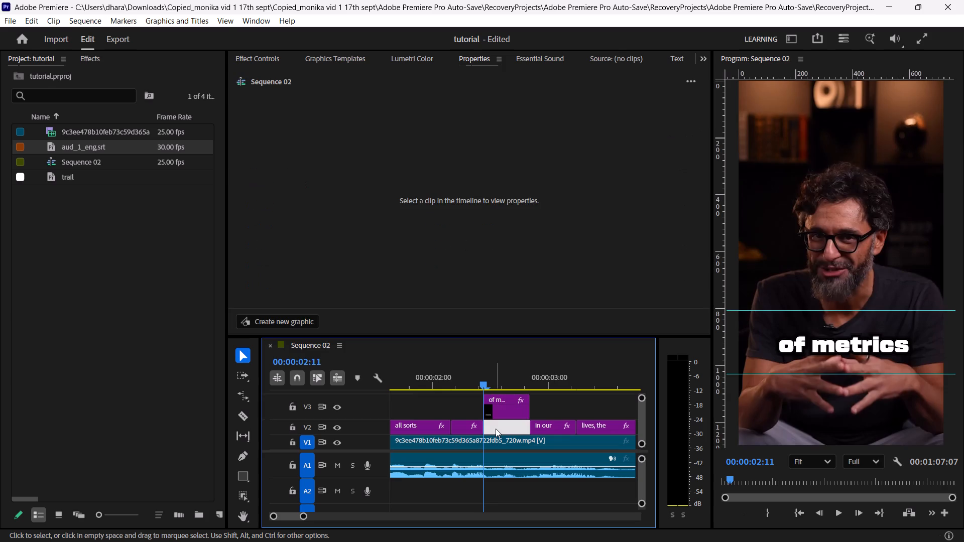
key(ctrl+v)
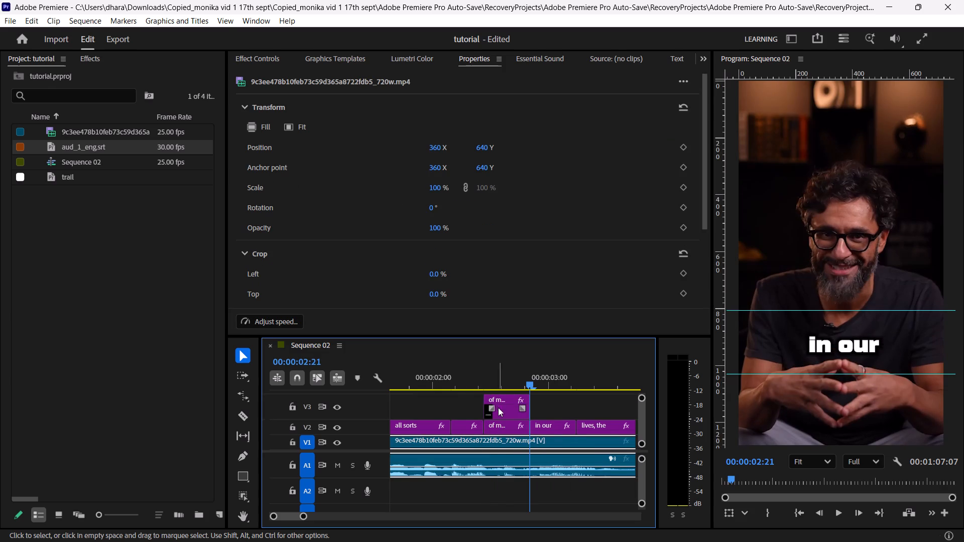
Play Sequence 02 briefly near the stacked "of metrics" pieces to check them.
click(477, 384)
key(space)
key(space)
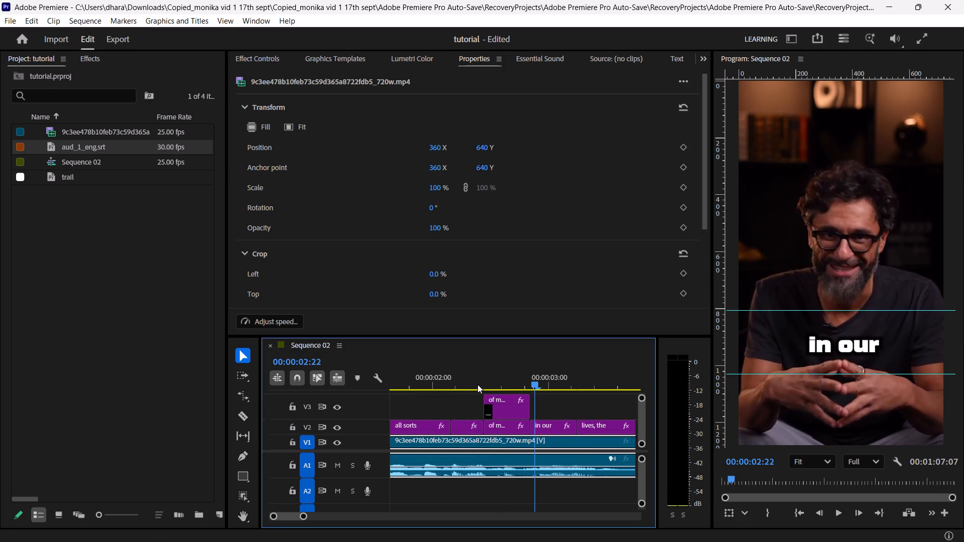
Edit the V3 "of metrics" text at 00:00:02:16, deleting "of" and its space so it reads "metrics".
click(500, 403)
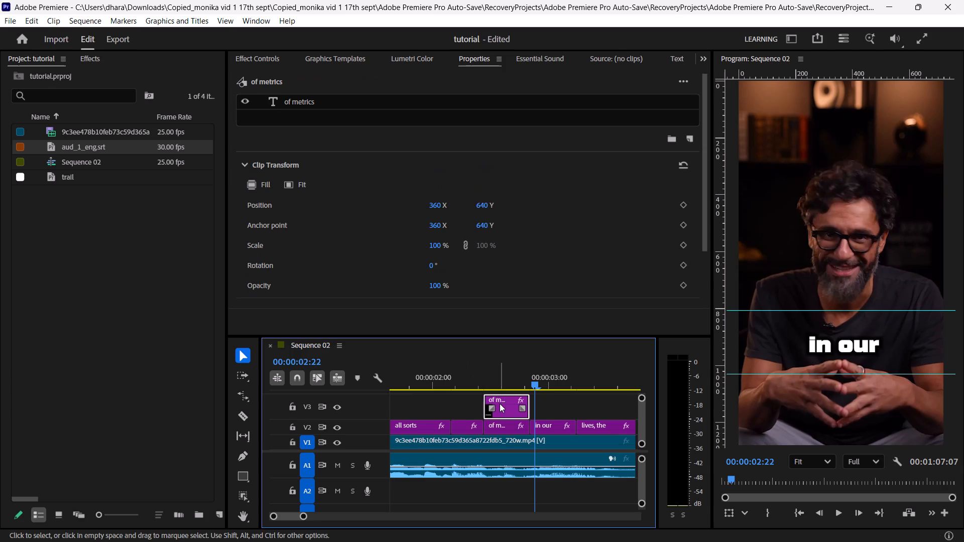
click(311, 98)
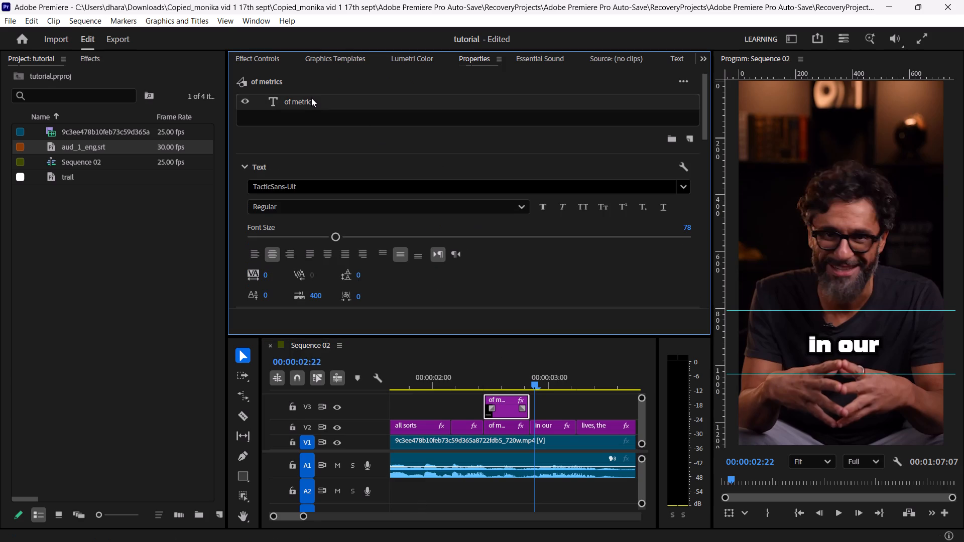
click(507, 386)
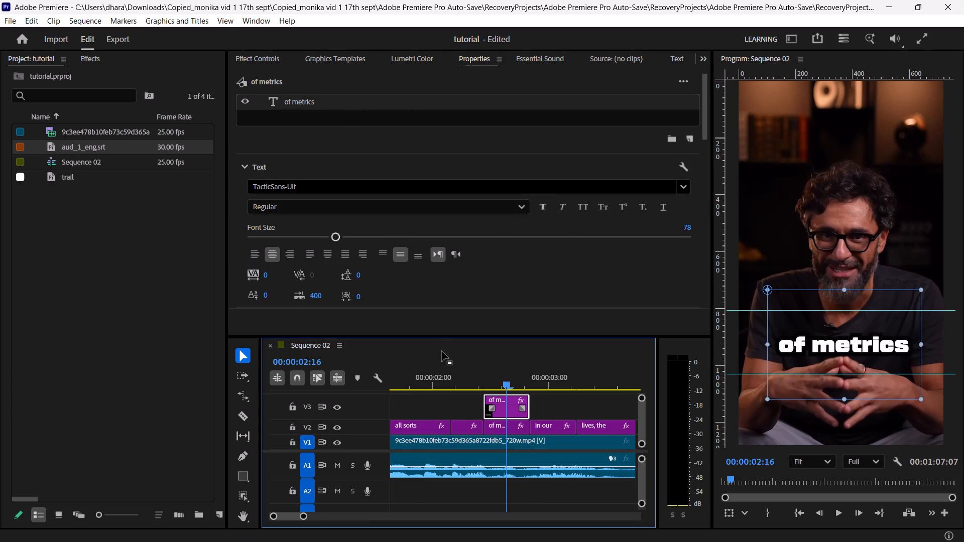
click(503, 425)
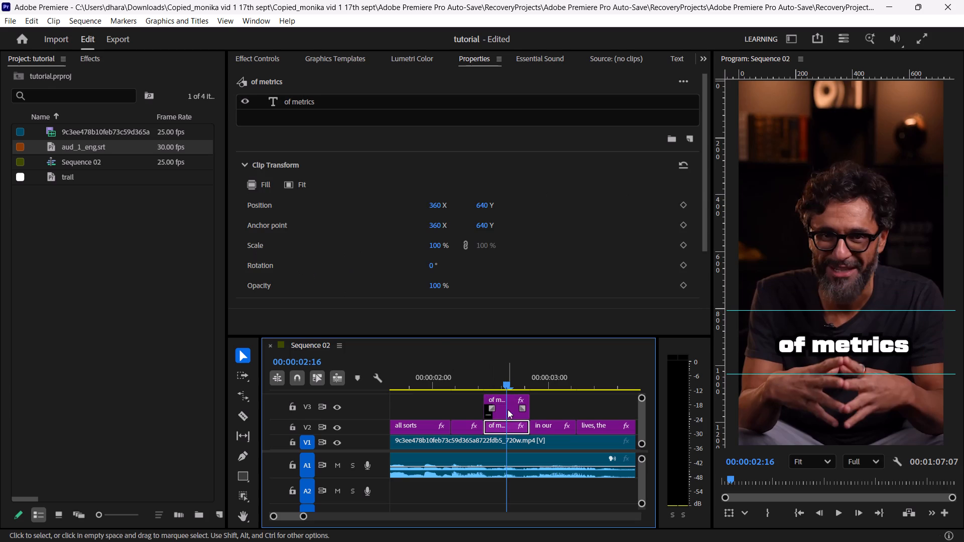
click(503, 405)
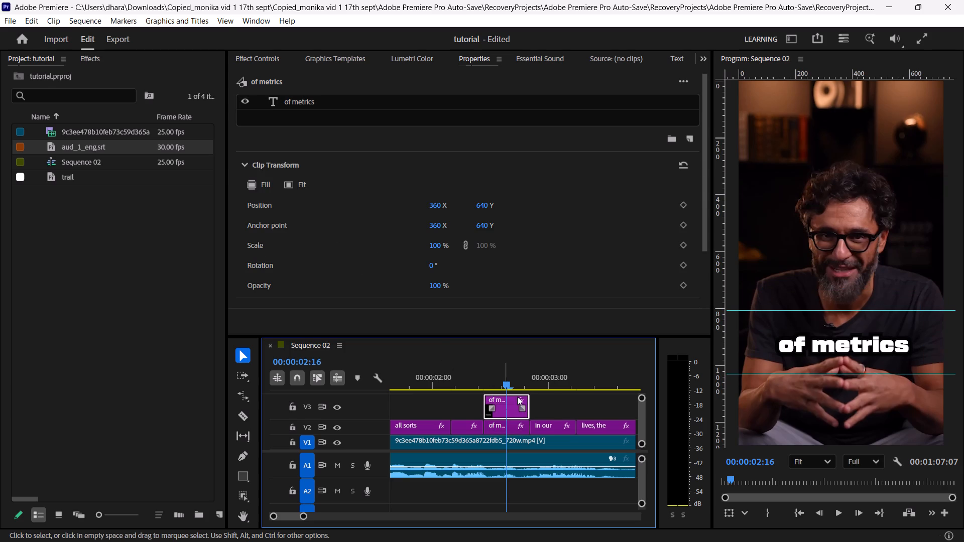
double_click(333, 102)
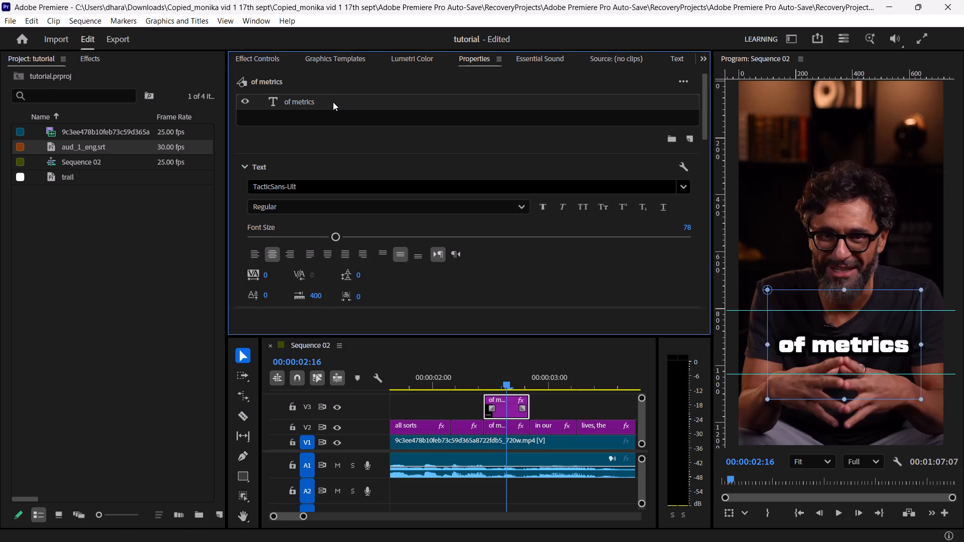
double_click(311, 100)
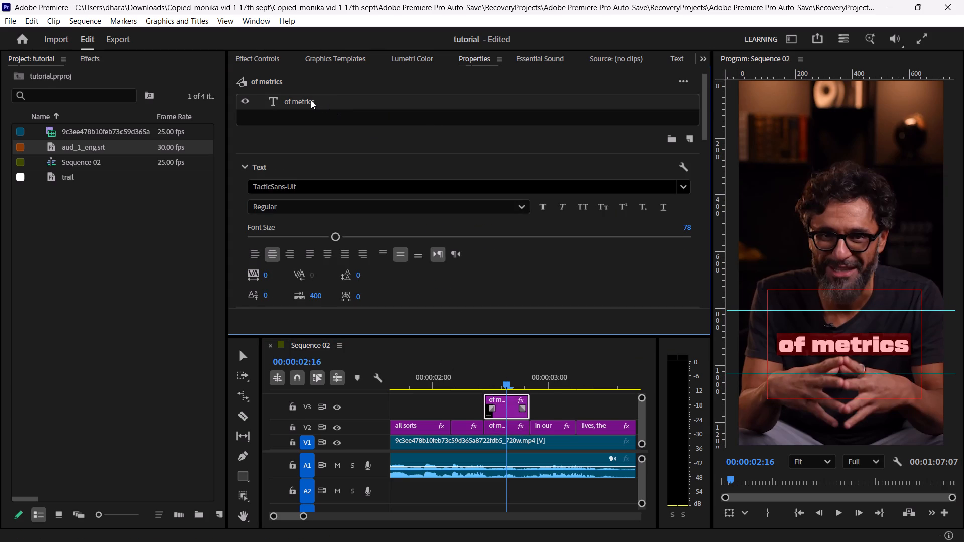
click(811, 347)
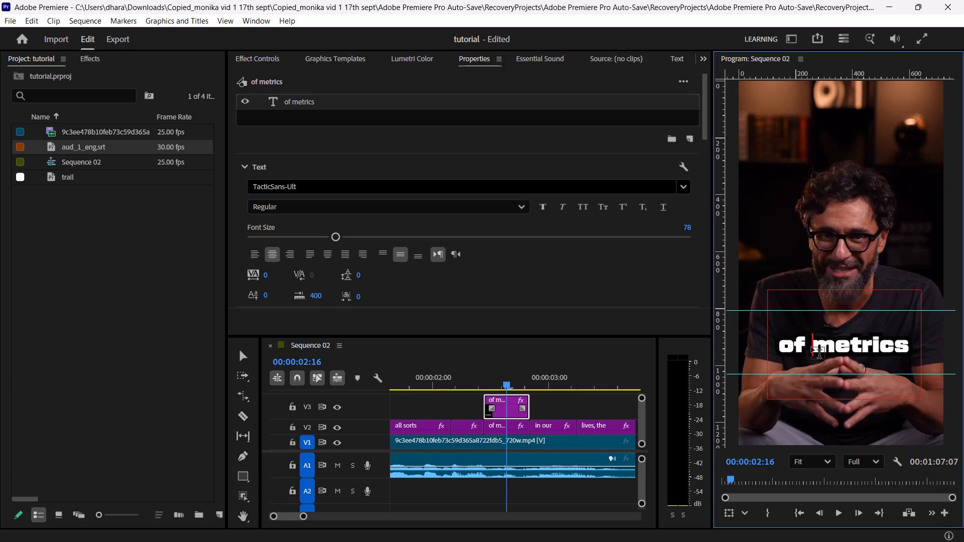
key(BackSpace)
key(BackSpace)
key(BackSpace)
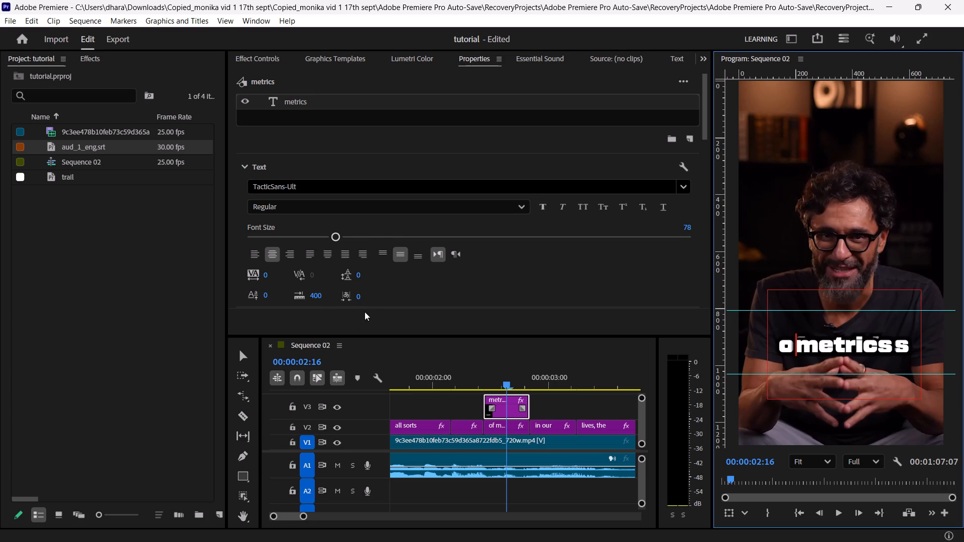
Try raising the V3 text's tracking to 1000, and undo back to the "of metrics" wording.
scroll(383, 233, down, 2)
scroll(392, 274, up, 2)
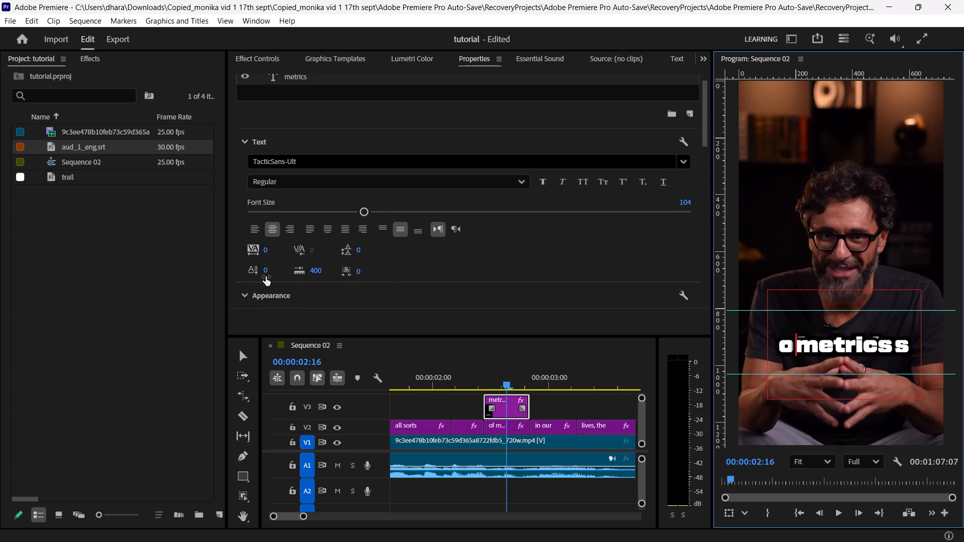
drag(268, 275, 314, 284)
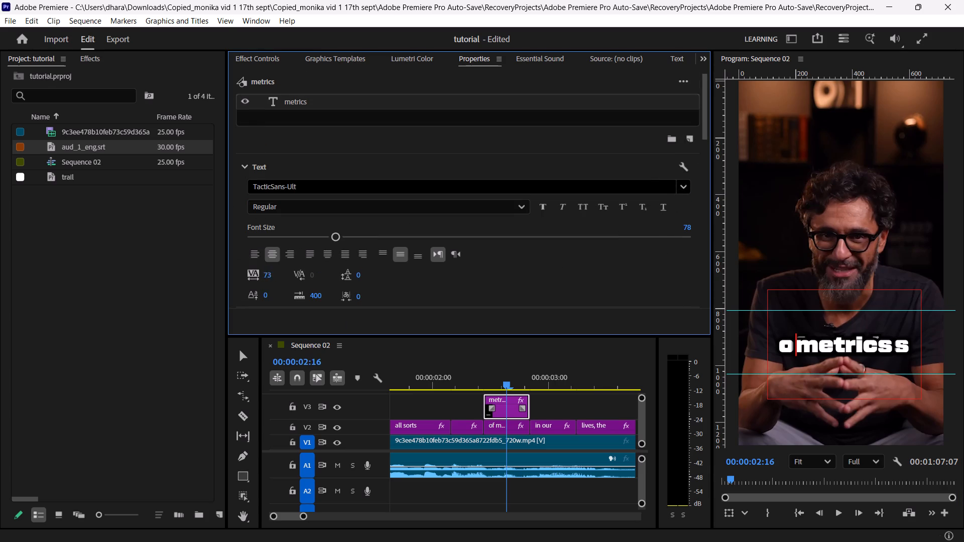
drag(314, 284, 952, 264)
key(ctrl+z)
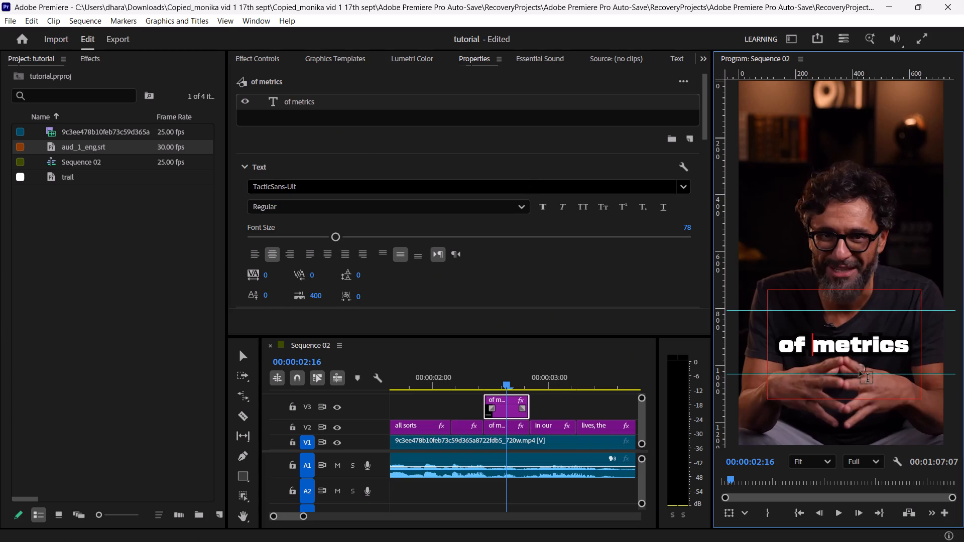
Delete "of" and its space again from the V3 text, leaving "metrics".
key(BackSpace)
key(BackSpace)
key(BackSpace)
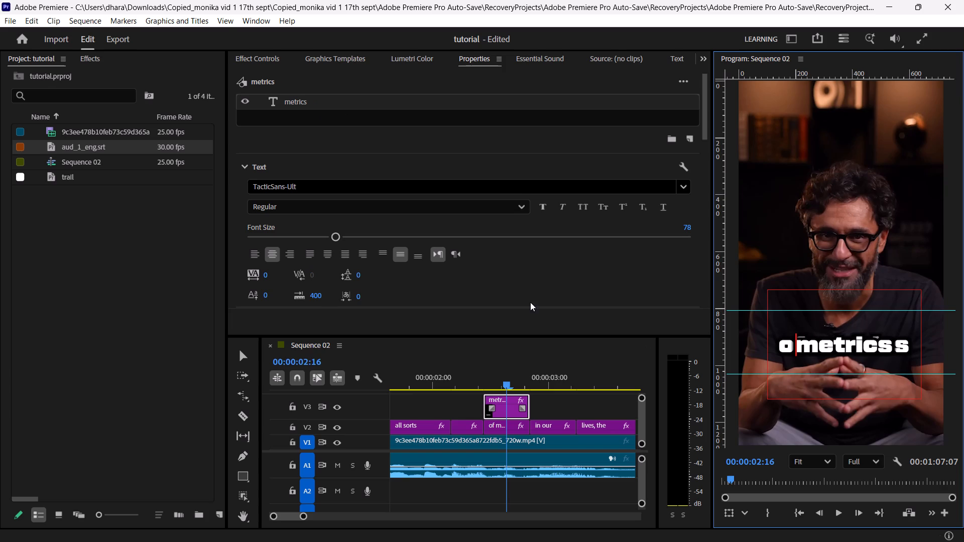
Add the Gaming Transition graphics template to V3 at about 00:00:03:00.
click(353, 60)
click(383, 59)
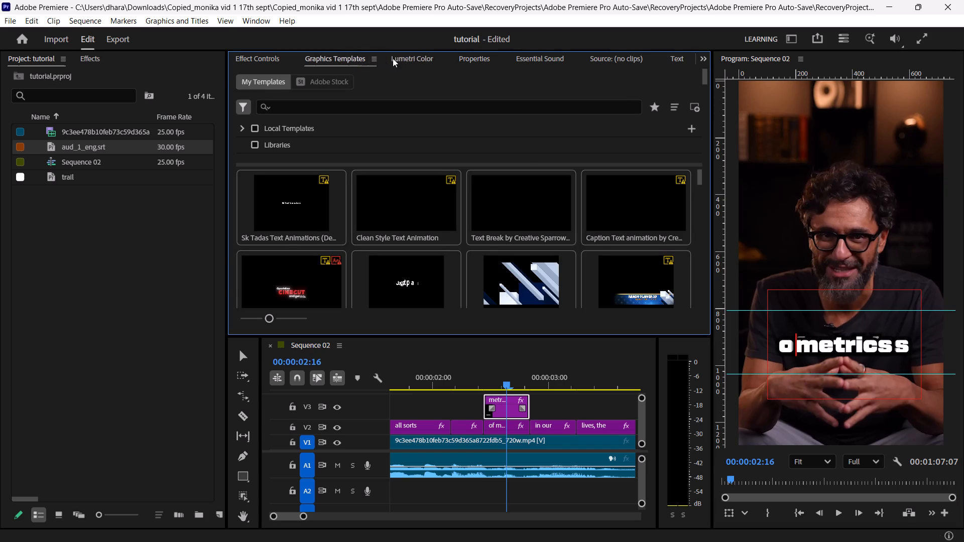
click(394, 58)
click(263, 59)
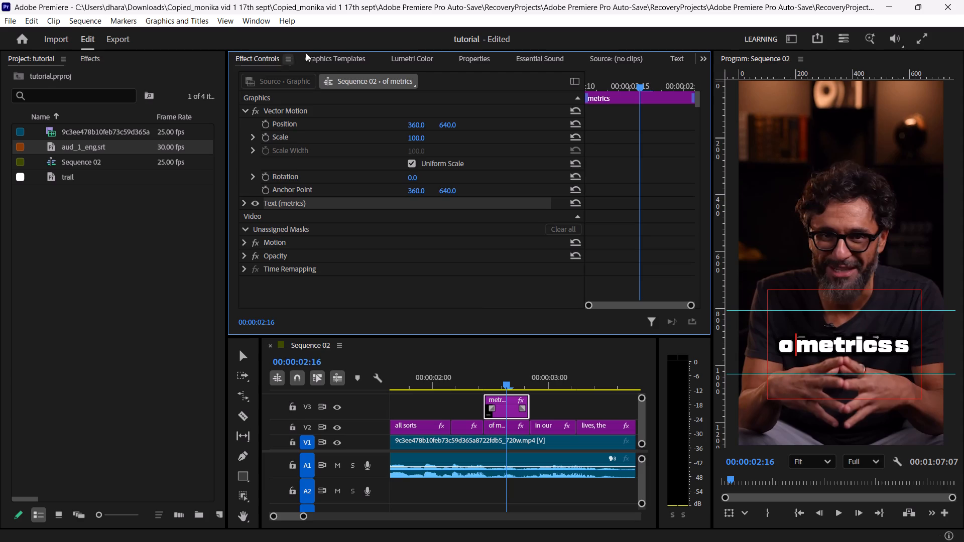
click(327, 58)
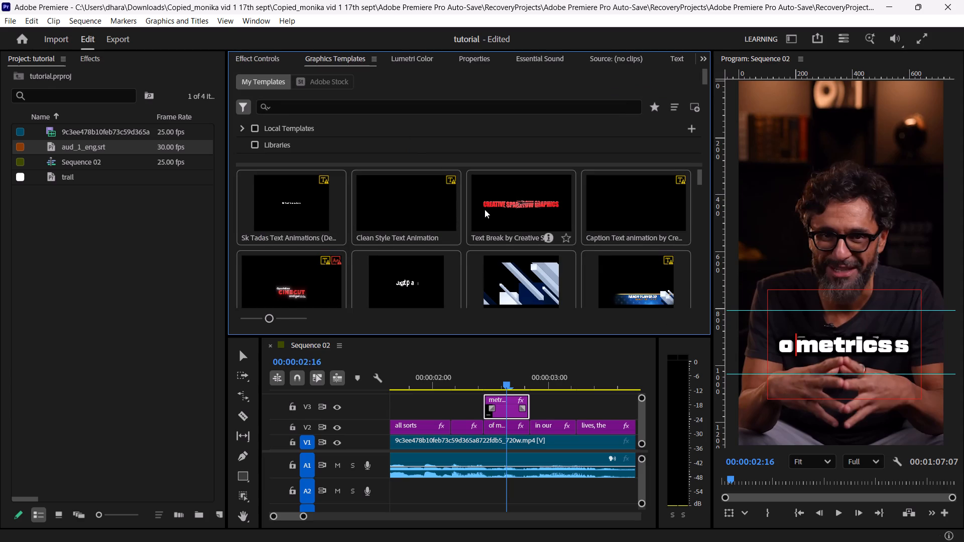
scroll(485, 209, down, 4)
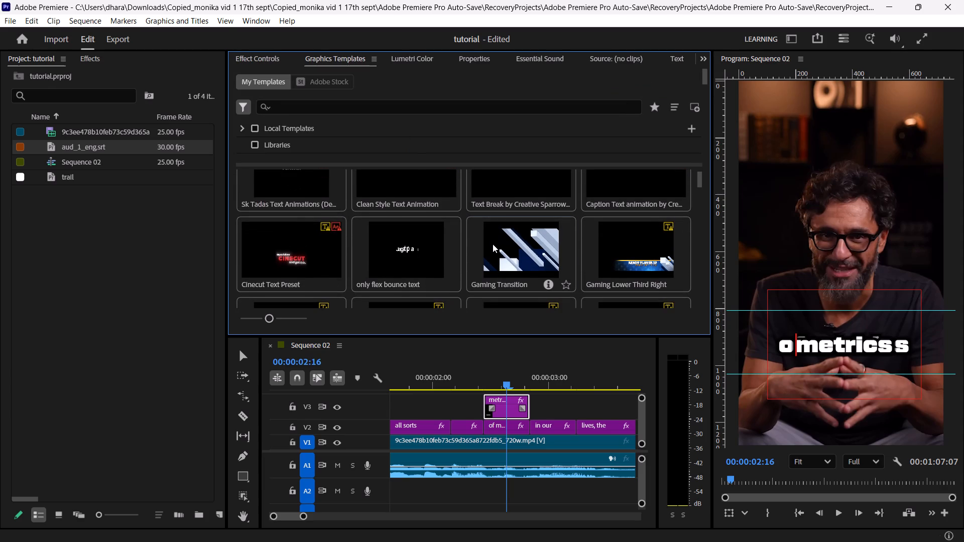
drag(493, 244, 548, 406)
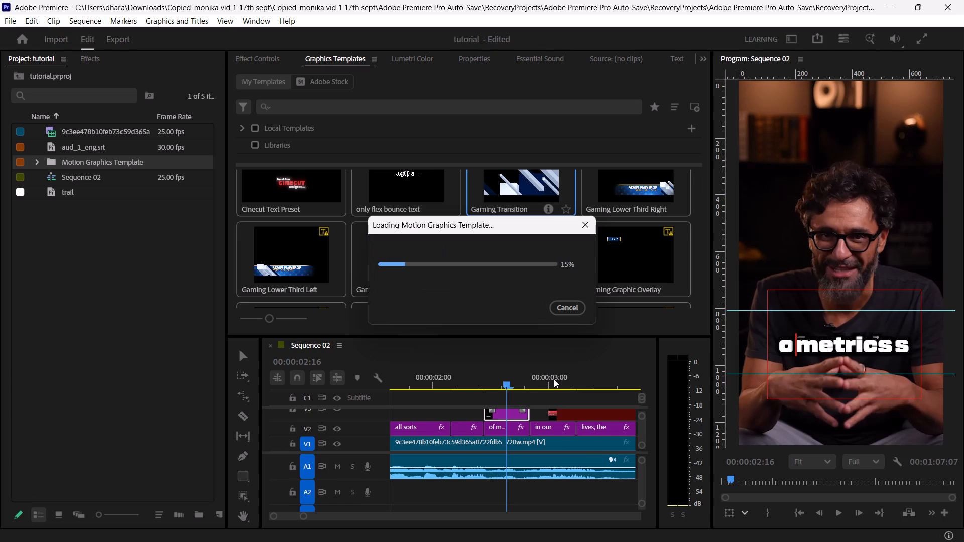
Play Sequence 02 from 00:00:03:01 to check the Gaming Transition over the captions.
click(554, 379)
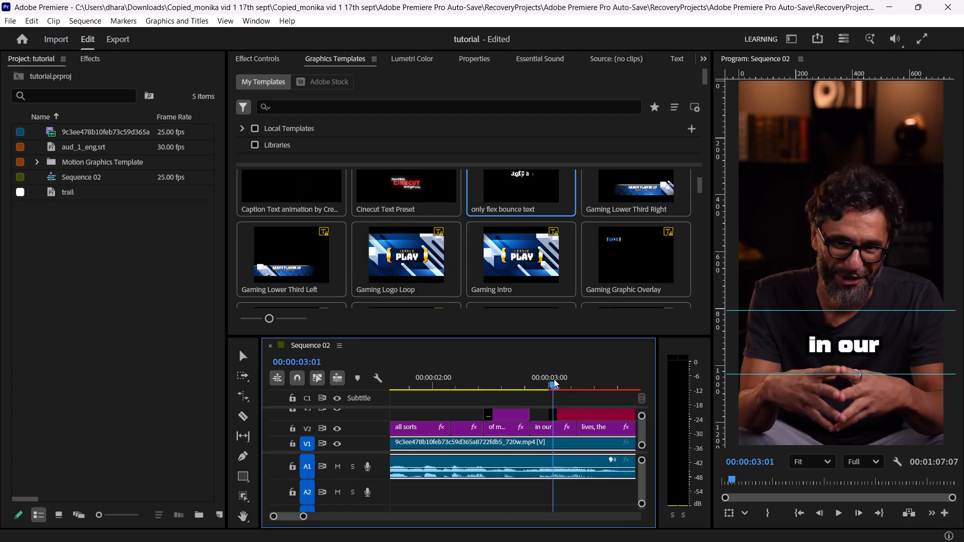
key(space)
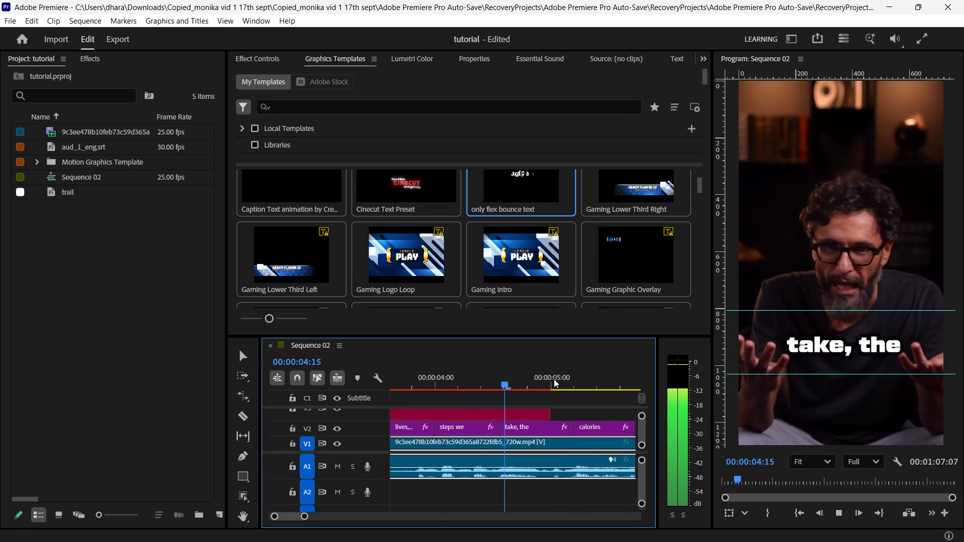
key(space)
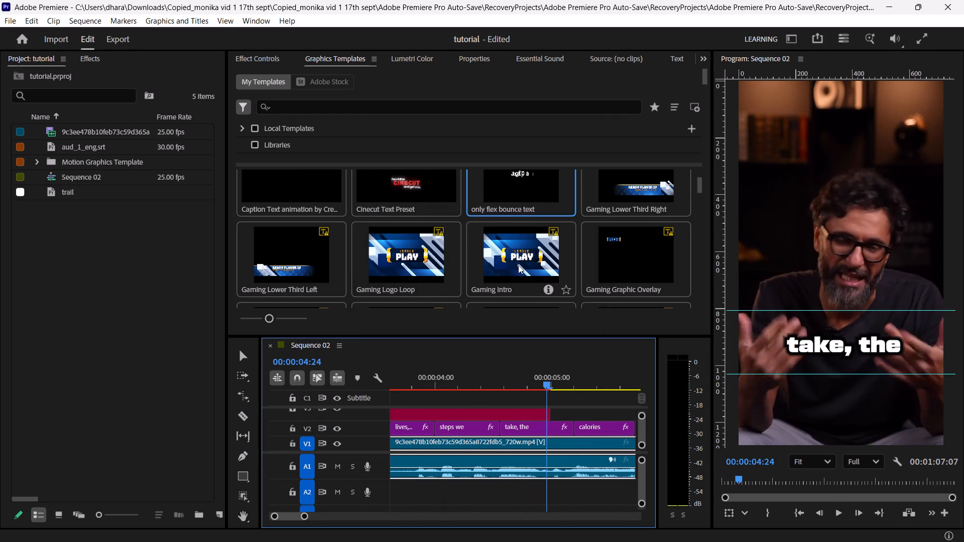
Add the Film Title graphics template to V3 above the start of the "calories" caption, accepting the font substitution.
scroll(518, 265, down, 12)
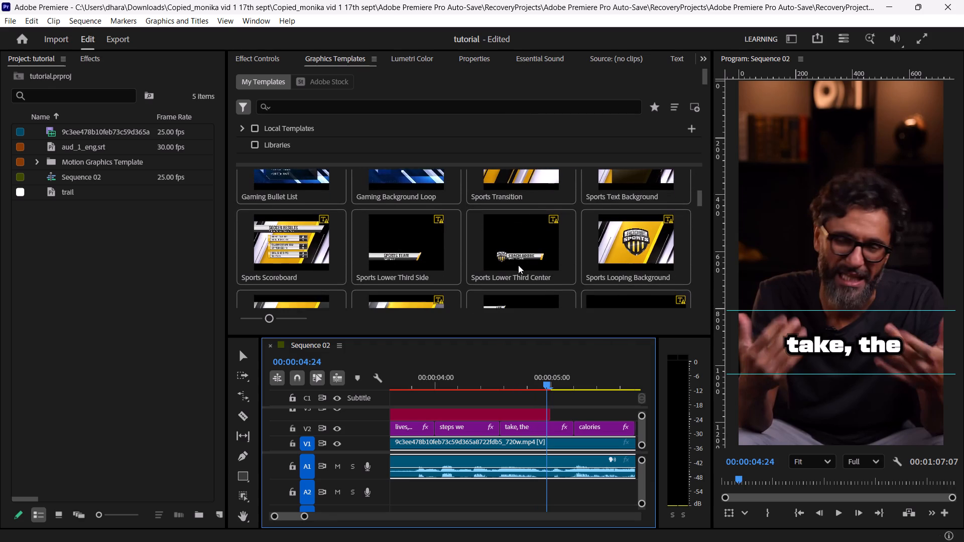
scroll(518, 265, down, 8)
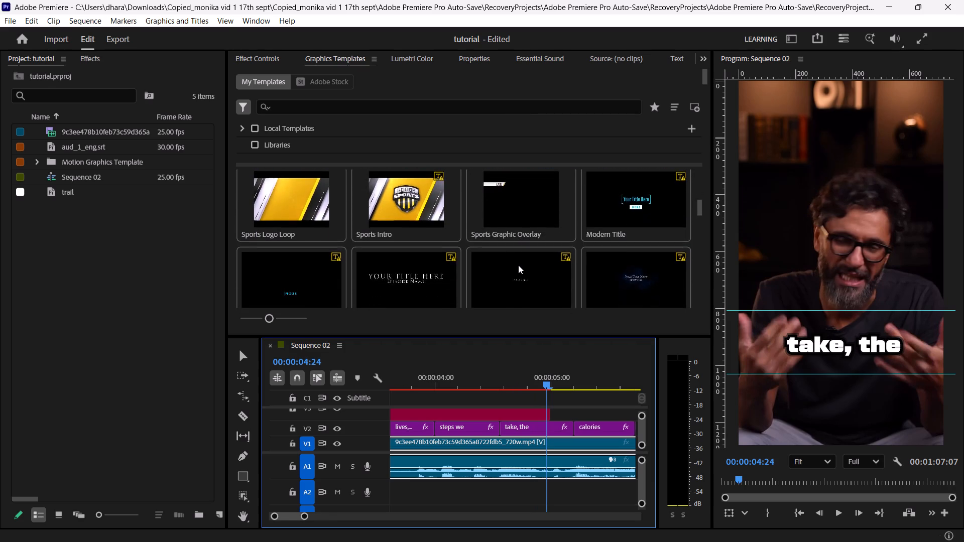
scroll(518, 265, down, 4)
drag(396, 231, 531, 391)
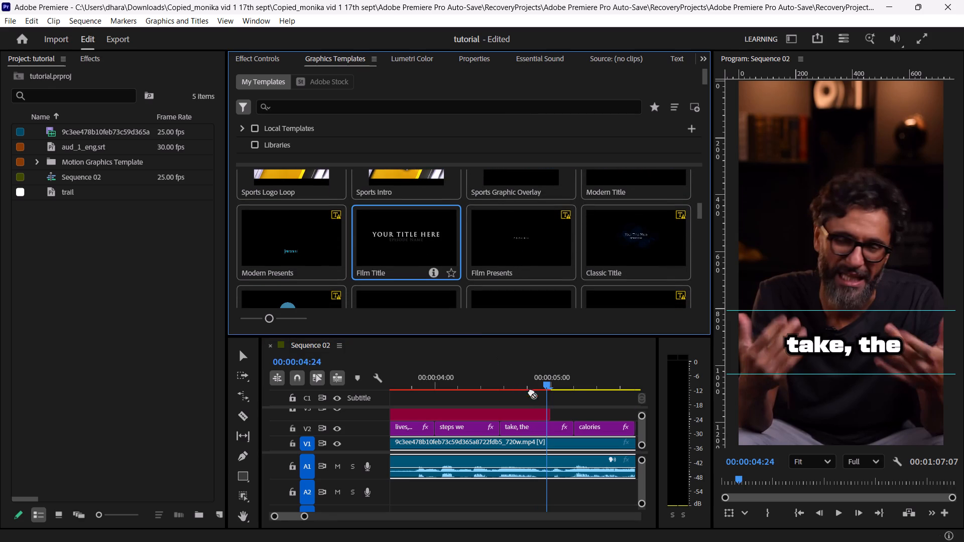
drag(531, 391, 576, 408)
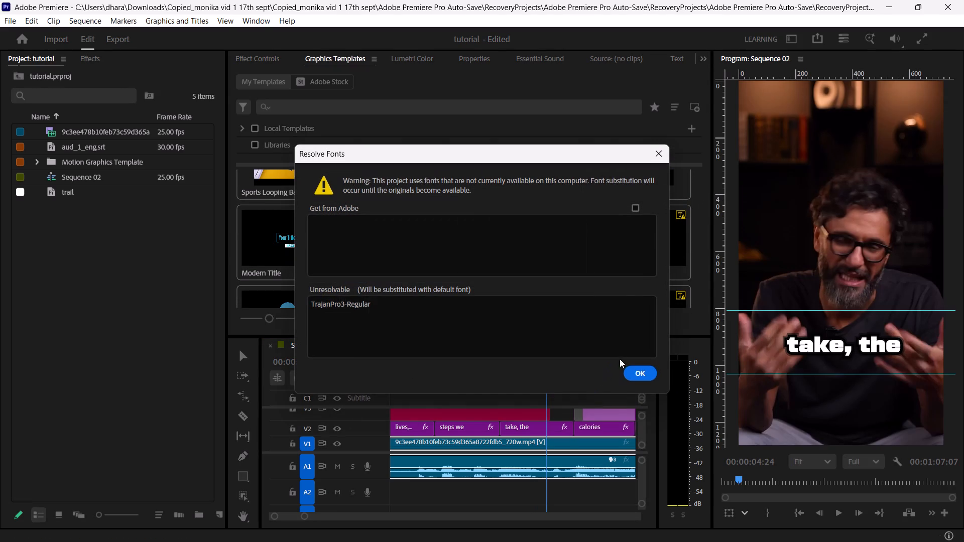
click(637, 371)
Play Sequence 02 from 00:00:04:24 to check how the Film Title appears over the captions.
key(space)
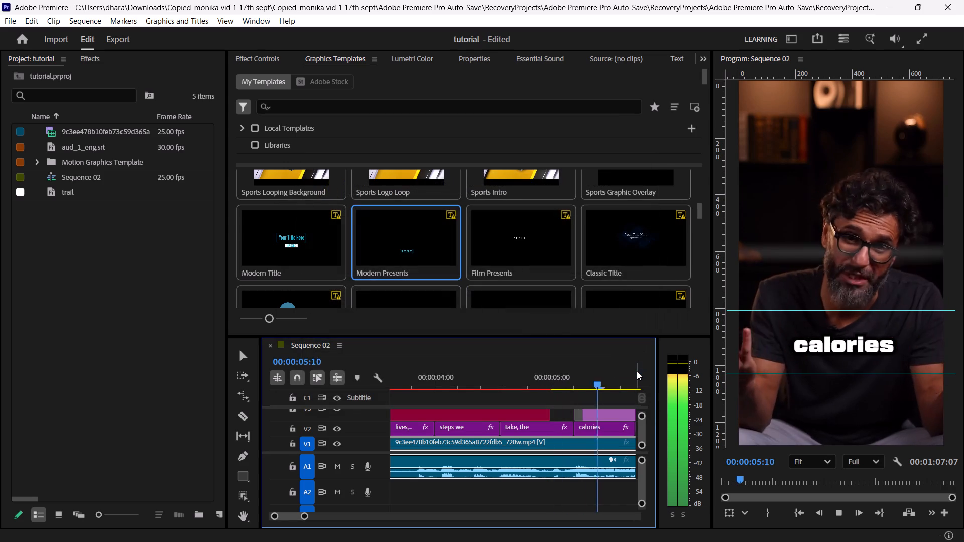
key(space)
key(space)
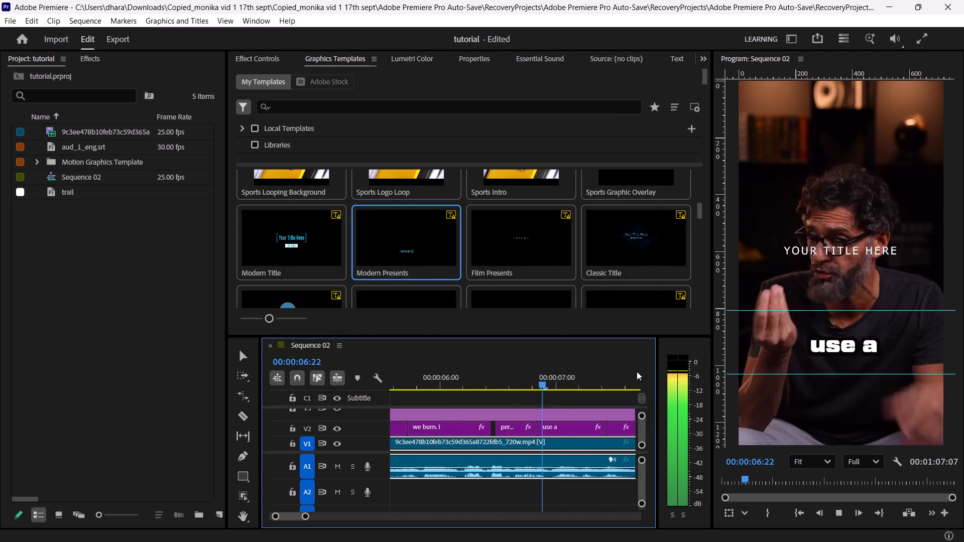
key(space)
key(space)
key(space)
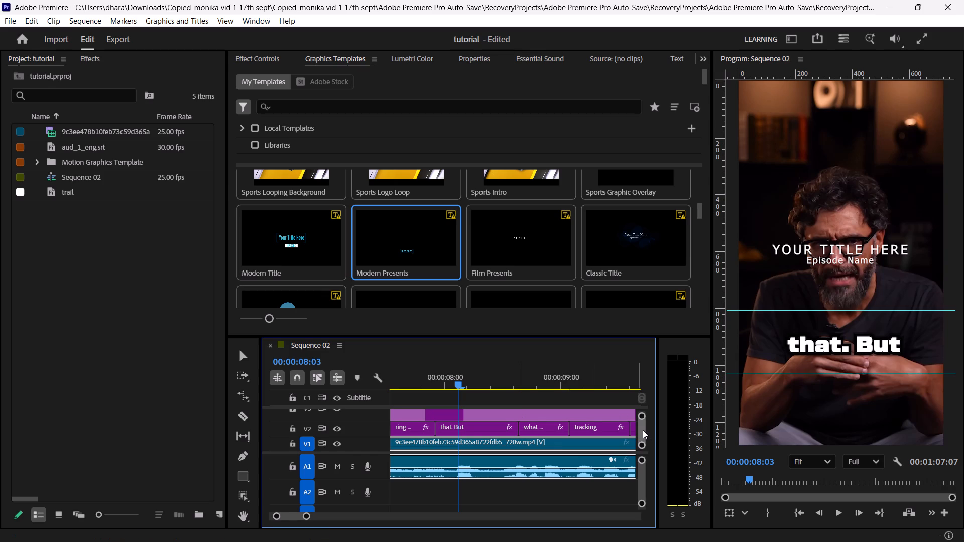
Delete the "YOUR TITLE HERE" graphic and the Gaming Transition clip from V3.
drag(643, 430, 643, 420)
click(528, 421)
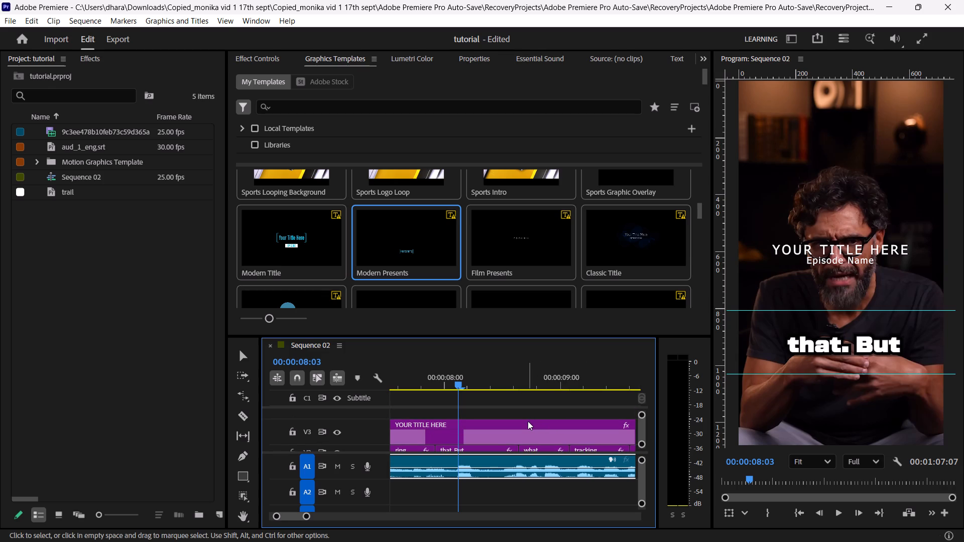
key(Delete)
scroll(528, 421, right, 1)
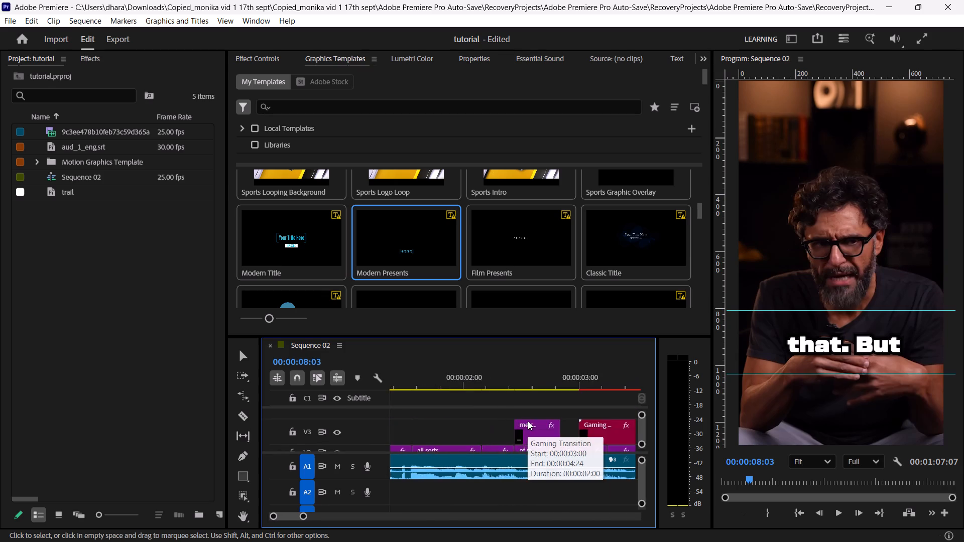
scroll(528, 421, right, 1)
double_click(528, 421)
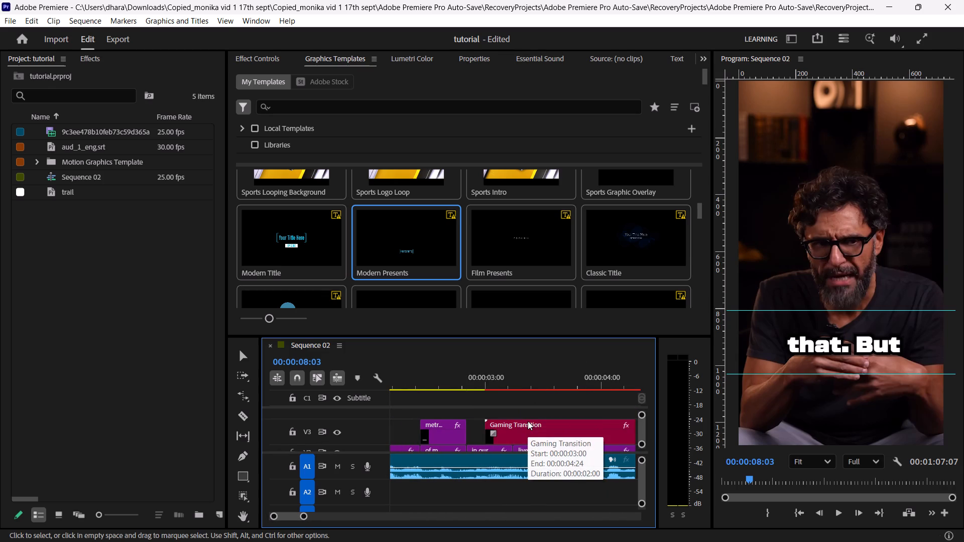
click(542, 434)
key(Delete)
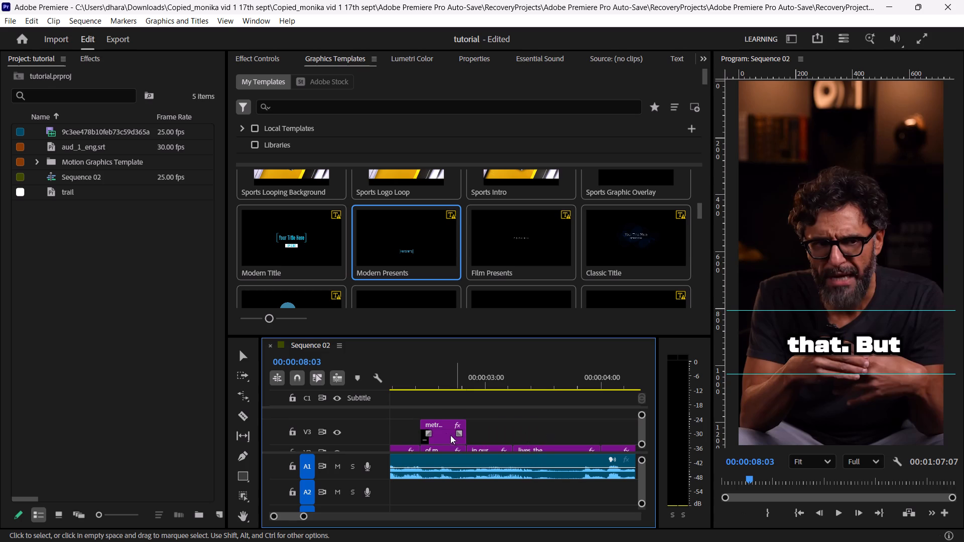
At 00:00:02:15, move the "metrics" graphic on V3 to horizontal position 424 and scale it to 128.
click(444, 433)
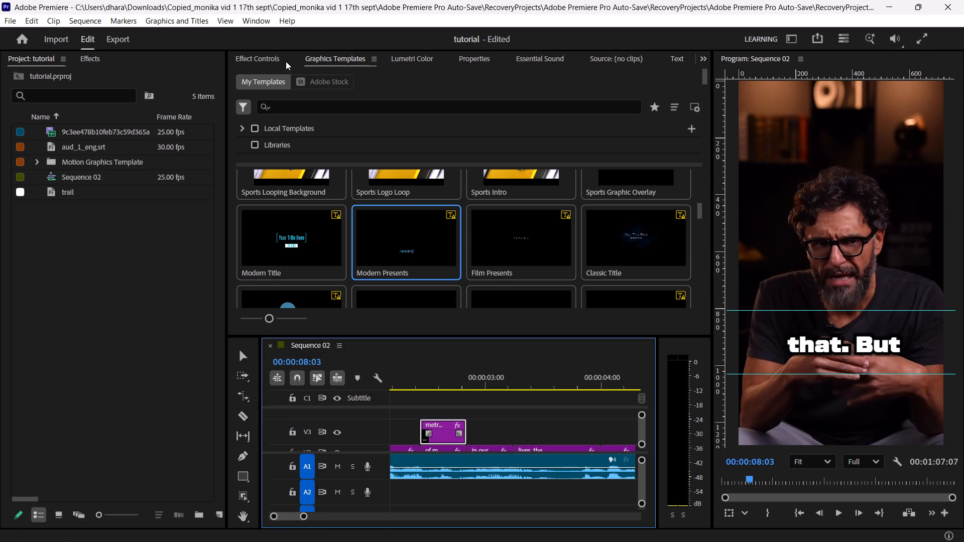
click(278, 58)
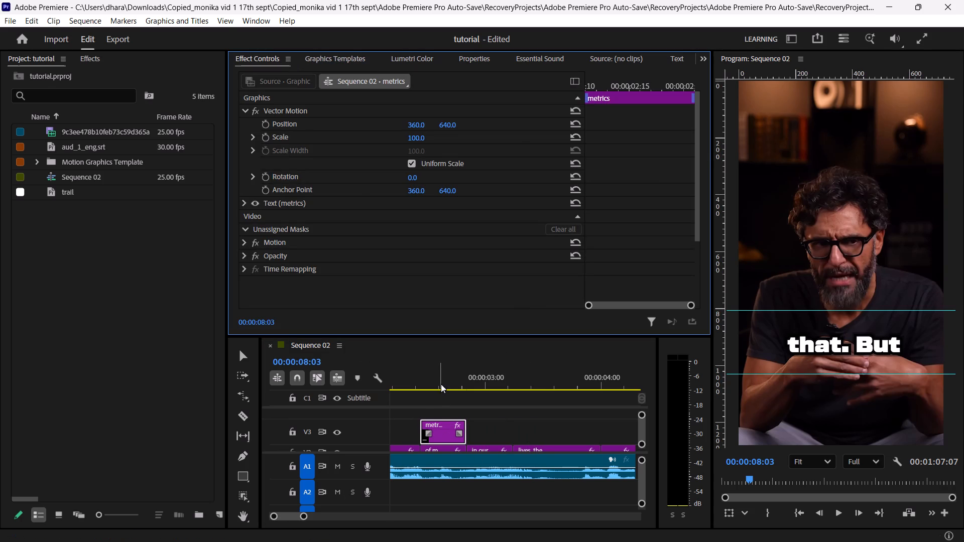
click(440, 378)
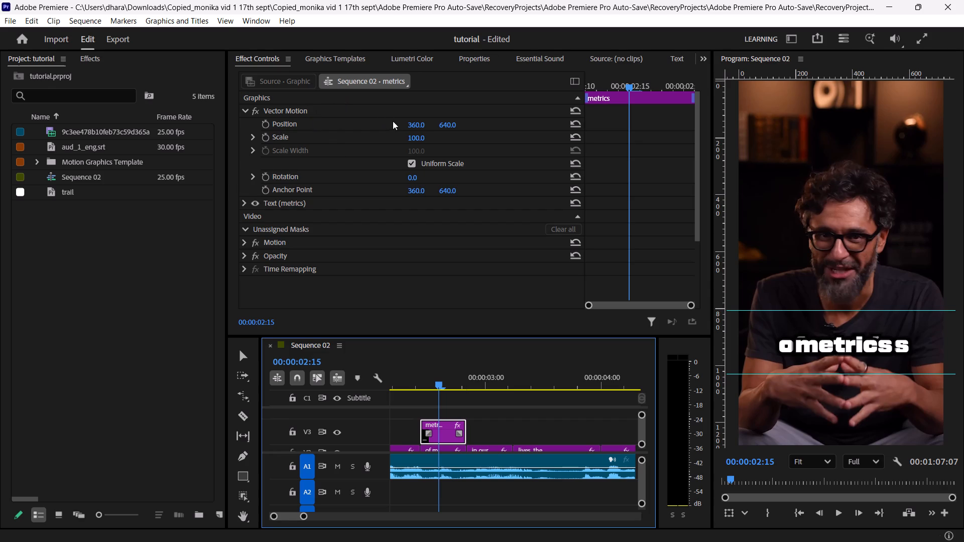
drag(413, 123, 485, 123)
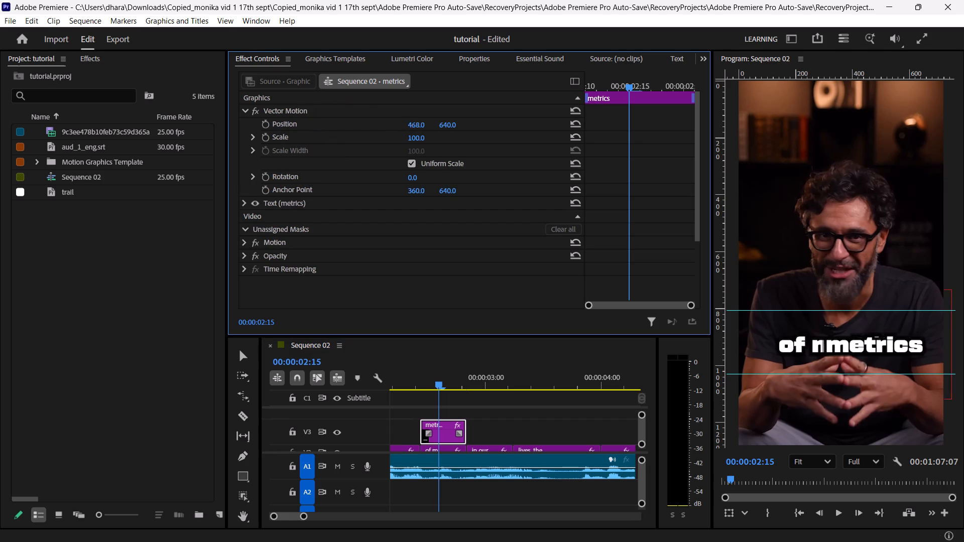
drag(485, 123, 455, 128)
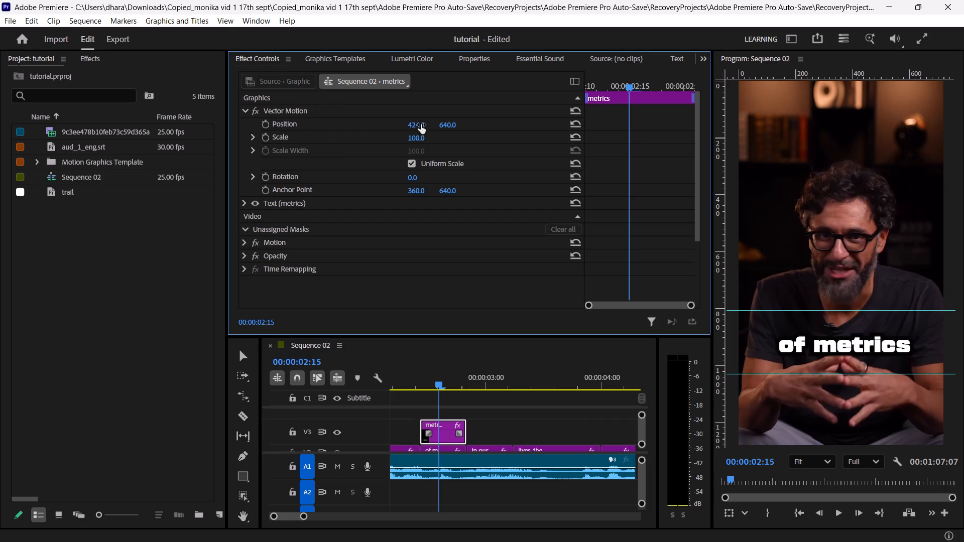
click(447, 126)
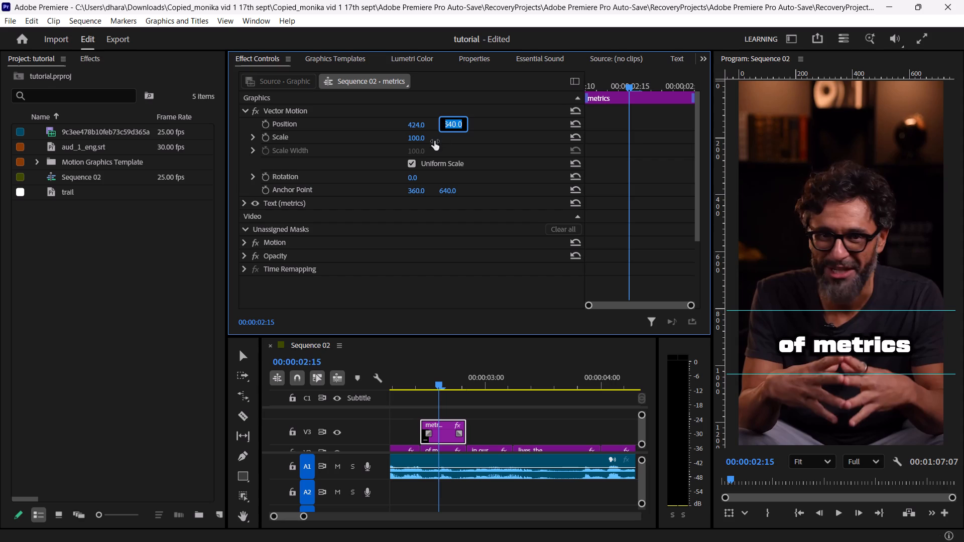
drag(413, 140, 434, 139)
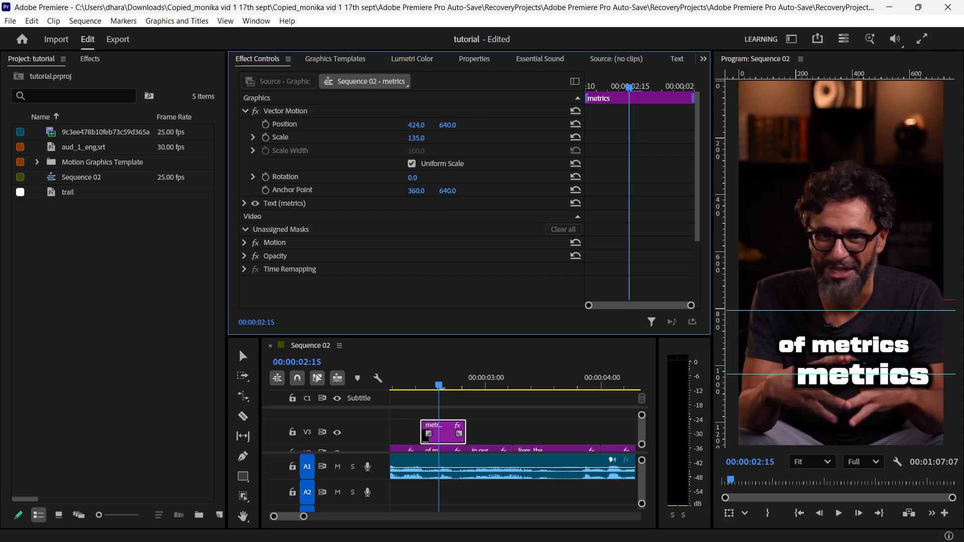
drag(434, 139, 425, 138)
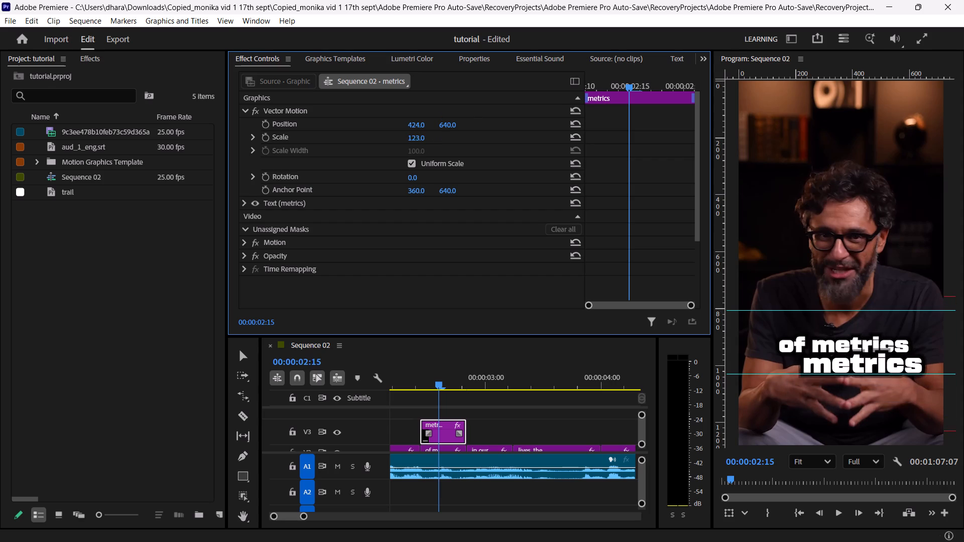
drag(425, 138, 430, 138)
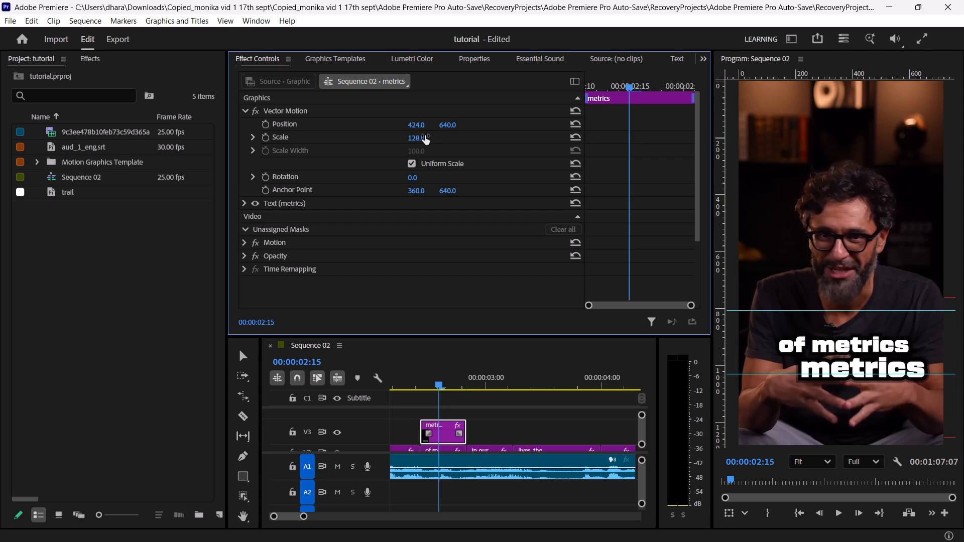
Reposition the enlarged "metrics" graphic to 464, 559 so it sits beside the word "of".
drag(412, 126, 425, 123)
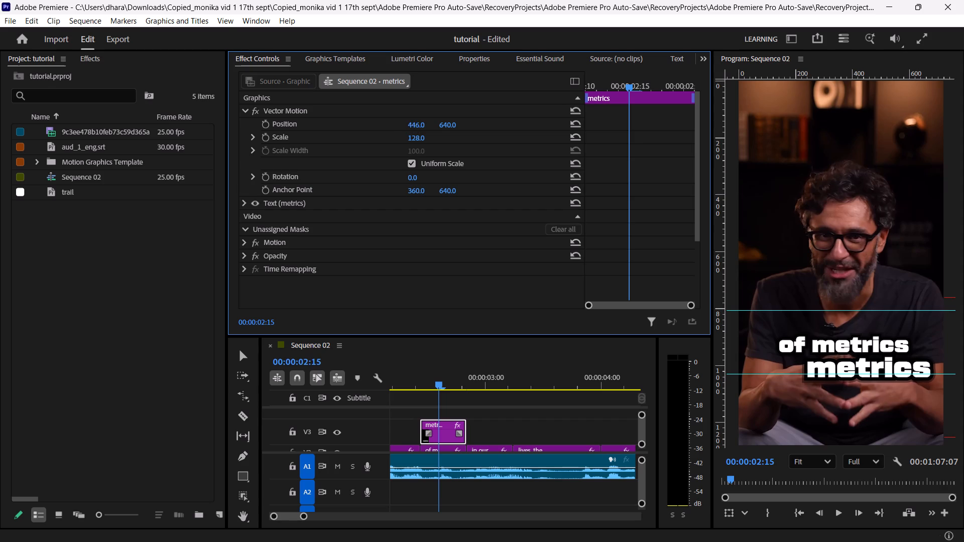
drag(425, 123, 436, 121)
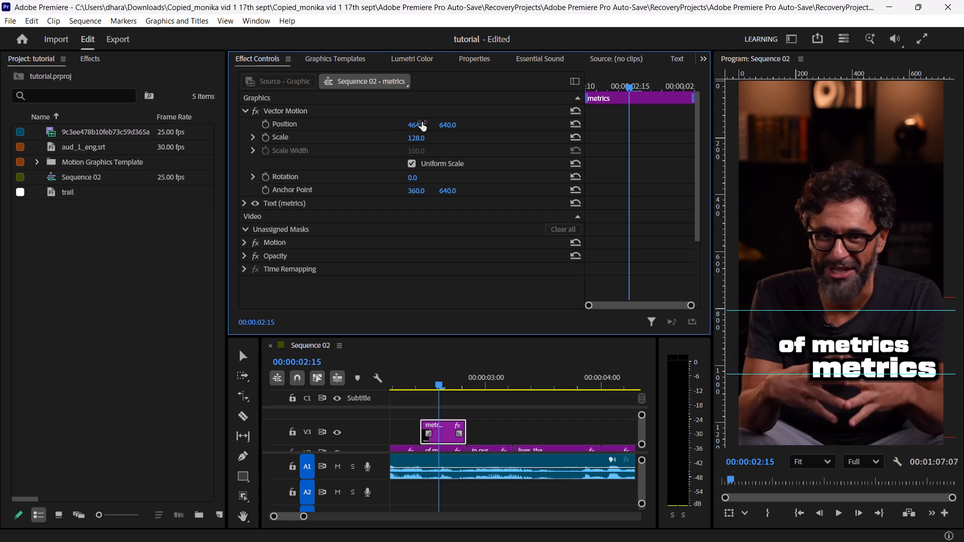
drag(445, 122, 443, 127)
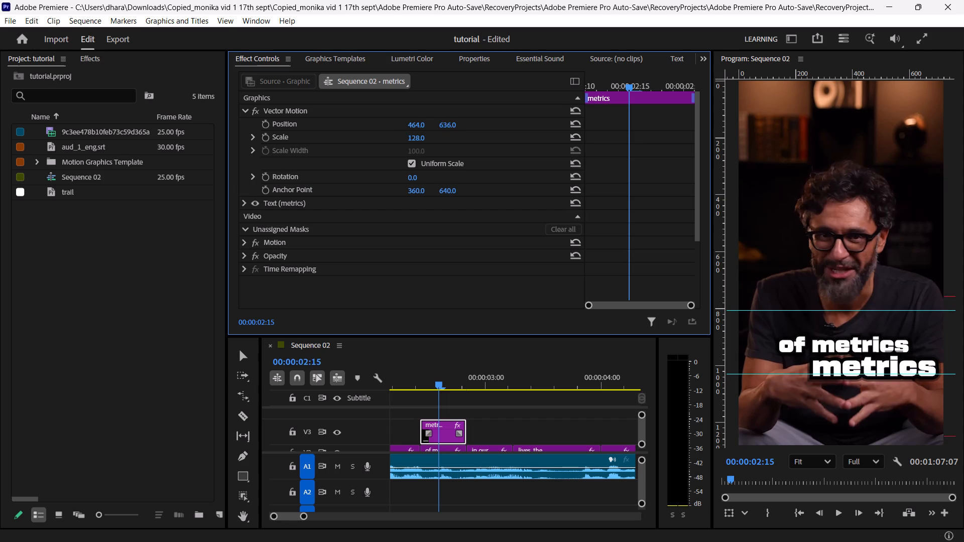
drag(443, 127, 402, 131)
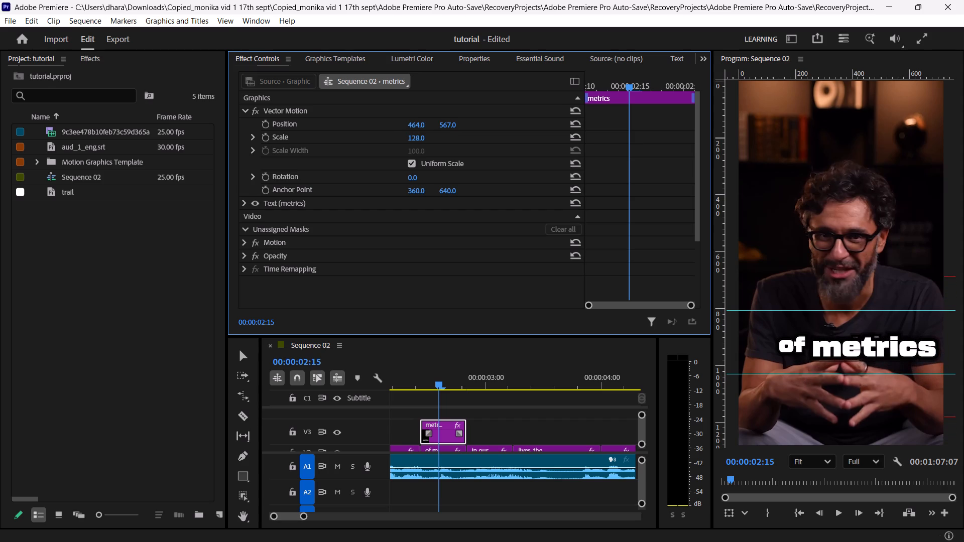
drag(402, 131, 397, 132)
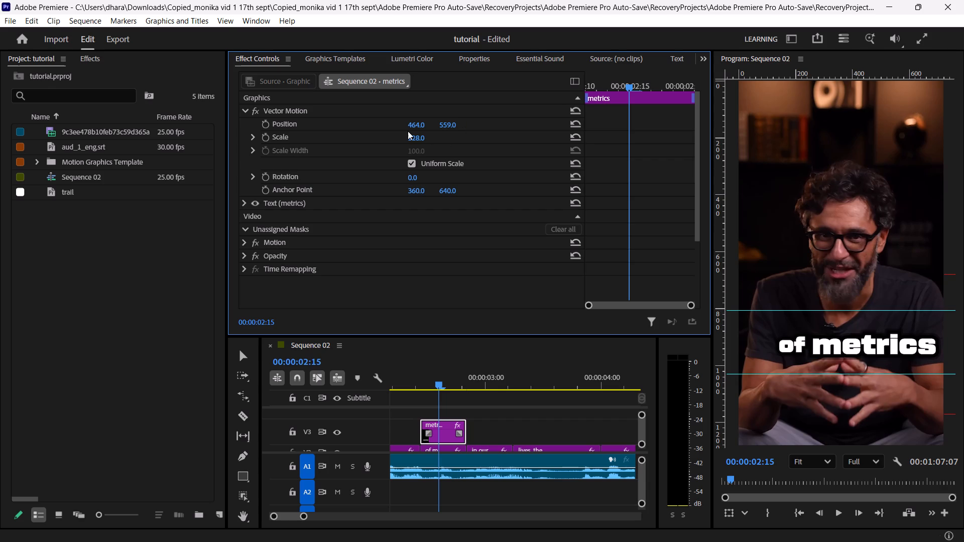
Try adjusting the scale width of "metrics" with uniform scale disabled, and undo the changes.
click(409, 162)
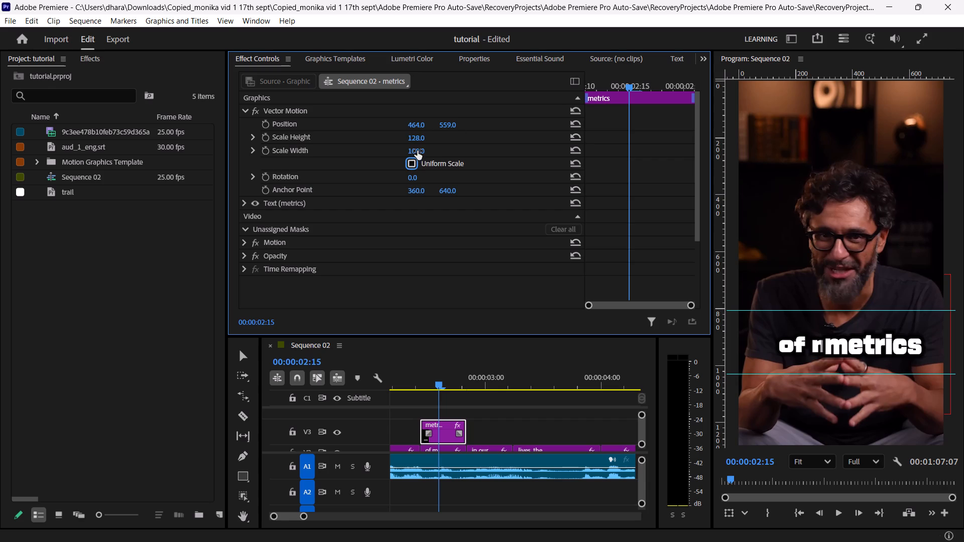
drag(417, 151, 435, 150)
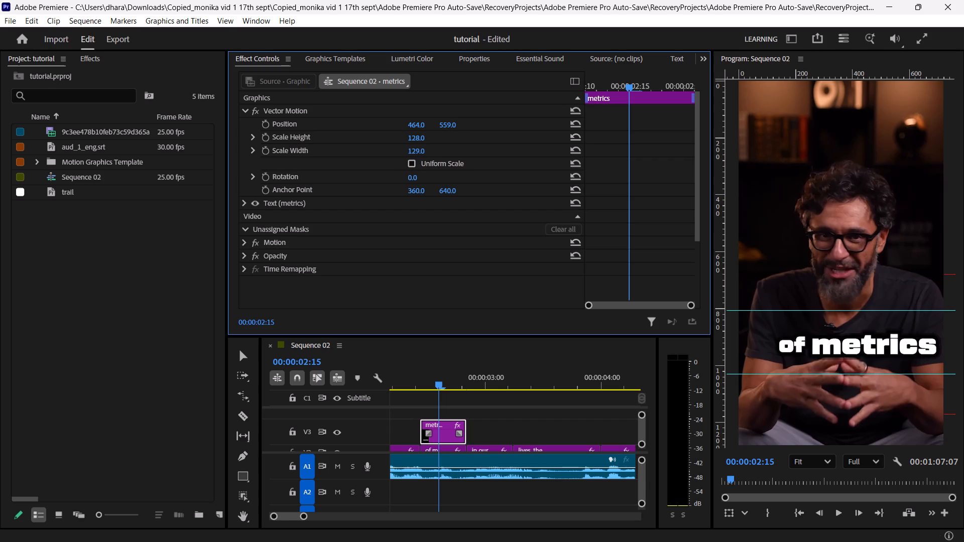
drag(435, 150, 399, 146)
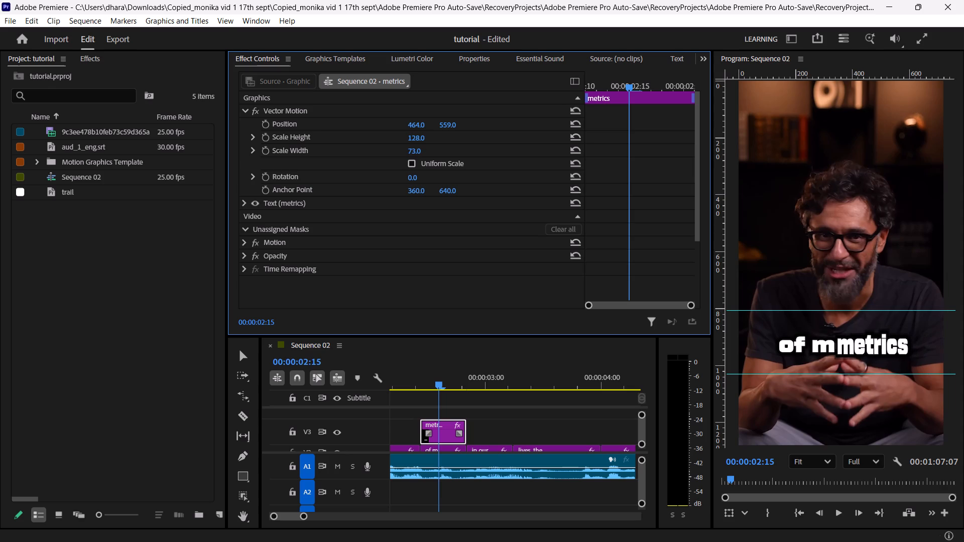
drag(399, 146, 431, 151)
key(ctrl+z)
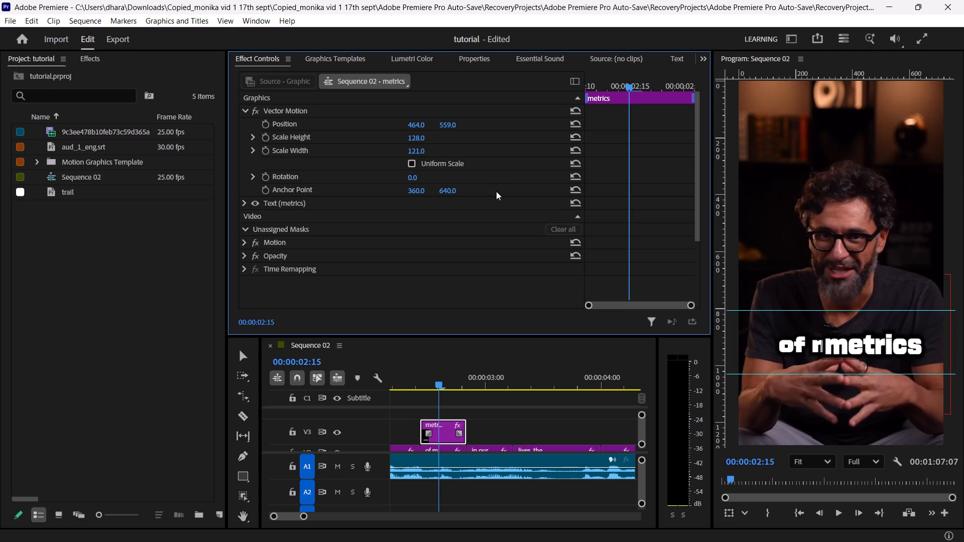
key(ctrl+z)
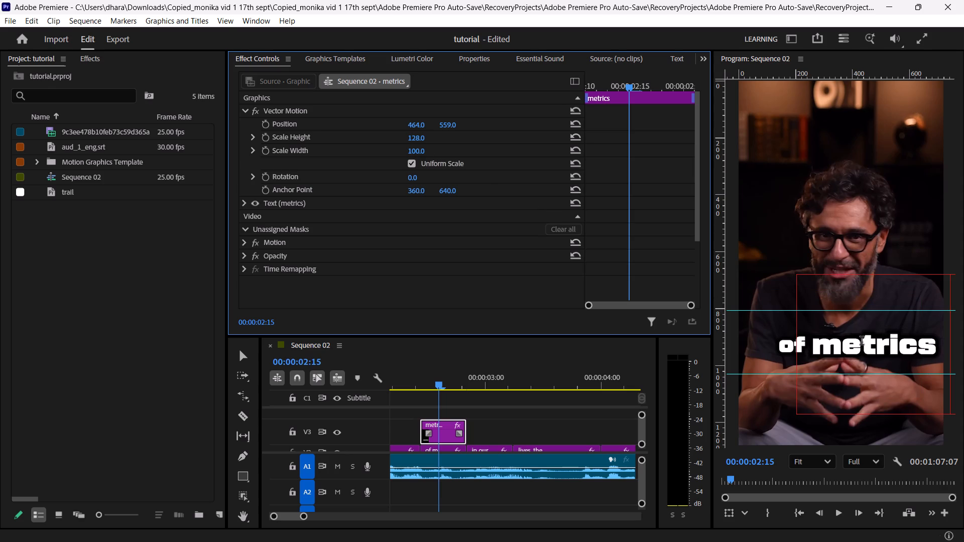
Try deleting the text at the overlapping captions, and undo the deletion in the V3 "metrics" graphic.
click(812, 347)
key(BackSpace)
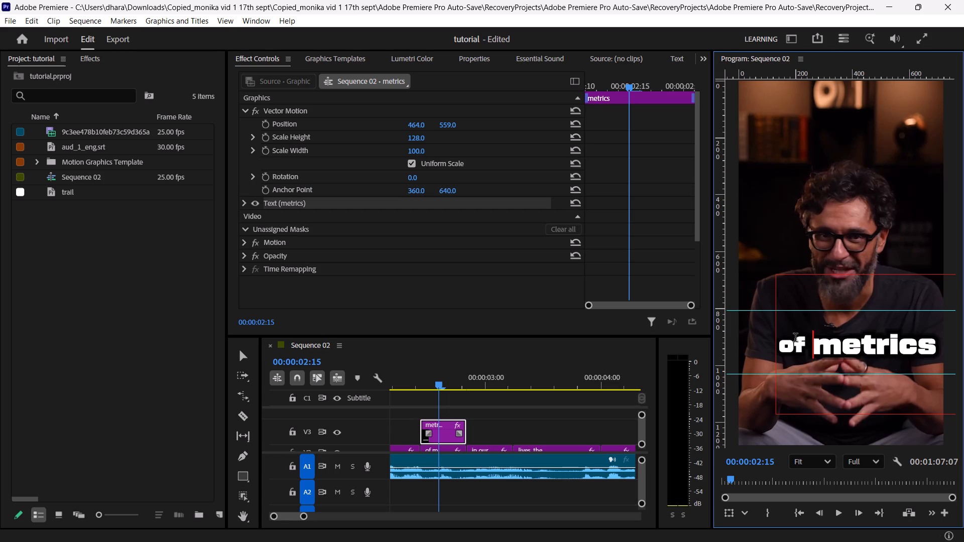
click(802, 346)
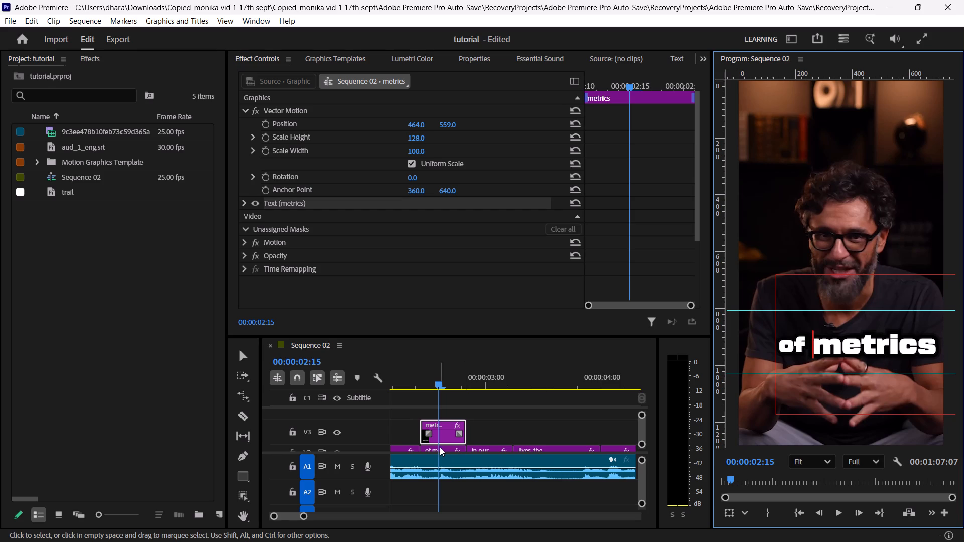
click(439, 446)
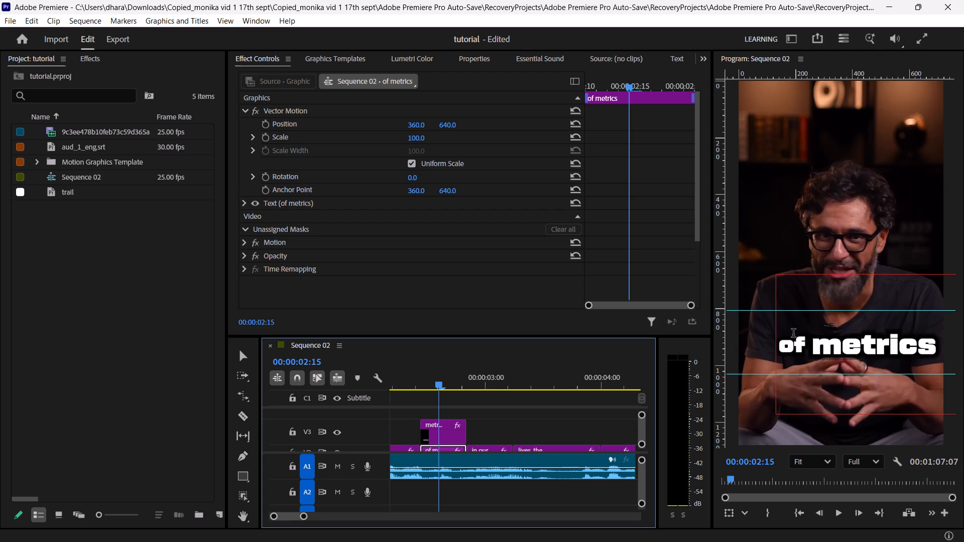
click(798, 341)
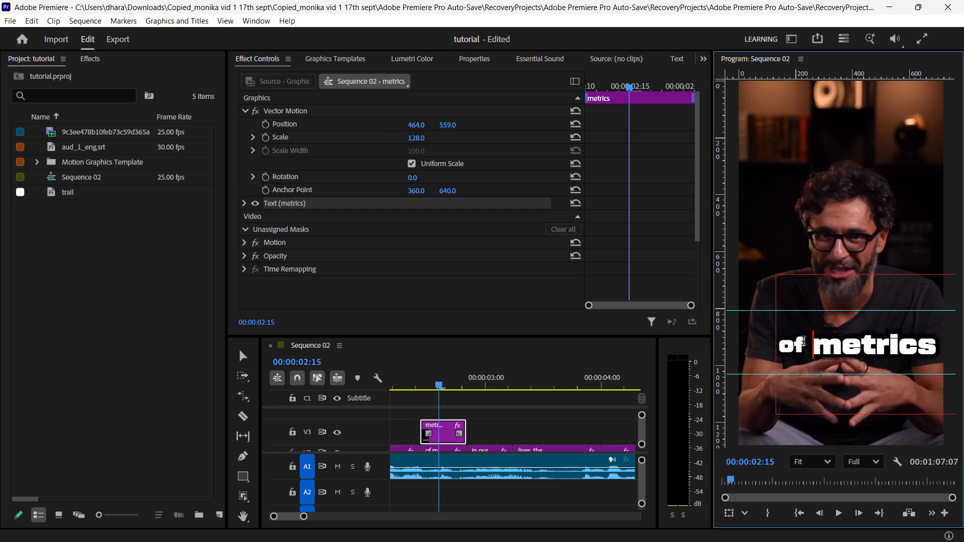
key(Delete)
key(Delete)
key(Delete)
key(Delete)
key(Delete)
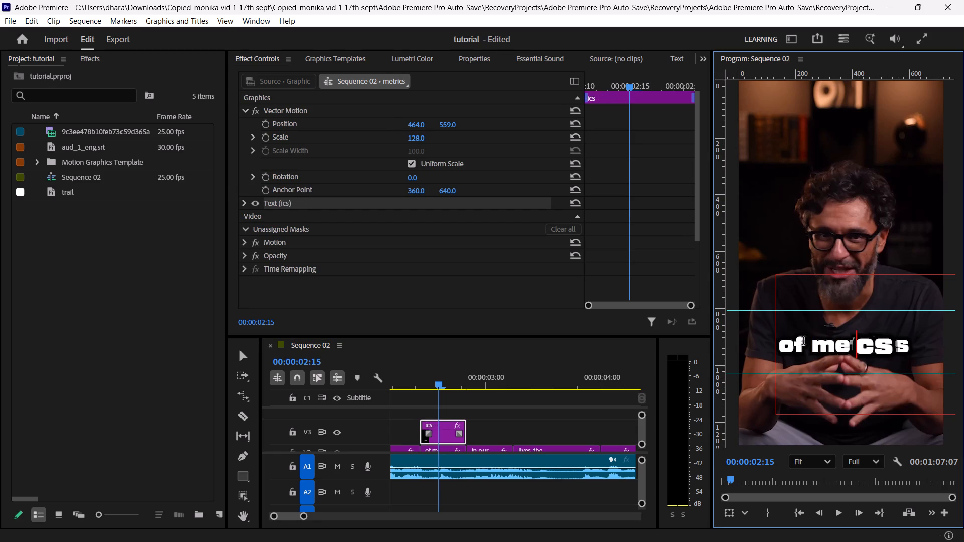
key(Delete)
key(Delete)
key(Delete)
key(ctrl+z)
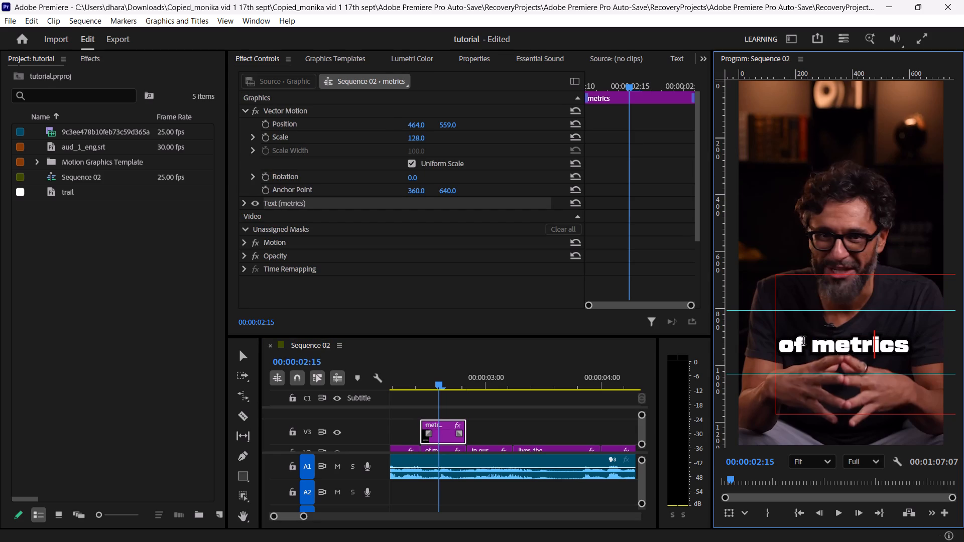
Hide track V3 and open the underlying "of metrics" caption for text editing, with the cursor before "of".
click(442, 446)
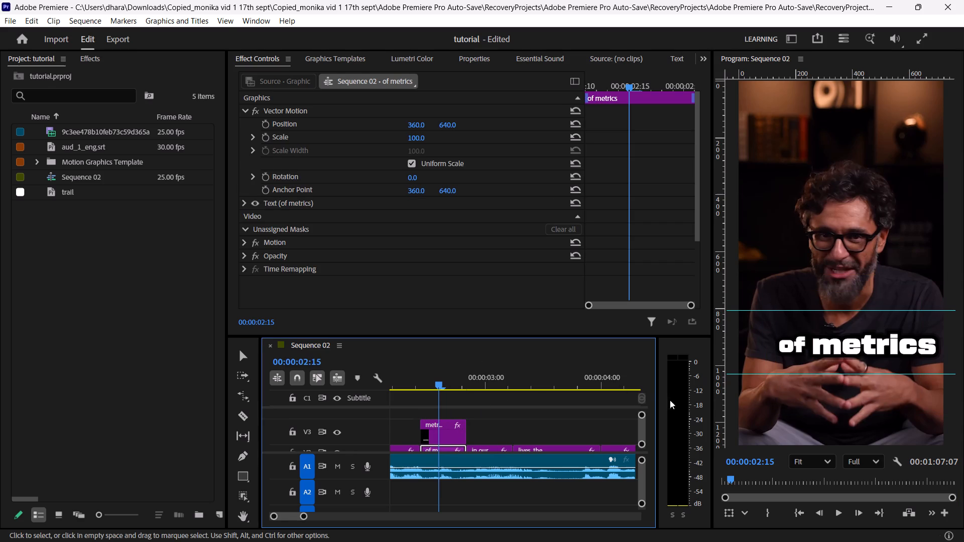
click(796, 346)
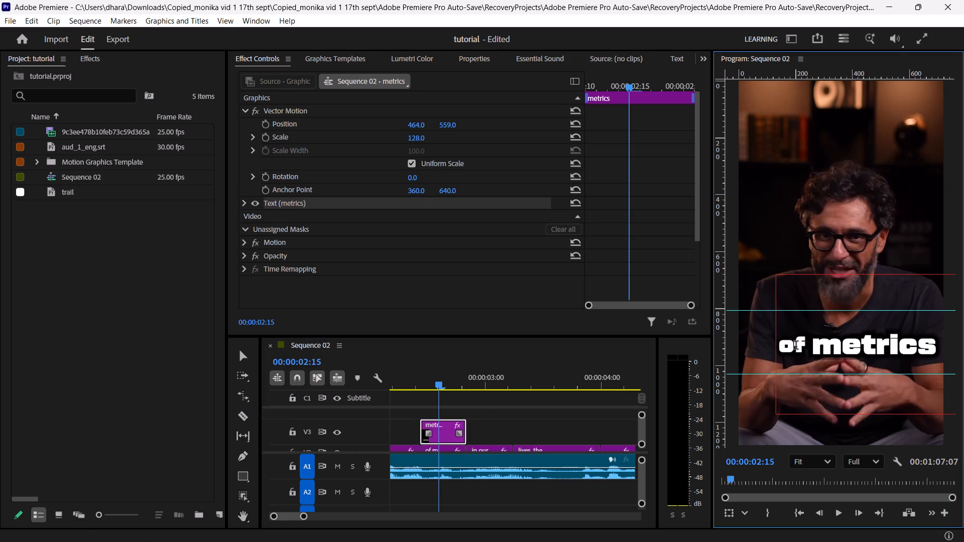
click(449, 446)
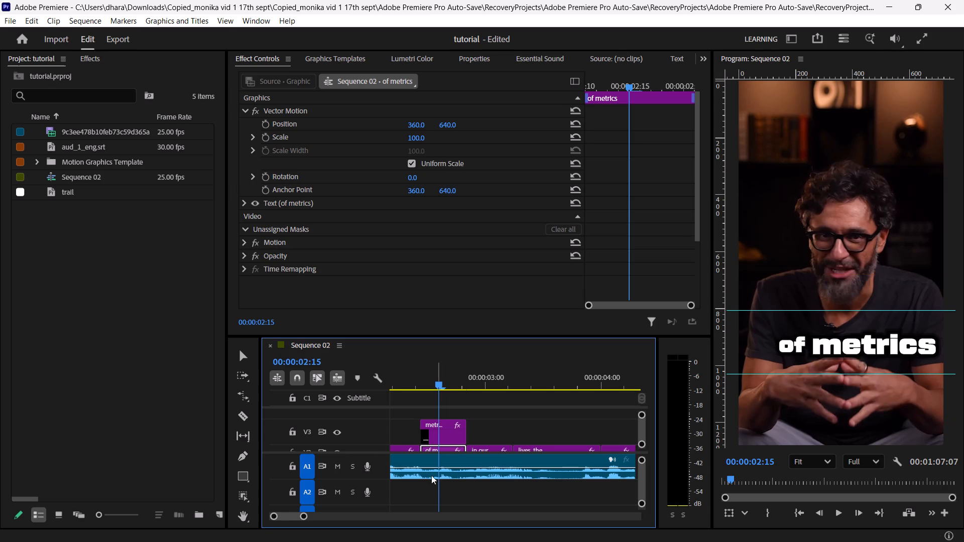
click(333, 437)
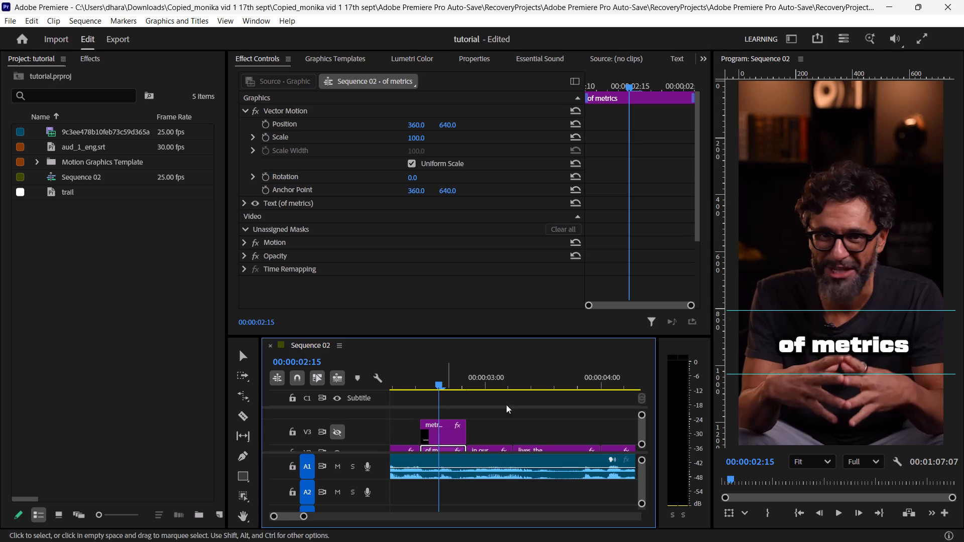
click(811, 339)
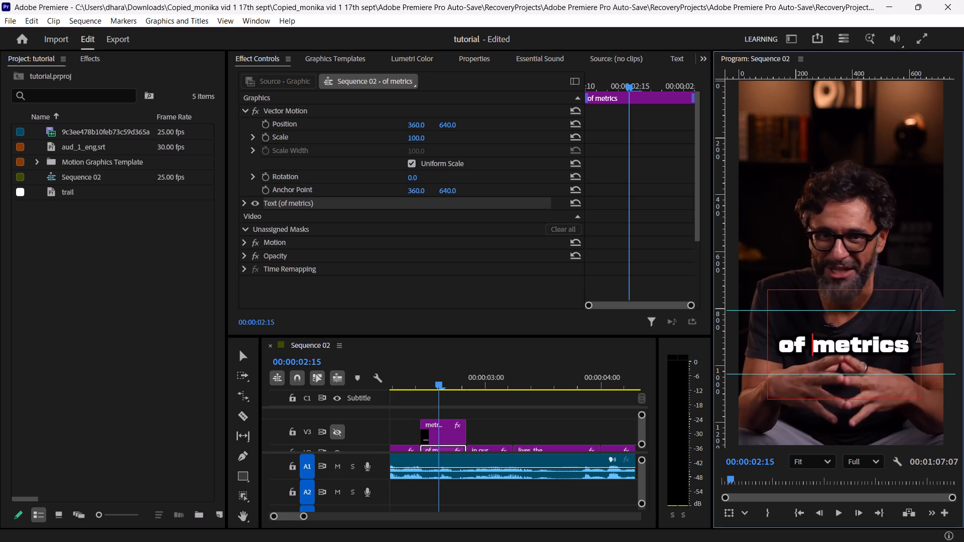
key(Left)
key(Left)
key(Left)
key(Left)
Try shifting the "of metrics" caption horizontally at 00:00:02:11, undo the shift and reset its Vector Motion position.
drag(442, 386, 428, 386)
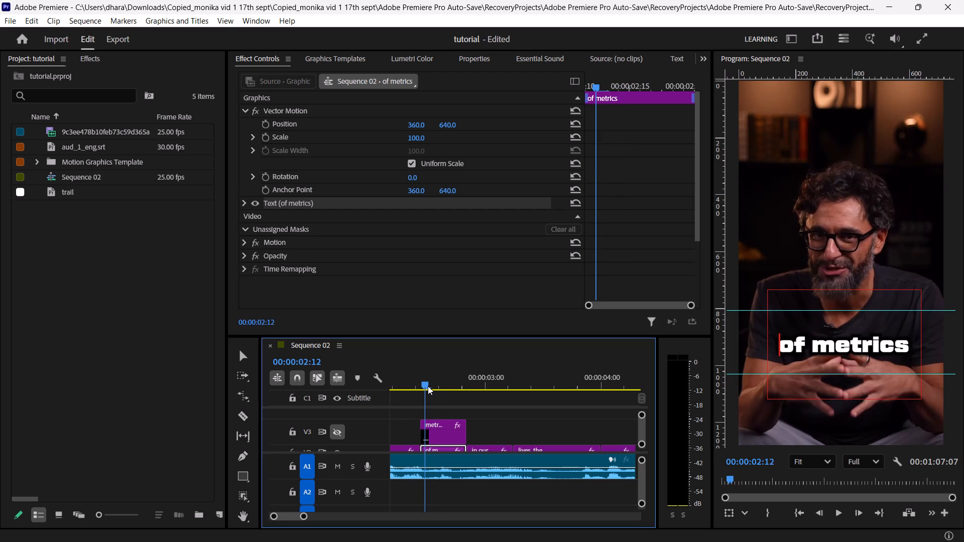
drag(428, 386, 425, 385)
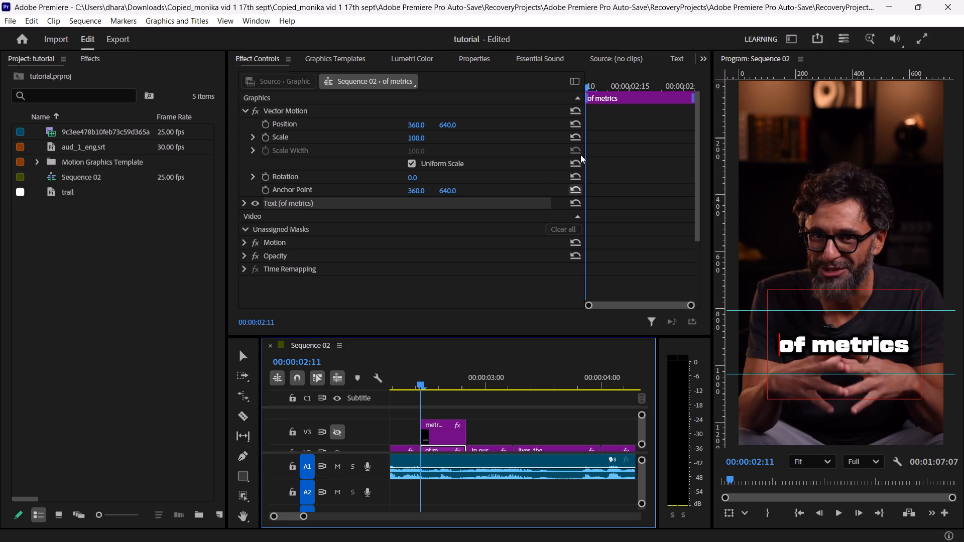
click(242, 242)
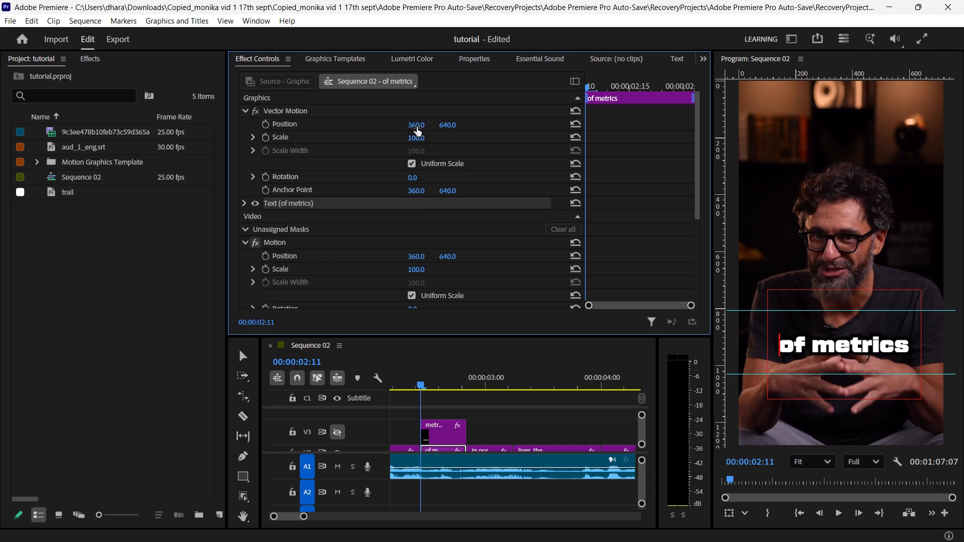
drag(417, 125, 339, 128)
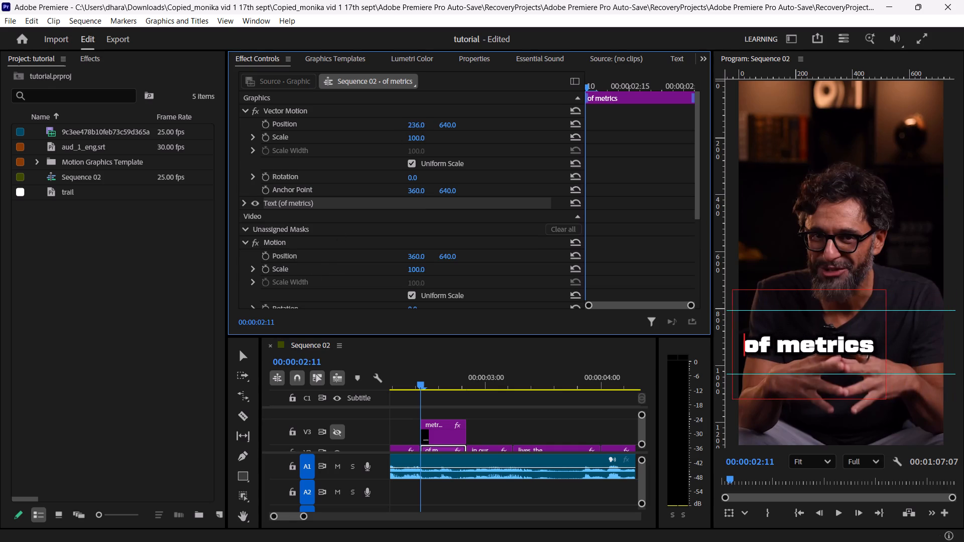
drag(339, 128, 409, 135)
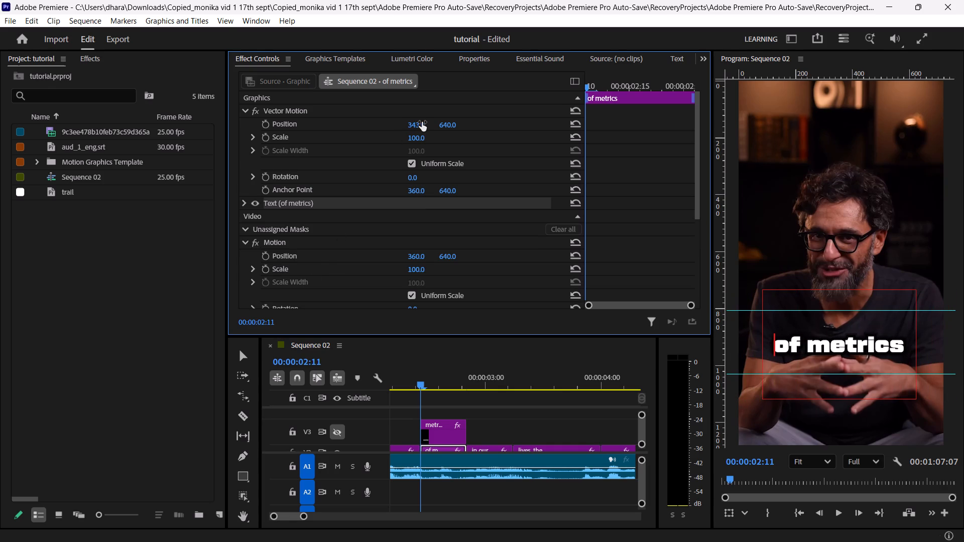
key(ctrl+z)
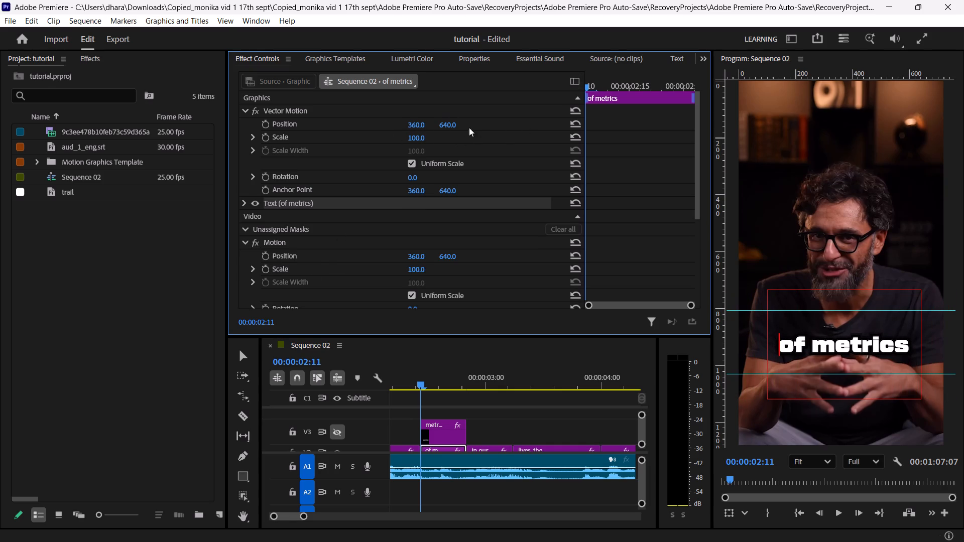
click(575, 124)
At 00:00:02:14, set the "of metrics" caption's horizontal Vector Motion position to 253 and enable position keyframing.
key(Right)
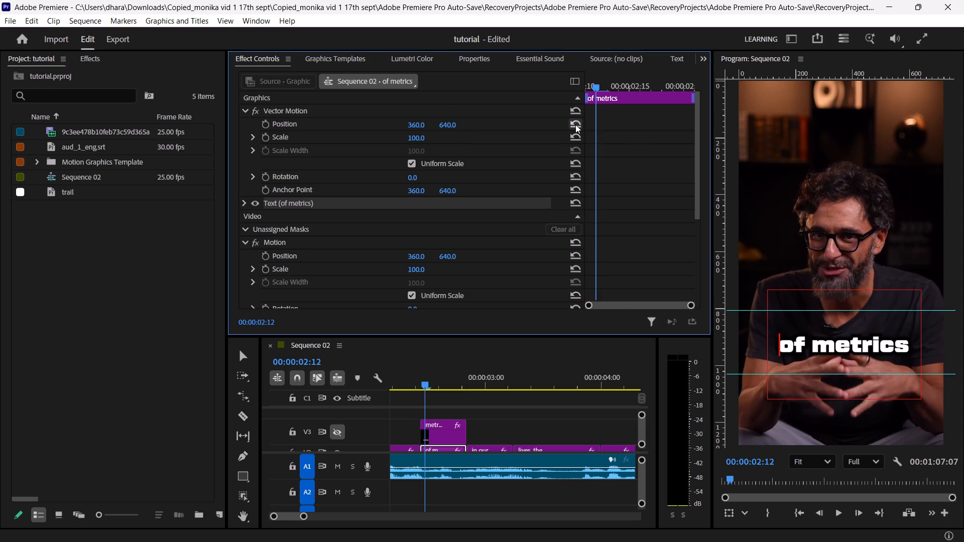
key(Right)
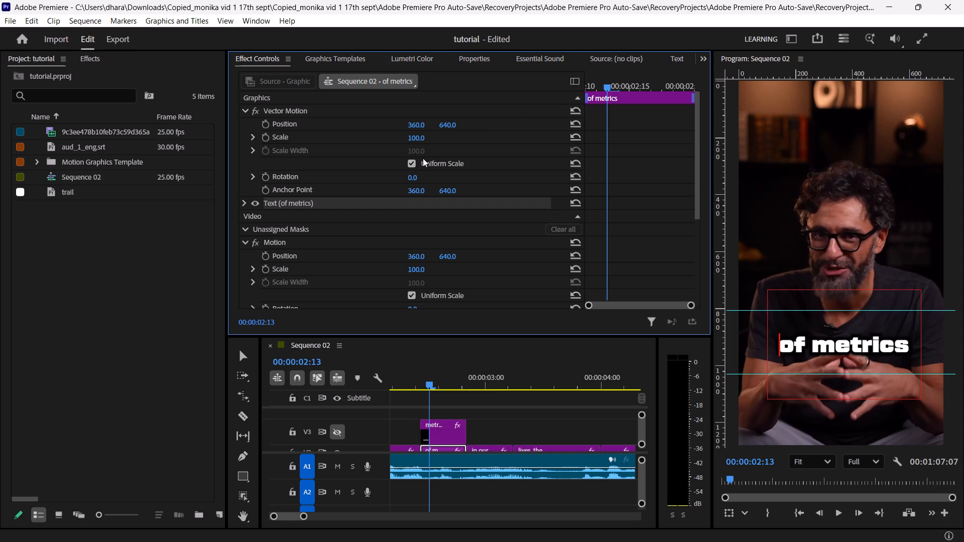
key(Right)
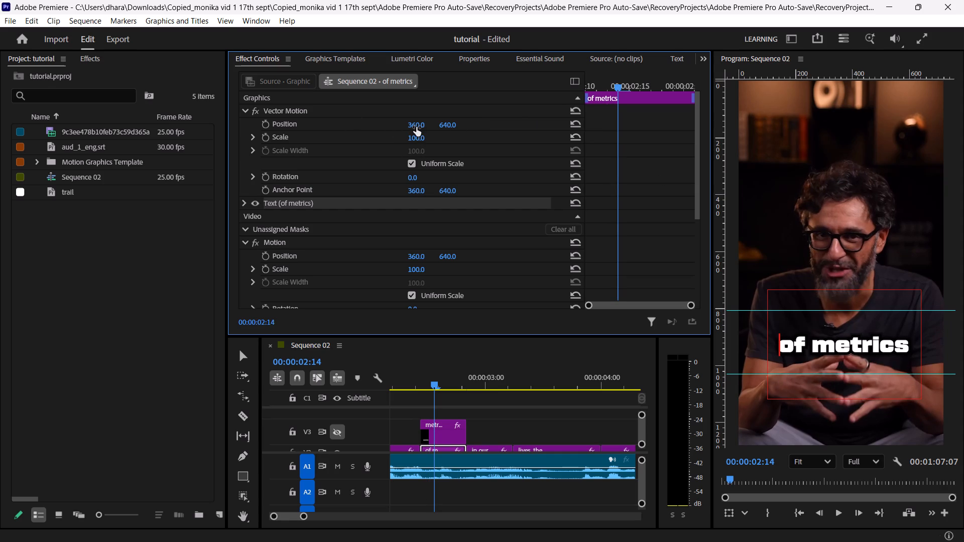
drag(416, 127, 345, 118)
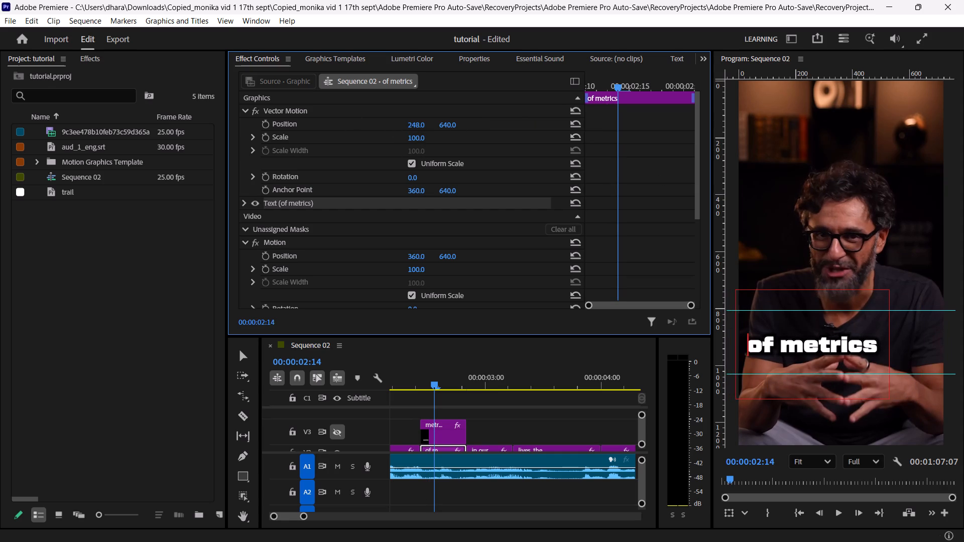
drag(345, 118, 349, 119)
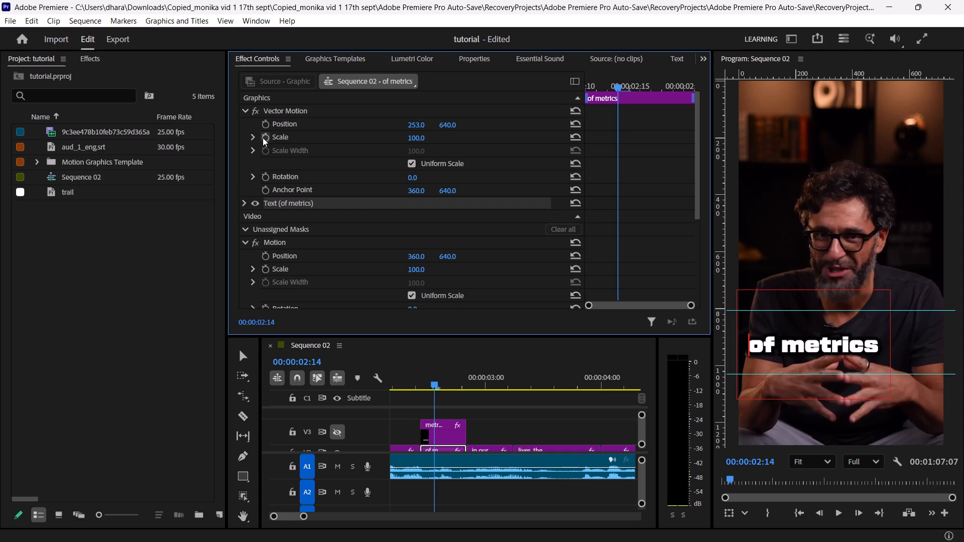
click(266, 124)
Add a starting position keyframe at 00:00:02:11 by resetting the "of metrics" caption's Vector Motion position to 360, 640.
drag(614, 85, 585, 86)
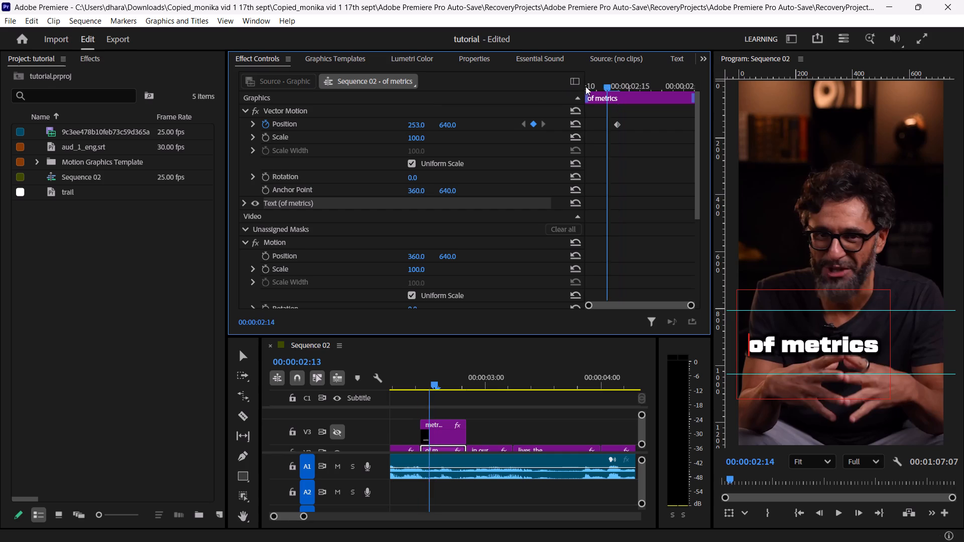
drag(585, 86, 545, 90)
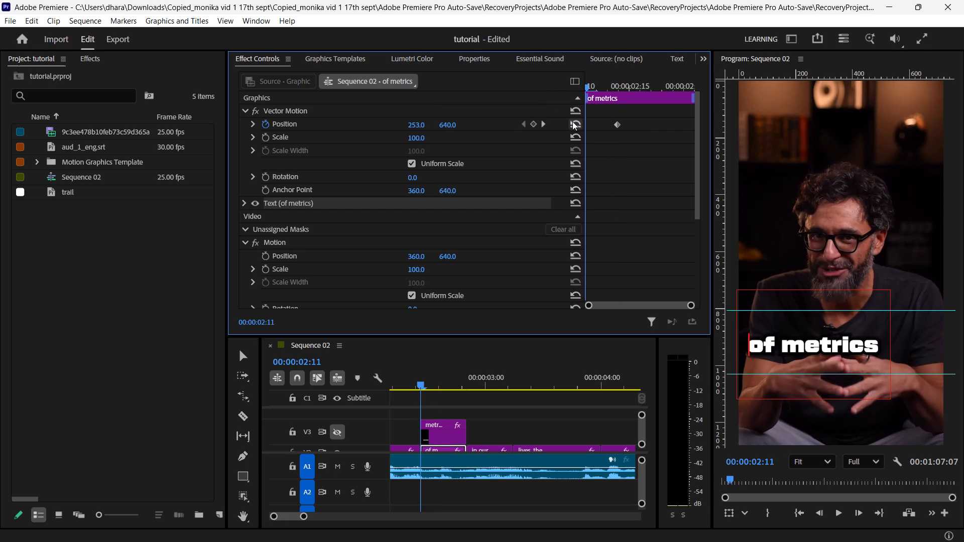
click(573, 120)
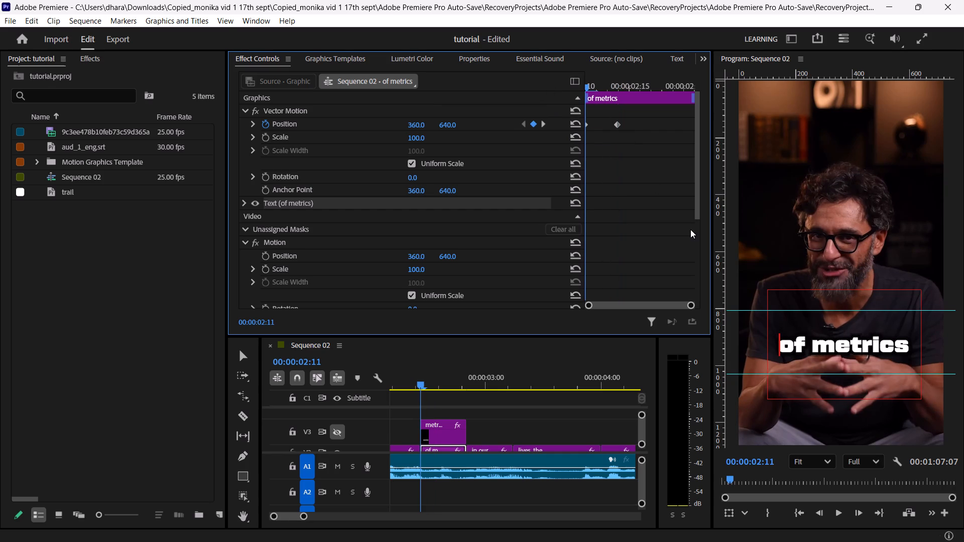
Play the "of metrics" caption and step through its frames around 00:00:02:09 to 00:00:02:17 to examine the sideways slide.
key(space)
key(space)
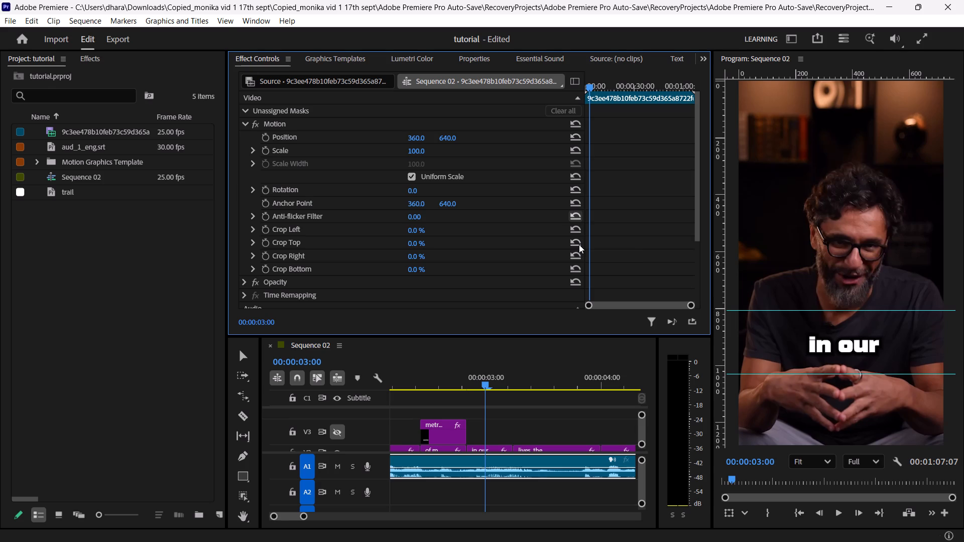
key(Left)
key(Left)
key(Left)
key(Left)
key(Left)
key(Left)
key(Left)
key(Left)
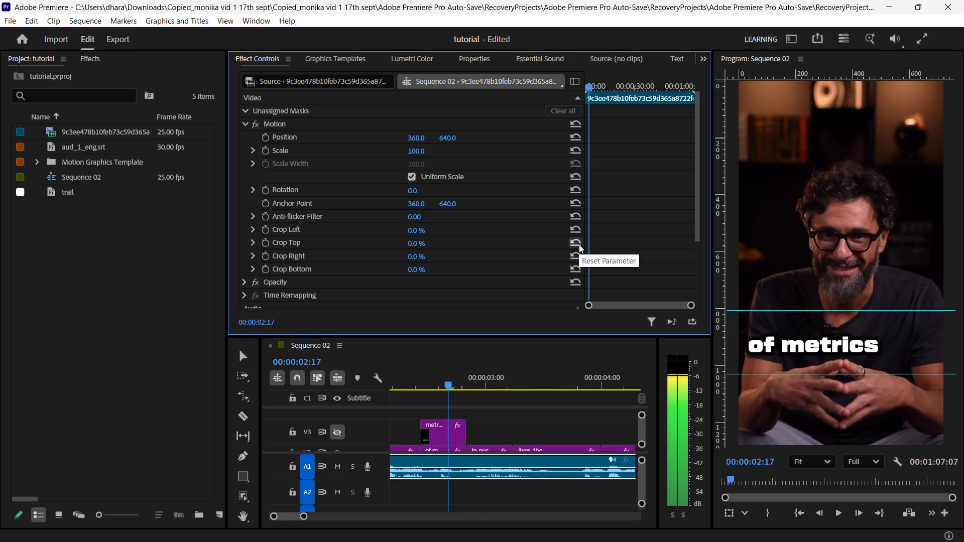
key(Left)
key(Left)
key(Left)
key(Left)
key(Left)
key(Left)
key(Left)
key(Left)
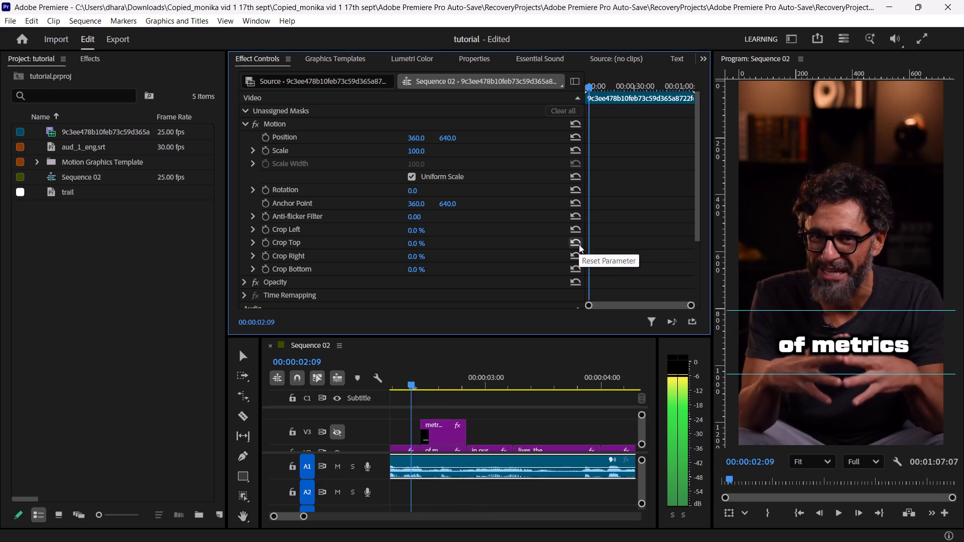
key(Left)
key(Page_Down)
key(Right)
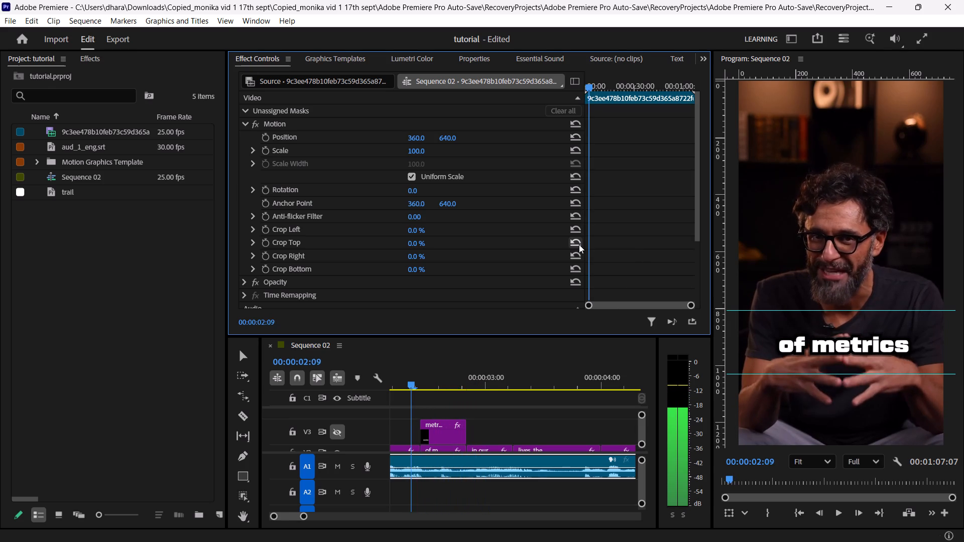
key(Right)
key(Right)
key(Right)
key(Right)
key(Right)
key(Left)
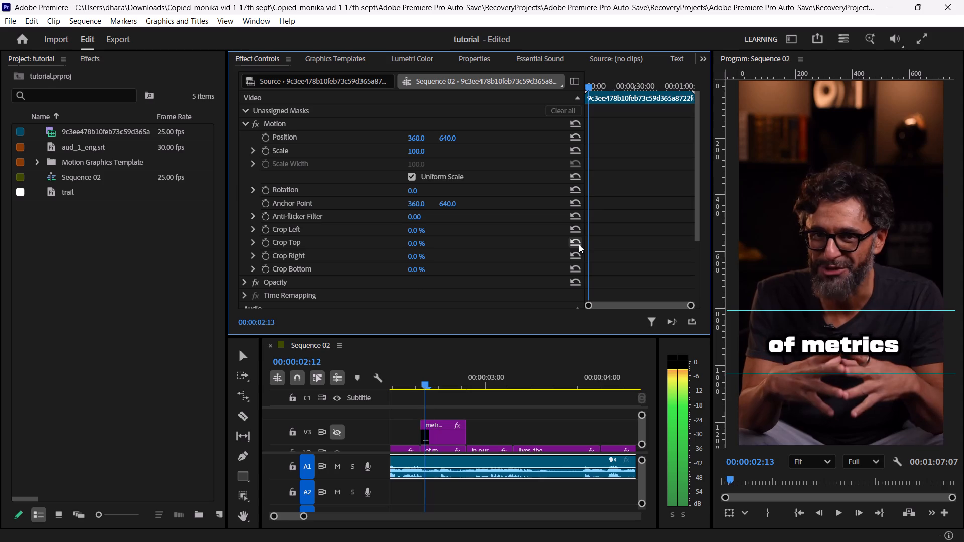
key(Left)
key(Left)
key(Right)
key(Right)
key(Right)
key(Right)
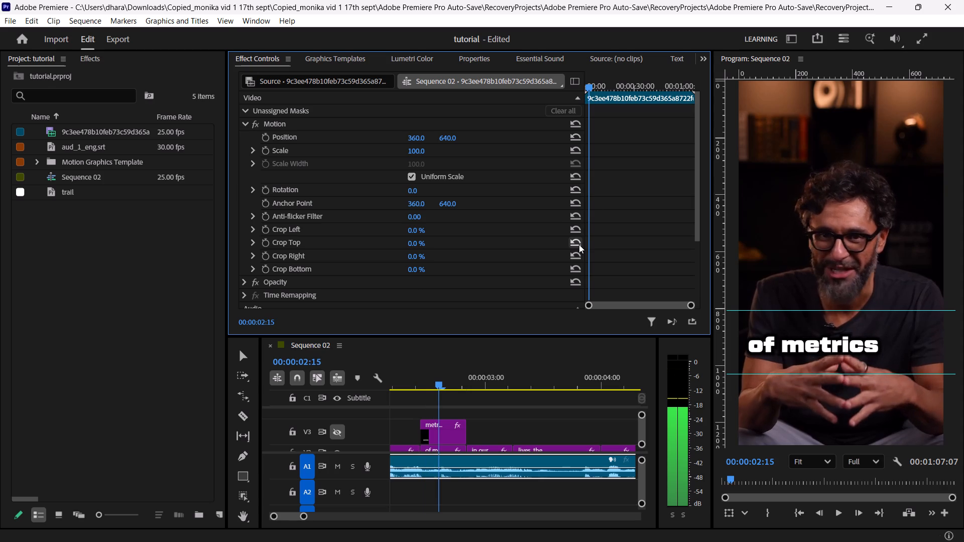
key(Left)
key(Left)
key(Left)
key(Right)
key(Right)
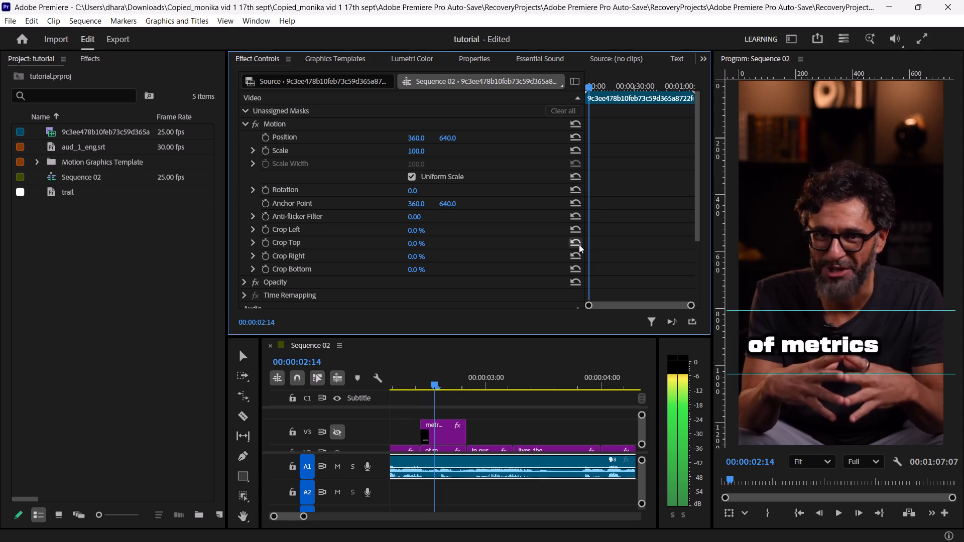
key(Right)
key(Left)
key(Left)
key(Left)
key(Left)
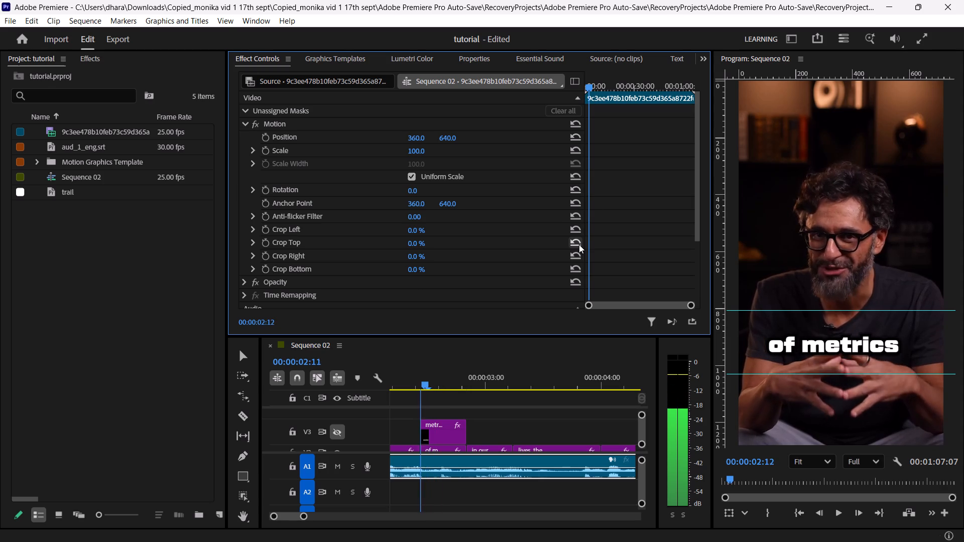
key(Left)
key(Right)
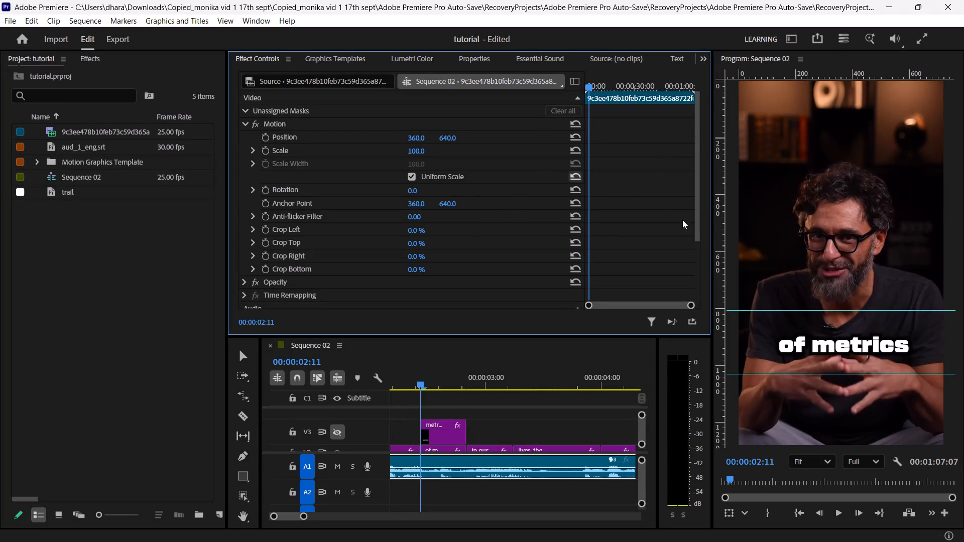
Delete the word "metrics" from the "of metrics" caption text at 00:00:02:11, keeping only "of".
click(811, 341)
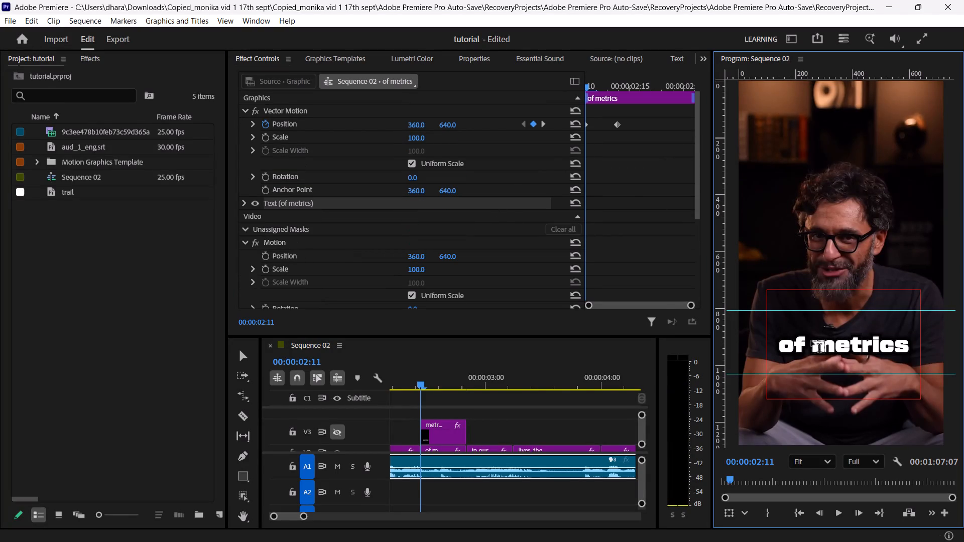
key(Delete)
key(Delete)
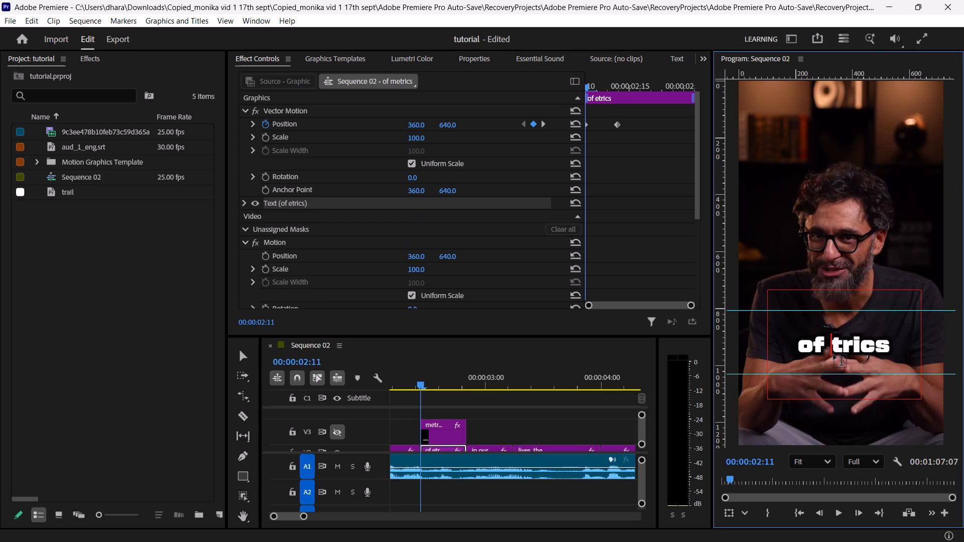
key(Delete)
key(Delete)
key(Delete)
key(Delete)
key(Delete)
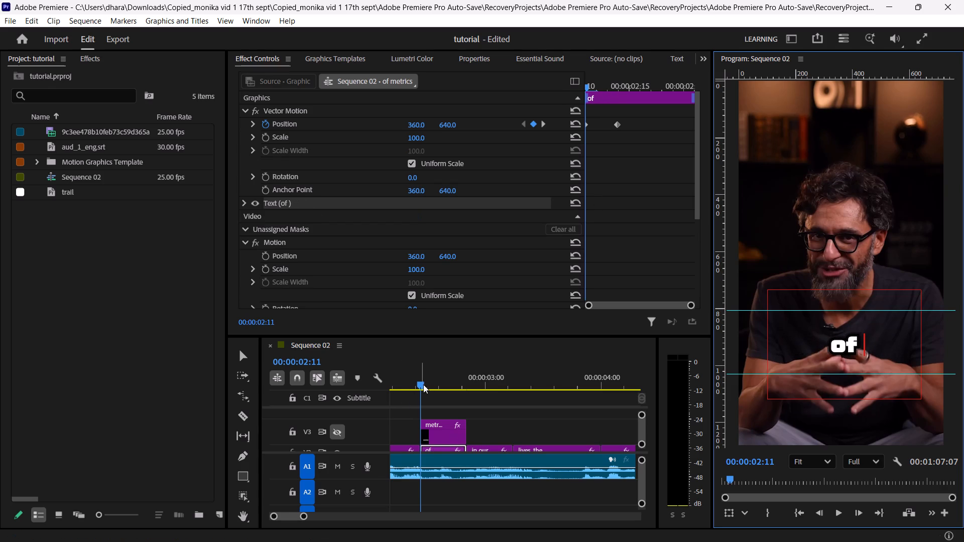
Play back and step through the shortened "of" caption to examine its slide and the change from the preceding caption.
drag(423, 385, 452, 387)
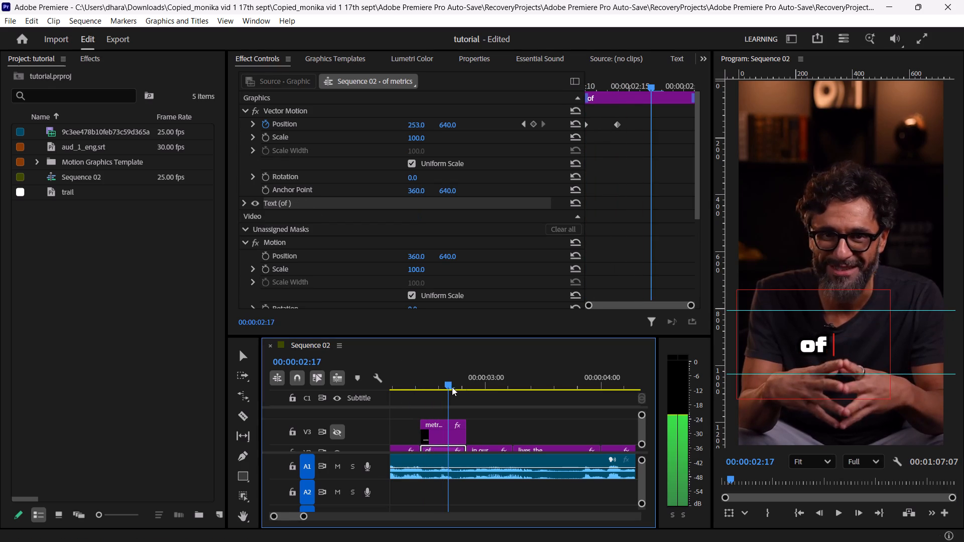
drag(452, 387, 435, 389)
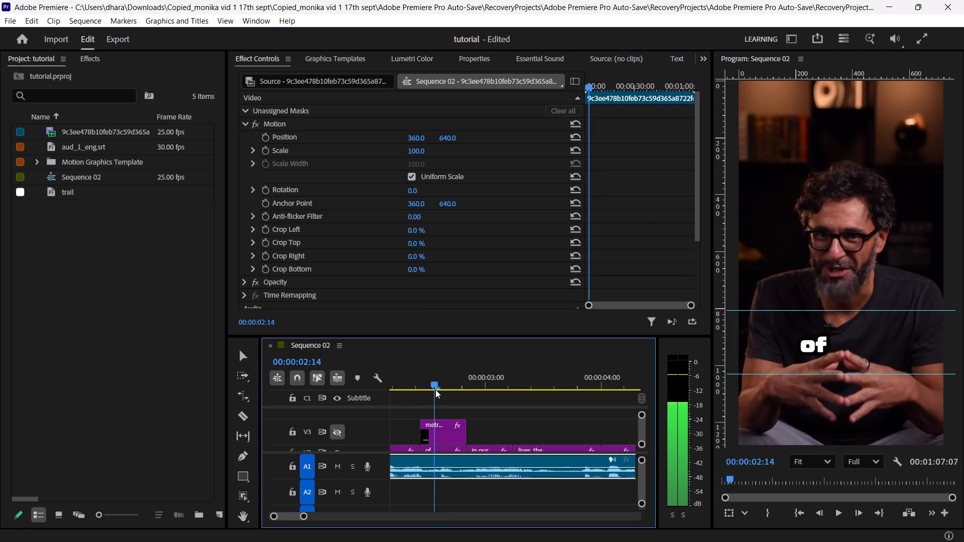
drag(435, 389, 420, 382)
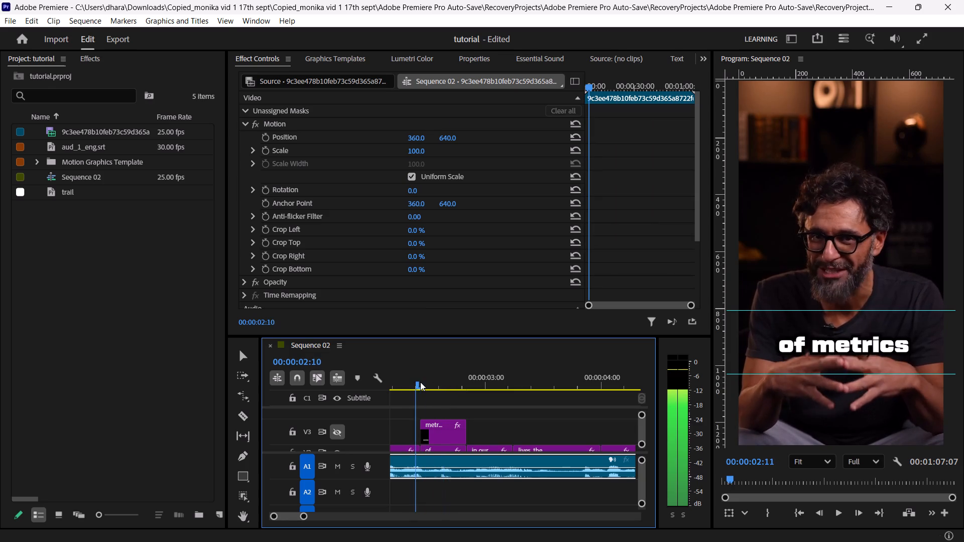
drag(420, 382, 408, 380)
key(space)
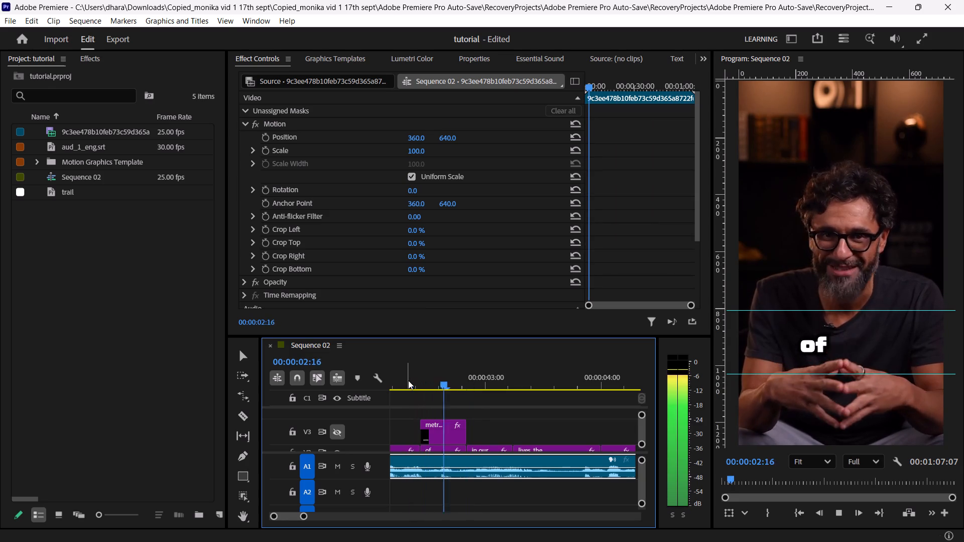
key(space)
key(Left)
key(Left)
key(Left)
key(Left)
key(Left)
key(Left)
key(Left)
key(Left)
key(Left)
key(Left)
key(Left)
key(Left)
key(Left)
key(Left)
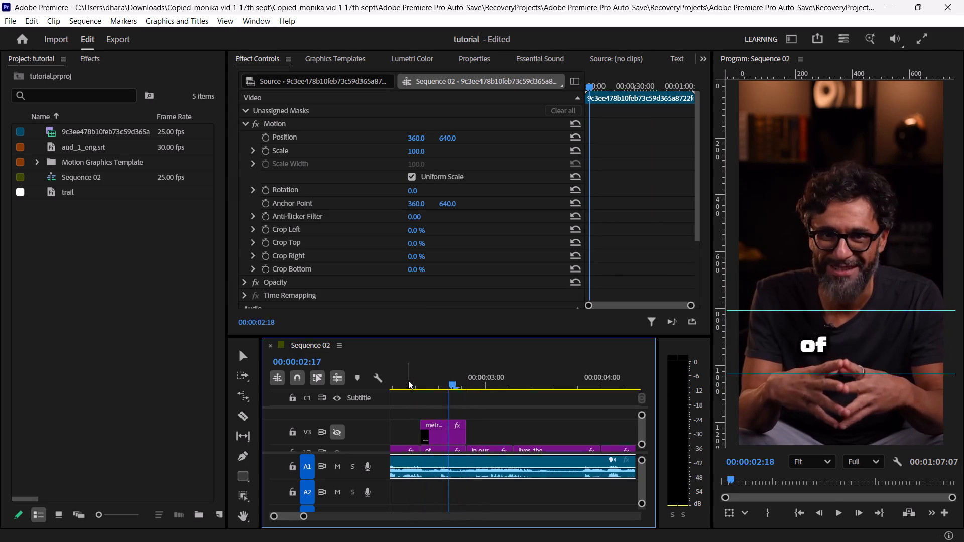
key(Right)
key(Right)
key(Right)
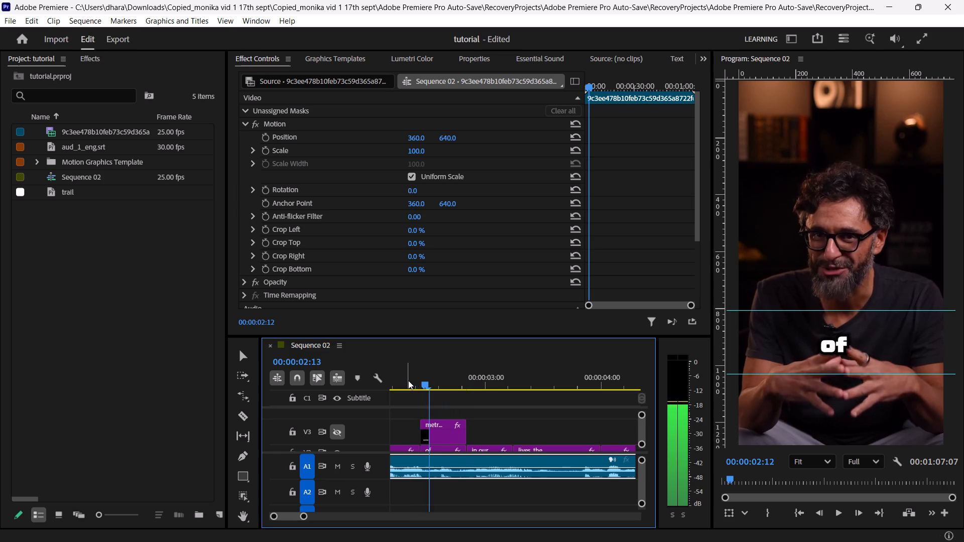
Step back and forth through the frames from 00:00:02:06 to 00:00:02:22 to examine the change from the full caption to the shortened "of" caption.
key(Right)
key(Right)
key(Right)
key(Right)
key(Right)
key(Right)
key(Right)
key(Right)
key(Right)
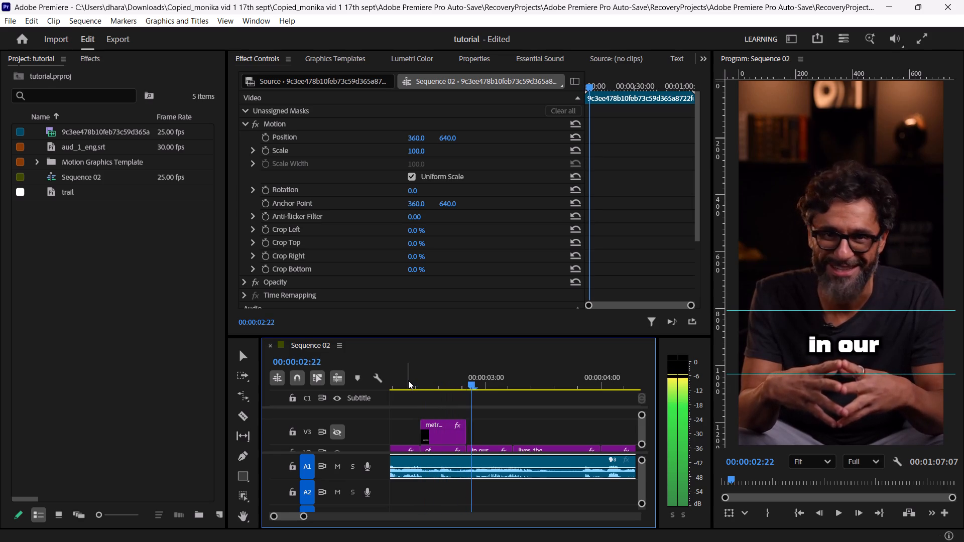
key(Left)
key(Left)
key(Left)
key(Left)
key(Left)
key(Left)
key(Left)
key(Left)
key(Left)
key(Left)
key(Left)
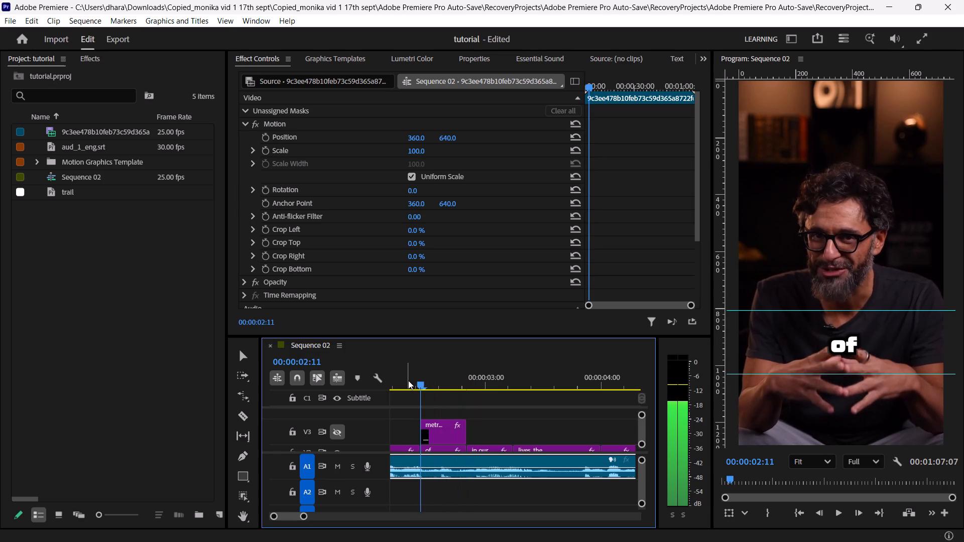
key(Left)
key(Right)
key(Left)
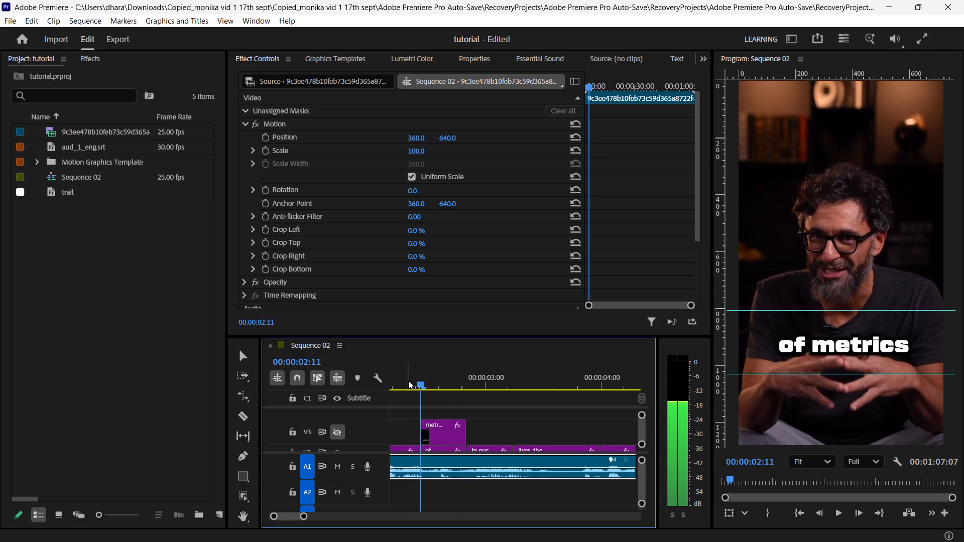
key(Left)
key(Left)
key(Left)
key(Left)
key(Left)
key(Right)
key(Right)
key(Right)
key(Right)
key(Right)
key(Right)
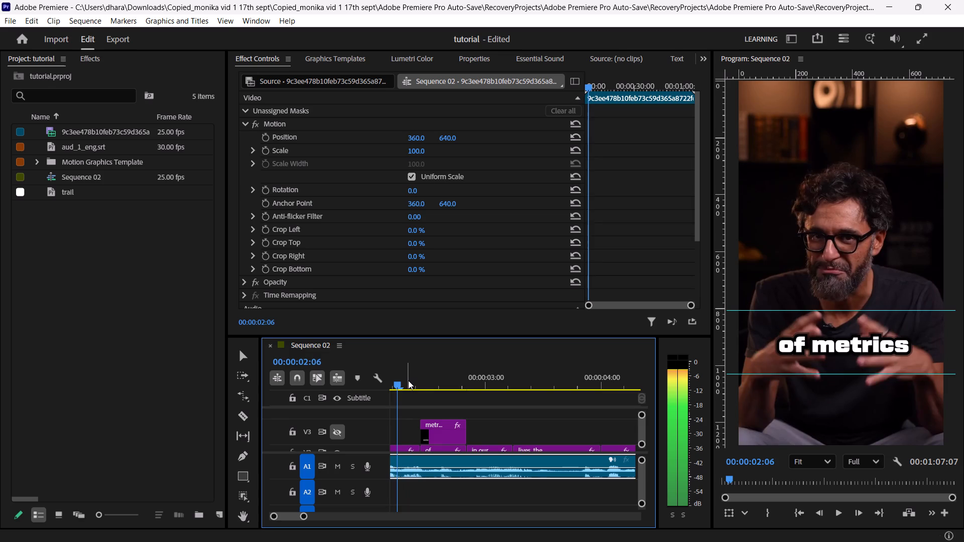
key(Left)
key(Right)
key(Left)
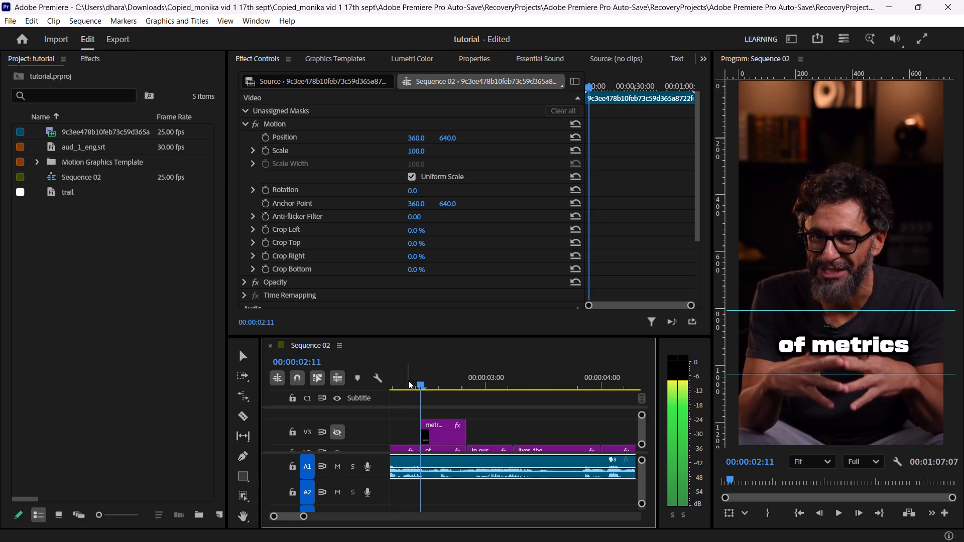
key(Right)
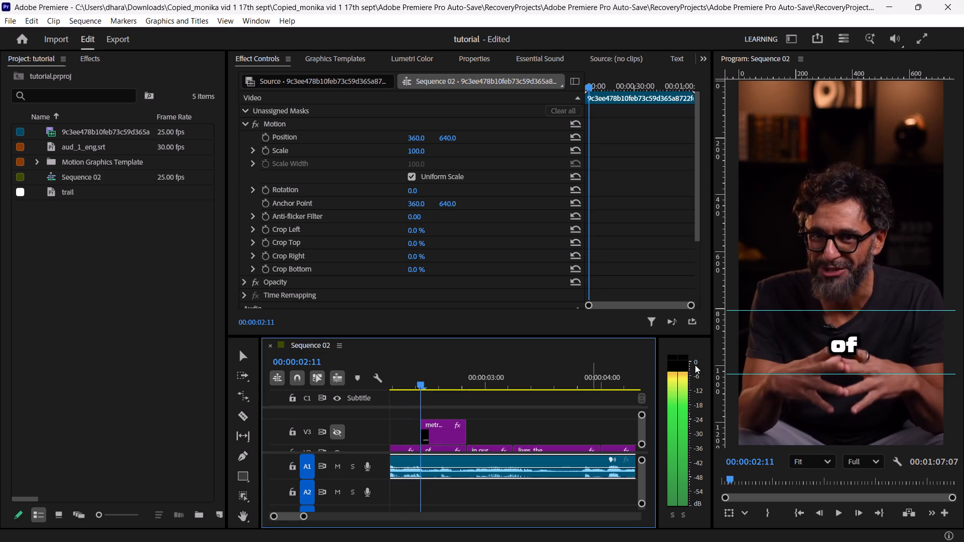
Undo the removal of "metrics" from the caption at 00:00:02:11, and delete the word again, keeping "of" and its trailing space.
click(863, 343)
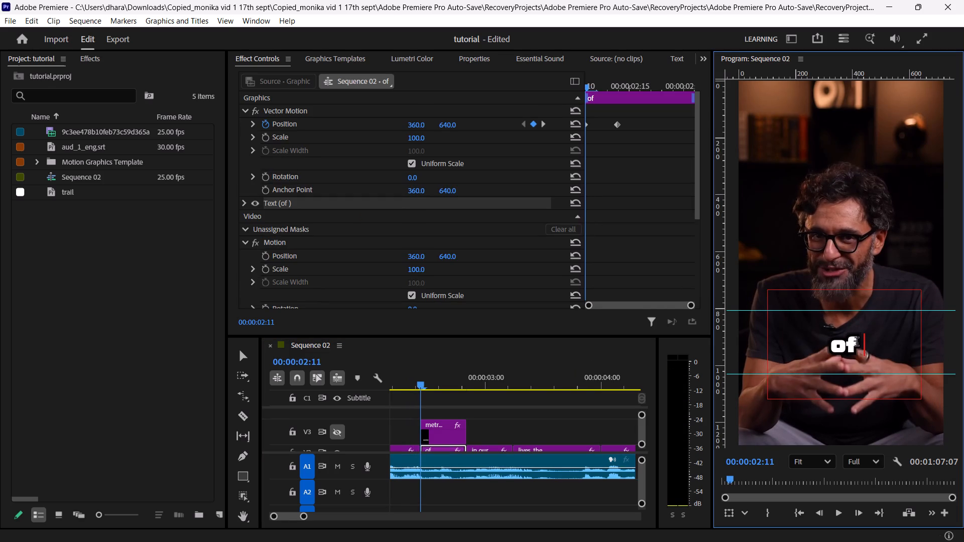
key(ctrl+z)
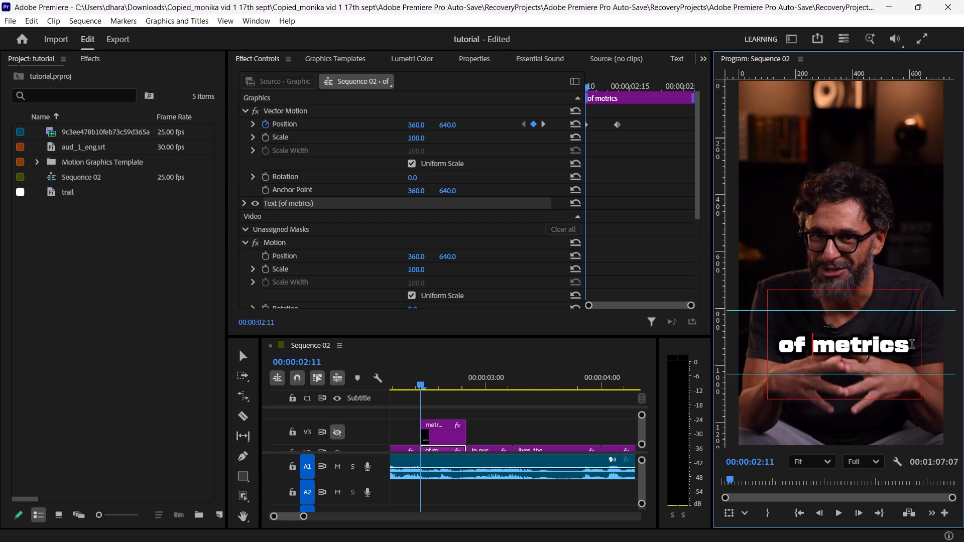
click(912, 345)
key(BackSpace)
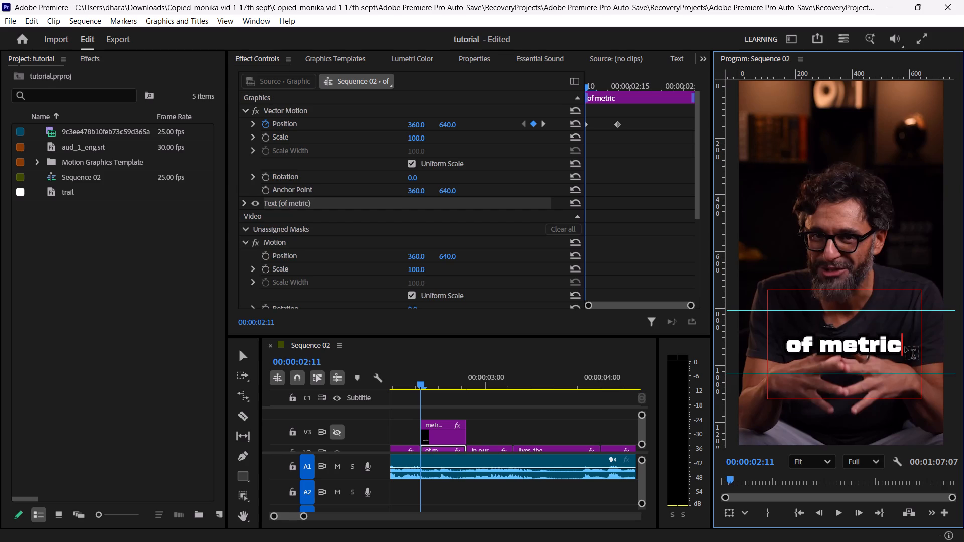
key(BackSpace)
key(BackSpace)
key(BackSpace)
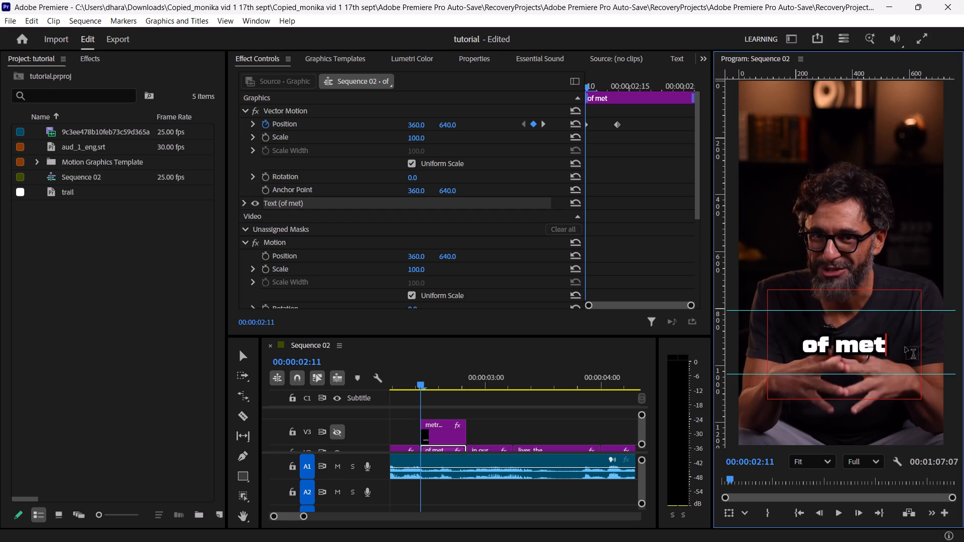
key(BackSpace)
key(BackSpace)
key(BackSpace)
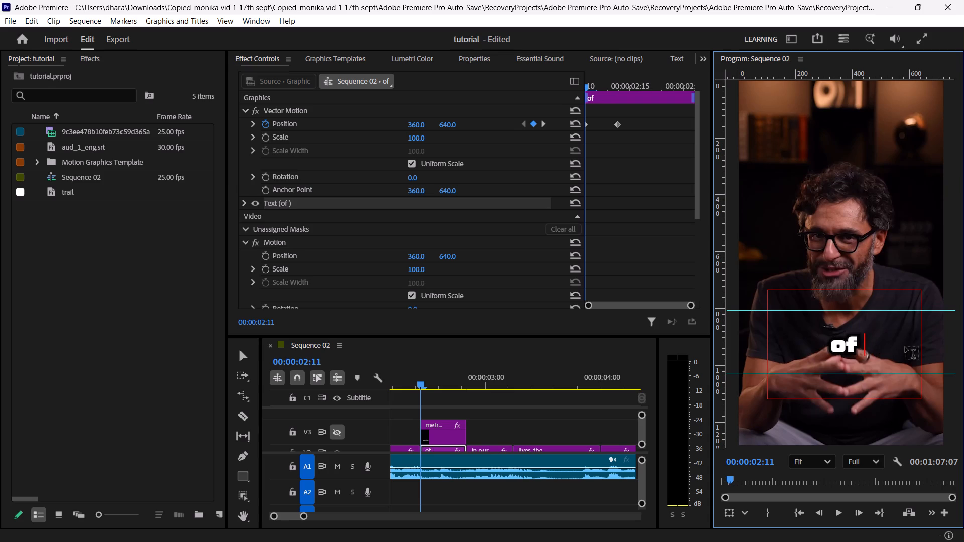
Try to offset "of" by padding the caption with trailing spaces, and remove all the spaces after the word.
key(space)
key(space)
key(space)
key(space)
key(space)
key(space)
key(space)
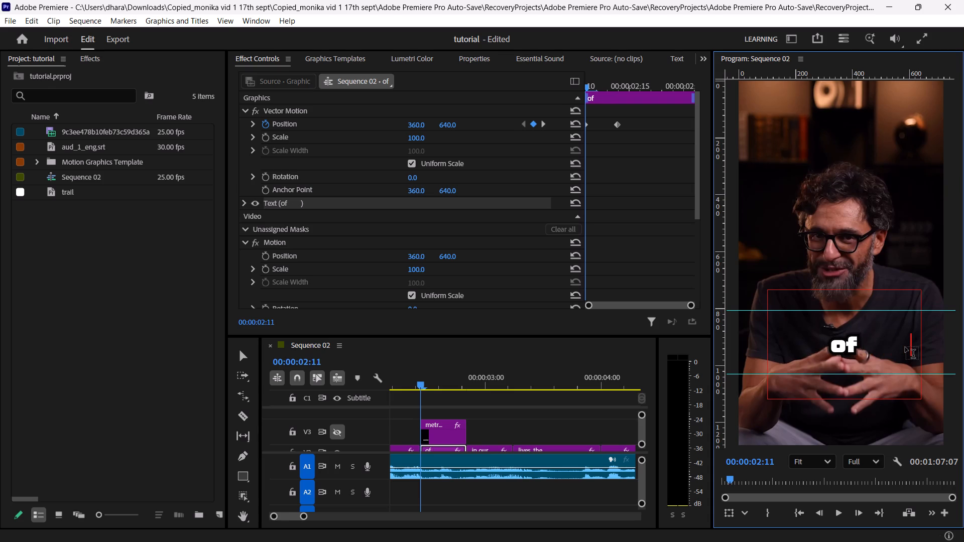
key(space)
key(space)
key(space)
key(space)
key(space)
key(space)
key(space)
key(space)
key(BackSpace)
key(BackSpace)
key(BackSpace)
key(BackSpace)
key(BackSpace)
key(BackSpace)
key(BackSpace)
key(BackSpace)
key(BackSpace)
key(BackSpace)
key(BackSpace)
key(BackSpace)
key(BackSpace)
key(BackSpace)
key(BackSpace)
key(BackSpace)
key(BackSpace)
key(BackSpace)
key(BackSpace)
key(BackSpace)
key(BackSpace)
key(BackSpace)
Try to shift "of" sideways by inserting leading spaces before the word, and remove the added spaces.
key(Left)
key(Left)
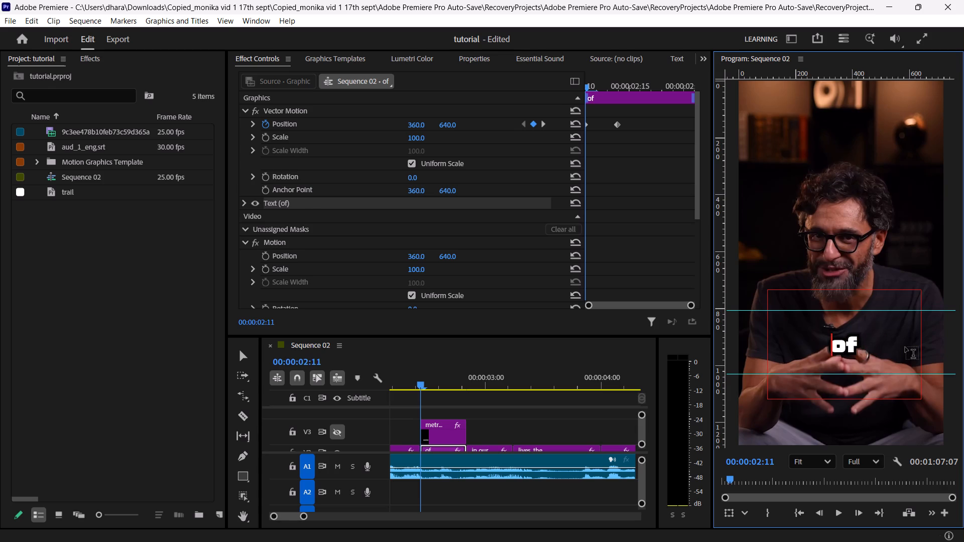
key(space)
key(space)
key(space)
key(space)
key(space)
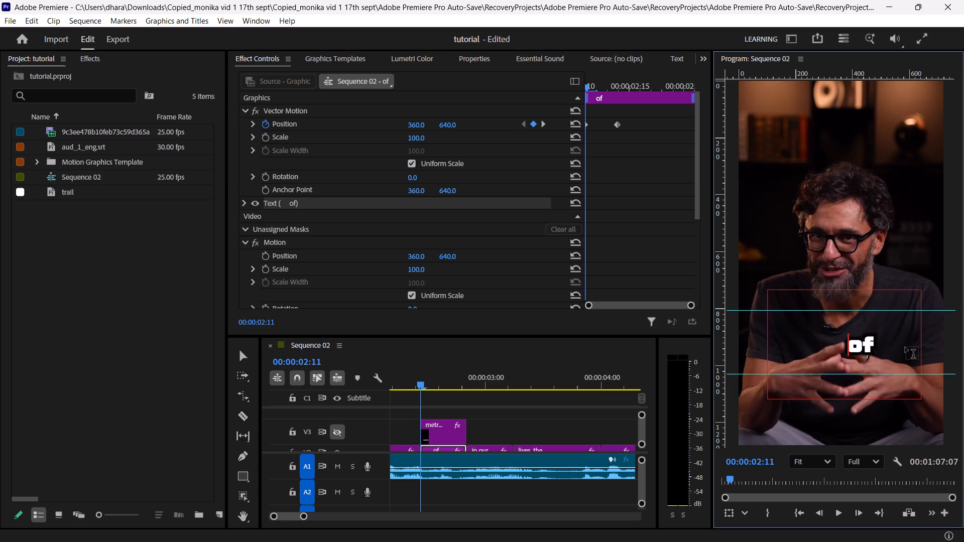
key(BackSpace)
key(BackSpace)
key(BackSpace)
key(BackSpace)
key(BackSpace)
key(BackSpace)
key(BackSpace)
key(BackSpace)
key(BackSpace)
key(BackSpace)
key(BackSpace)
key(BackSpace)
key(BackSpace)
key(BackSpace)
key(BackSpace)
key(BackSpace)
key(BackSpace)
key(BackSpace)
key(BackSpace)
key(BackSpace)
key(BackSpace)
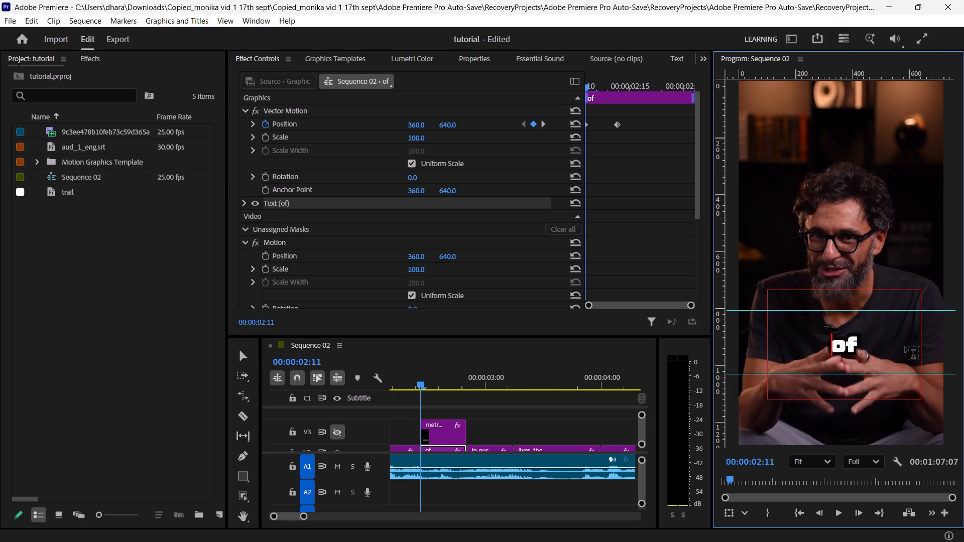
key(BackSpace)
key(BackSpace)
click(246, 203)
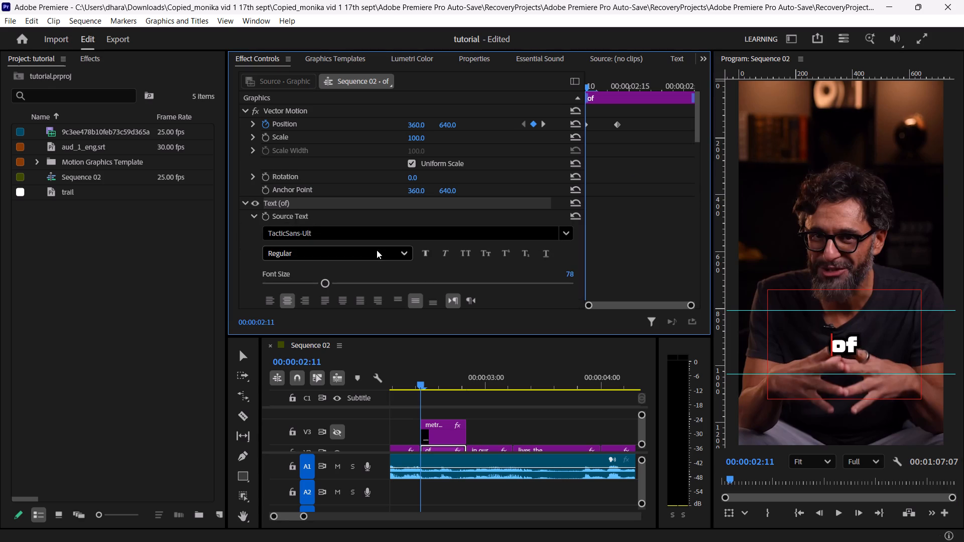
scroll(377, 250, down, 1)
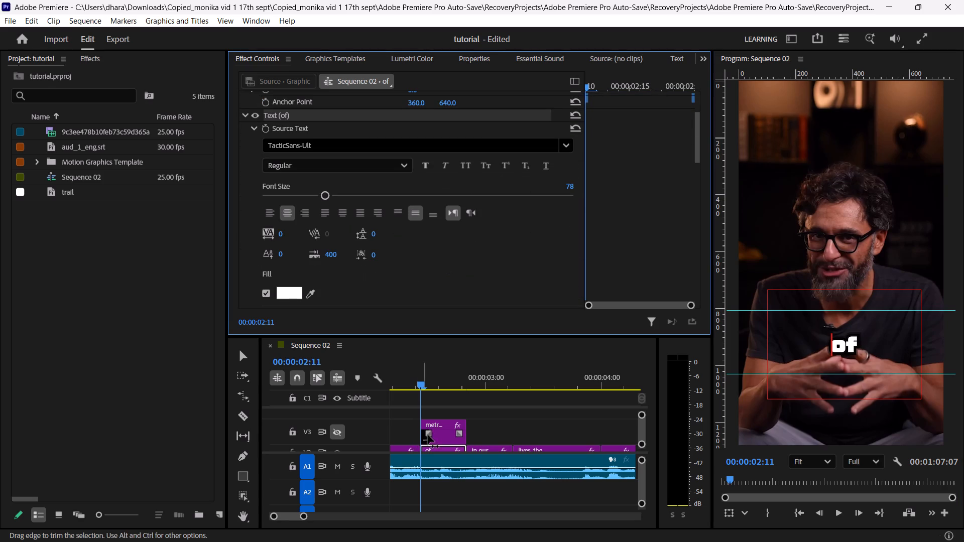
Move the preceding "of metrics" caption clip from V2 up to V4, starting at 00:00:02:11 above the "metrics" clip.
drag(401, 445, 419, 406)
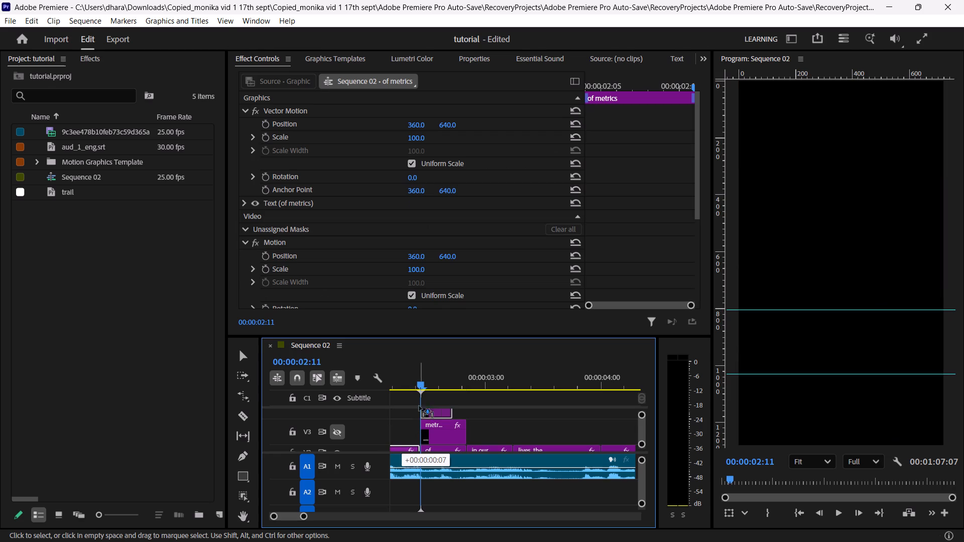
drag(419, 406, 435, 403)
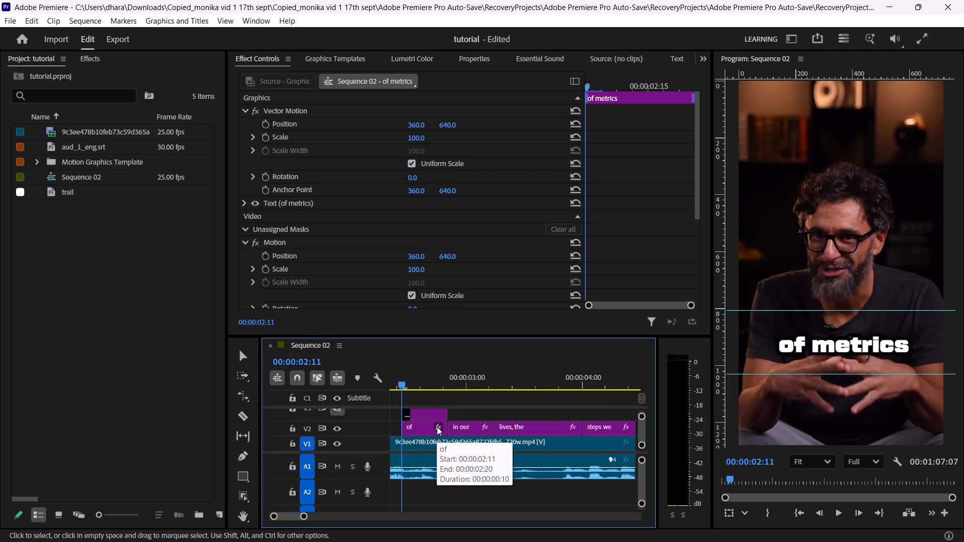
Step through the frames from 00:00:02:11 to 00:00:02:16 to compare the overlaid "of metrics" caption with the sliding "of" caption.
key(Right)
key(Right)
key(Right)
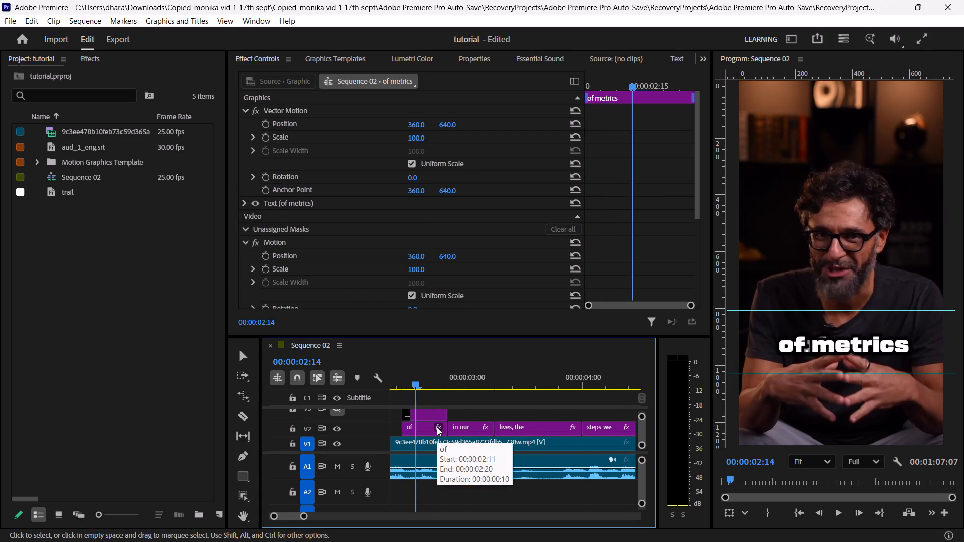
key(Right)
key(Right)
key(Left)
key(Left)
key(Left)
key(Left)
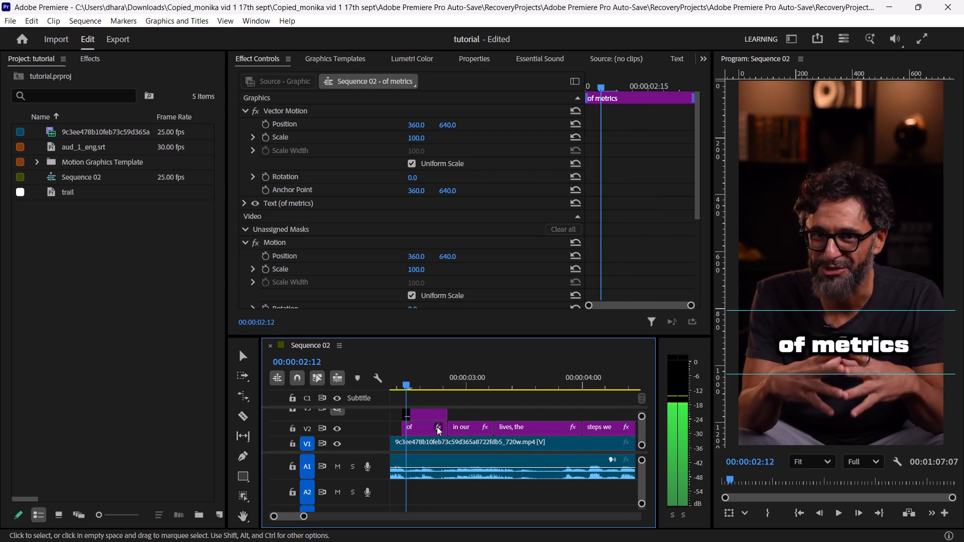
key(Right)
key(Right)
key(Left)
key(Left)
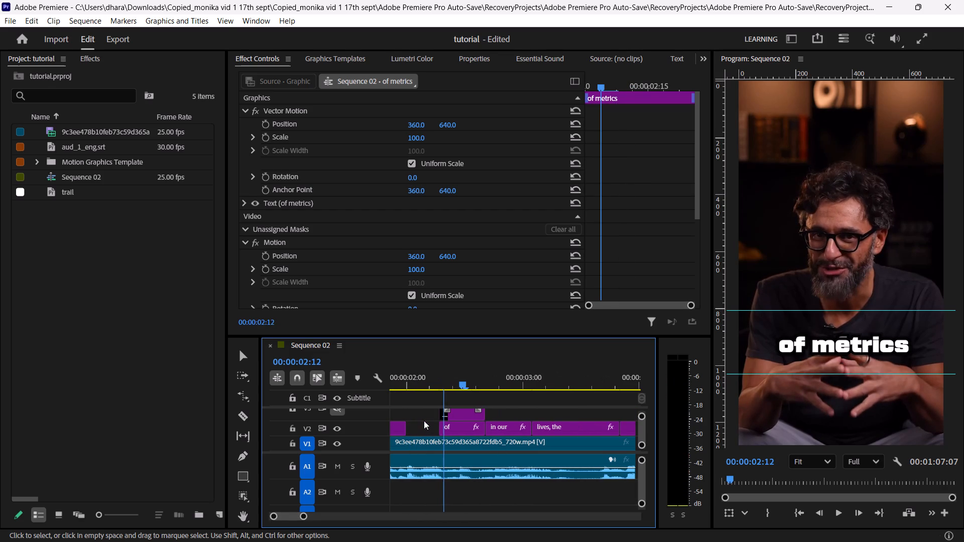
Lower the opacity of the "of metrics" caption clip on V4 to 21%.
drag(642, 417, 644, 406)
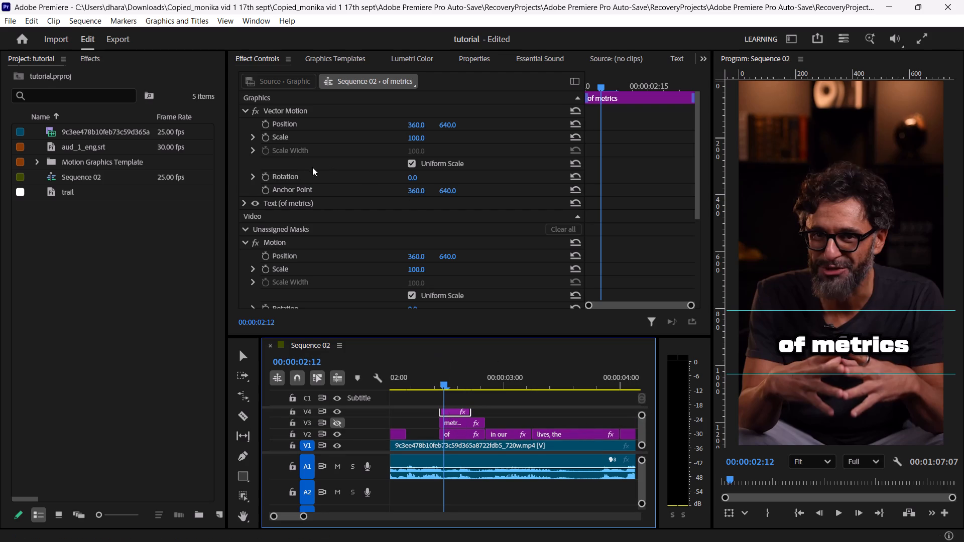
scroll(283, 249, down, 1)
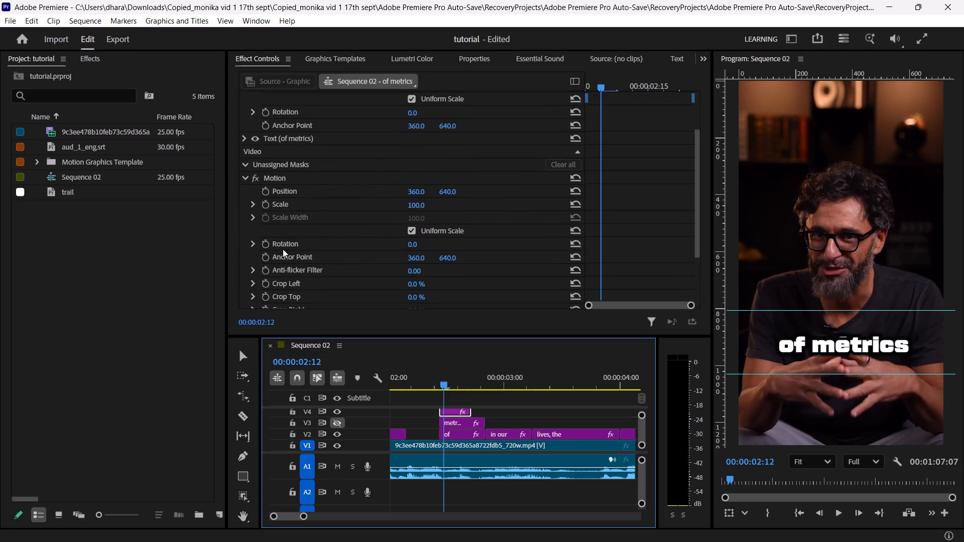
scroll(283, 249, down, 1)
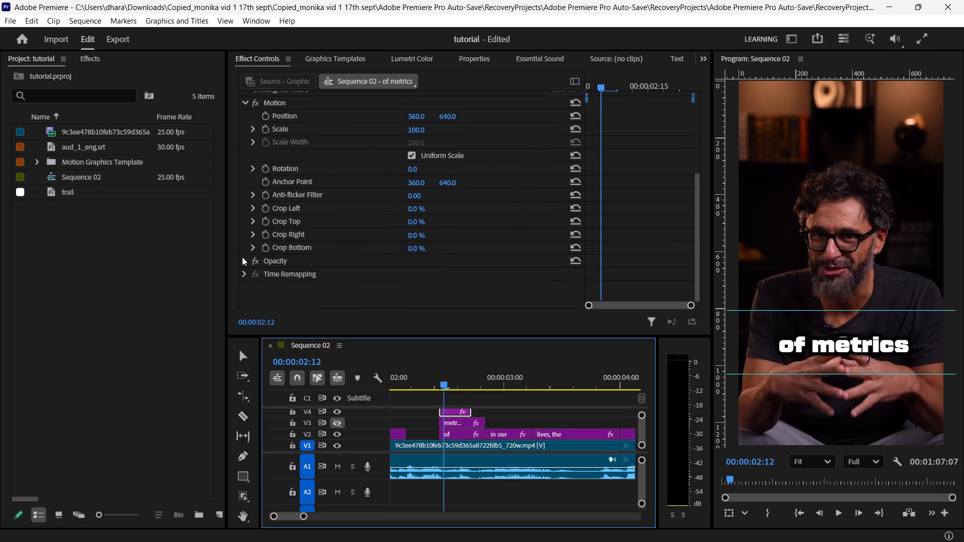
click(243, 258)
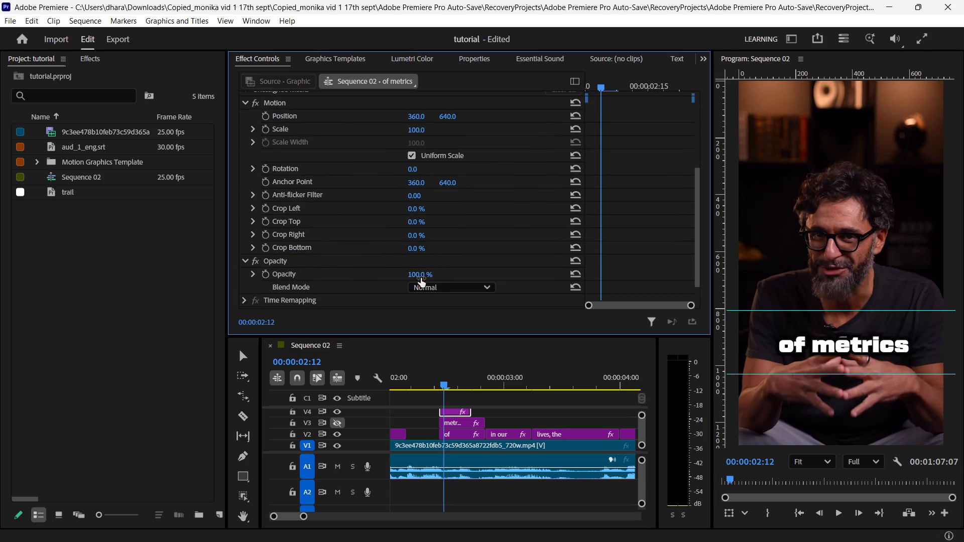
drag(423, 274, 367, 287)
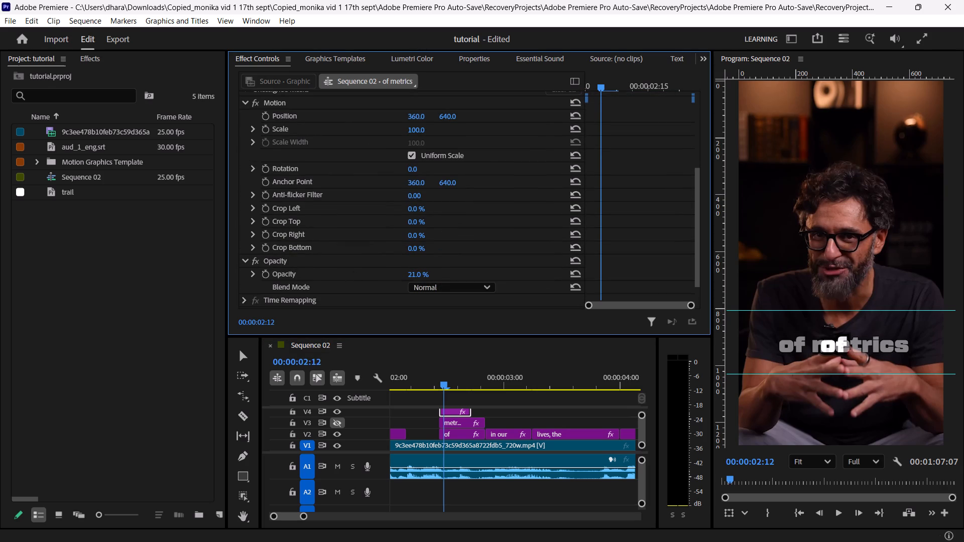
Fine-tune the opacity of the "of metrics" caption clip on V4 to 22%.
drag(367, 287, 368, 287)
At 00:00:02:11, set the horizontal Transform position of the "of" text on V2 to -83, aligning it with "of" in the reference caption.
click(452, 435)
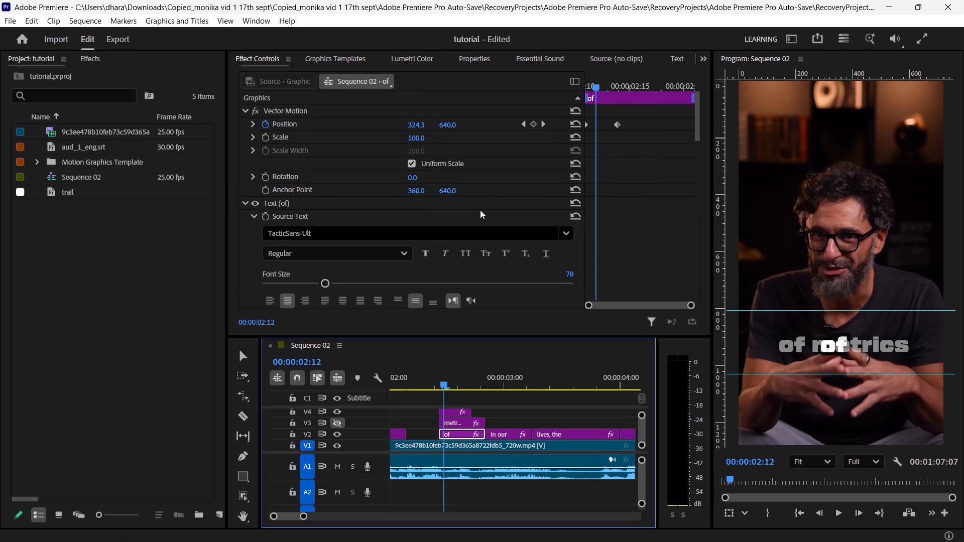
drag(595, 88, 566, 89)
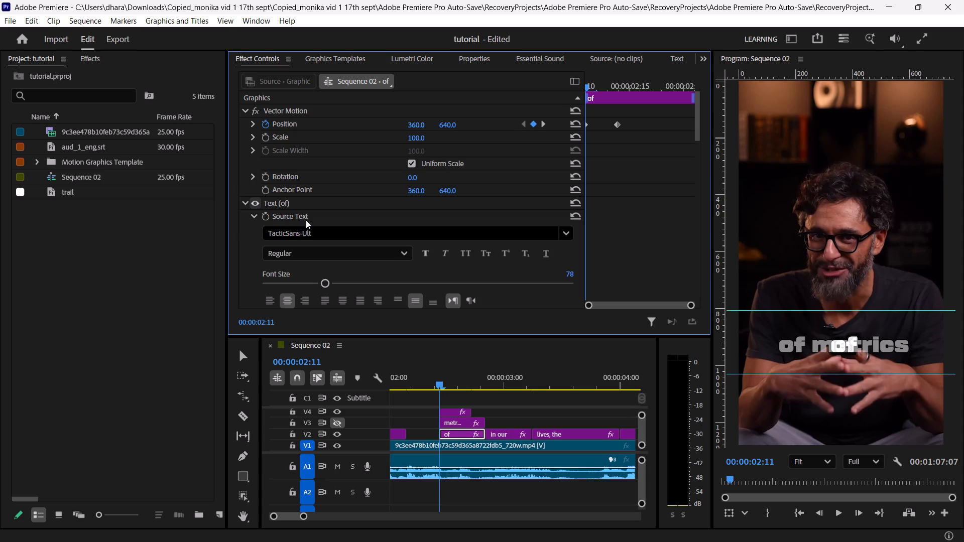
scroll(314, 233, down, 2)
scroll(364, 268, down, 1)
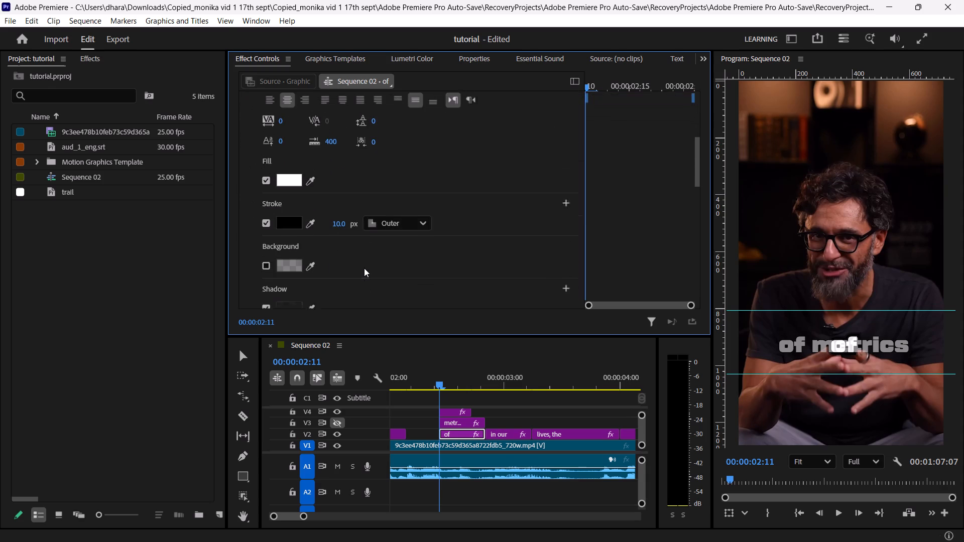
scroll(364, 268, down, 2)
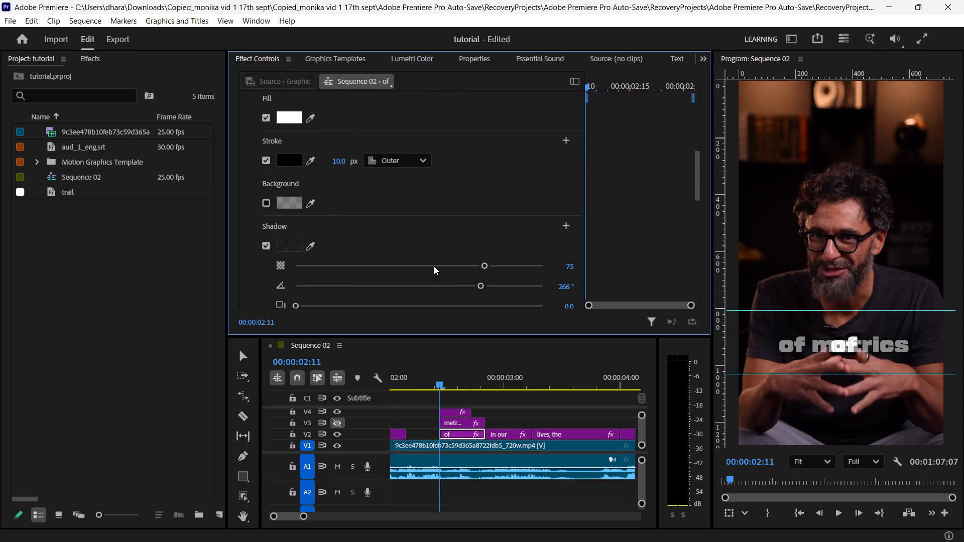
scroll(400, 226, up, 3)
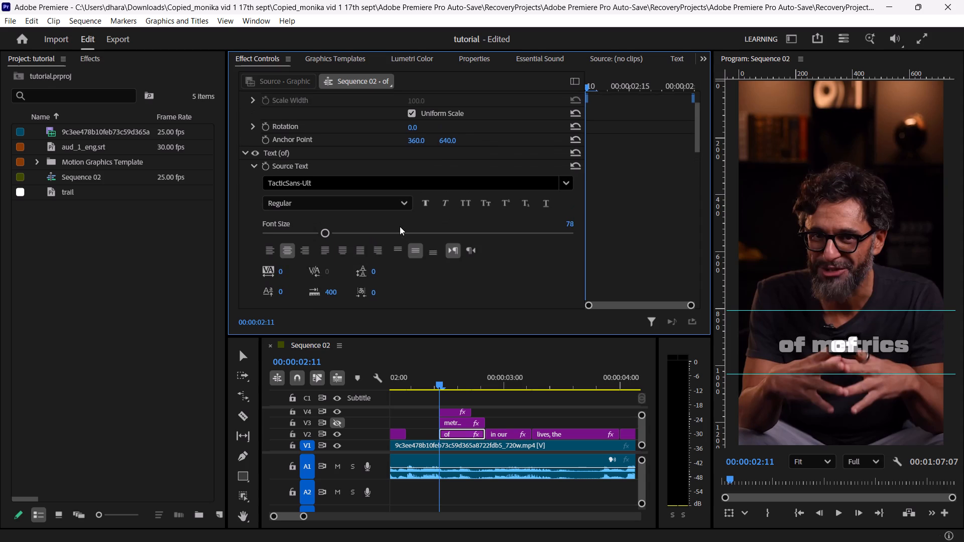
scroll(400, 226, up, 2)
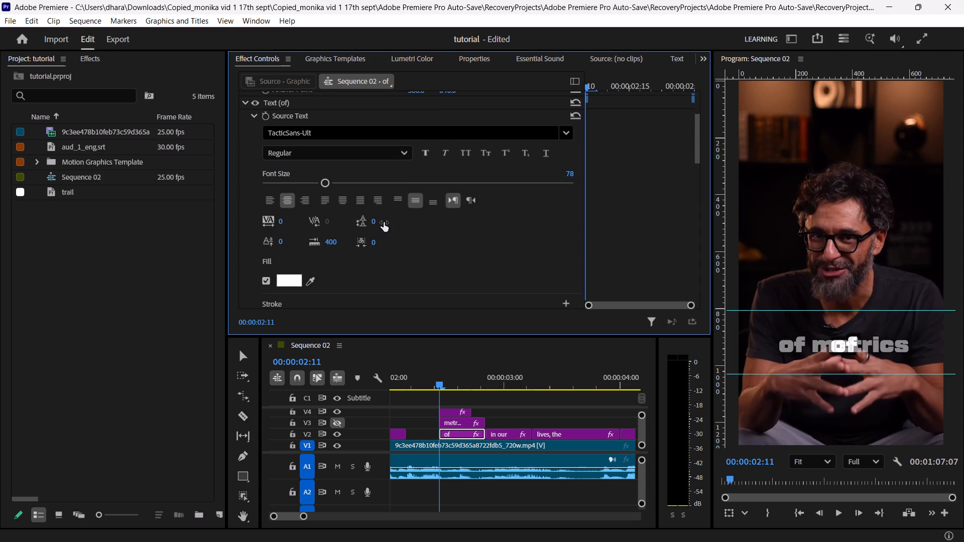
scroll(384, 222, down, 1)
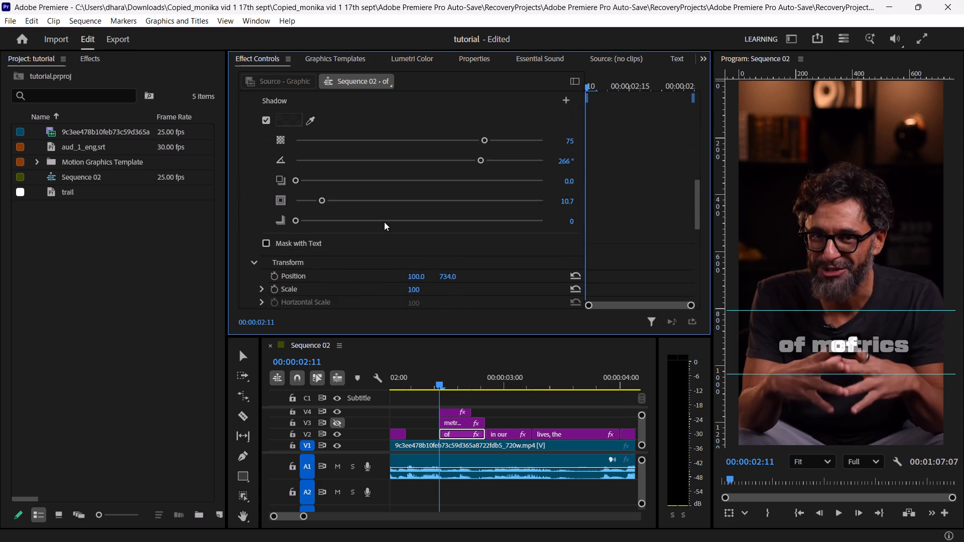
scroll(384, 222, down, 2)
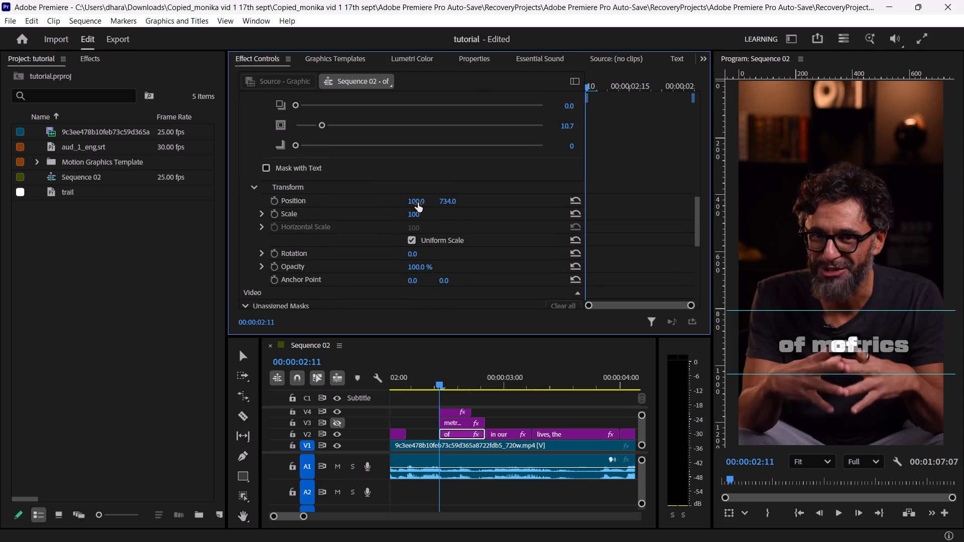
drag(418, 202, 358, 208)
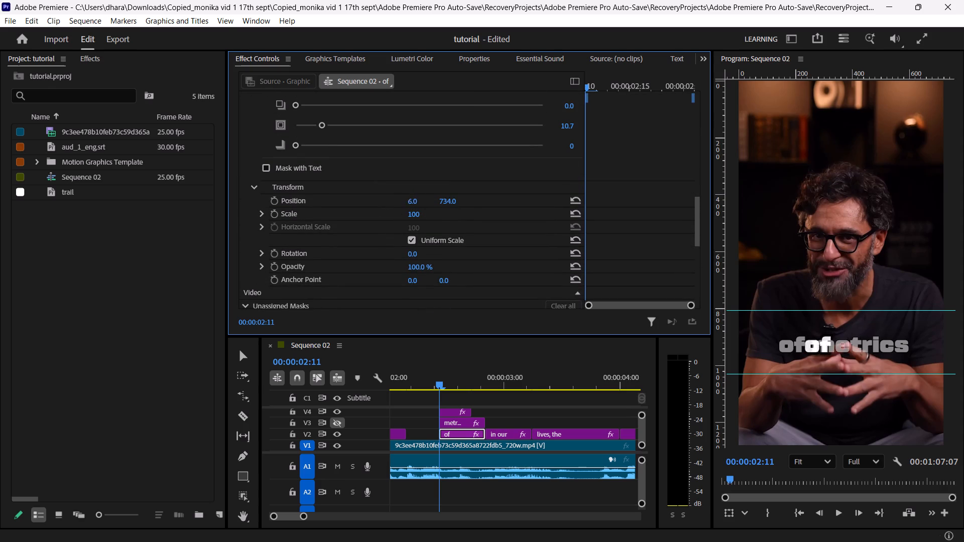
drag(358, 208, 308, 211)
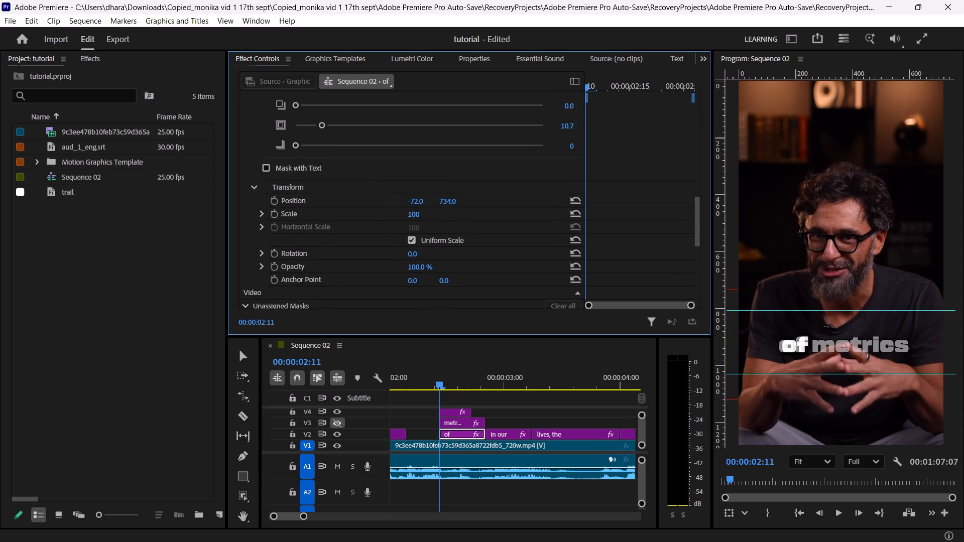
drag(308, 211, 305, 211)
drag(305, 211, 305, 213)
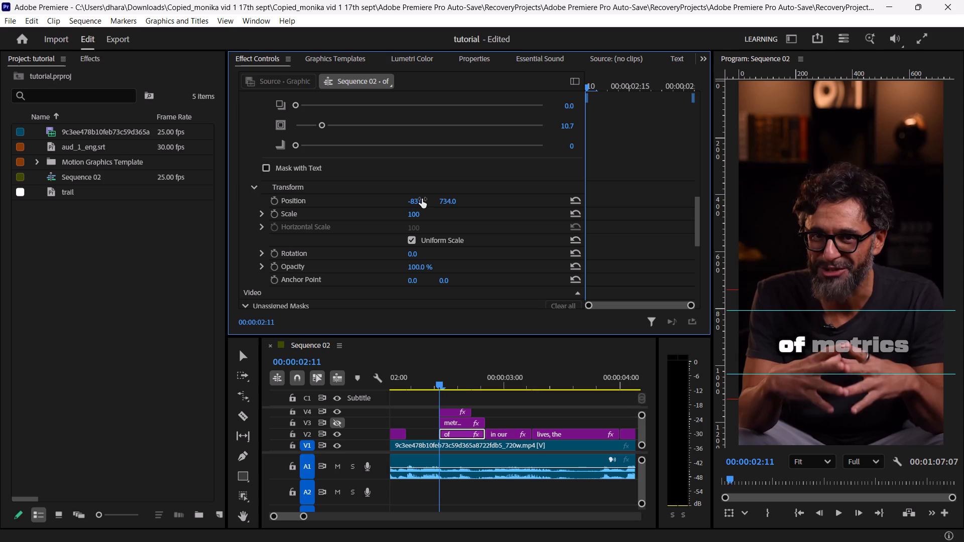
Step through the frames between 00:00:02:11 and 00:00:02:15 to check the sliding "of" against the "of metrics" reference.
key(Right)
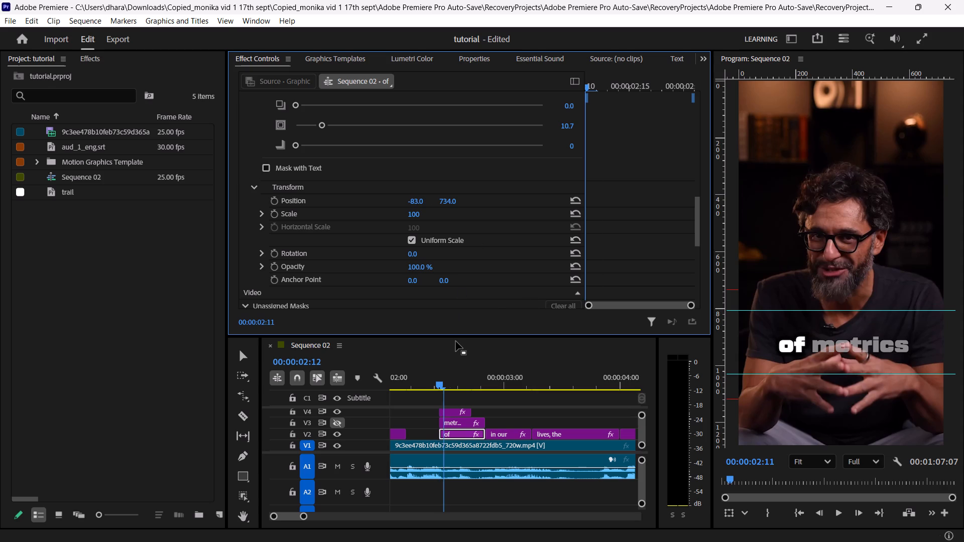
key(Right)
key(Right)
key(Right)
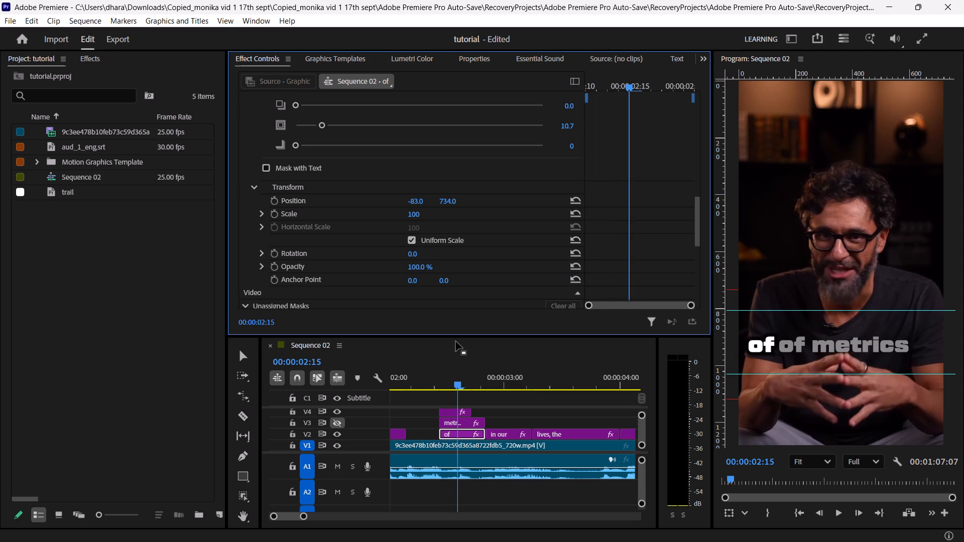
key(Left)
key(Left)
key(Left)
key(Left)
key(Left)
key(Left)
key(Left)
key(Left)
key(Right)
key(Right)
key(Left)
key(Left)
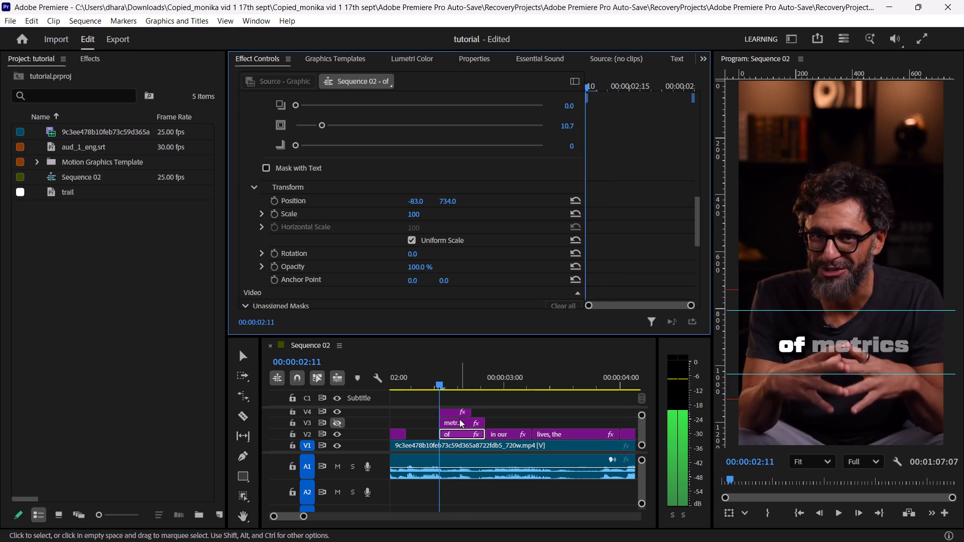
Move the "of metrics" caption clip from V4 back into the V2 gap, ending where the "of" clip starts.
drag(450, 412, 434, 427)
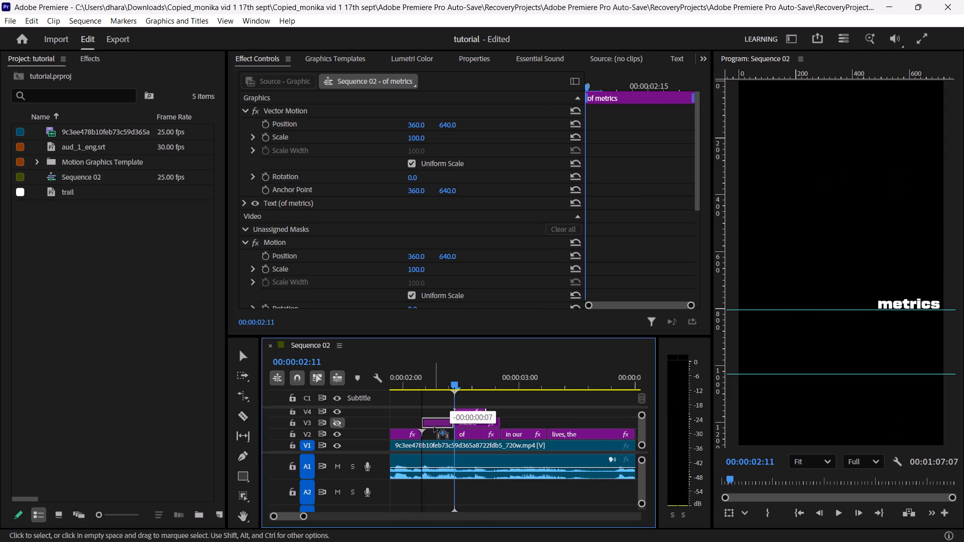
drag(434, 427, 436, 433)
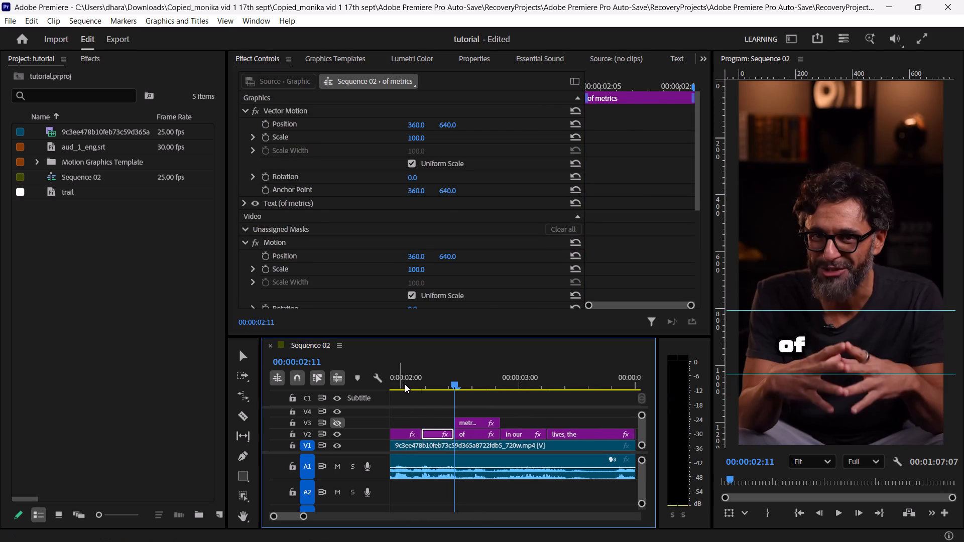
Play the captions from around 00:00:02:00 through the "of" clip to review the transition from "of metrics" into the sliding word.
click(405, 384)
key(space)
key(space)
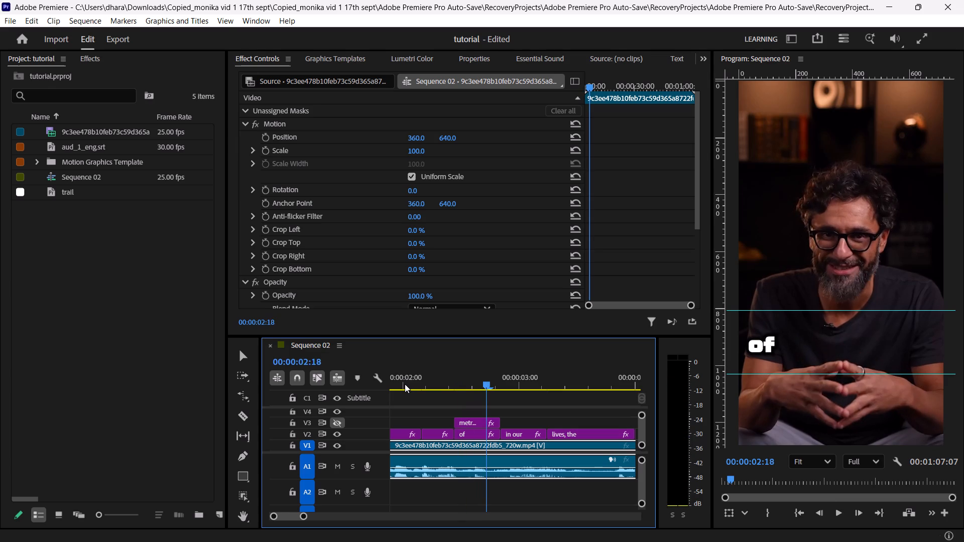
click(399, 376)
key(space)
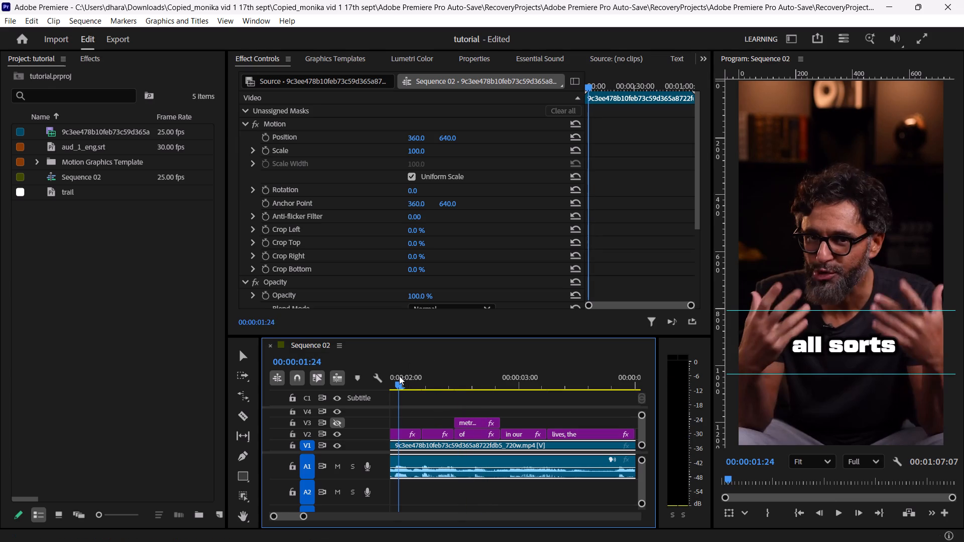
key(space)
key(space)
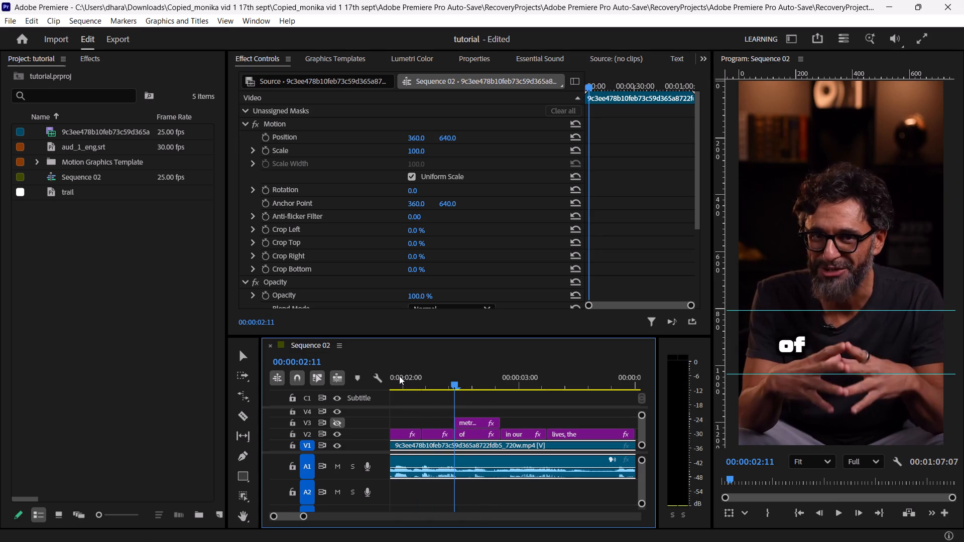
key(space)
key(space)
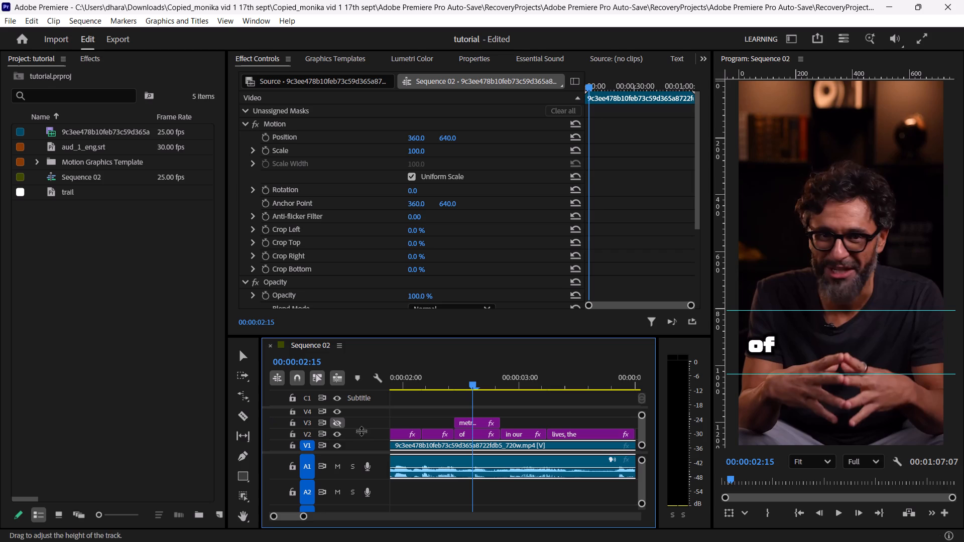
Make track V3 visible and select its "metrics" caption clip.
click(337, 425)
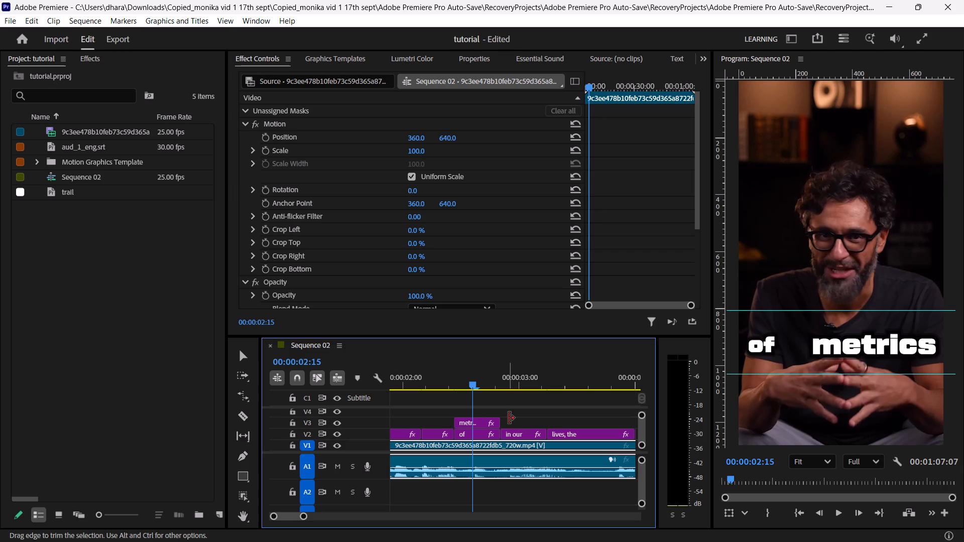
click(481, 426)
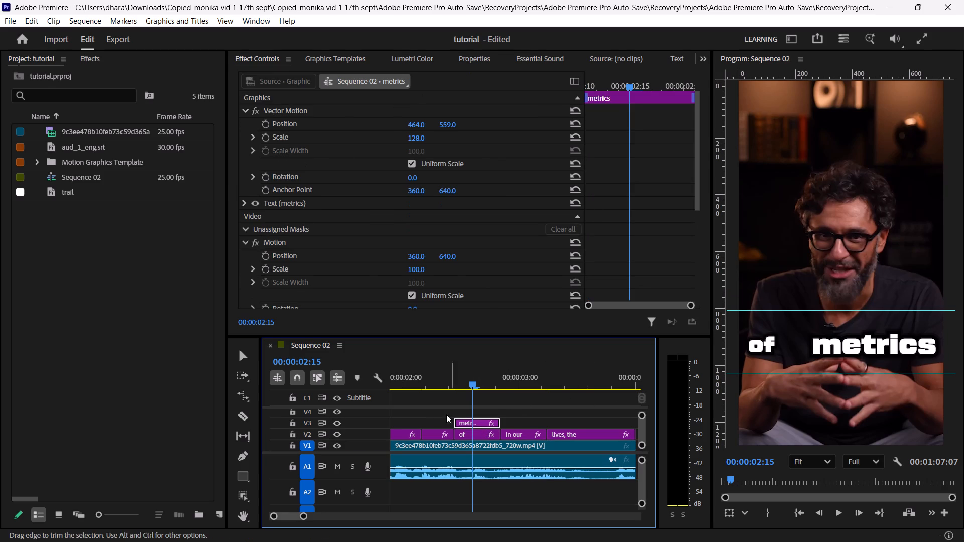
Move the "of metrics" reference clip from V2 up to V4, starting at 00:00:02:11 above the "metrics" clip.
drag(433, 436, 445, 421)
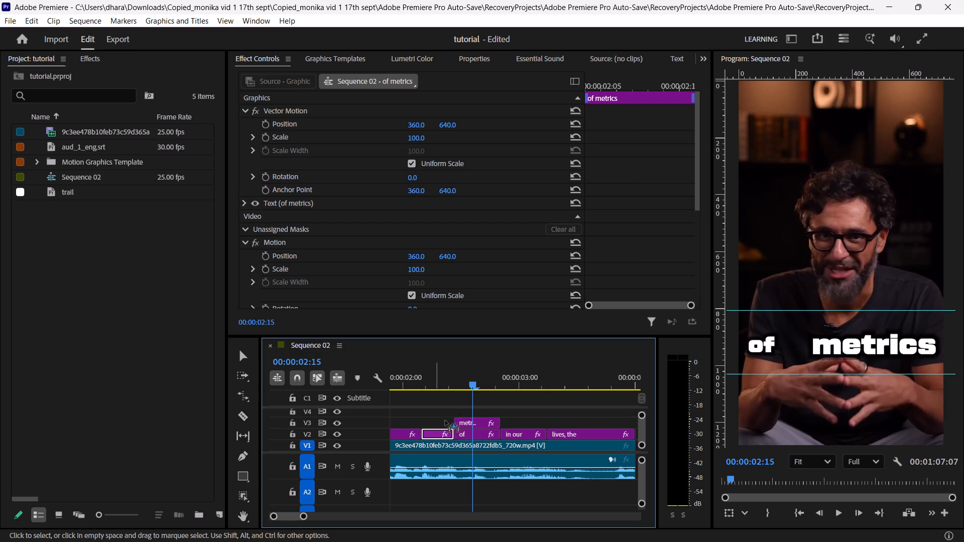
drag(445, 421, 467, 410)
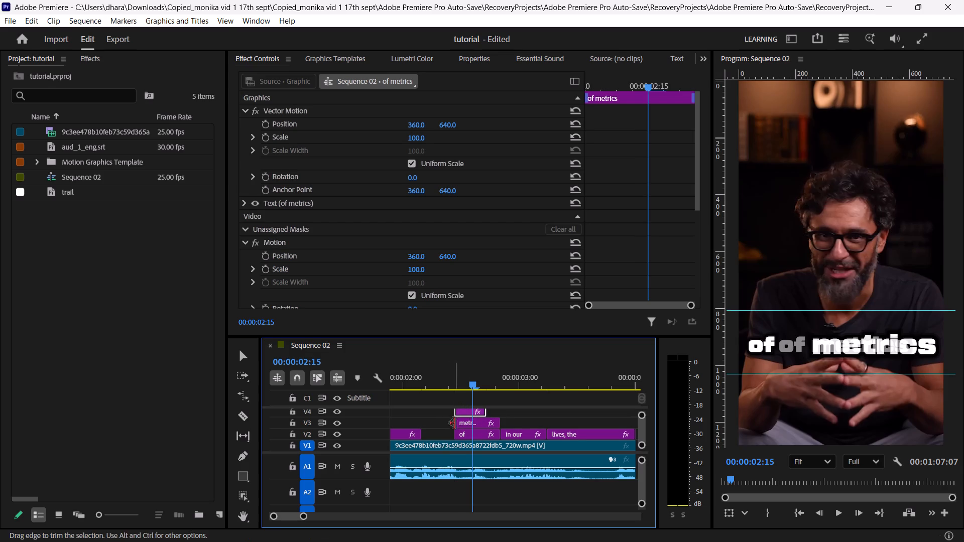
Hide track V2, and toggle the visibility of V3 and V4 to compare "metrics" with the reference caption, leaving both shown.
click(338, 434)
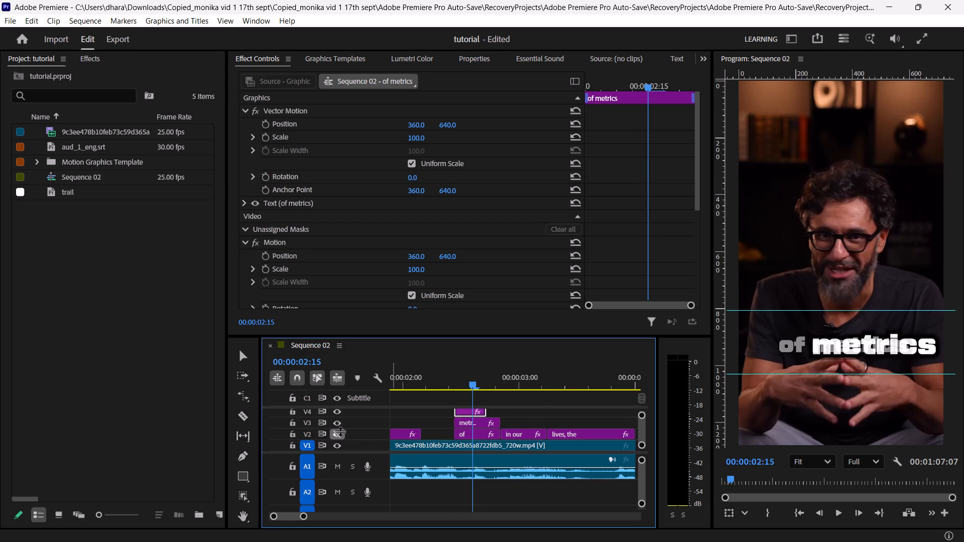
click(338, 424)
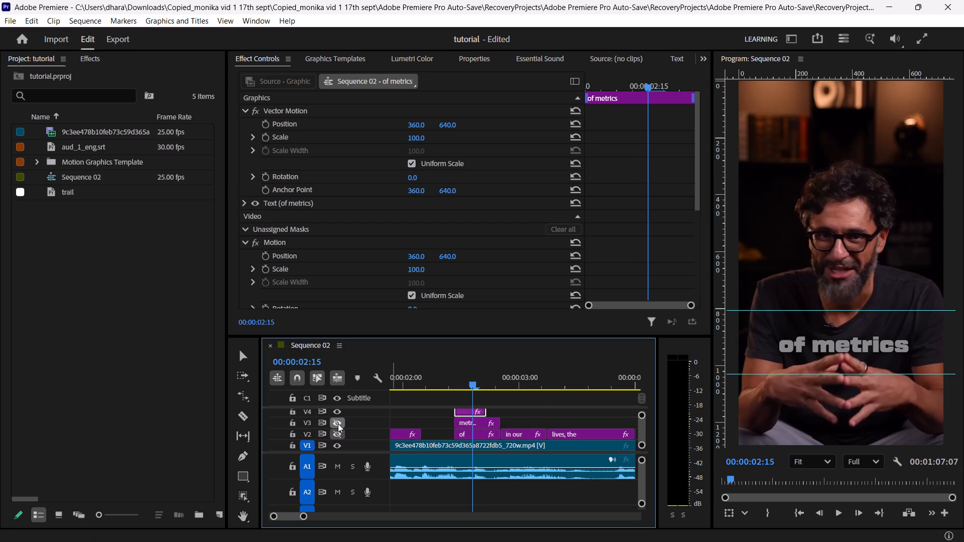
click(338, 424)
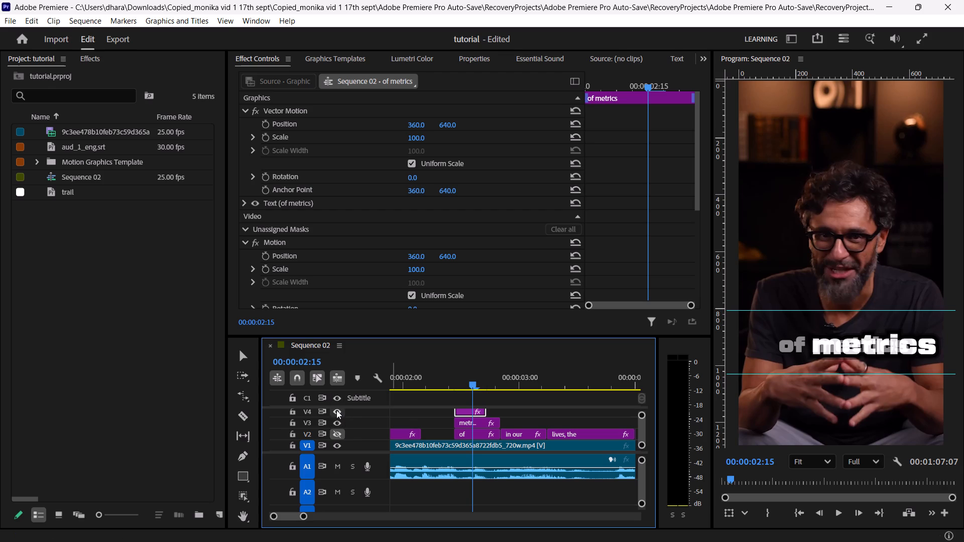
click(336, 410)
click(336, 410)
Reset the Vector Motion of the "metrics" clip on V3 to position 360, 640 and scale 100.
click(483, 422)
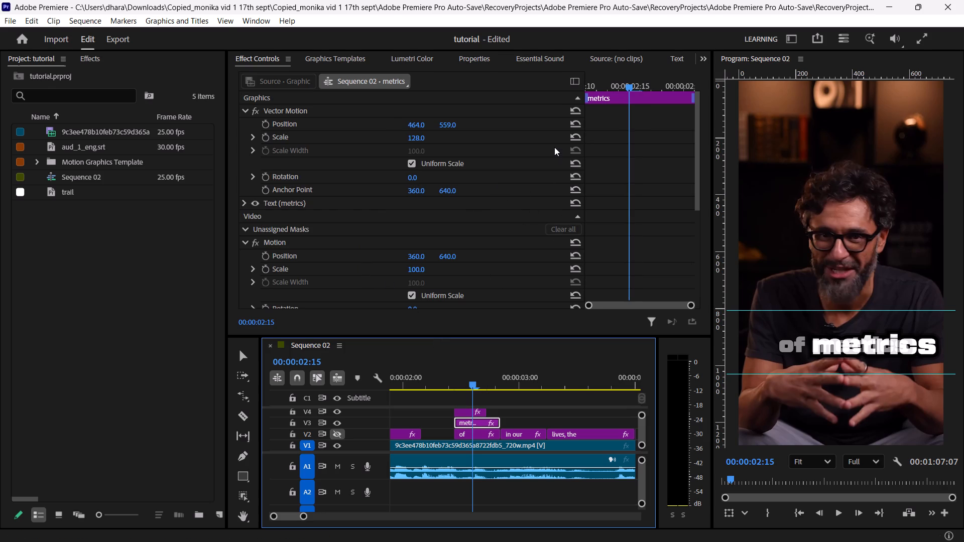
scroll(554, 147, up, 1)
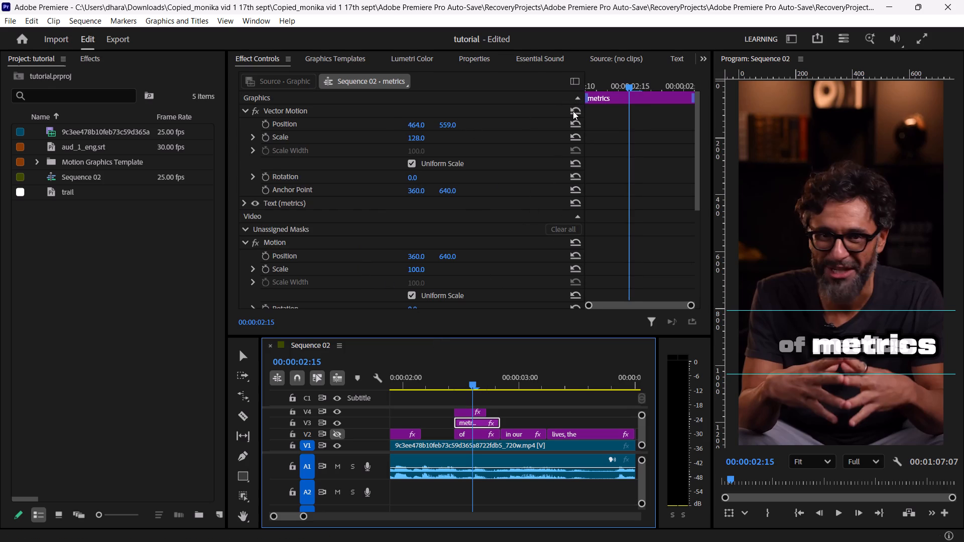
click(573, 111)
click(574, 120)
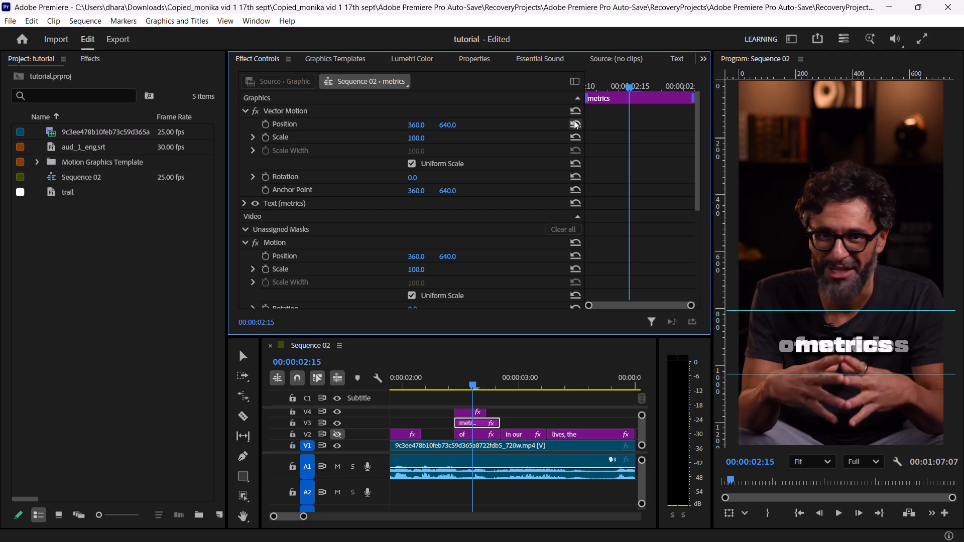
click(573, 138)
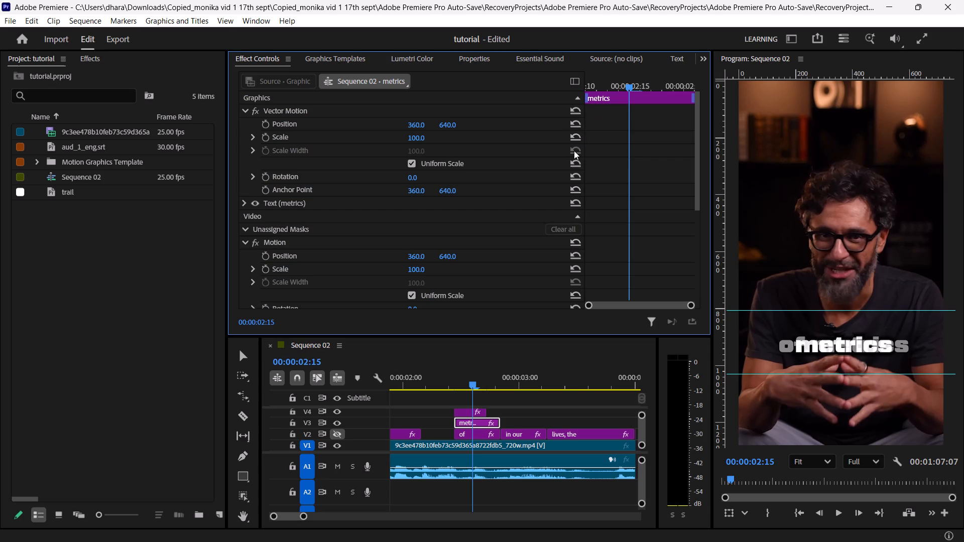
Reset the uniform scale, rotation and anchor point in the Vector Motion of the "metrics" clip.
click(575, 160)
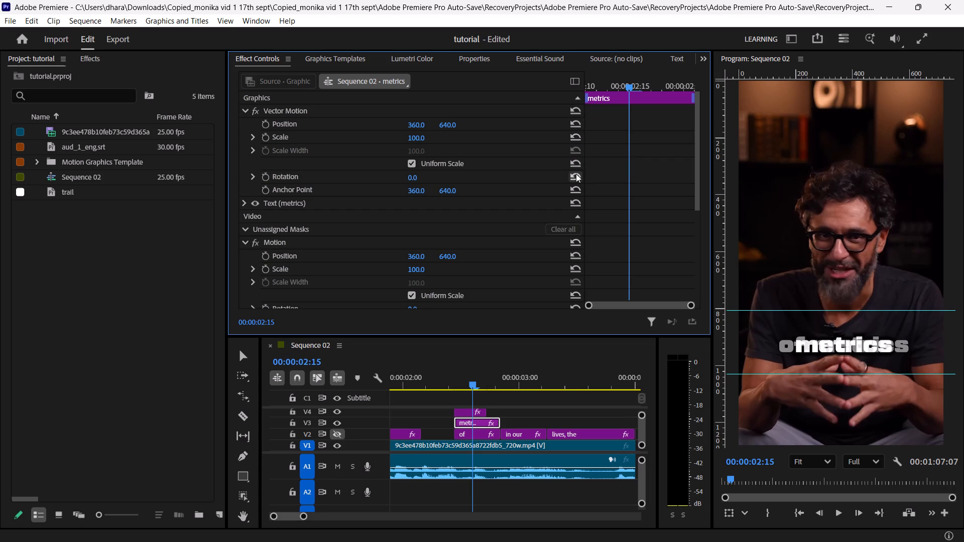
click(576, 174)
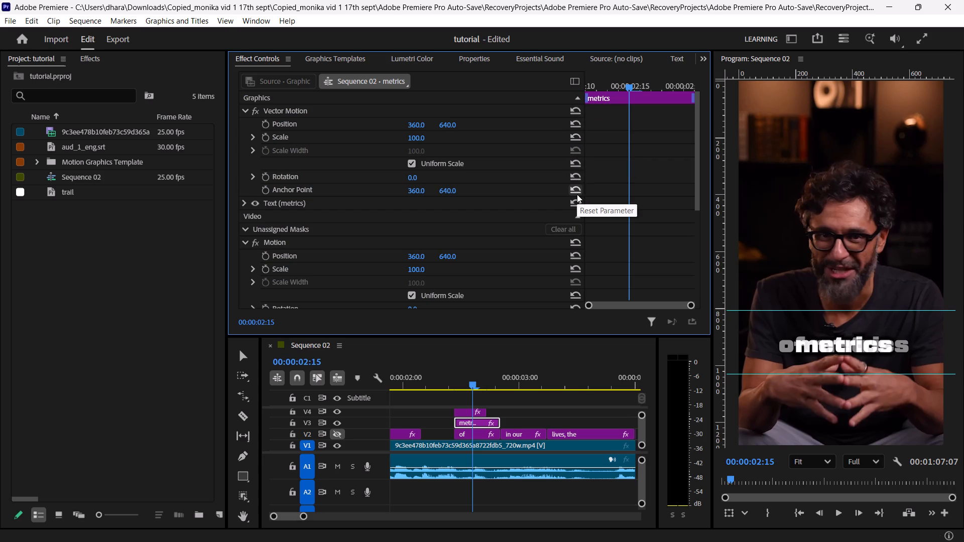
click(577, 194)
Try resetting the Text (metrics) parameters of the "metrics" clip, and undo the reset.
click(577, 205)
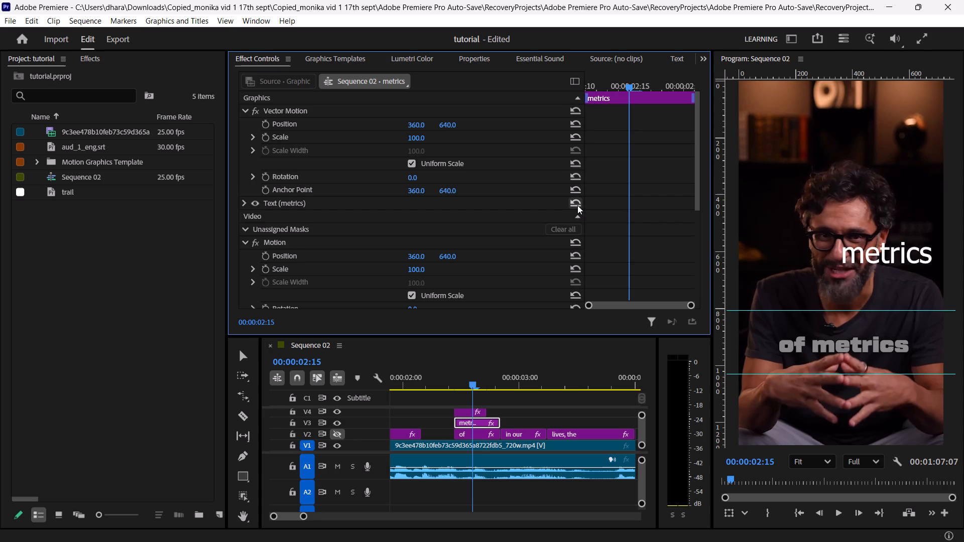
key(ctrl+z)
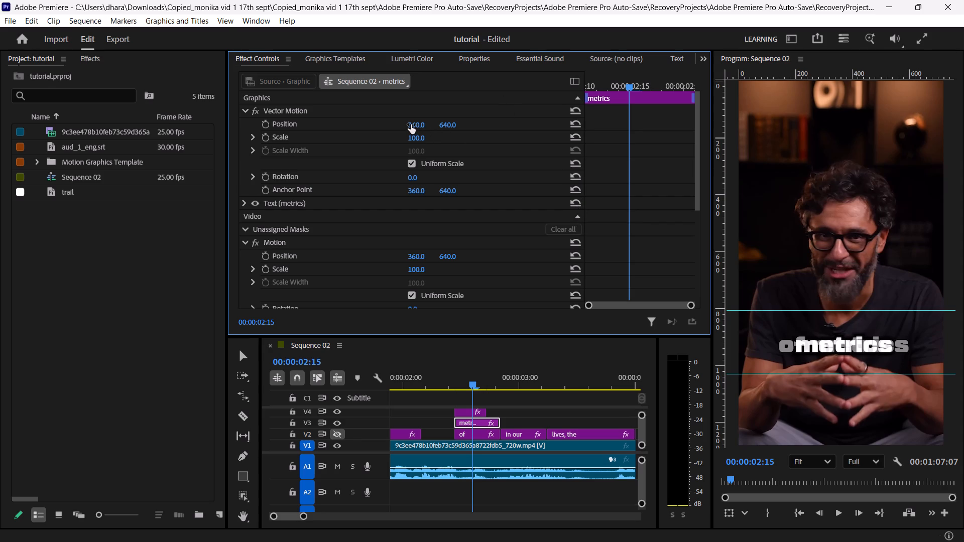
Set the Vector Motion horizontal position of "metrics" to 416 and check it against the "of metrics" reference.
drag(411, 124, 445, 128)
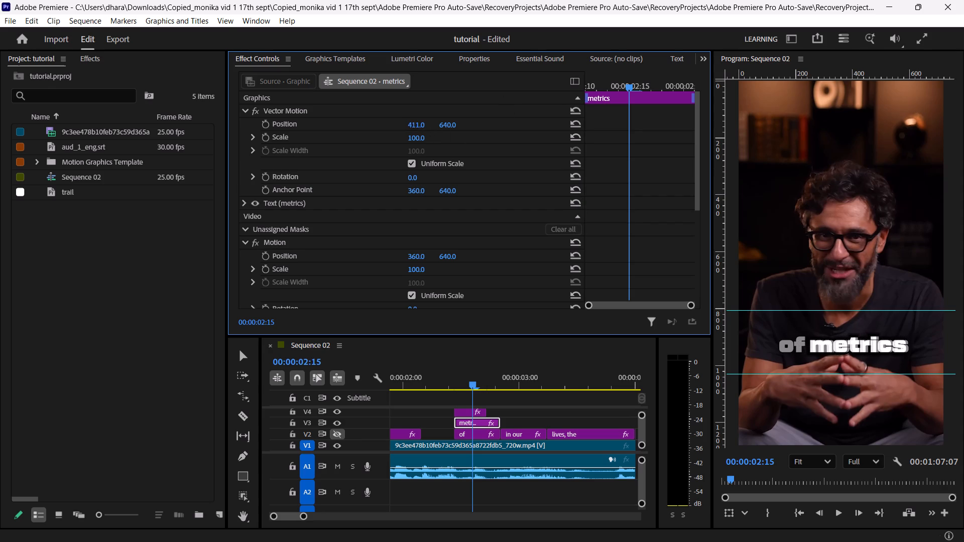
drag(445, 128, 452, 129)
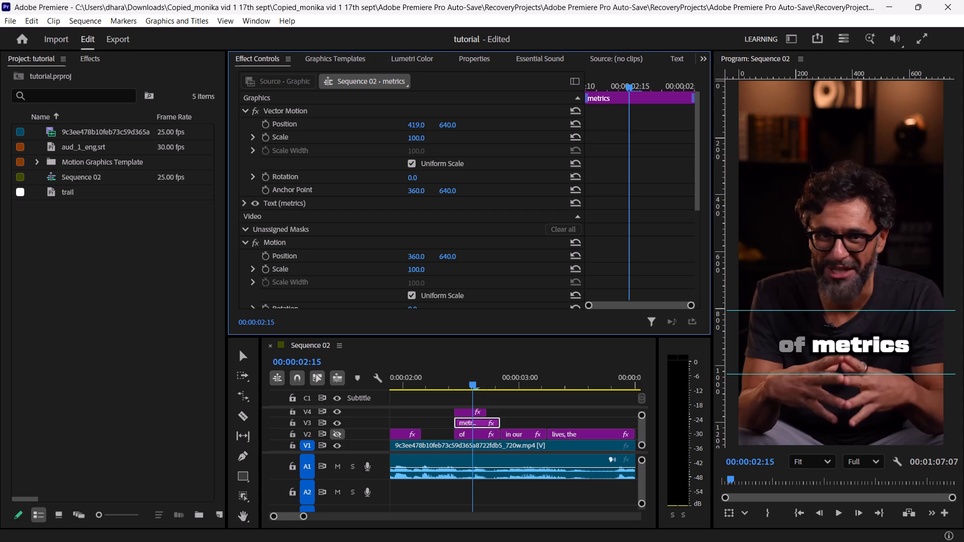
drag(452, 129, 450, 129)
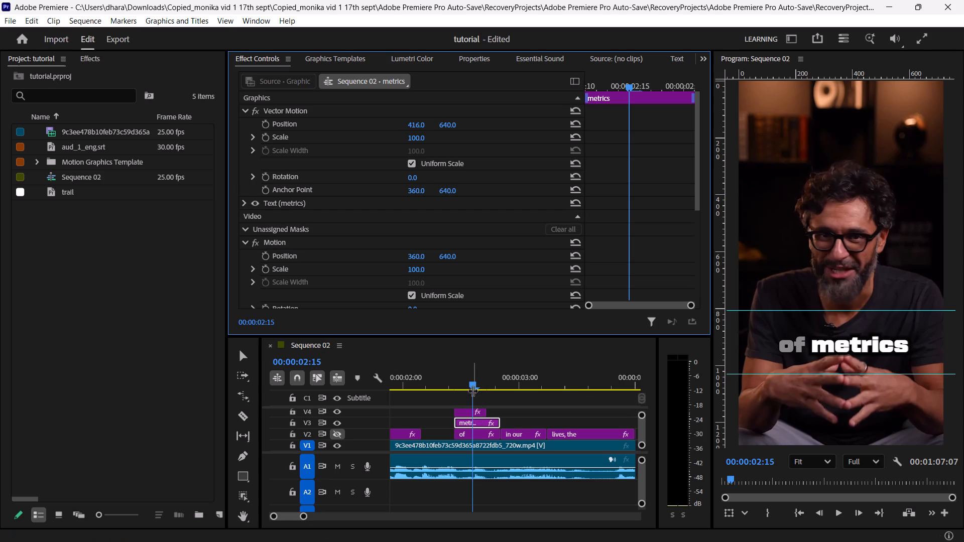
drag(472, 387, 461, 387)
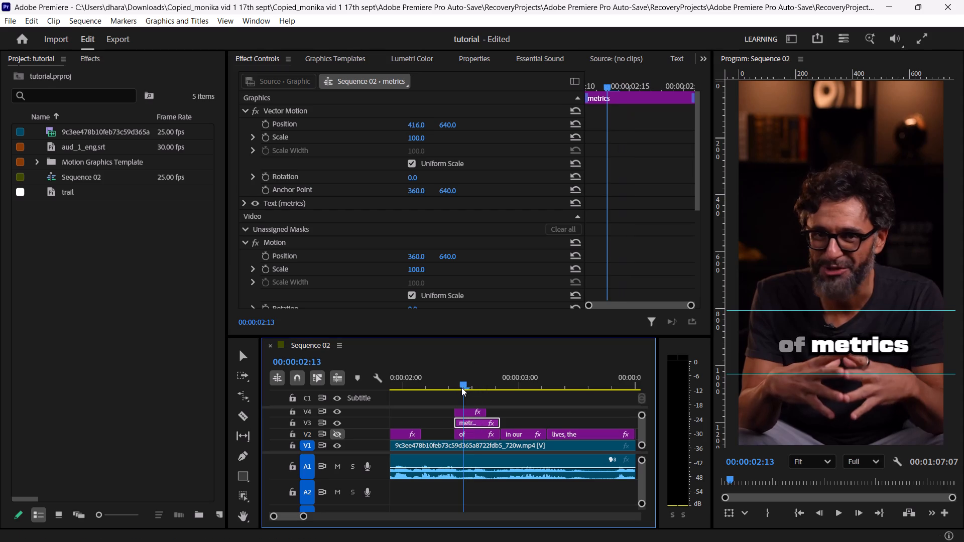
drag(461, 387, 476, 390)
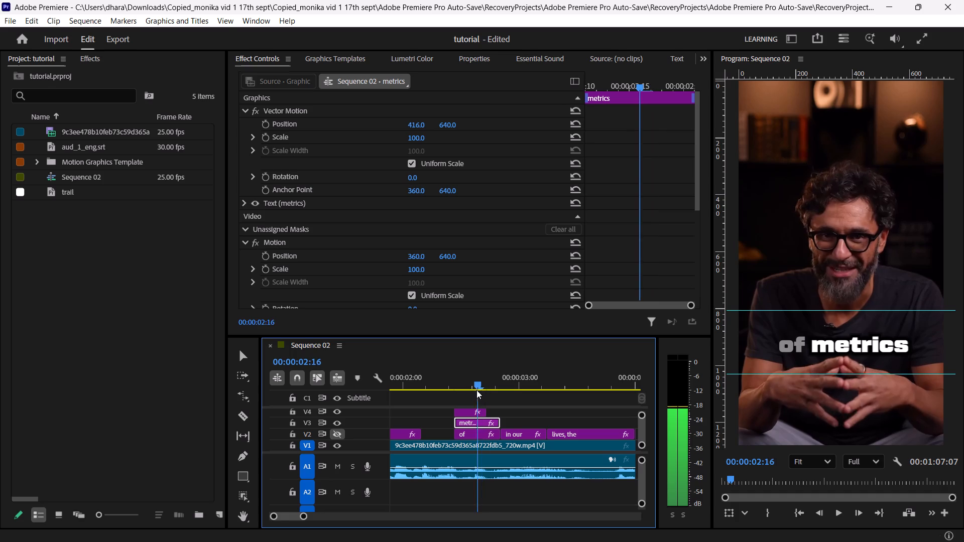
drag(476, 390, 481, 387)
Reset the opacity of the "of metrics" reference clip on V4 to 100%.
click(462, 409)
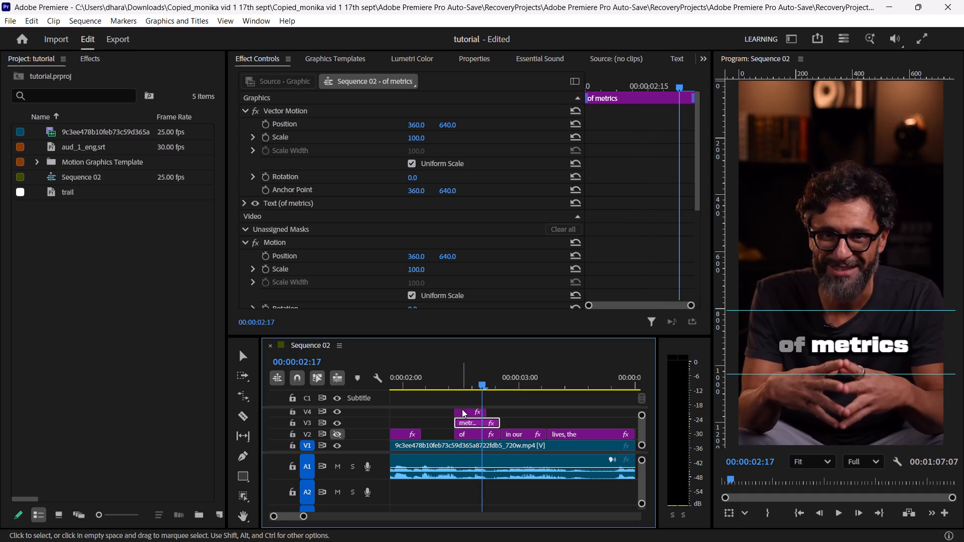
scroll(379, 155, down, 1)
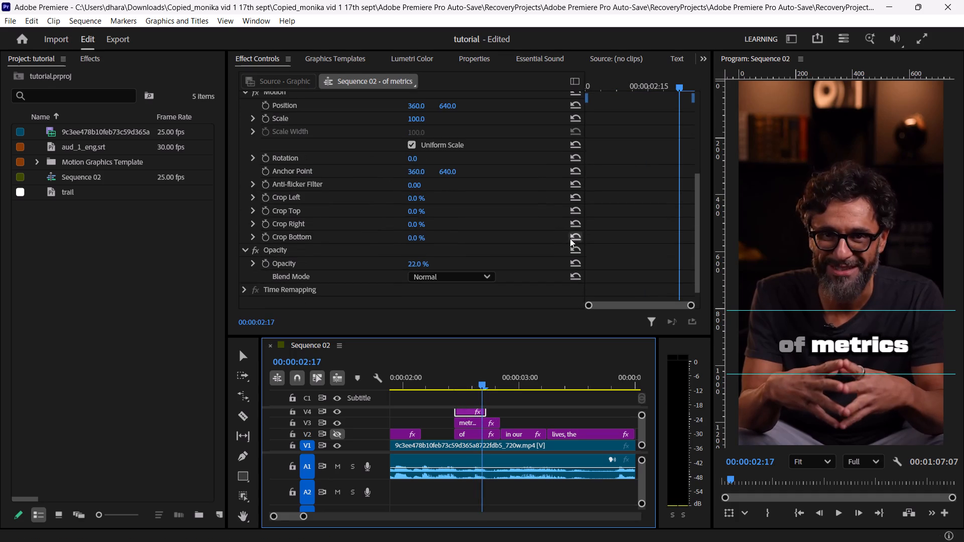
scroll(562, 170, down, 1)
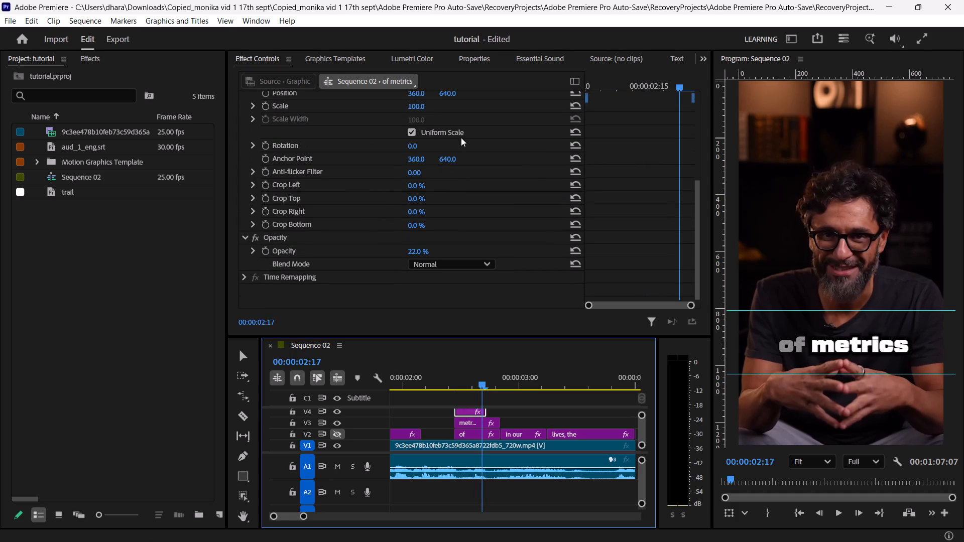
scroll(461, 138, up, 2)
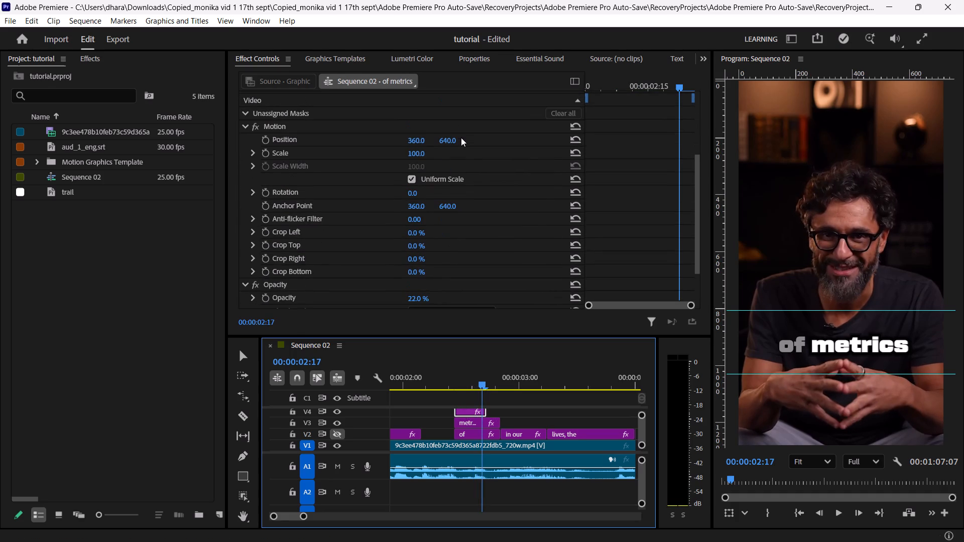
scroll(461, 138, up, 1)
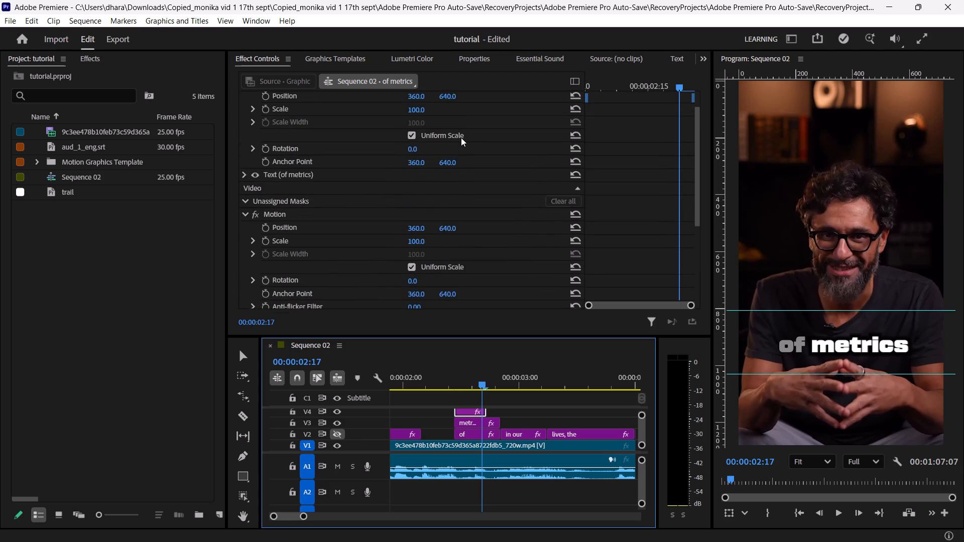
scroll(461, 138, up, 1)
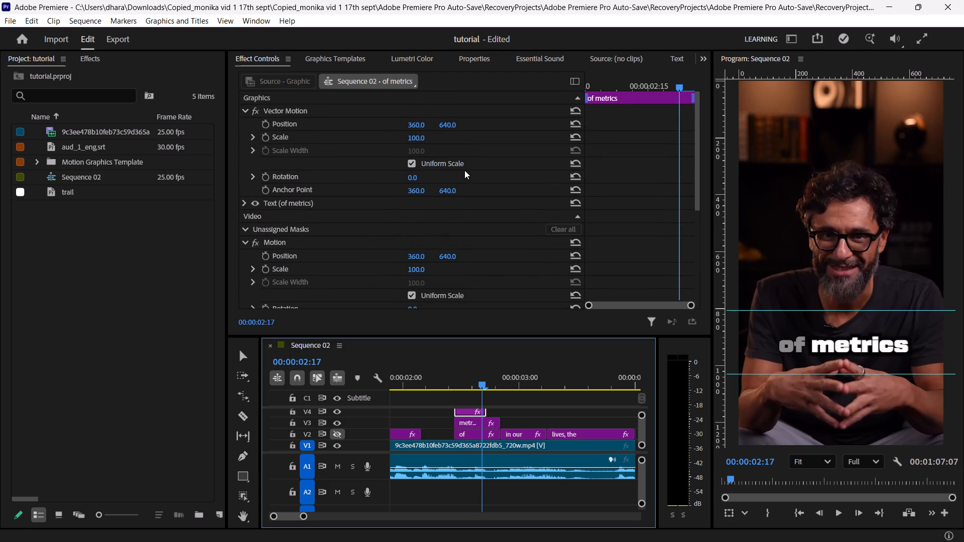
scroll(464, 170, down, 1)
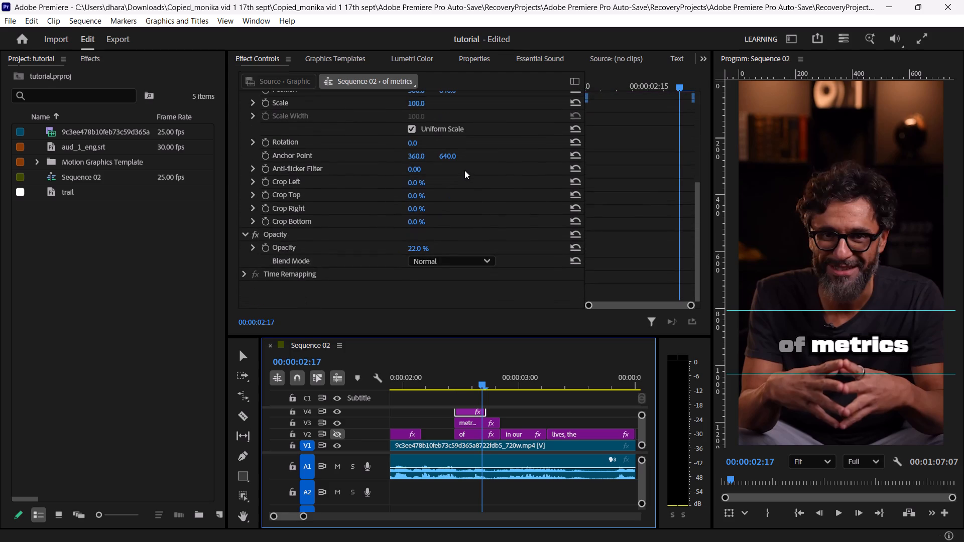
click(574, 243)
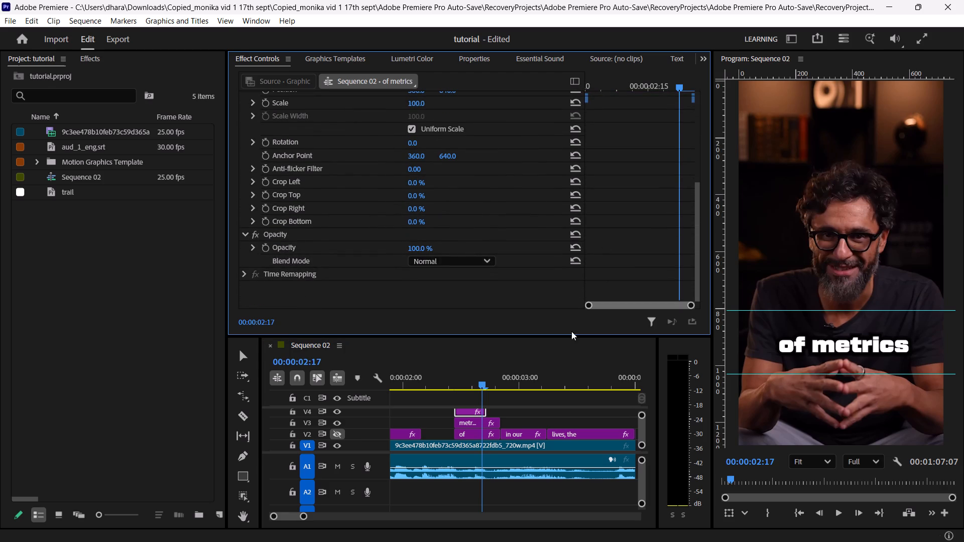
Move the "of metrics" clip from V4 down into the gap on V2, ending where the "of" clip starts.
drag(463, 411, 438, 436)
Make track V2 visible again and play back the "of metrics" section to check the captions.
click(430, 384)
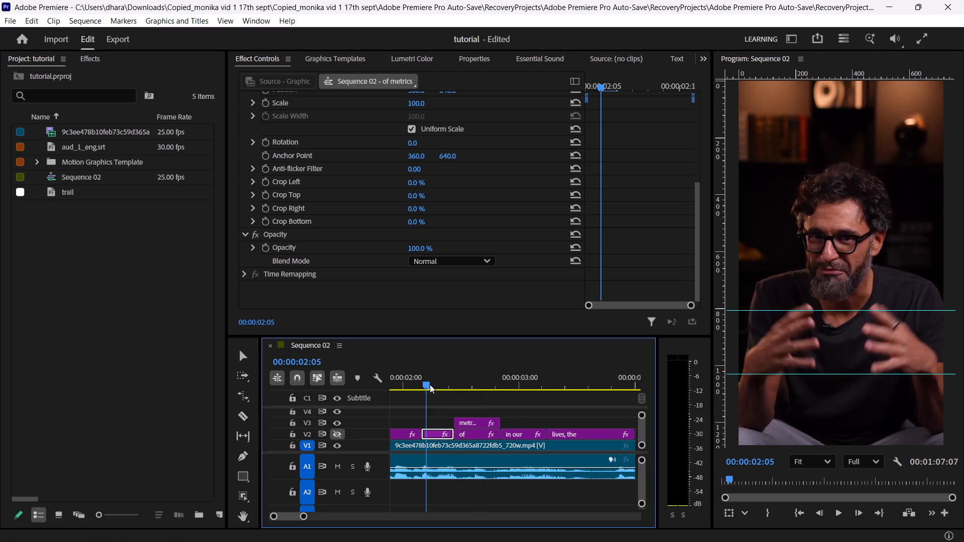
key(space)
key(space)
key(space)
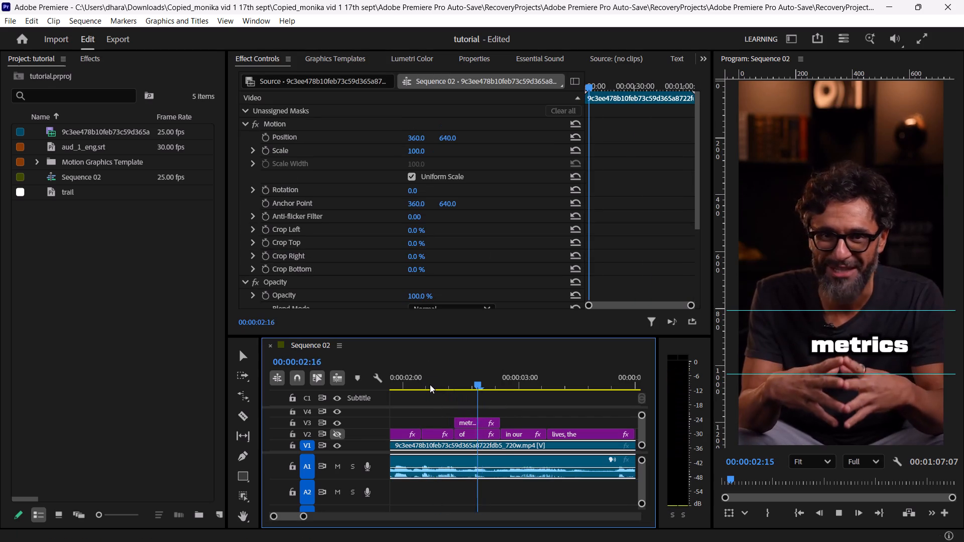
key(space)
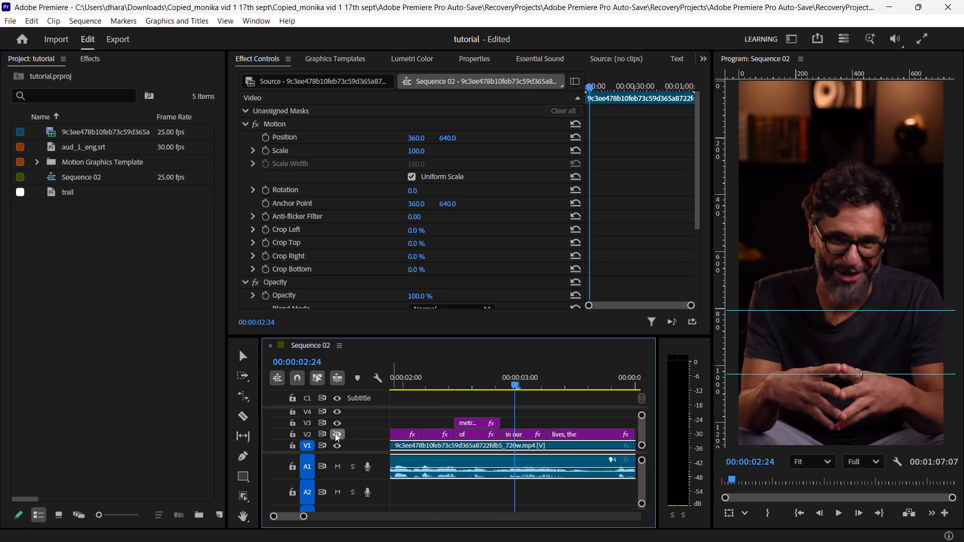
click(335, 433)
click(418, 373)
key(space)
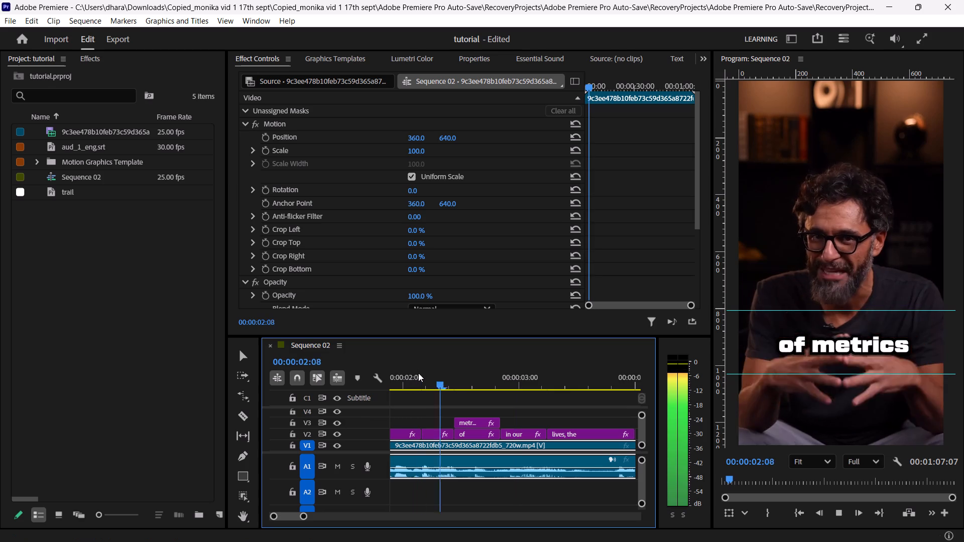
key(space)
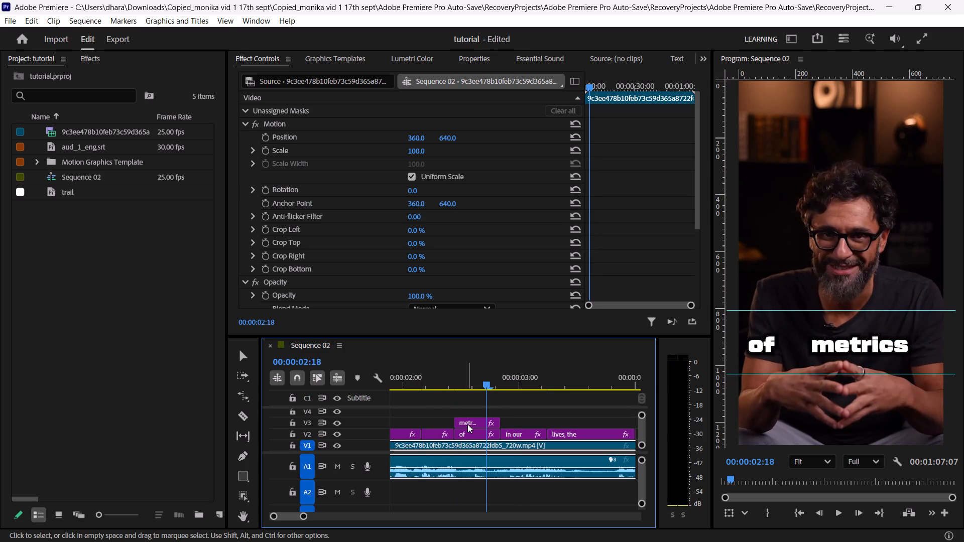
Select the "metrics" clip on V3 and place the playhead at its start, 00:00:02:11.
click(467, 424)
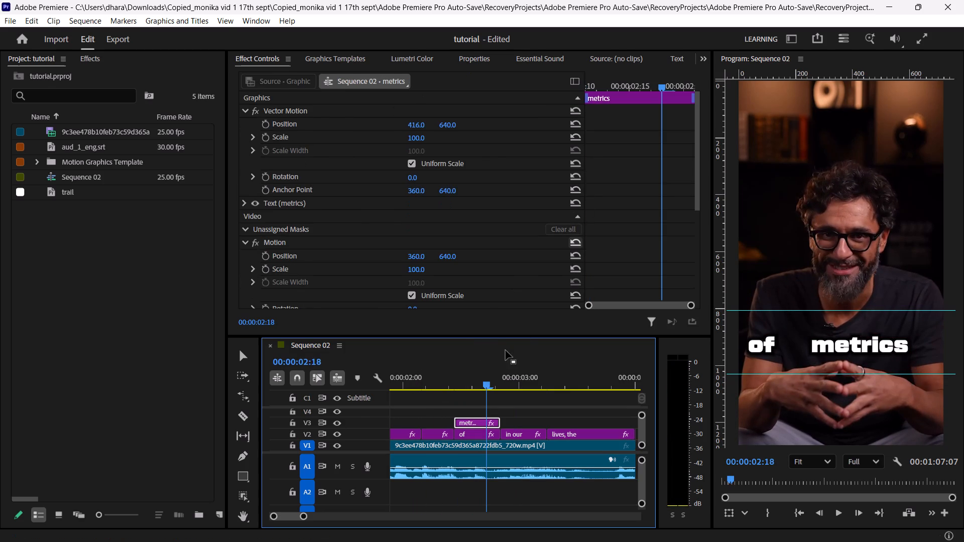
drag(486, 383, 454, 385)
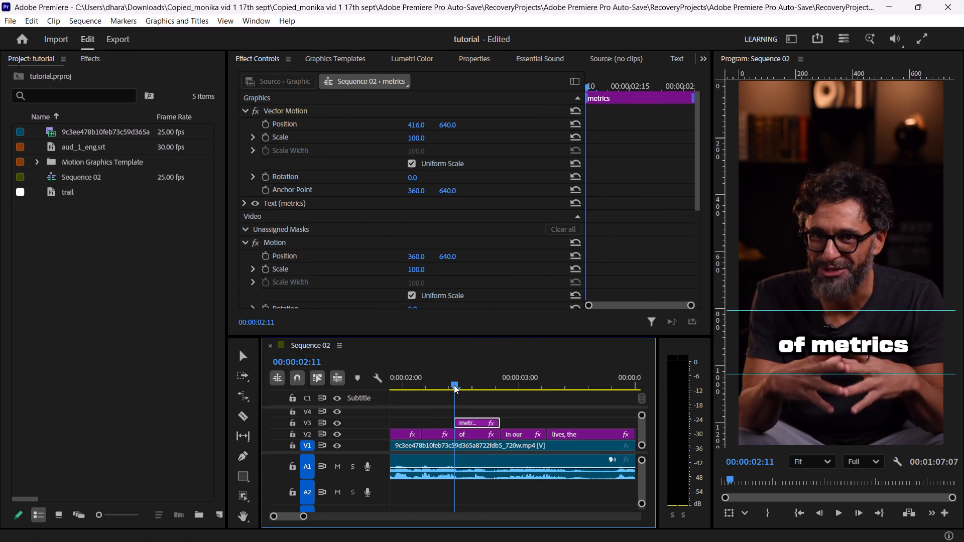
drag(454, 385, 453, 386)
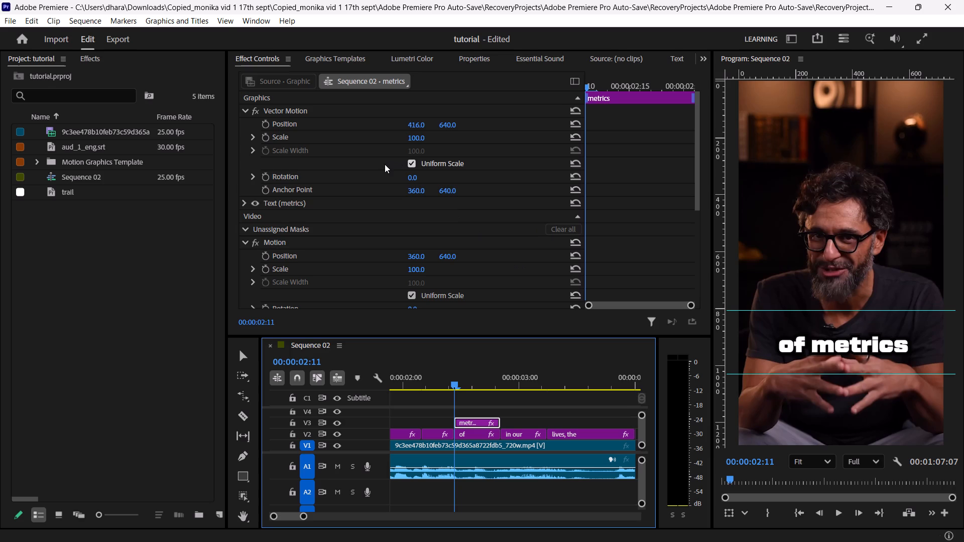
scroll(385, 164, up, 1)
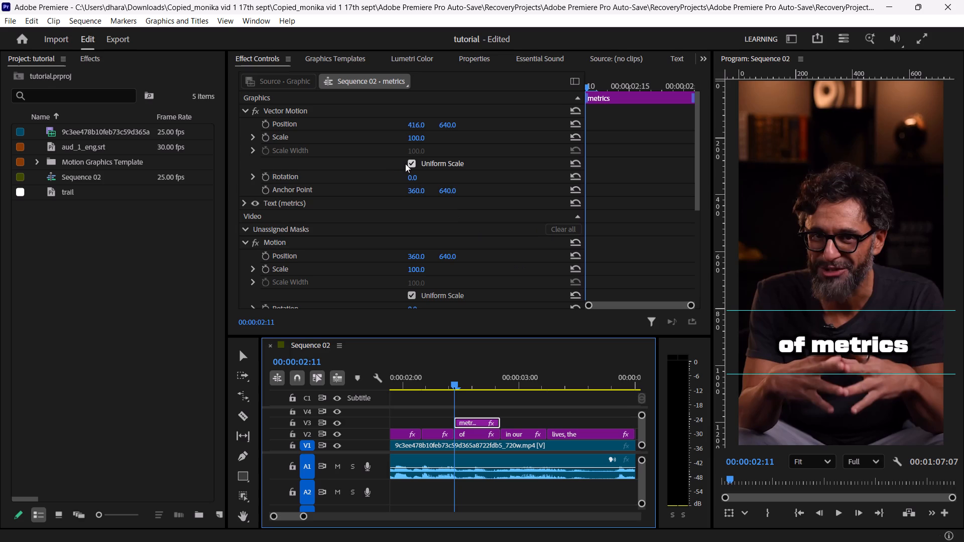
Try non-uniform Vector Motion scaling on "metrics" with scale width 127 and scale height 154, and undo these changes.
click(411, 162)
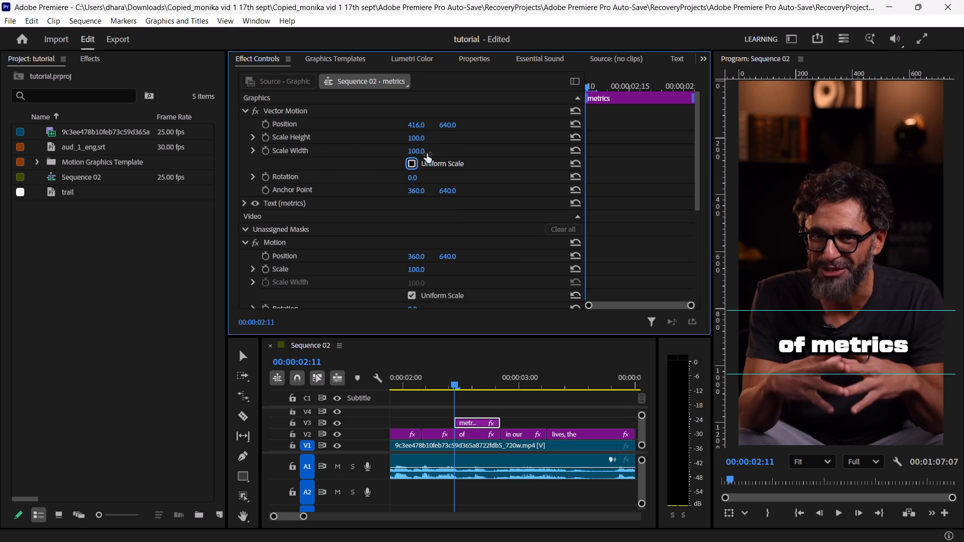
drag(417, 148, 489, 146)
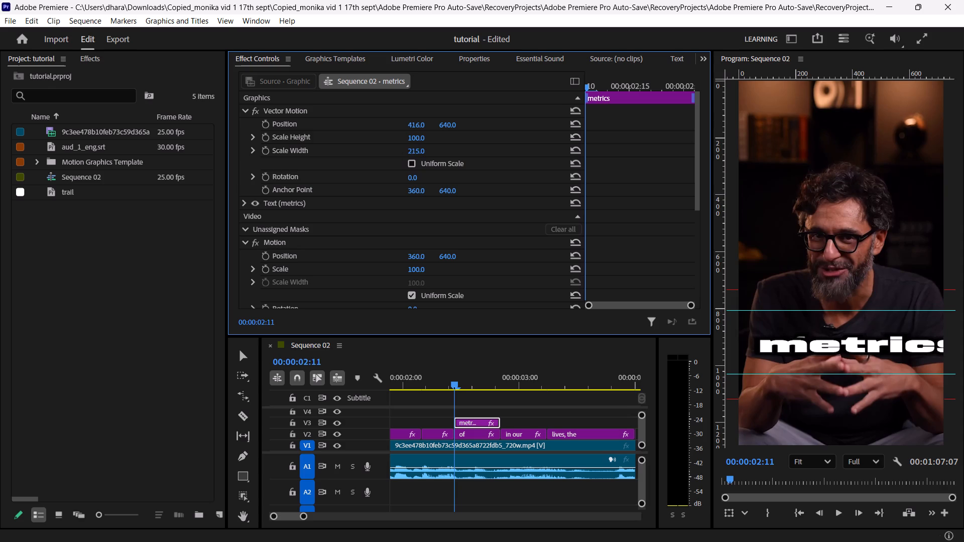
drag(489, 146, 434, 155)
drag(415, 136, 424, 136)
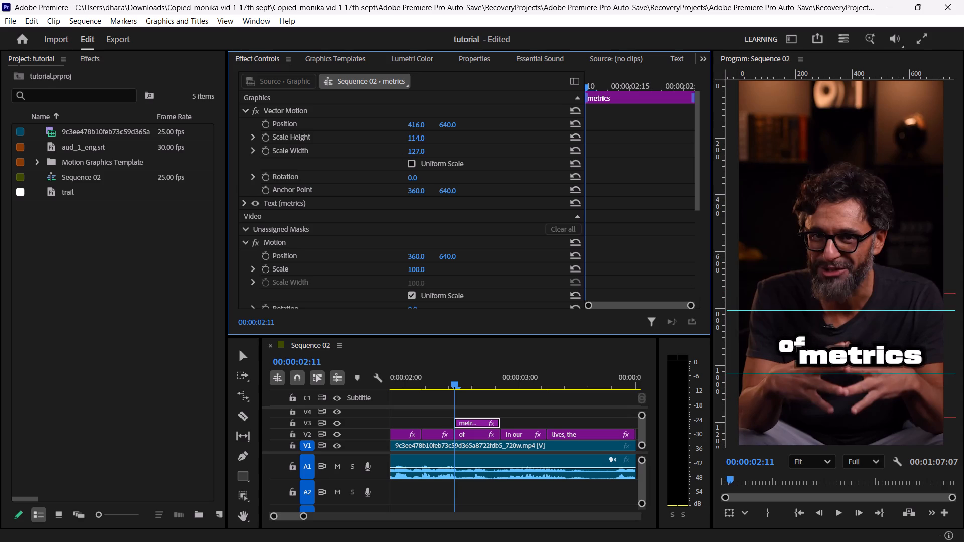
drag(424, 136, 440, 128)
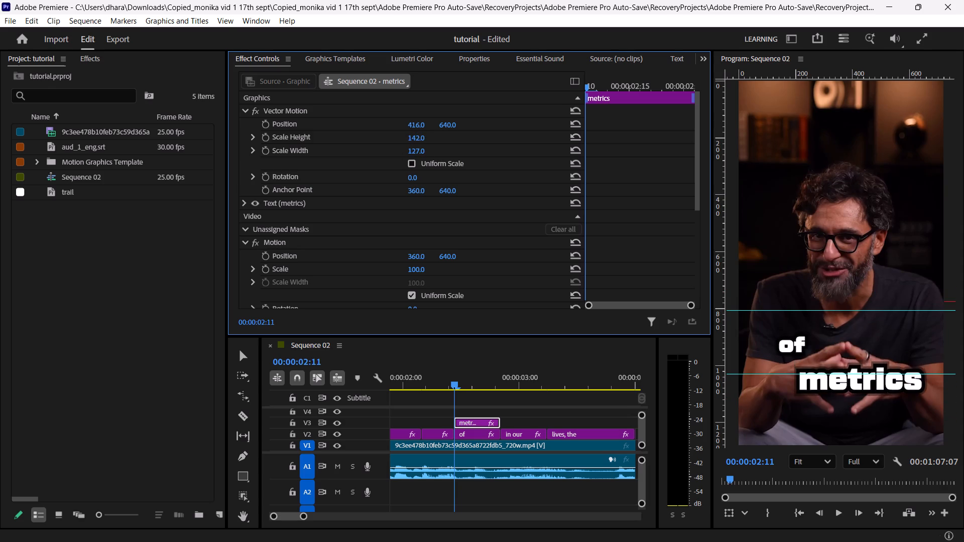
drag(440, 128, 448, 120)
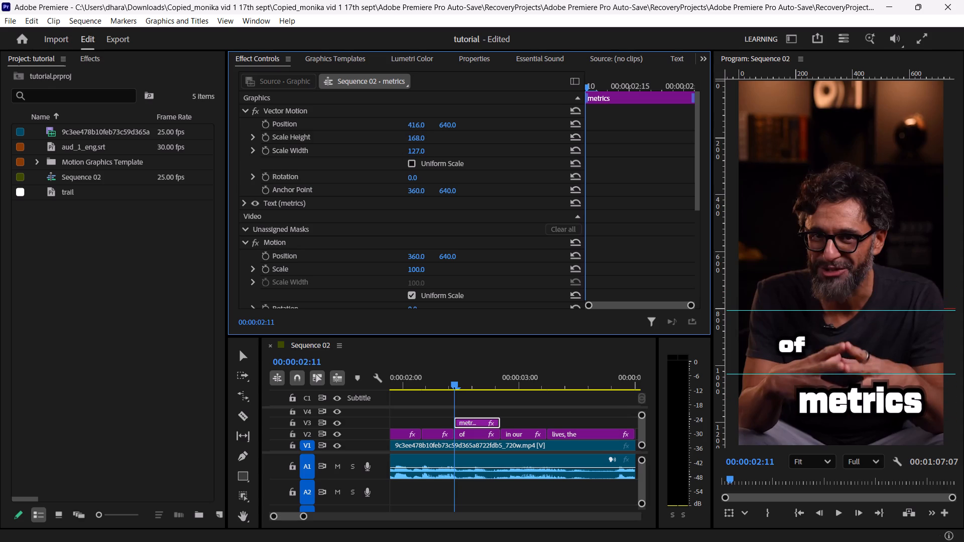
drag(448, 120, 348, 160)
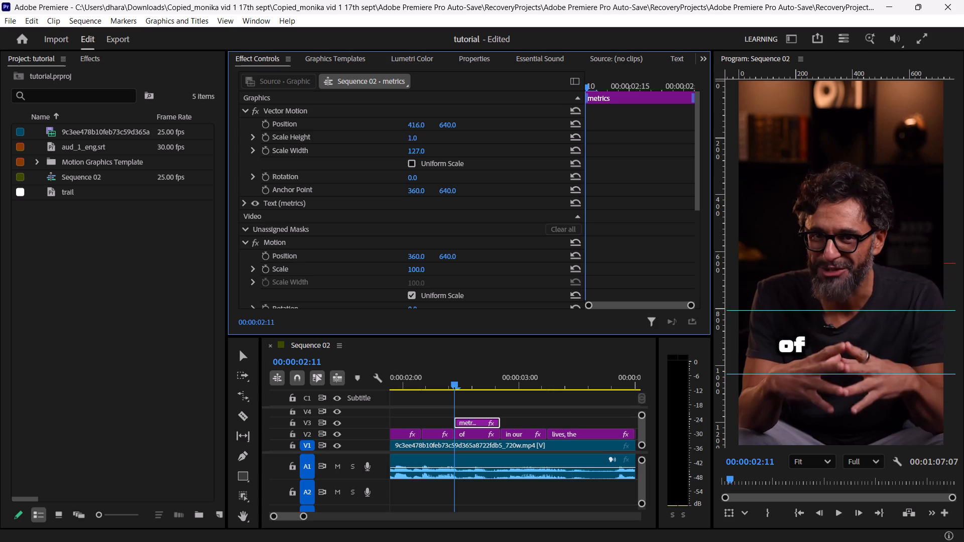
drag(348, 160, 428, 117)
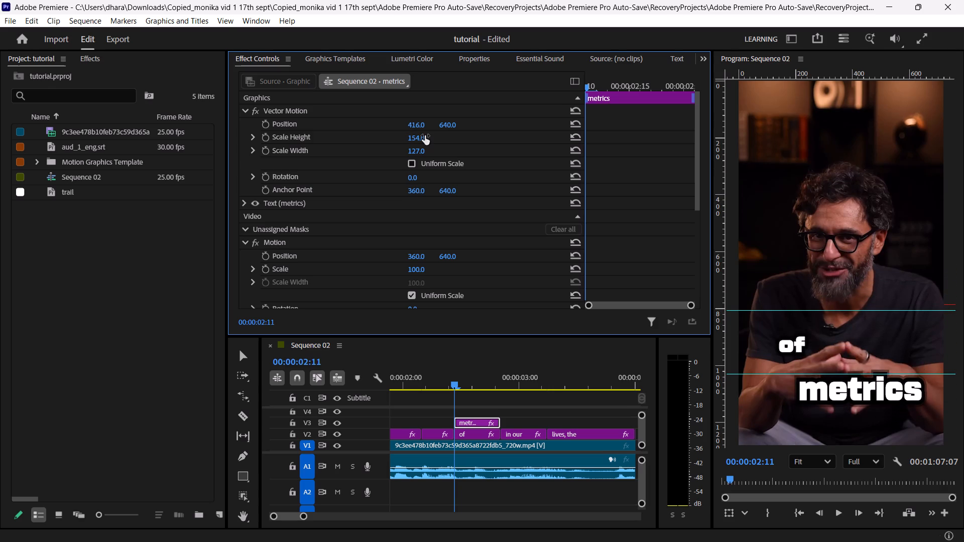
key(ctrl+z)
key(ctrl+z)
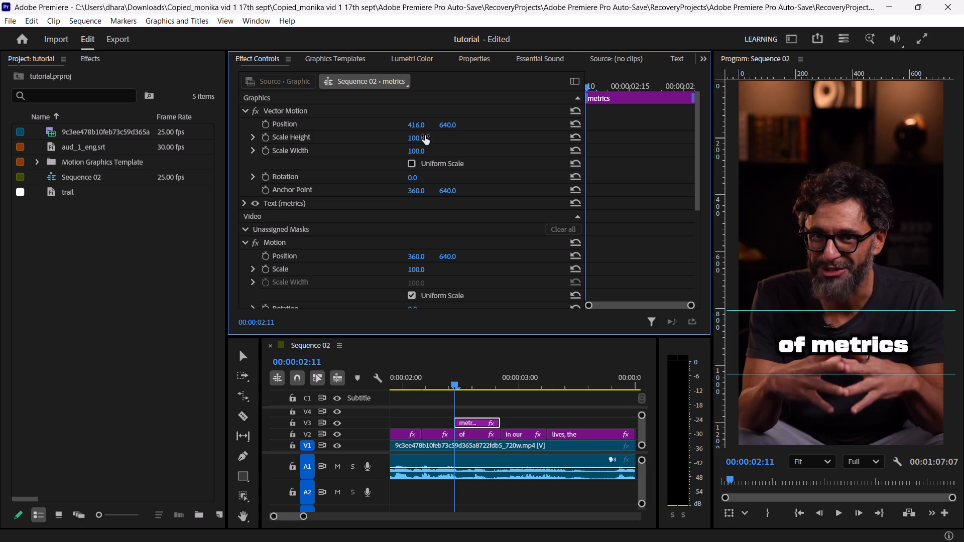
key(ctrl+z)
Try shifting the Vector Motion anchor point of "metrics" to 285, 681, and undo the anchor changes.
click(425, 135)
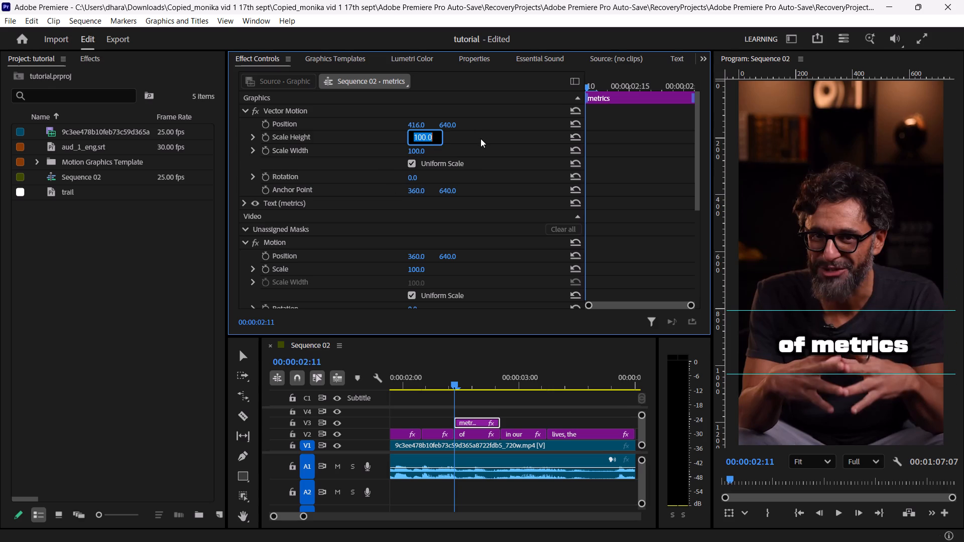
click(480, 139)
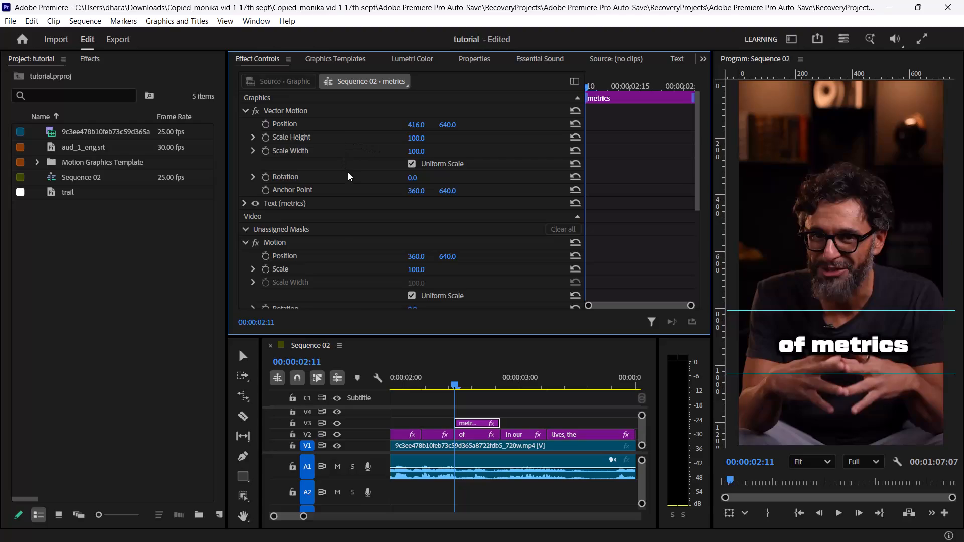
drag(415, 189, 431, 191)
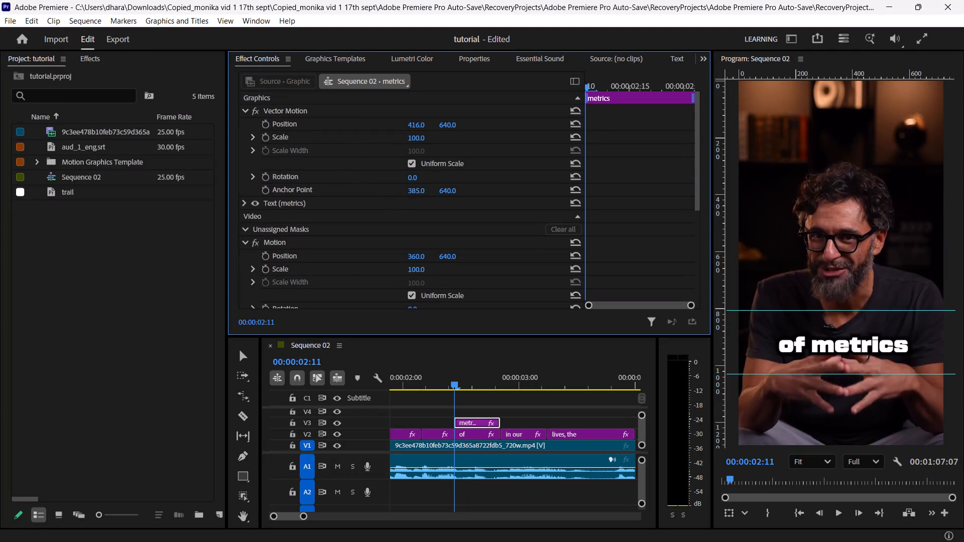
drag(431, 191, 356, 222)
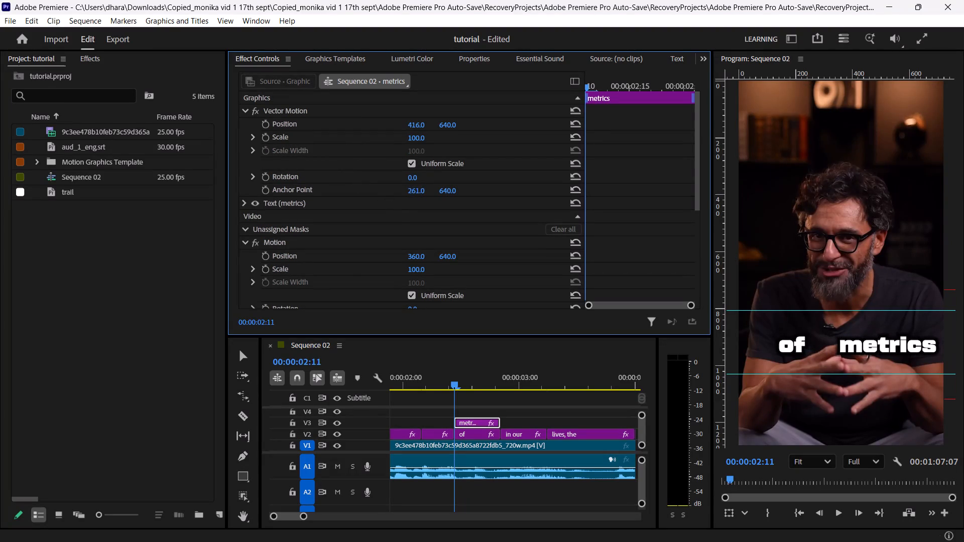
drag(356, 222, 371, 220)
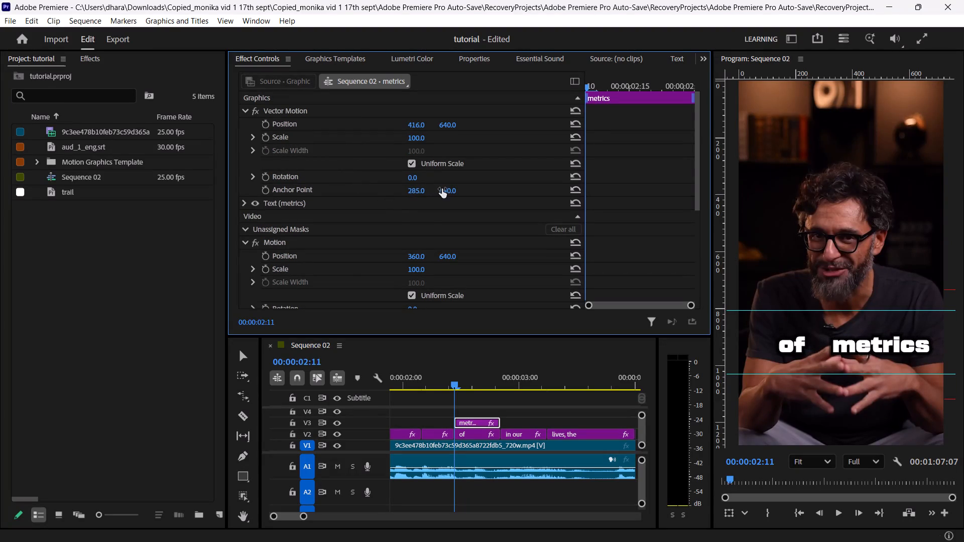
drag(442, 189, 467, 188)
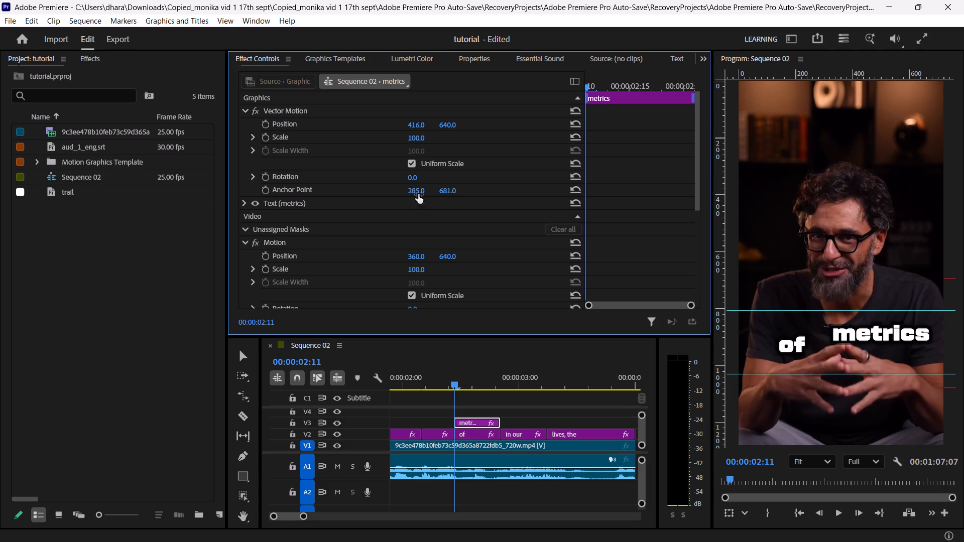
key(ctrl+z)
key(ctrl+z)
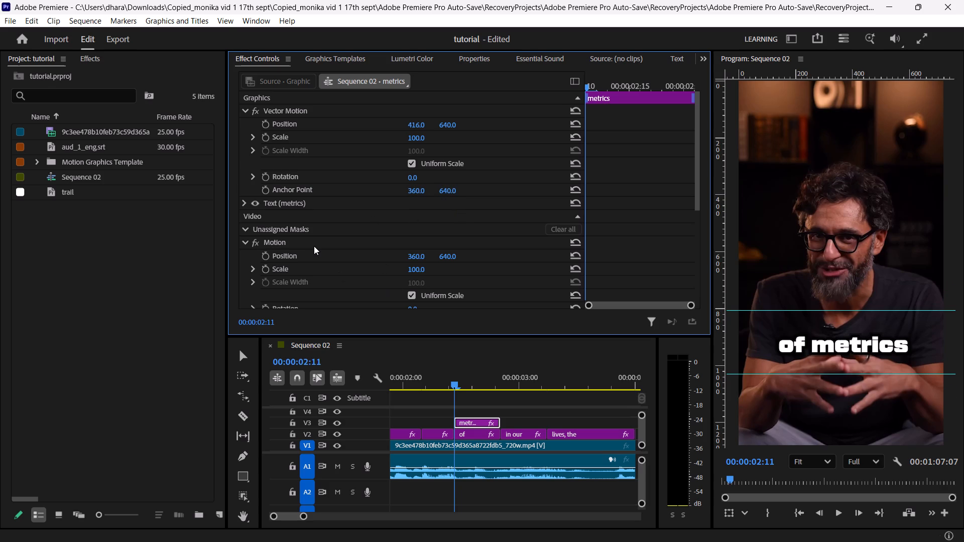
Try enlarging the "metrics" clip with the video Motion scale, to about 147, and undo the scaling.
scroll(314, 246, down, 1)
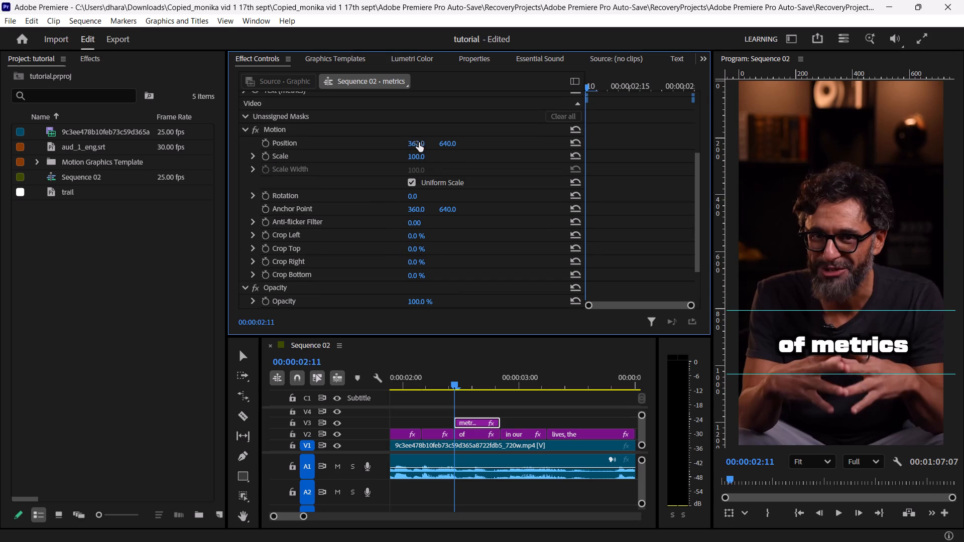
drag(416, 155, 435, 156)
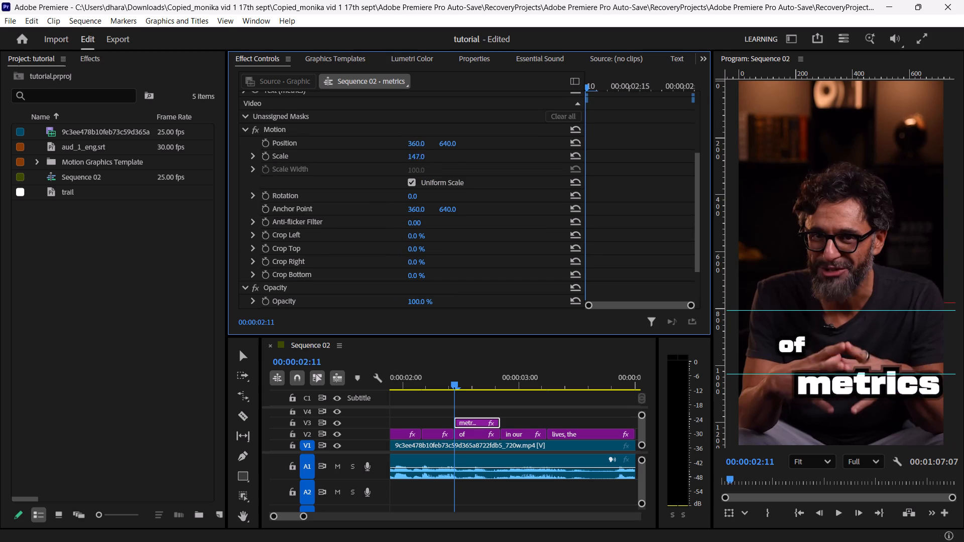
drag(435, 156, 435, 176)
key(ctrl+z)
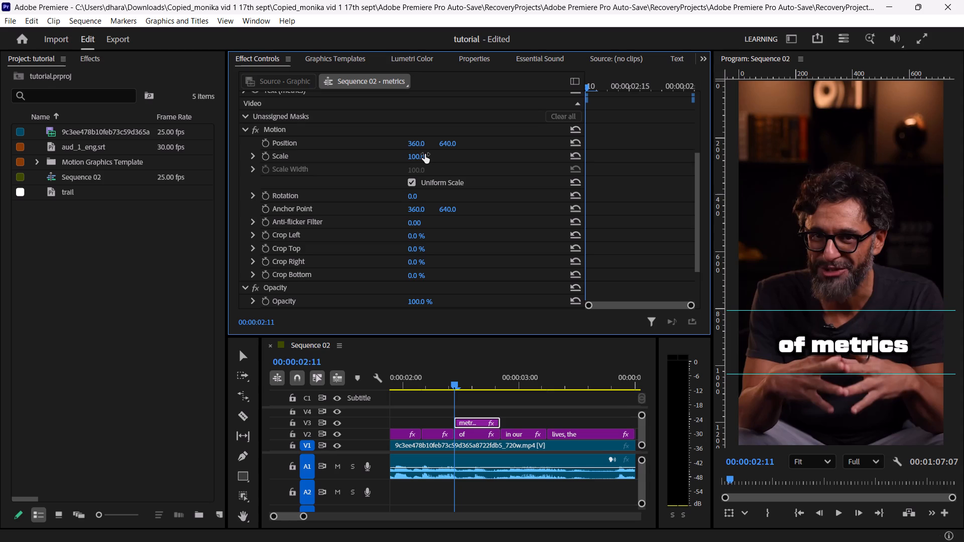
At 00:00:02:16, move the Motion anchor point of the "metrics" clip onto the middle of the word, at about 412.8, 933.
click(479, 380)
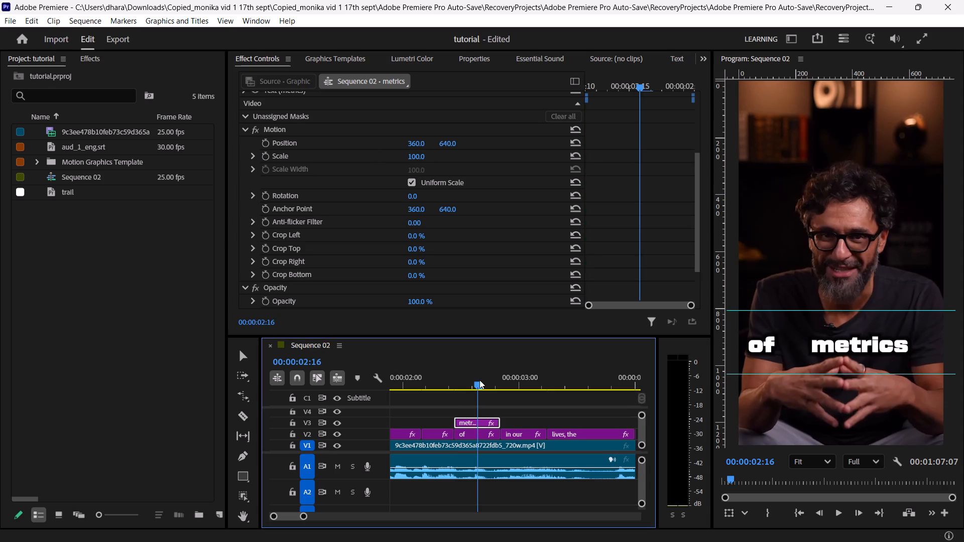
click(323, 210)
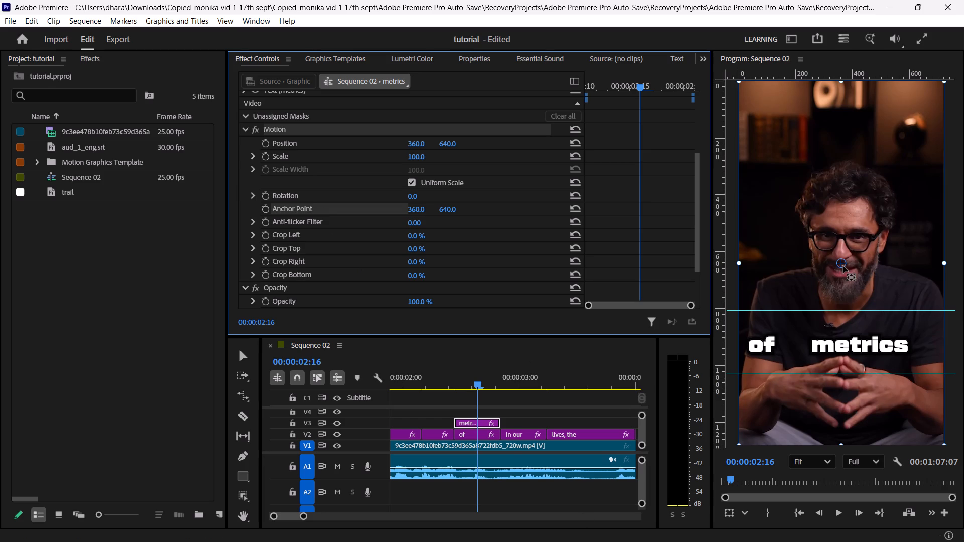
drag(843, 266, 858, 349)
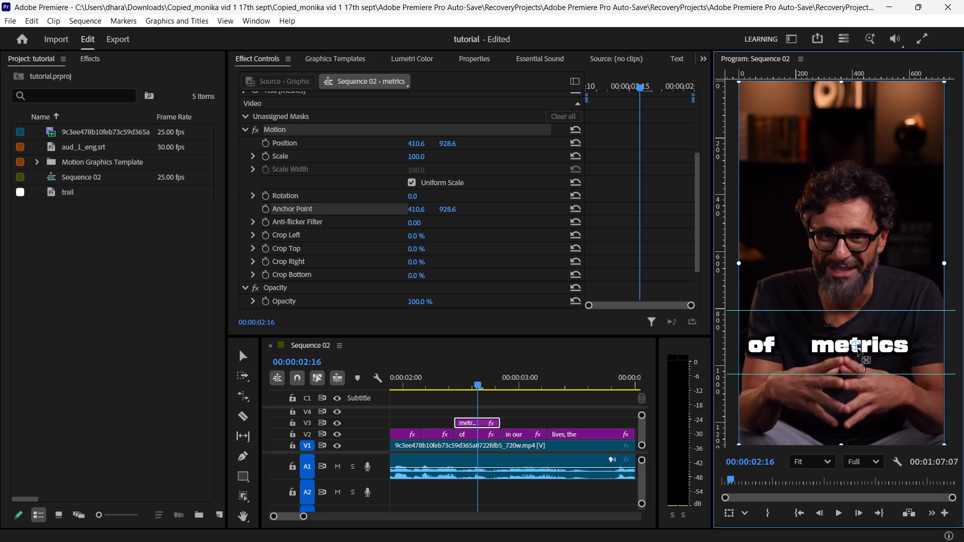
drag(858, 349, 858, 349)
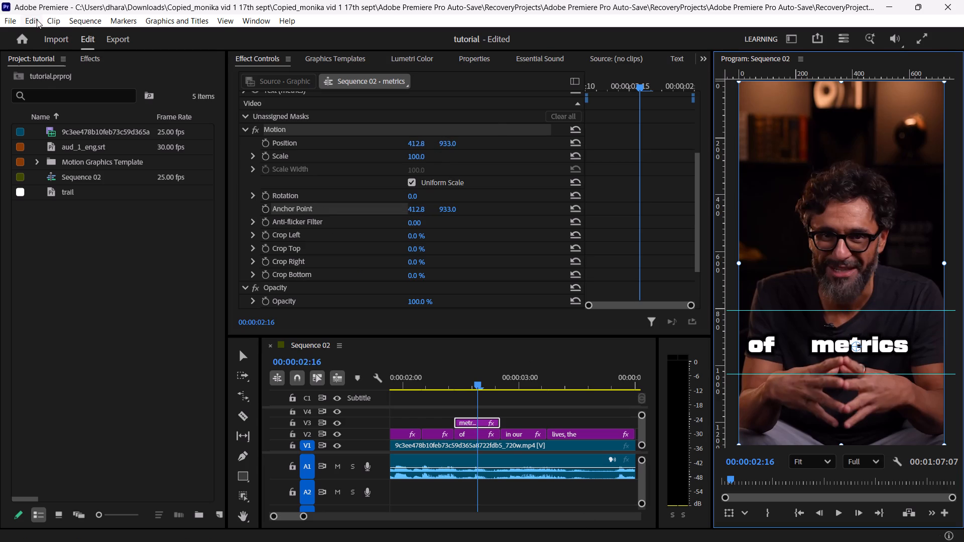
click(36, 20)
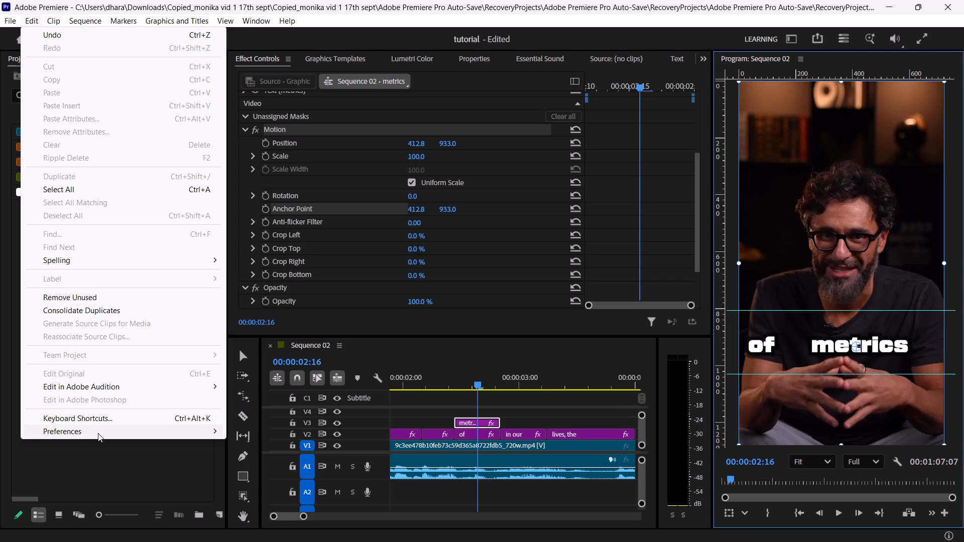
click(98, 433)
click(299, 185)
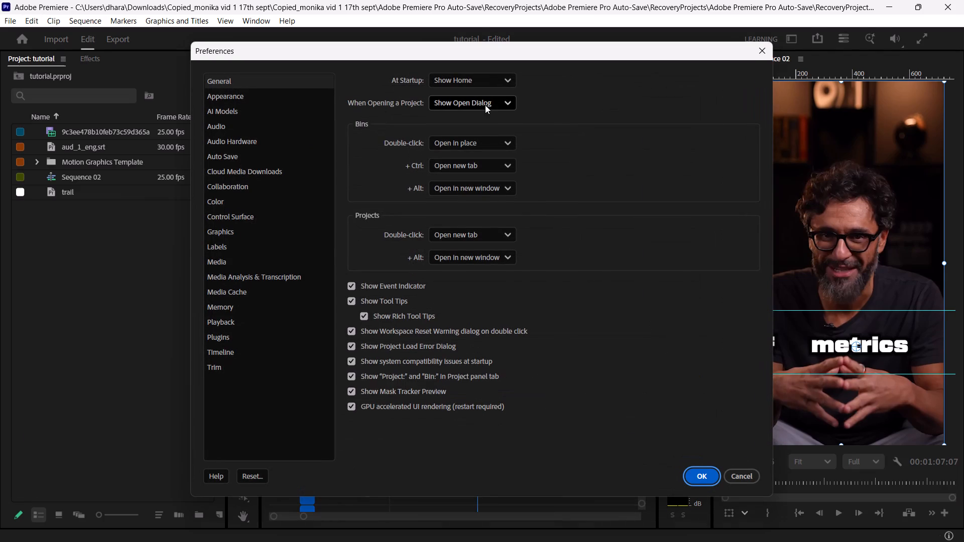
click(234, 96)
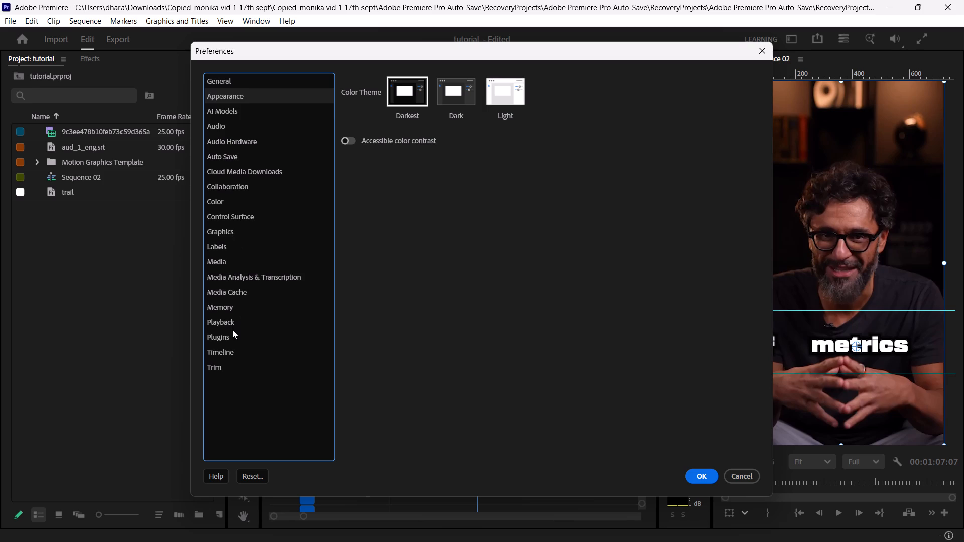
click(237, 315)
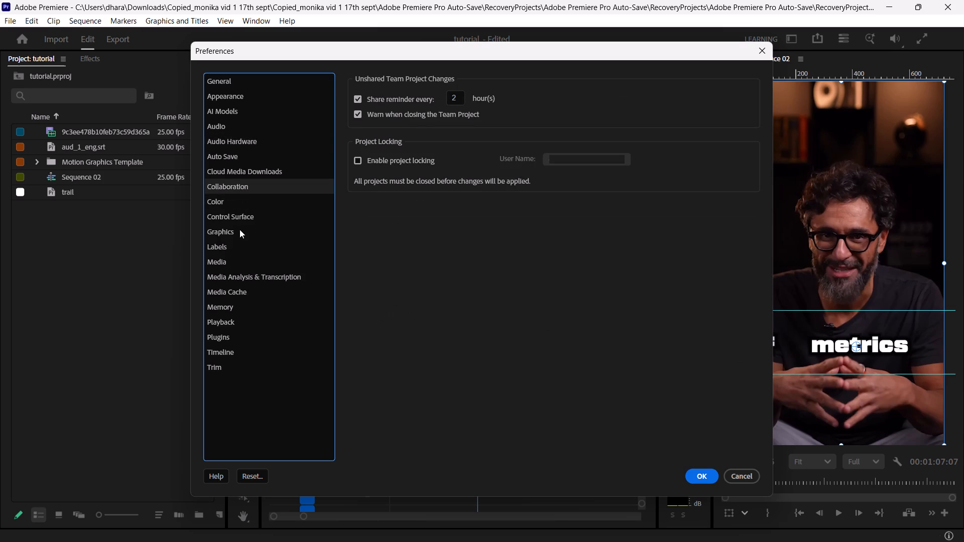
click(239, 232)
click(245, 225)
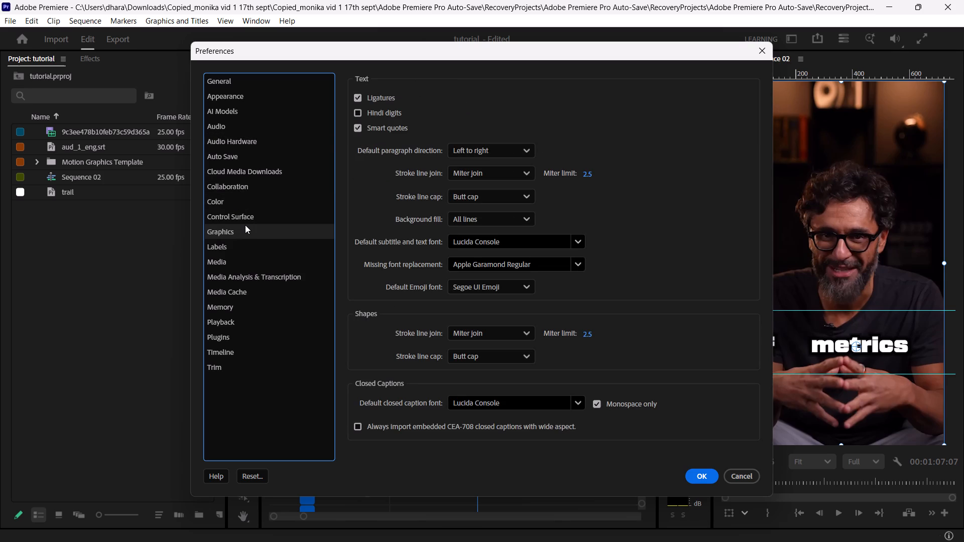
click(246, 353)
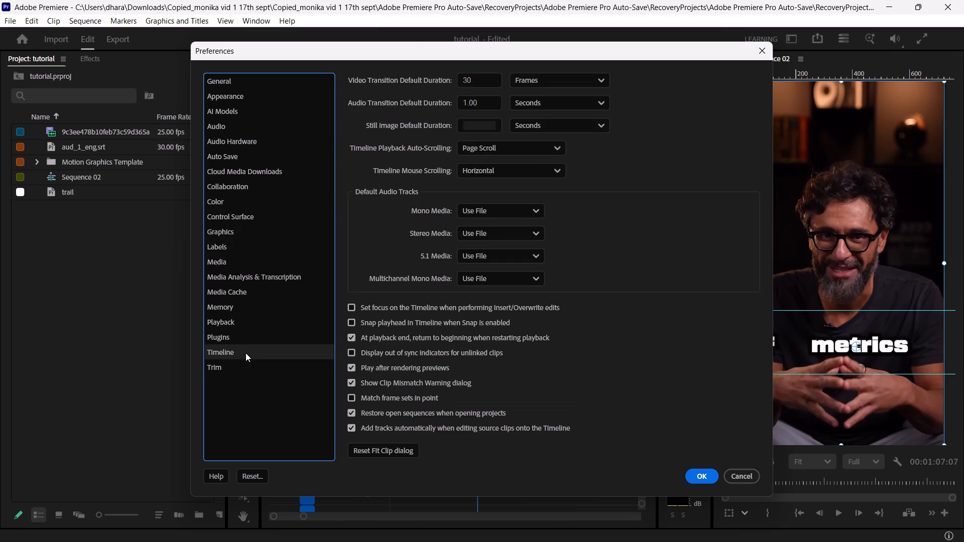
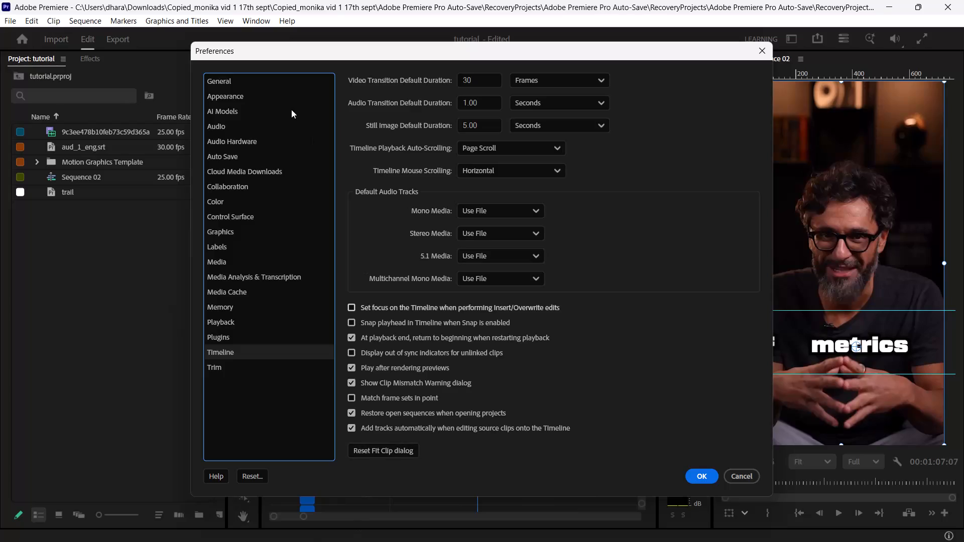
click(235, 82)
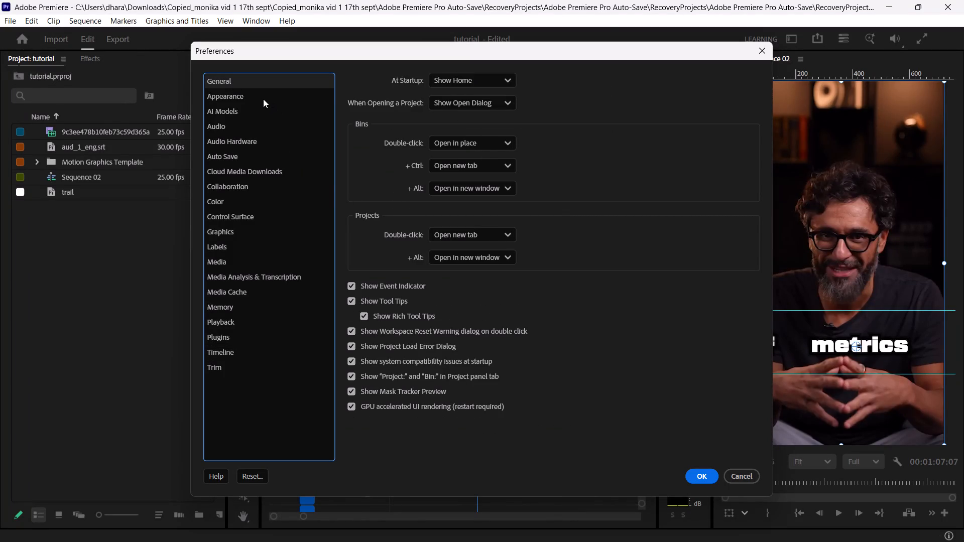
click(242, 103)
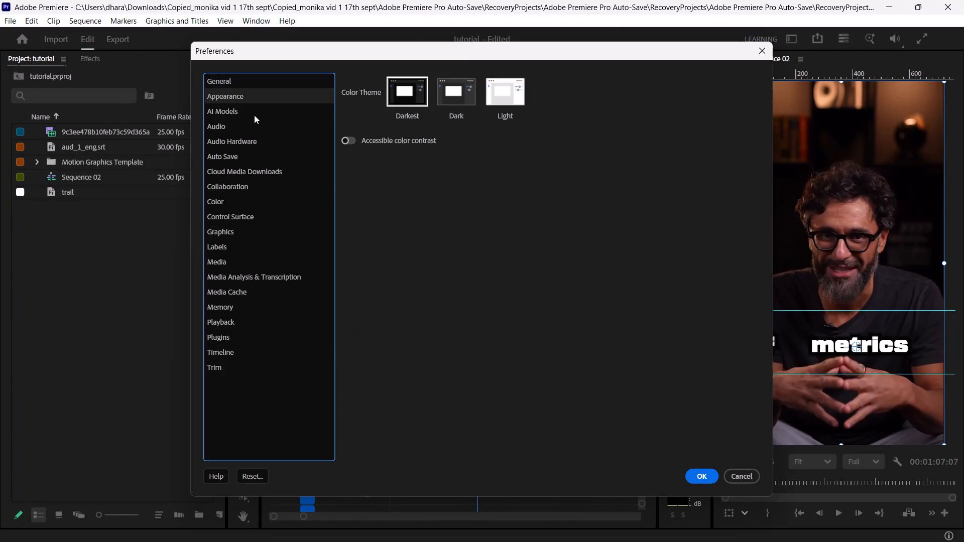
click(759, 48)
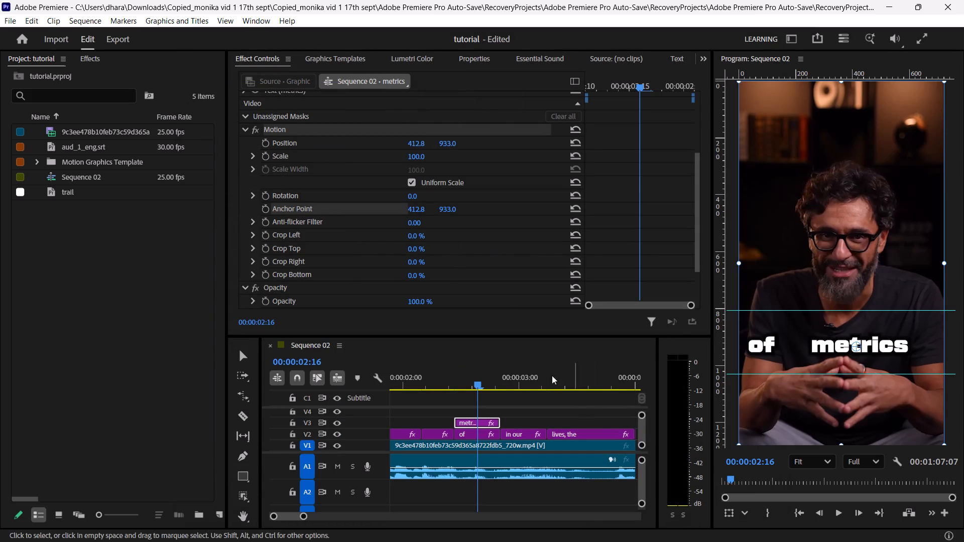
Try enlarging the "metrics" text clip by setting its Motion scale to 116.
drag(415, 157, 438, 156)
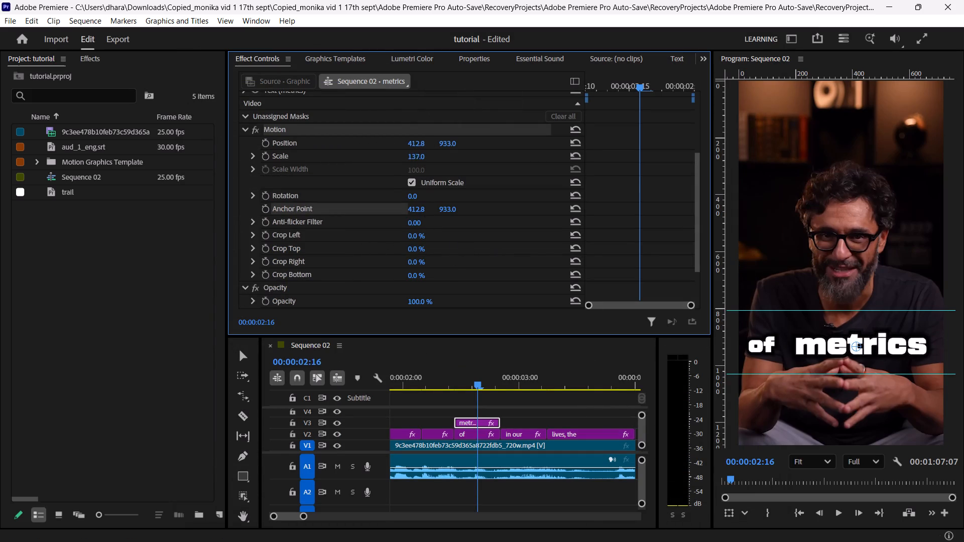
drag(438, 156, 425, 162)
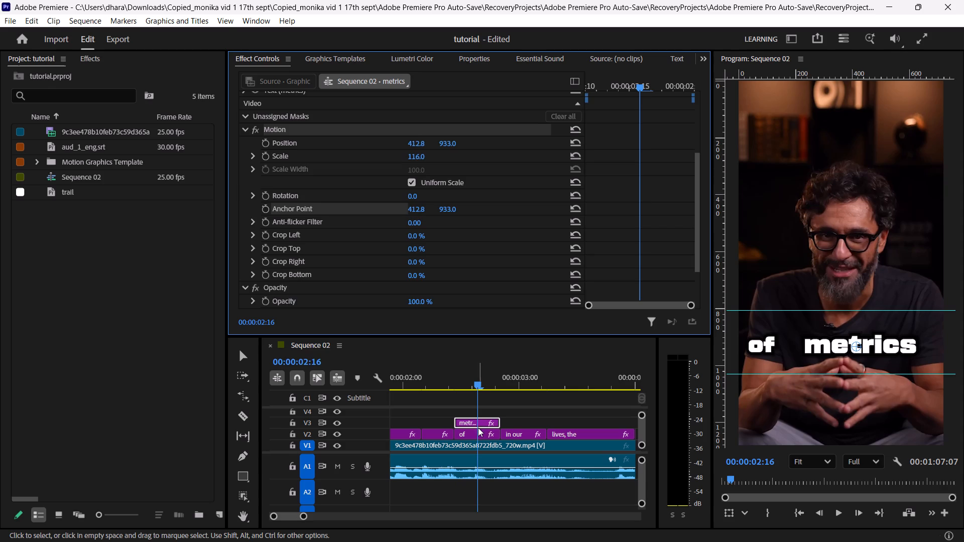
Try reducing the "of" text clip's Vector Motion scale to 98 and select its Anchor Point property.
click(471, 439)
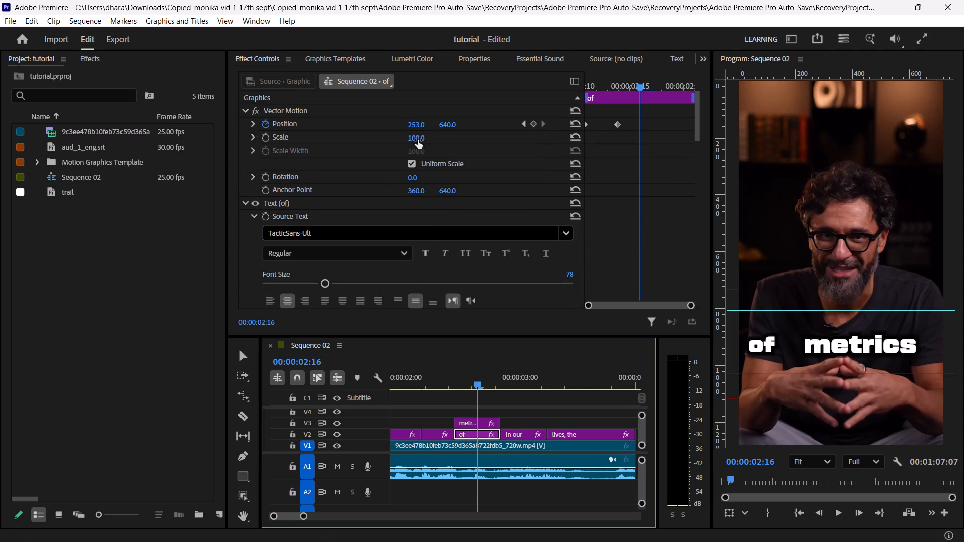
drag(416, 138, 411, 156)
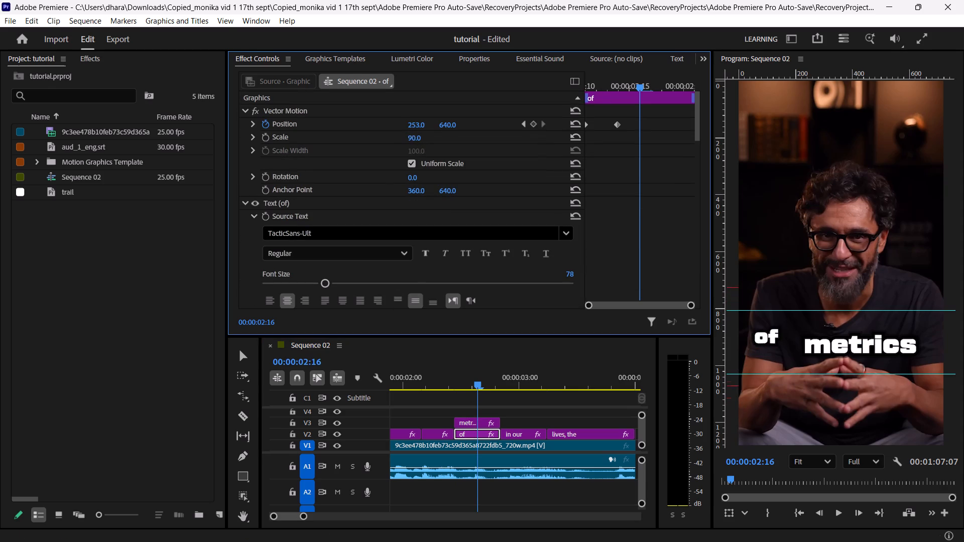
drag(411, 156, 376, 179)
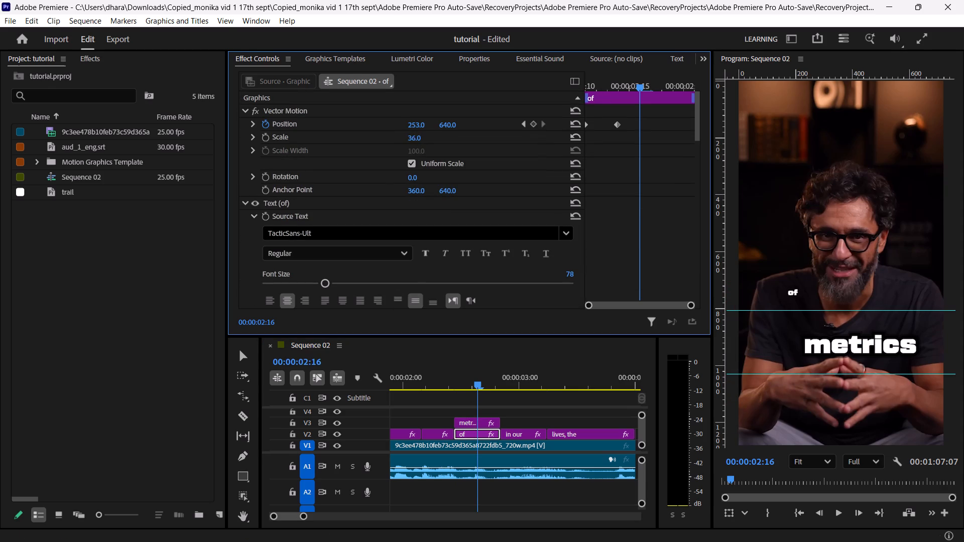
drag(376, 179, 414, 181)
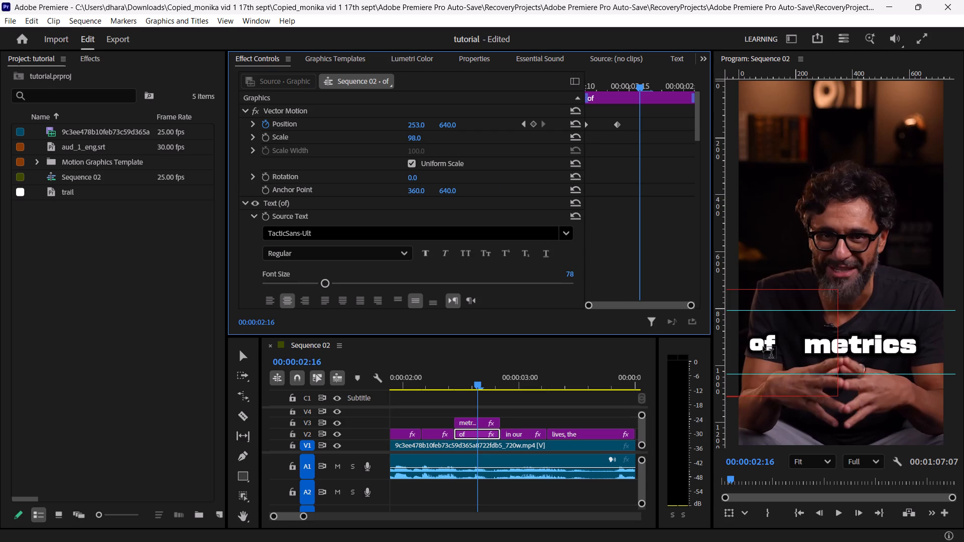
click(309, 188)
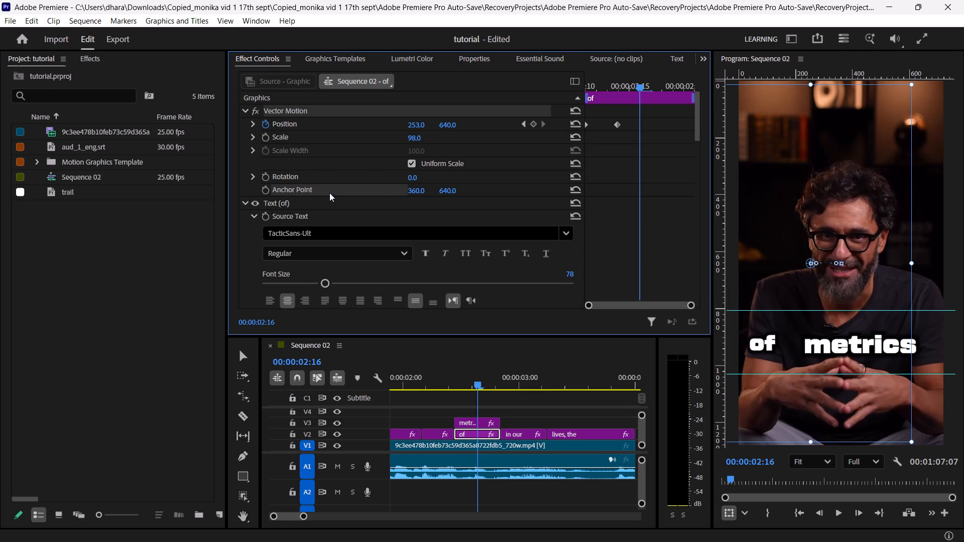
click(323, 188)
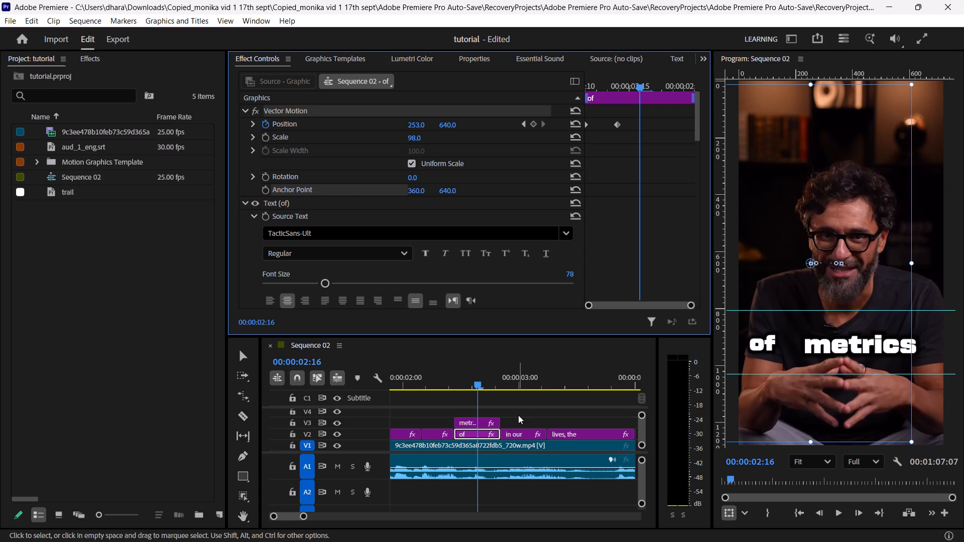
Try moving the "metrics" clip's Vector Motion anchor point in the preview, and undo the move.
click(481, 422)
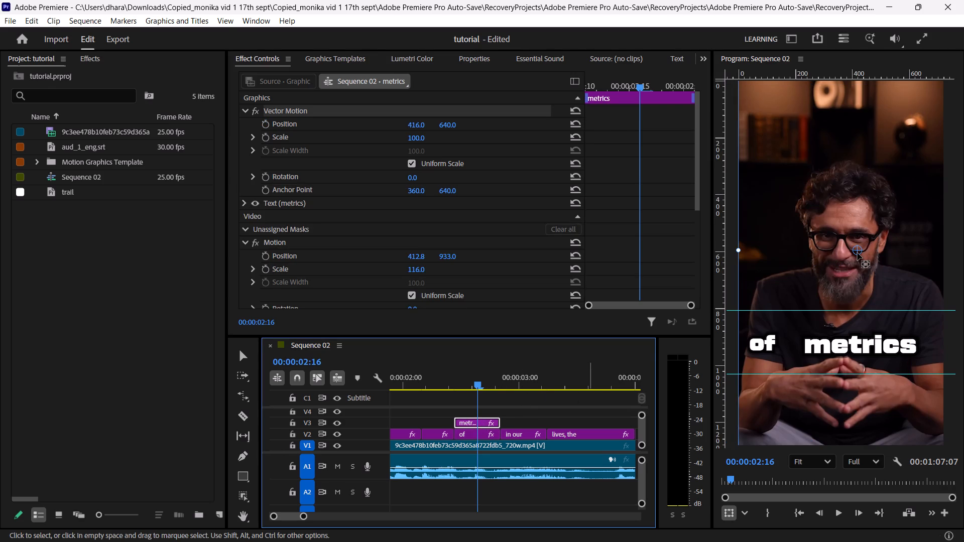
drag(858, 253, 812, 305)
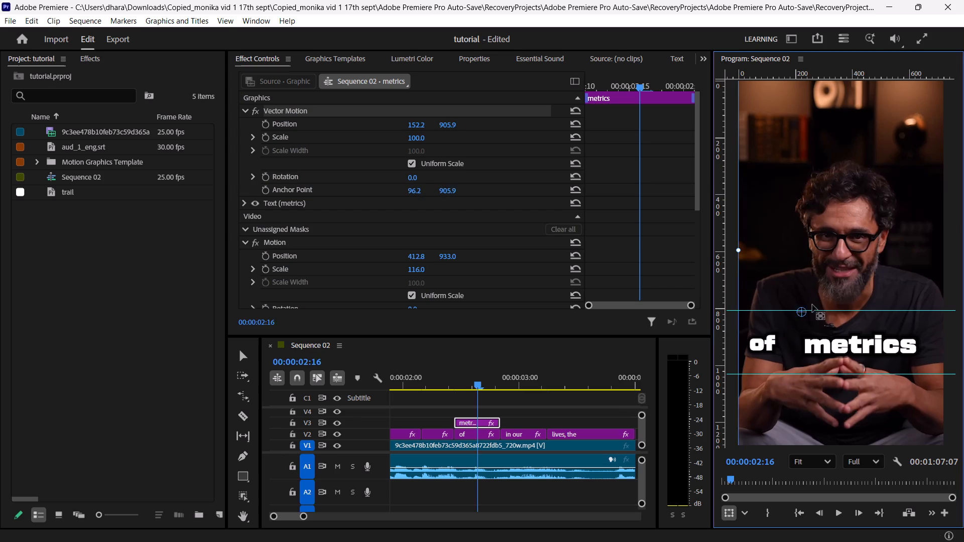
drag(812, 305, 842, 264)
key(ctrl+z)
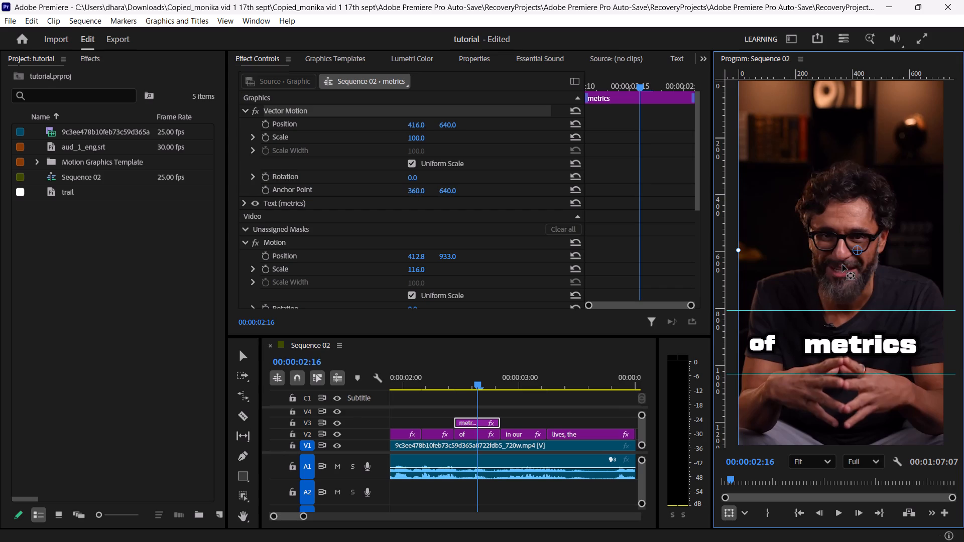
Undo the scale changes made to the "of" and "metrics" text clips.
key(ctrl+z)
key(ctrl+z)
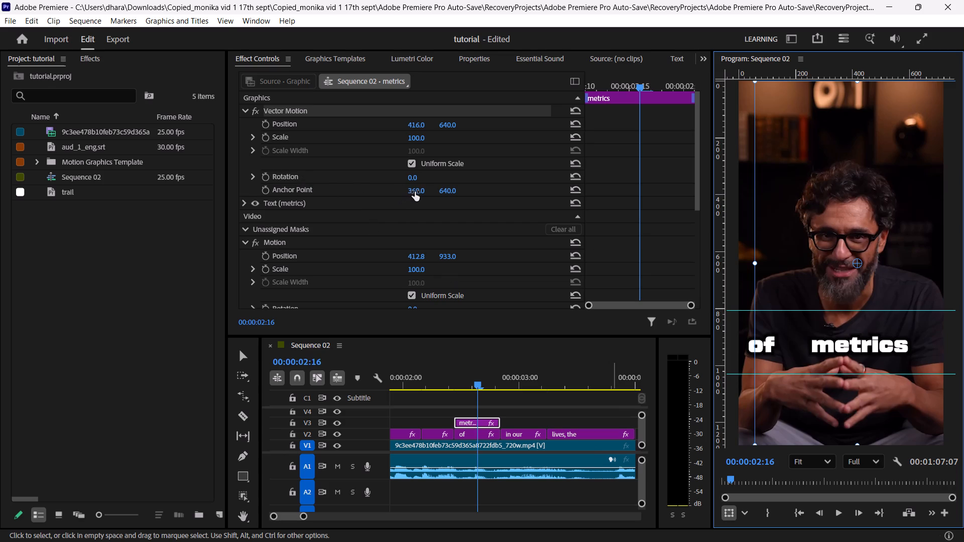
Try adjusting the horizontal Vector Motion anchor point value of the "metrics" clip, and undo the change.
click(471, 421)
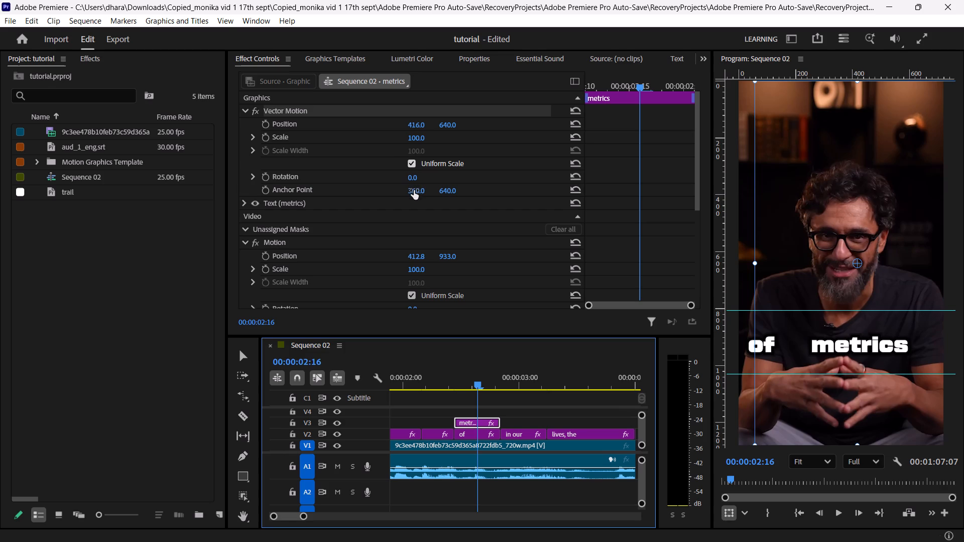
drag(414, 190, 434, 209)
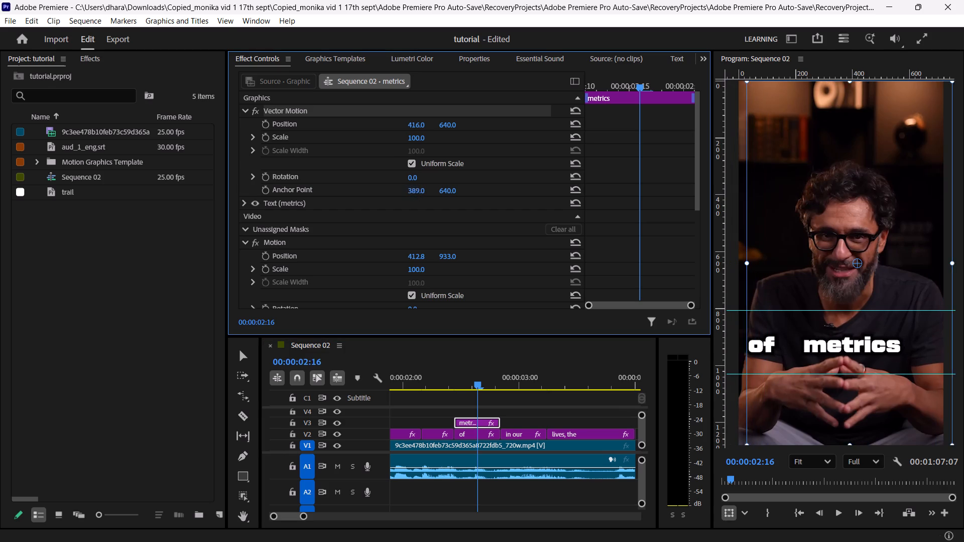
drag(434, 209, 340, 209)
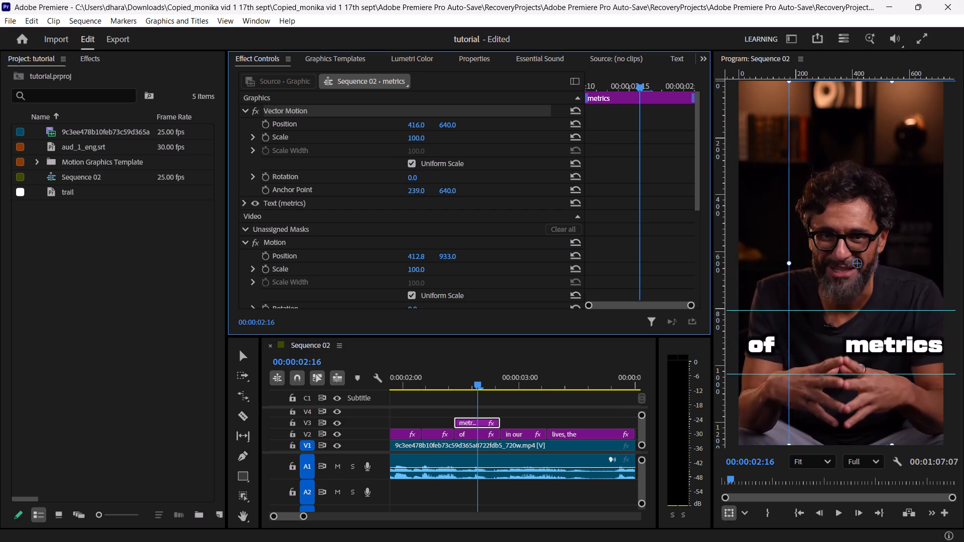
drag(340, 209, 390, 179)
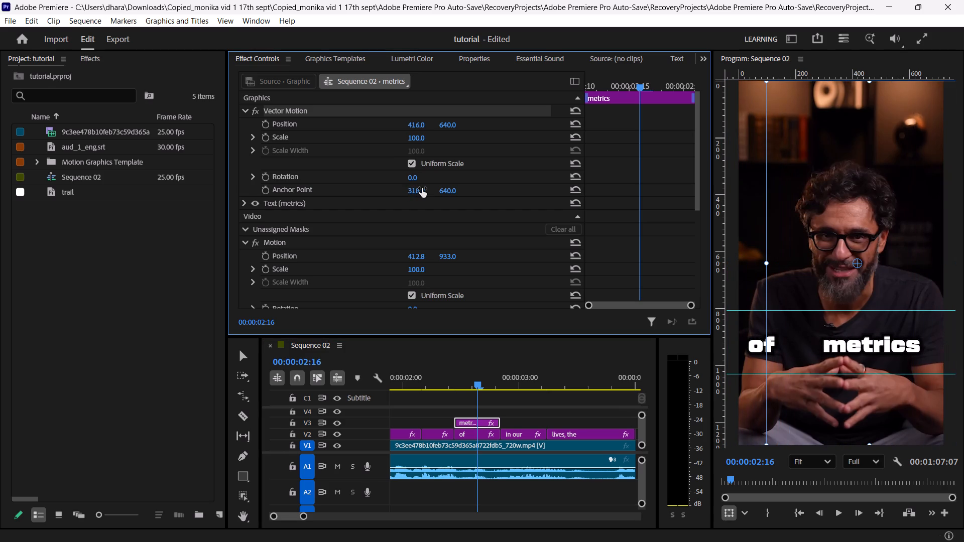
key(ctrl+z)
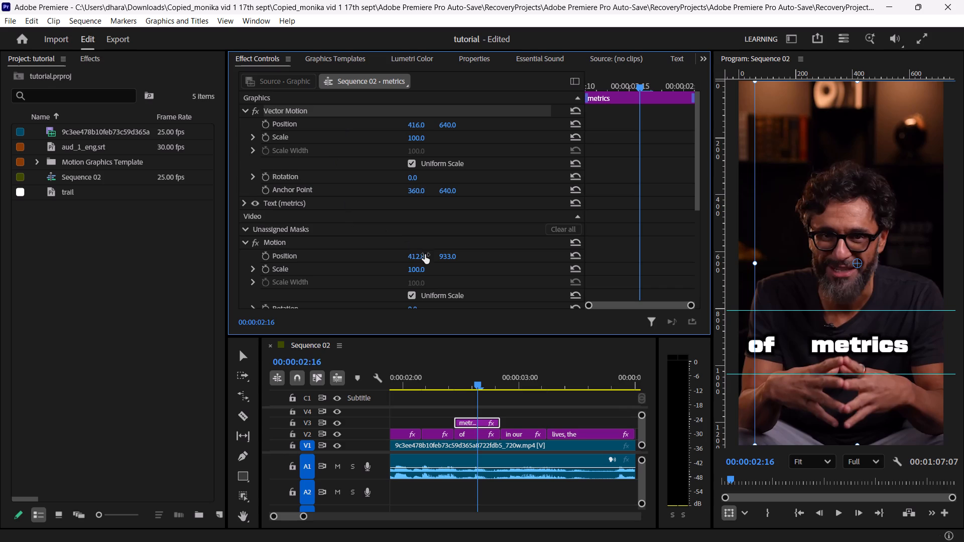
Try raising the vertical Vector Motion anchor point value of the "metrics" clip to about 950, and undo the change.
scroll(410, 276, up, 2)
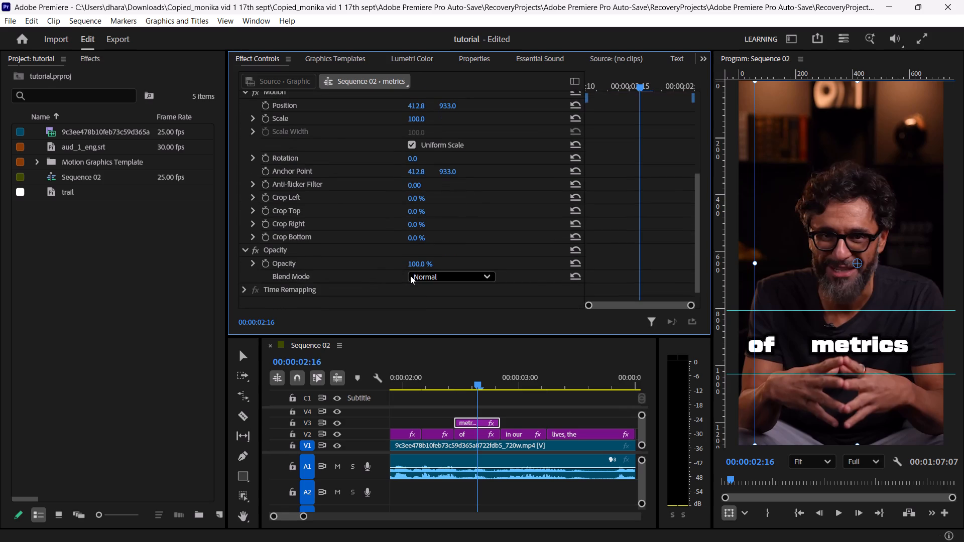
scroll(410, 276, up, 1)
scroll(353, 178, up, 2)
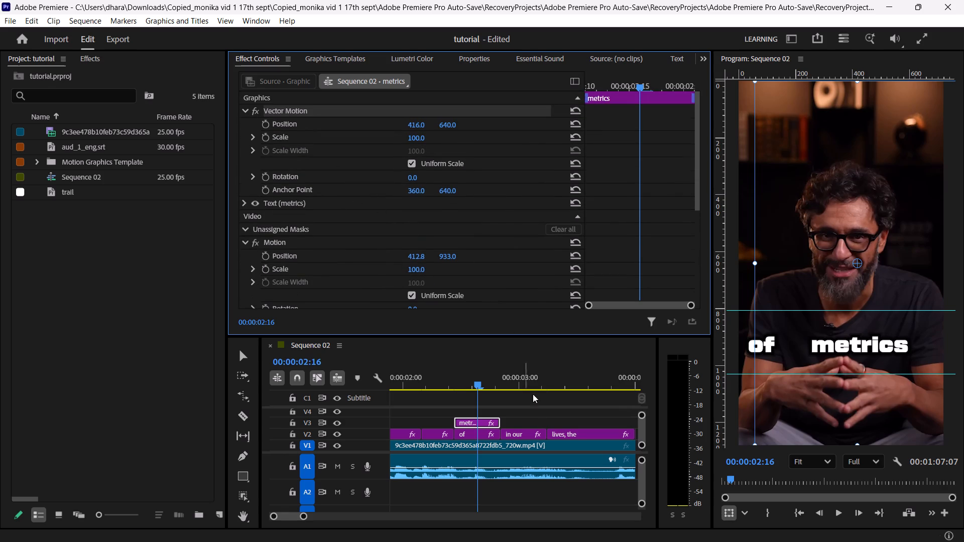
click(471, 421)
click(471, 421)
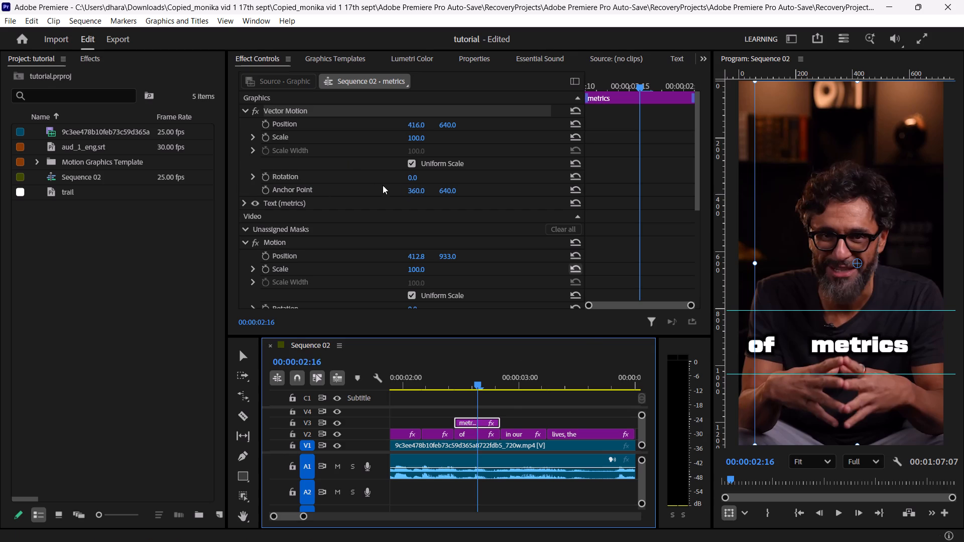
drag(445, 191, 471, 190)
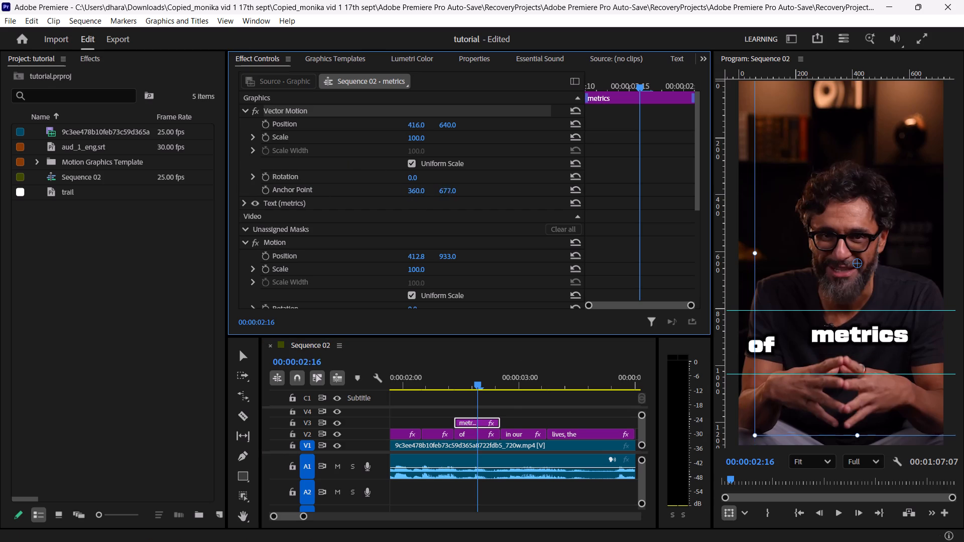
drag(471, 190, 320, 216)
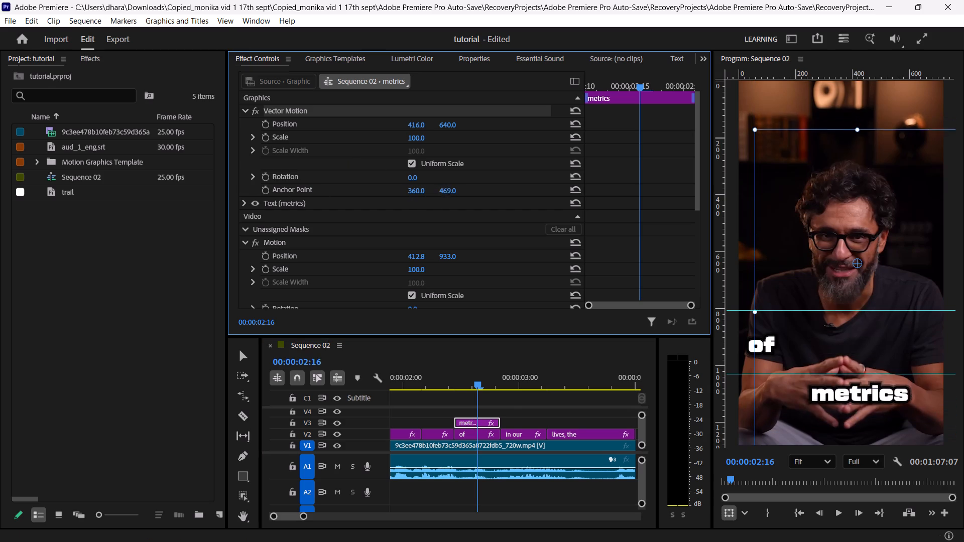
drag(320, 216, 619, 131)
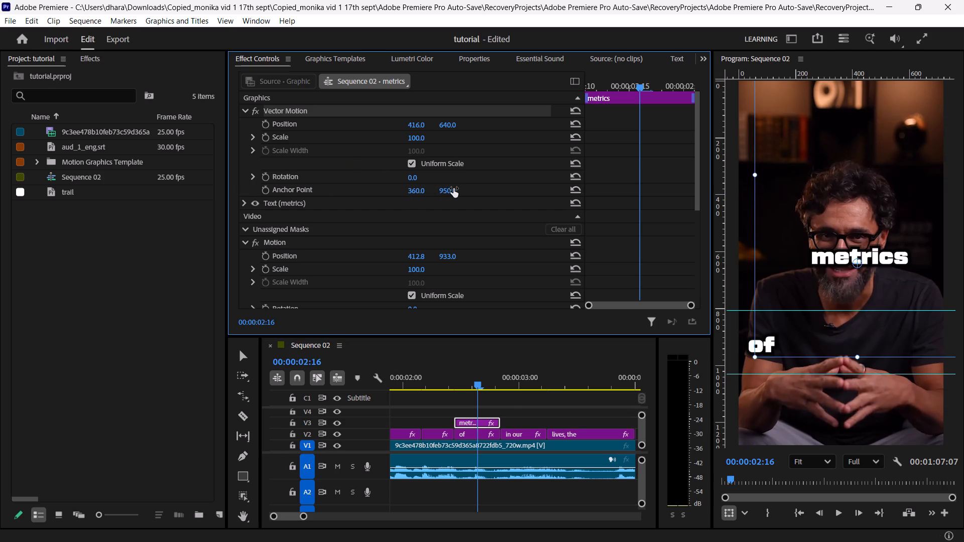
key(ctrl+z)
Move the "metrics" clip's Vector Motion anchor point onto the centre of the word, at about 362, 922.
scroll(619, 131, down, 1)
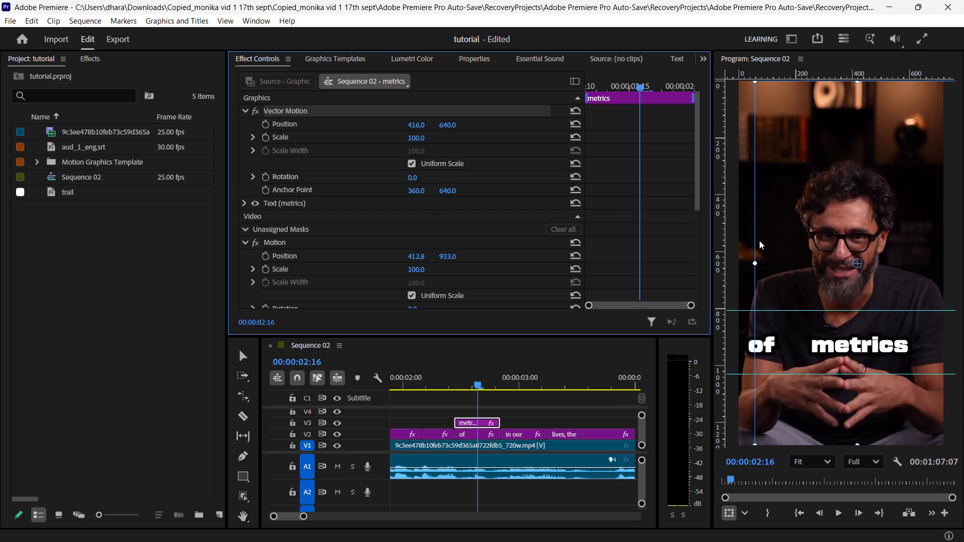
drag(858, 264, 864, 303)
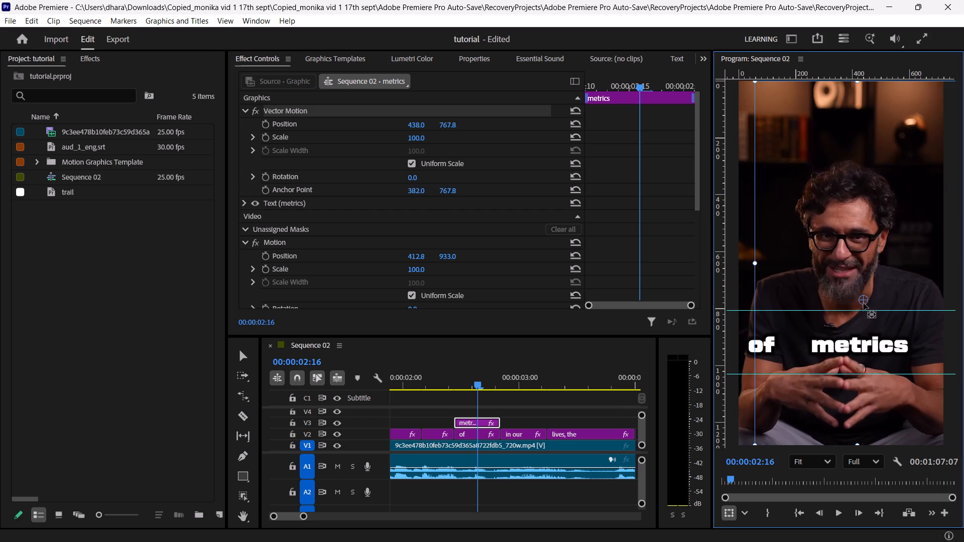
drag(864, 303, 859, 346)
drag(859, 346, 859, 348)
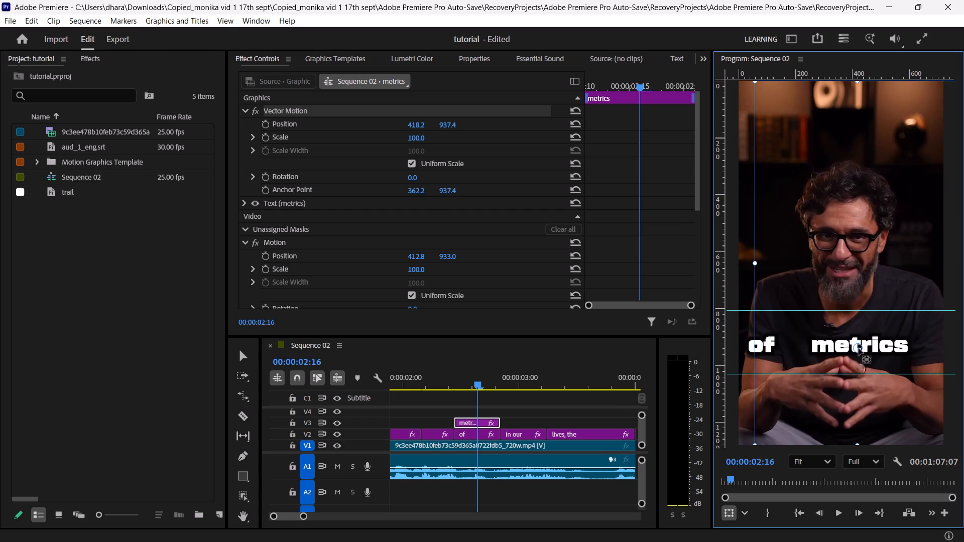
drag(859, 348, 858, 343)
drag(858, 343, 859, 346)
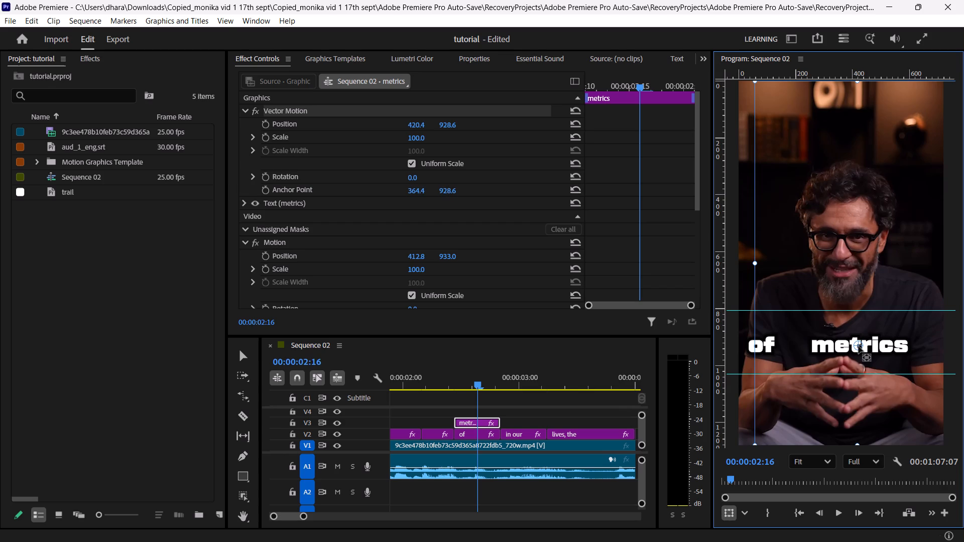
drag(859, 346, 859, 344)
Nudge the "metrics" clip's Vector Motion anchor point slightly down, to about 362, 926.
drag(859, 344, 859, 345)
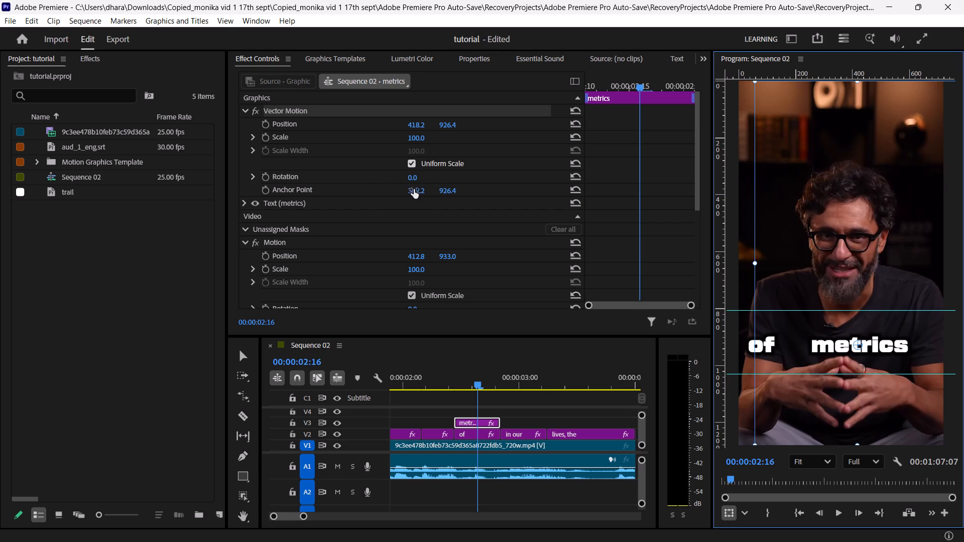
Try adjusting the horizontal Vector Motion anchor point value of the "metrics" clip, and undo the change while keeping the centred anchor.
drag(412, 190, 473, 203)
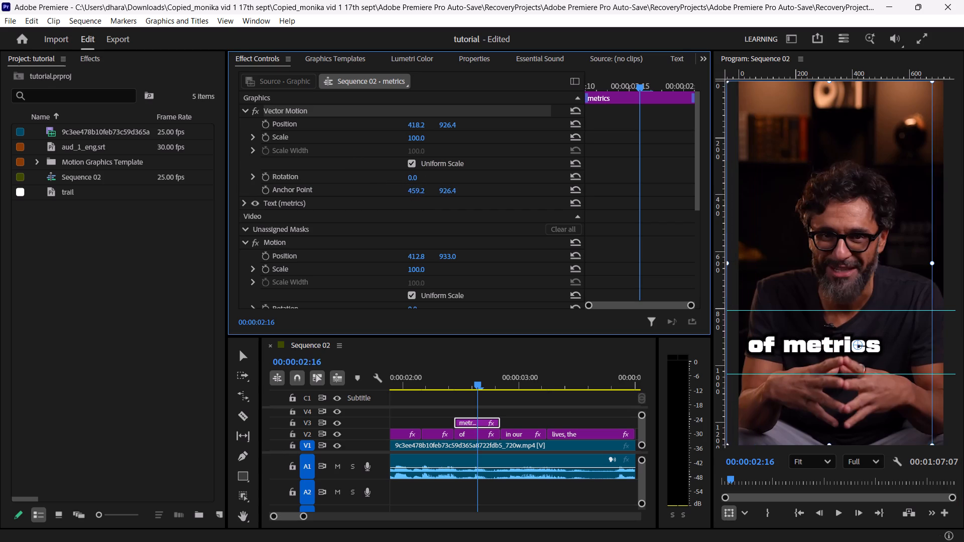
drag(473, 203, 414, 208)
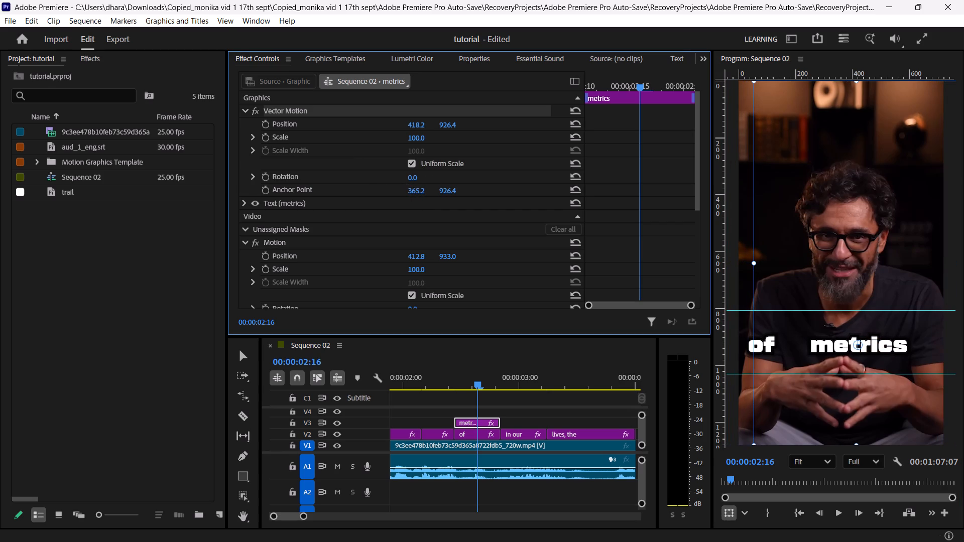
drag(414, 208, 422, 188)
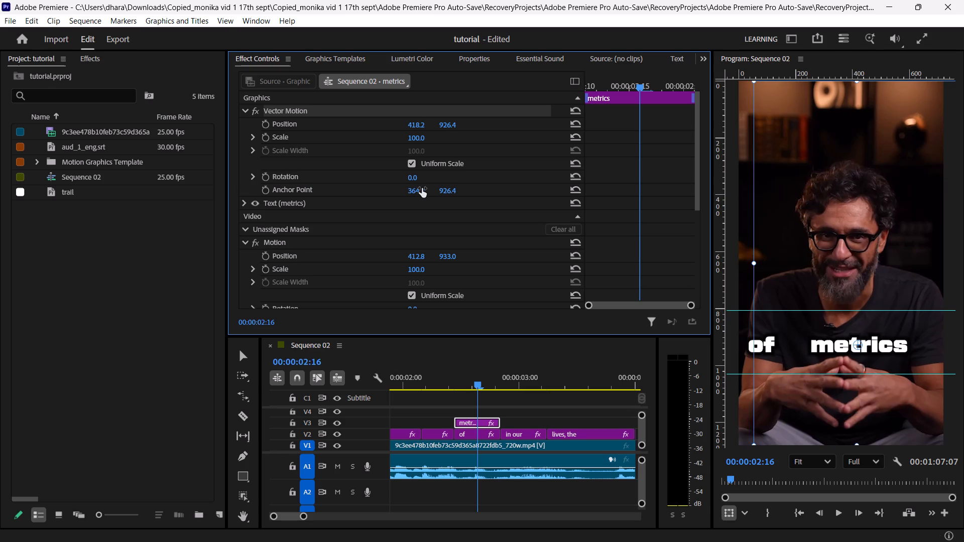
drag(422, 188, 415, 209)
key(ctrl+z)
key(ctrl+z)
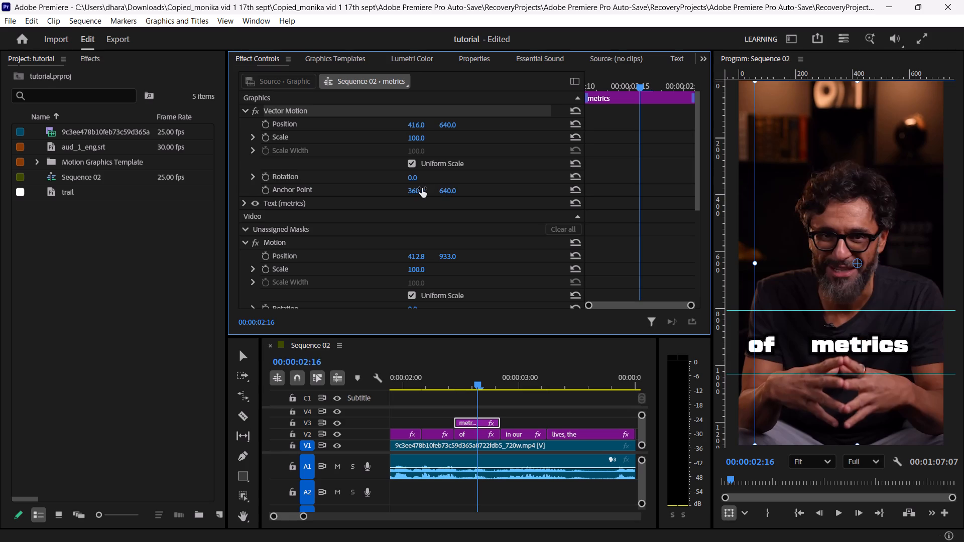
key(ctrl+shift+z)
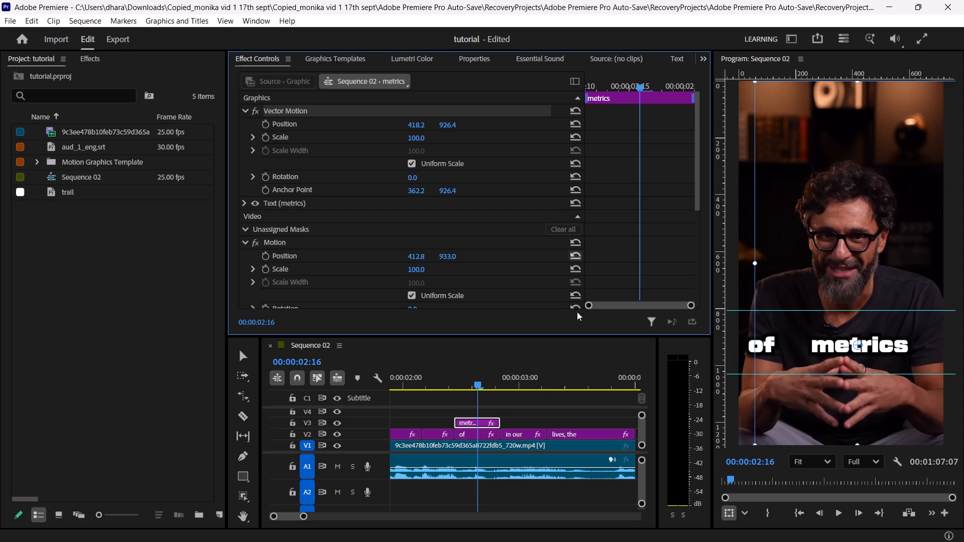
Place the playhead at 00:00:02:11 and turn off uniform scaling in the main video clip's Motion settings.
drag(478, 384, 466, 385)
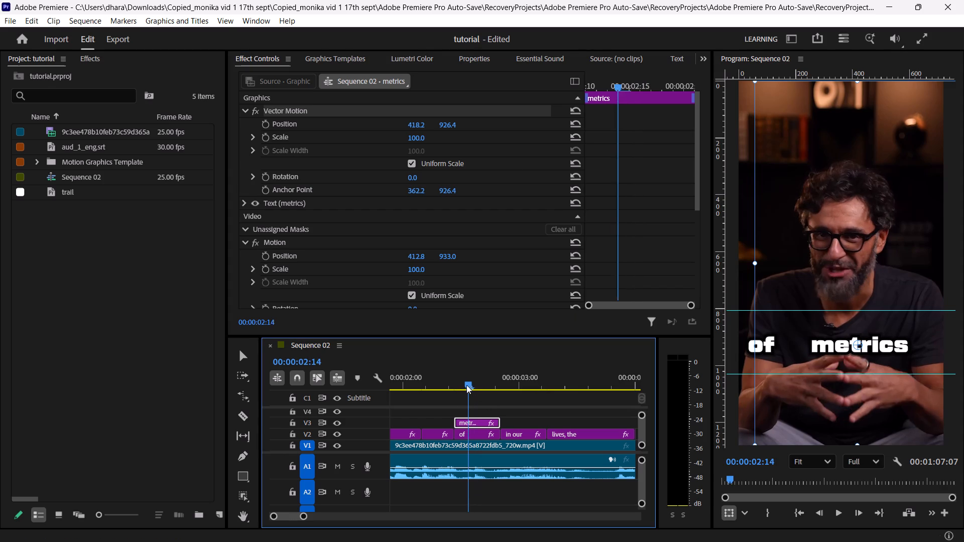
drag(466, 385, 450, 384)
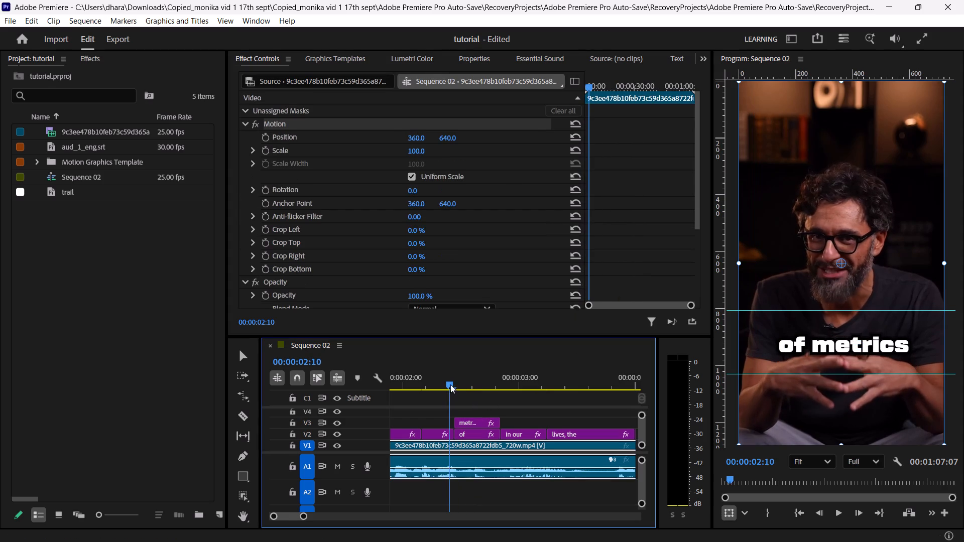
drag(450, 384, 461, 385)
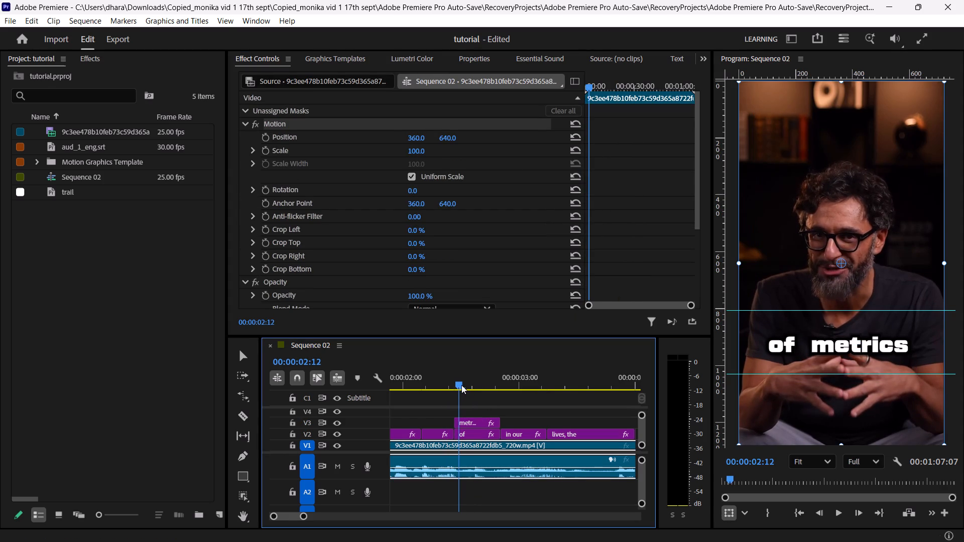
drag(461, 385, 458, 386)
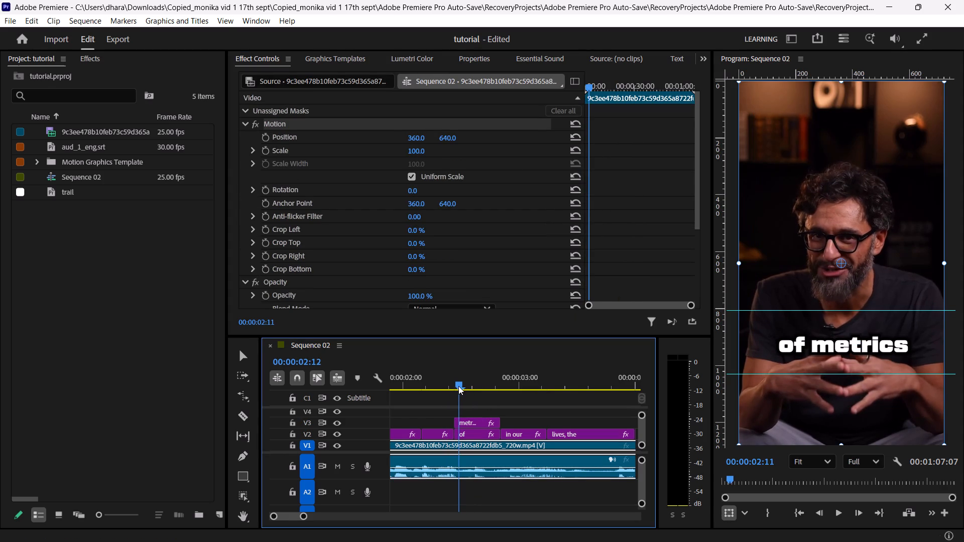
drag(458, 386, 455, 387)
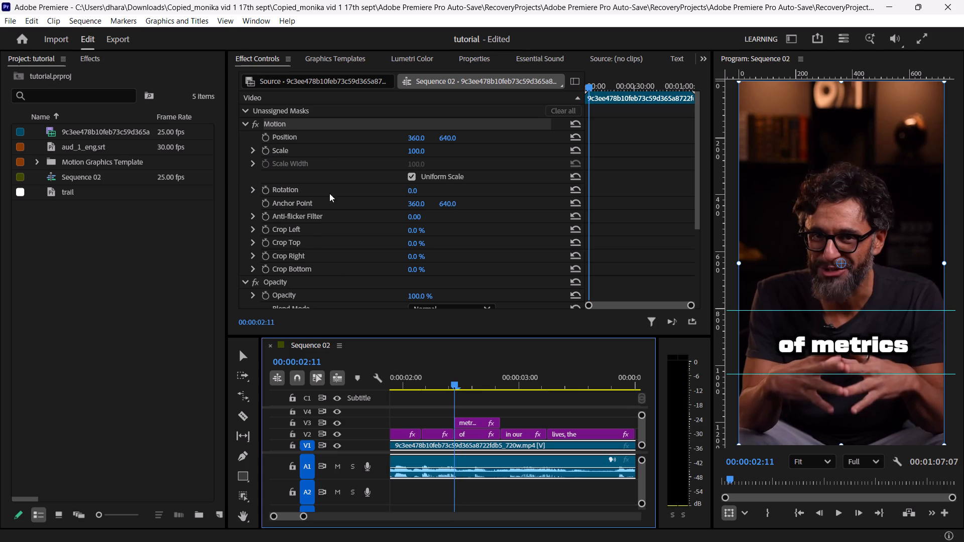
click(409, 176)
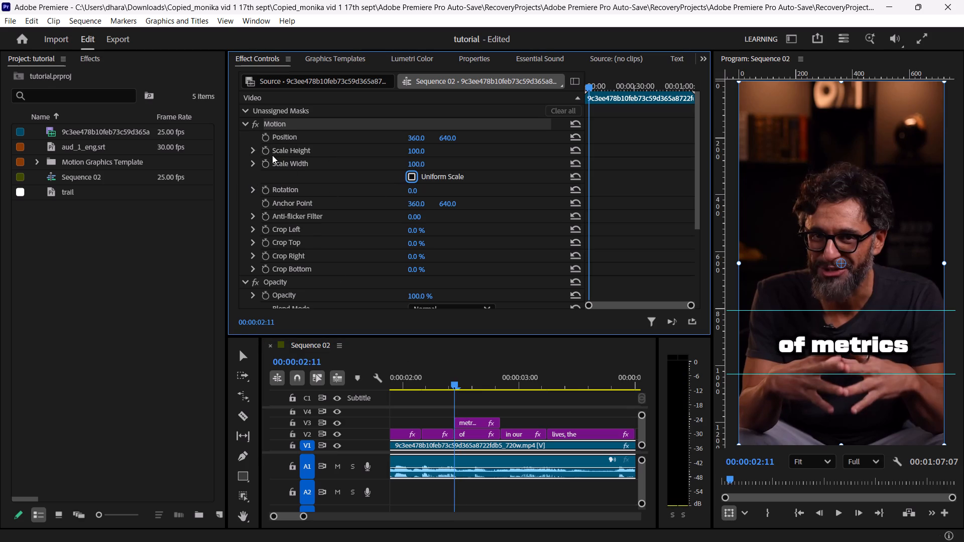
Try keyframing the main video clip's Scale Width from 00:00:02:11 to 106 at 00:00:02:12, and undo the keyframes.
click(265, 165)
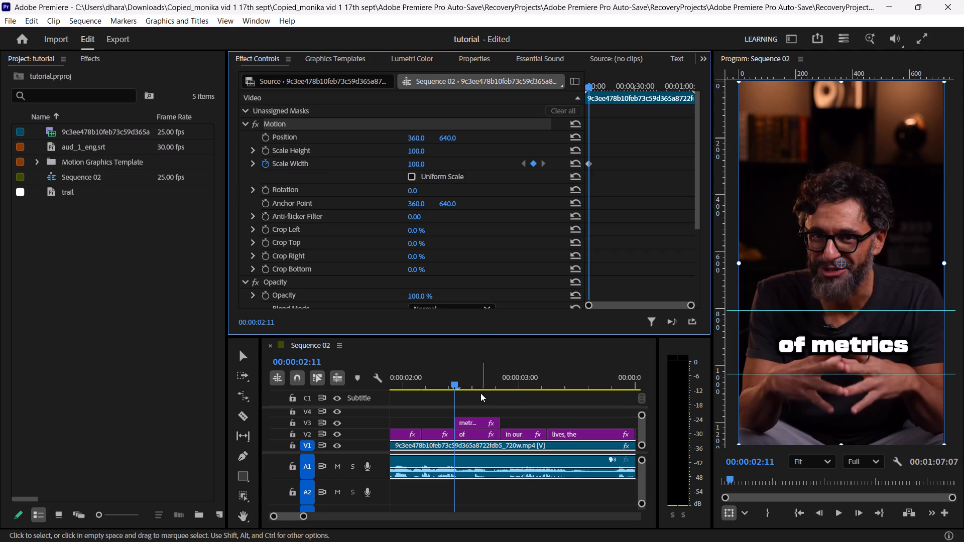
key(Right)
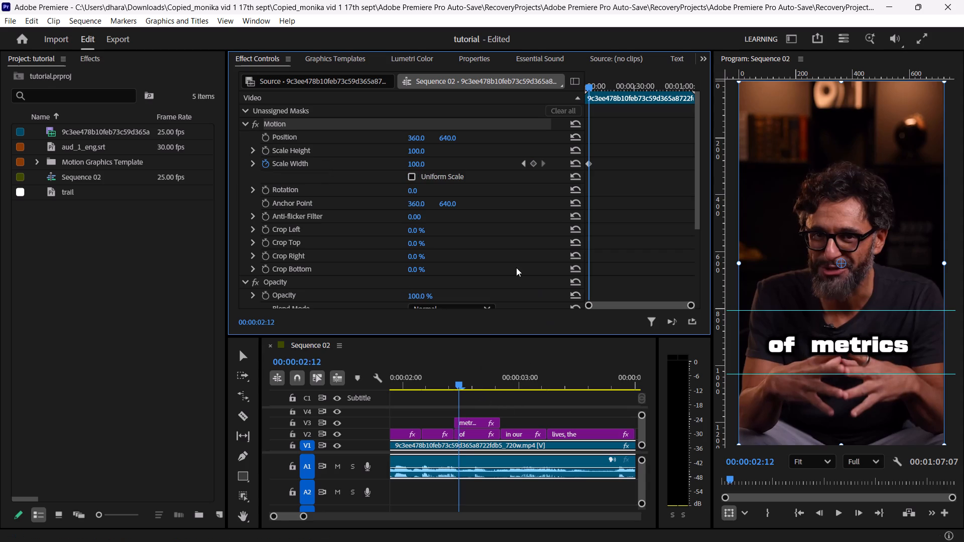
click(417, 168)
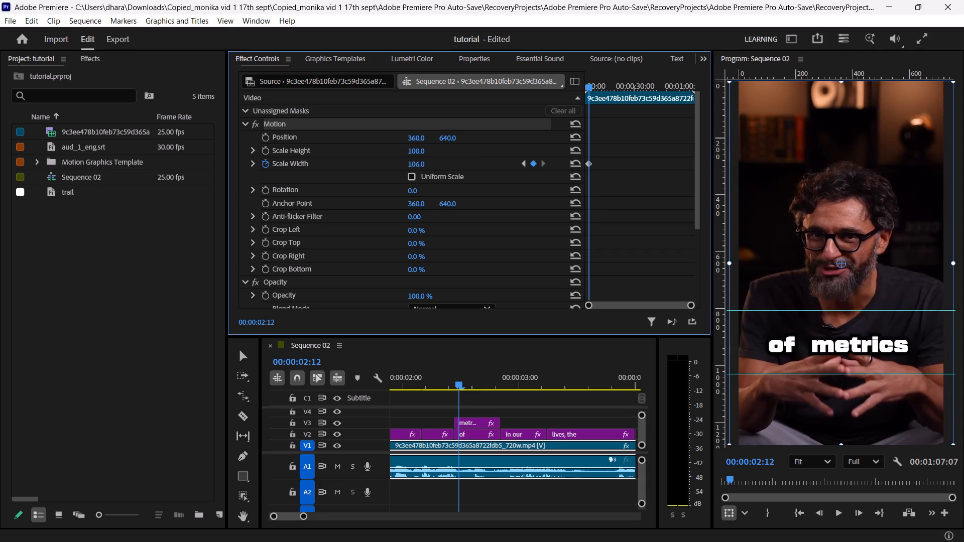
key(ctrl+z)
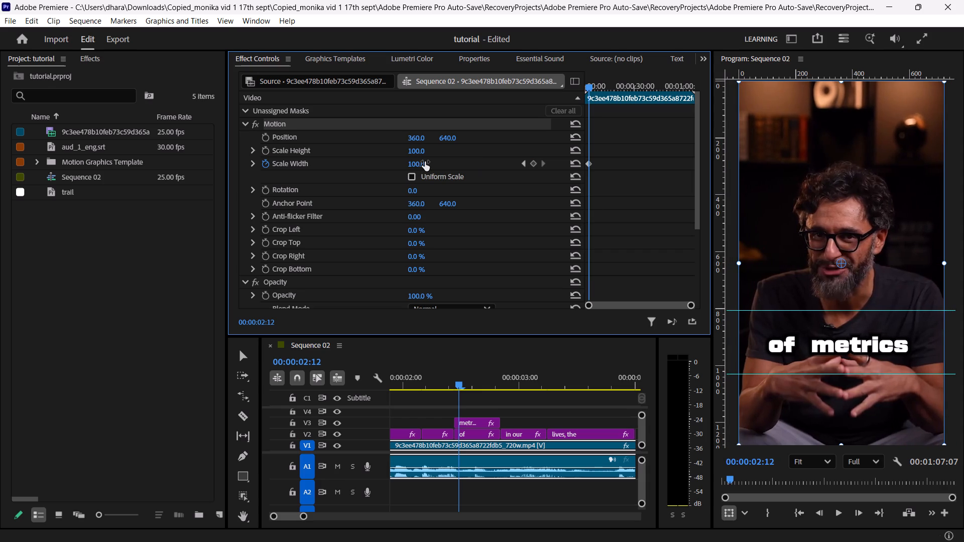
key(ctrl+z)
Turn off uniform scaling in the "metrics" clip's Vector Motion and add a 100 Scale Width keyframe at 00:00:02:11.
click(469, 422)
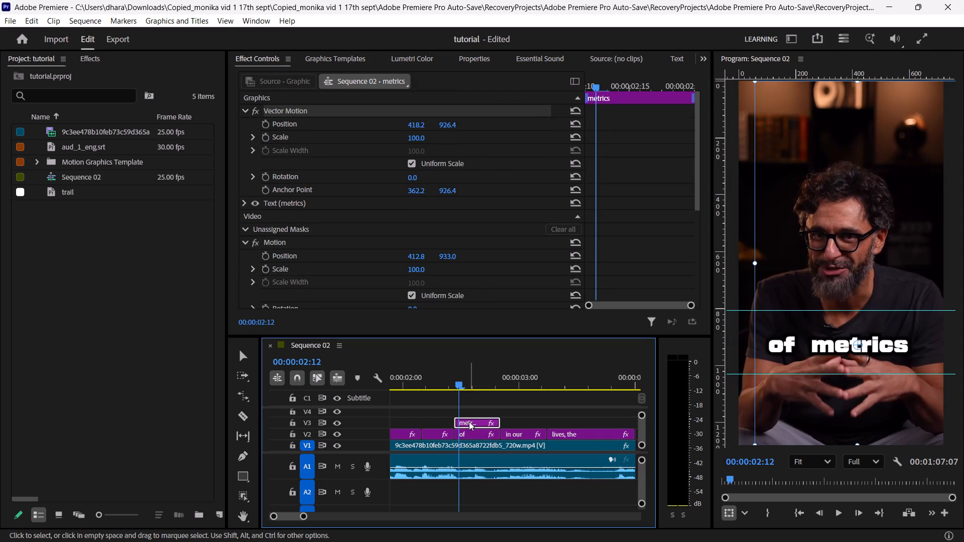
click(413, 160)
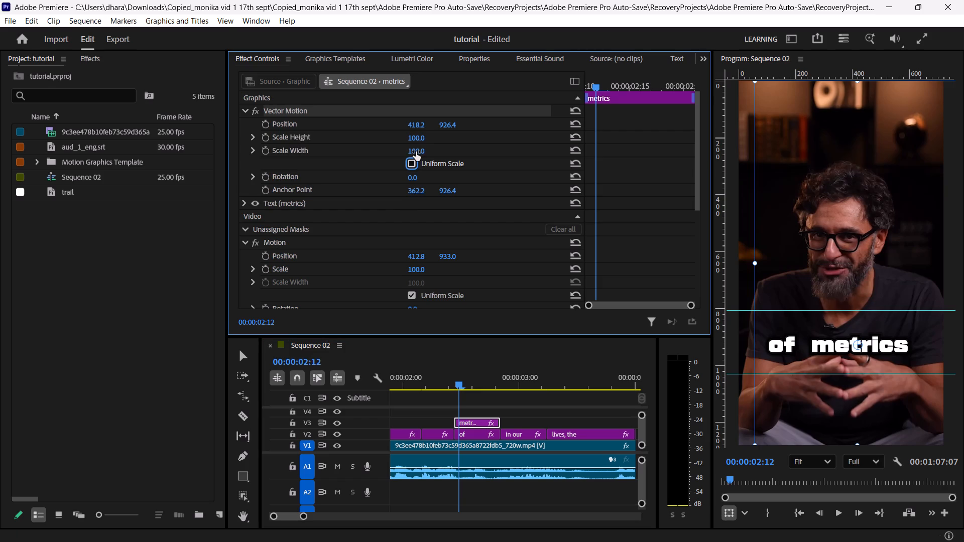
key(Left)
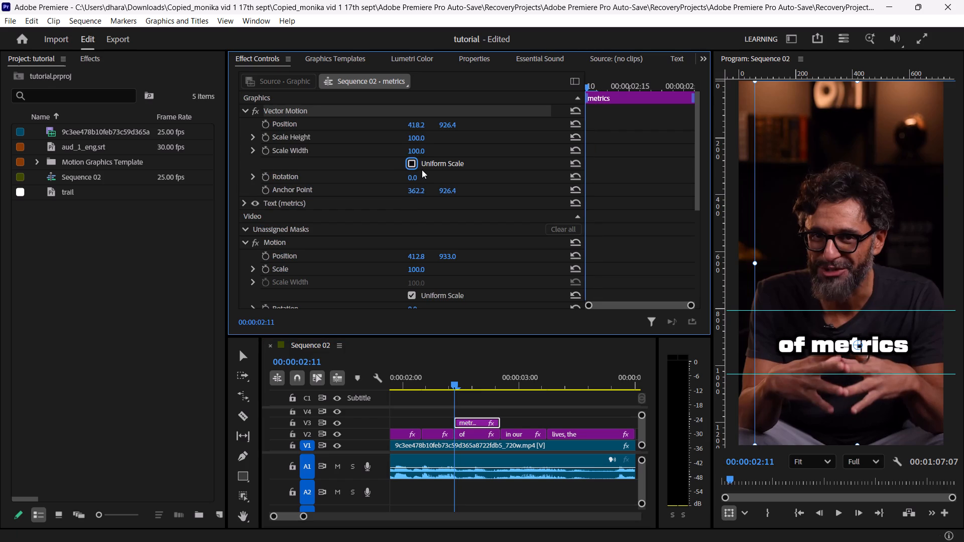
key(Left)
key(Right)
key(Left)
click(266, 148)
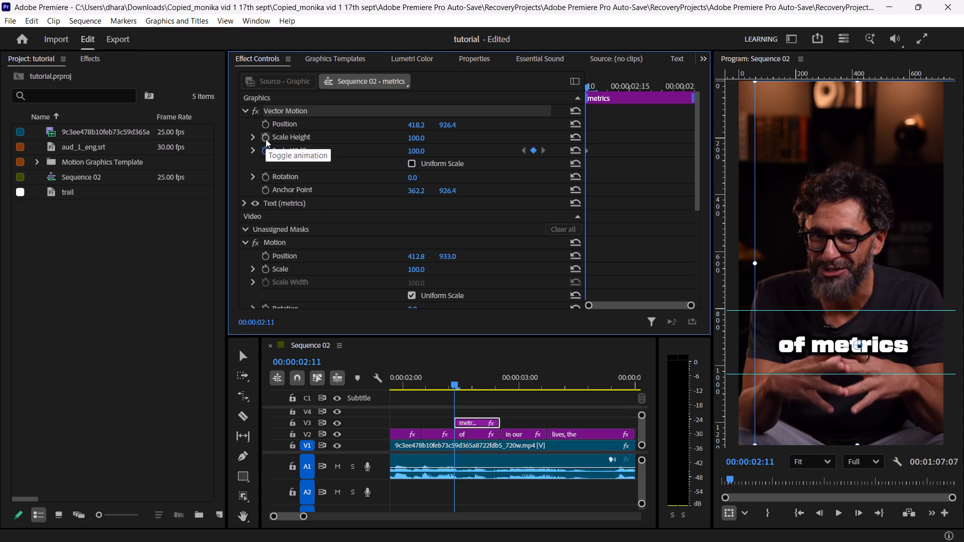
Keyframe the "metrics" clip's Vector Motion at 00:00:02:12 with Scale Width 112 and Scale Height 113.
key(Right)
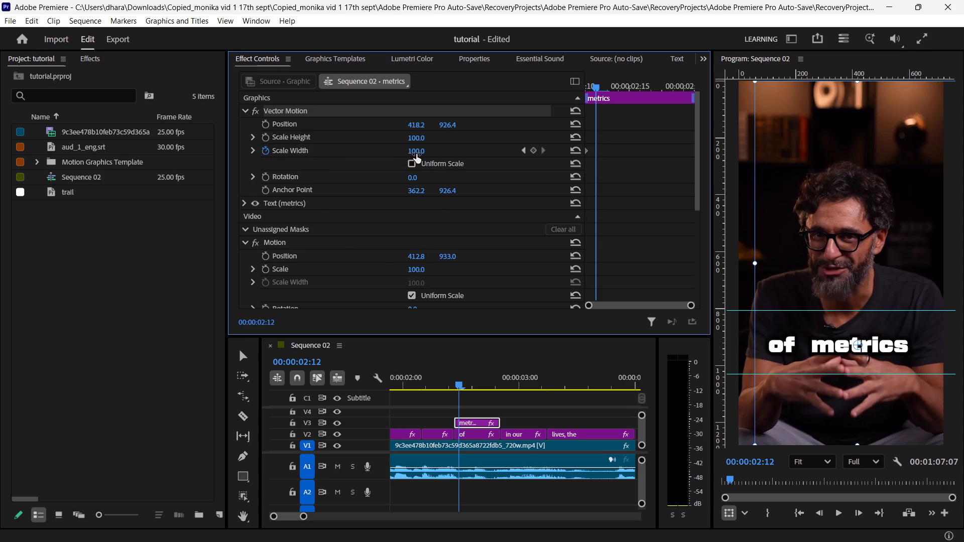
drag(416, 154, 433, 155)
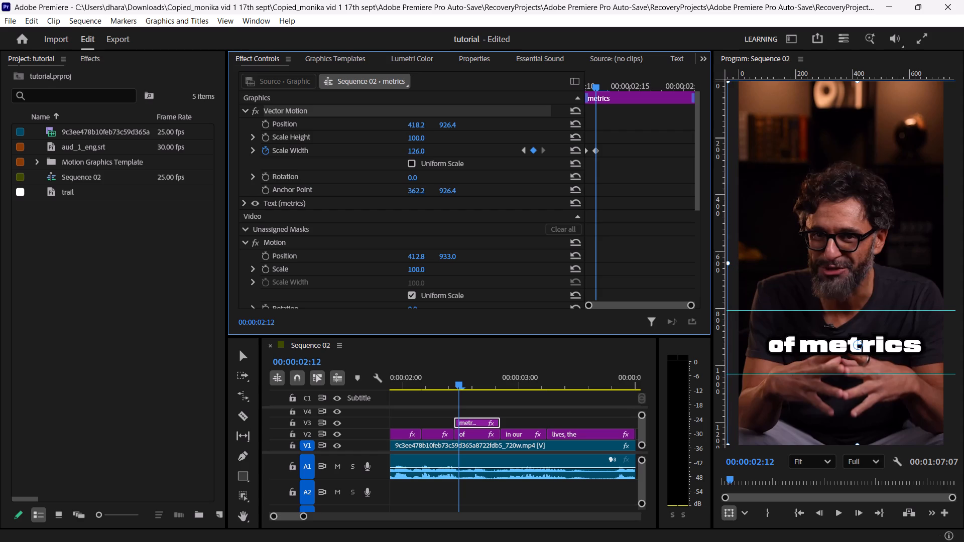
drag(433, 155, 430, 160)
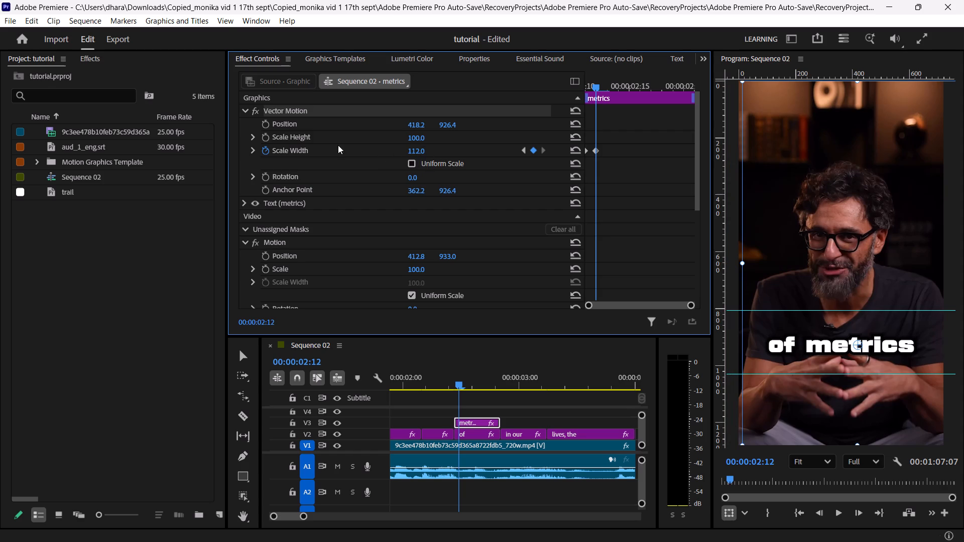
click(267, 138)
drag(418, 137, 426, 137)
Keyframe the "metrics" clip's Vector Motion at 00:00:02:13 with Scale Width about 138 and Scale Height 159.
key(Right)
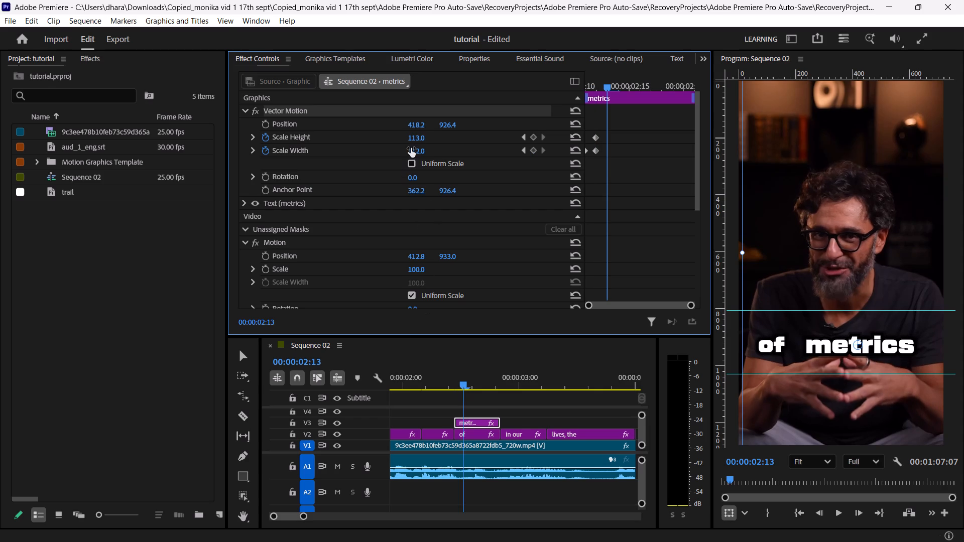
drag(415, 152, 426, 151)
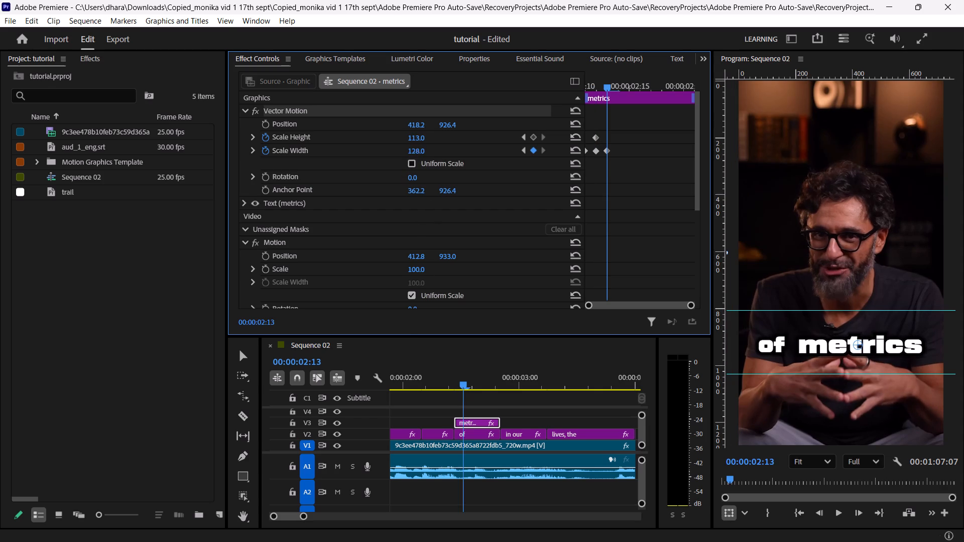
drag(426, 151, 431, 151)
drag(416, 138, 445, 137)
Step through the frames between 00:00:02:13 and 00:00:02:22 to examine the scale animation of the word "metrics".
key(Right)
key(Right)
key(Right)
key(Right)
key(Right)
key(Right)
key(Right)
key(Right)
key(Right)
key(Right)
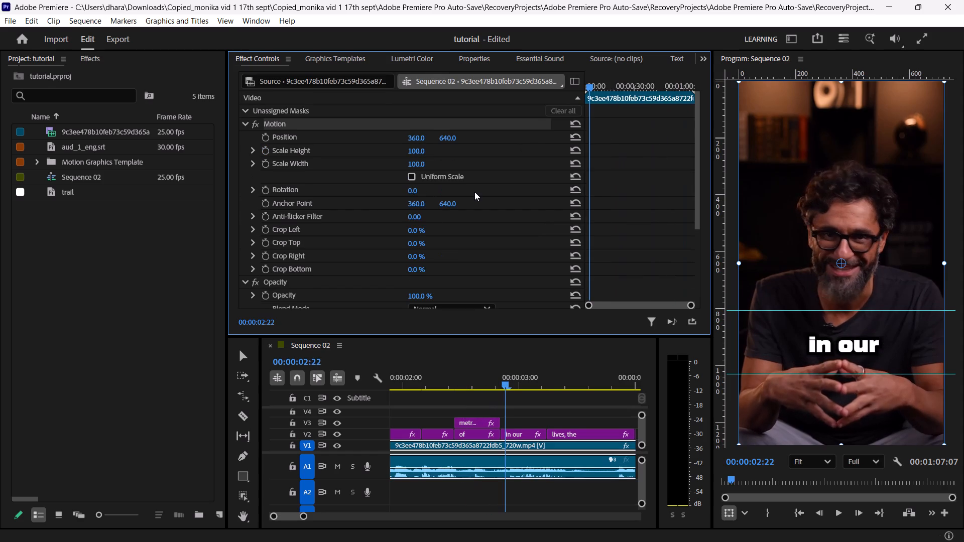
key(Left)
key(Left)
key(Left)
key(Left)
key(Left)
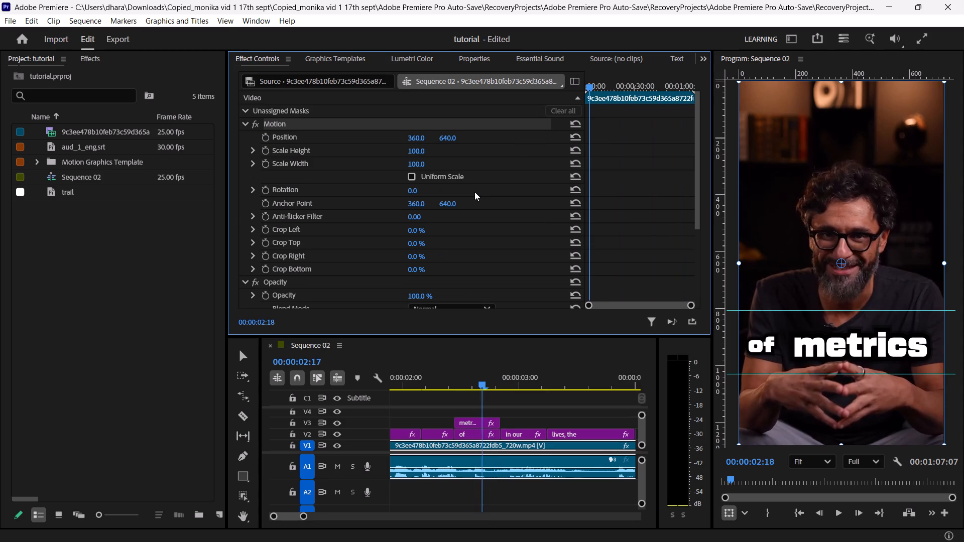
key(Left)
key(Left)
key(Left)
key(Left)
Keyframe the "metrics" clip's Vector Motion at 00:00:02:14 with Scale Width 150 and Scale Height 186.
key(Right)
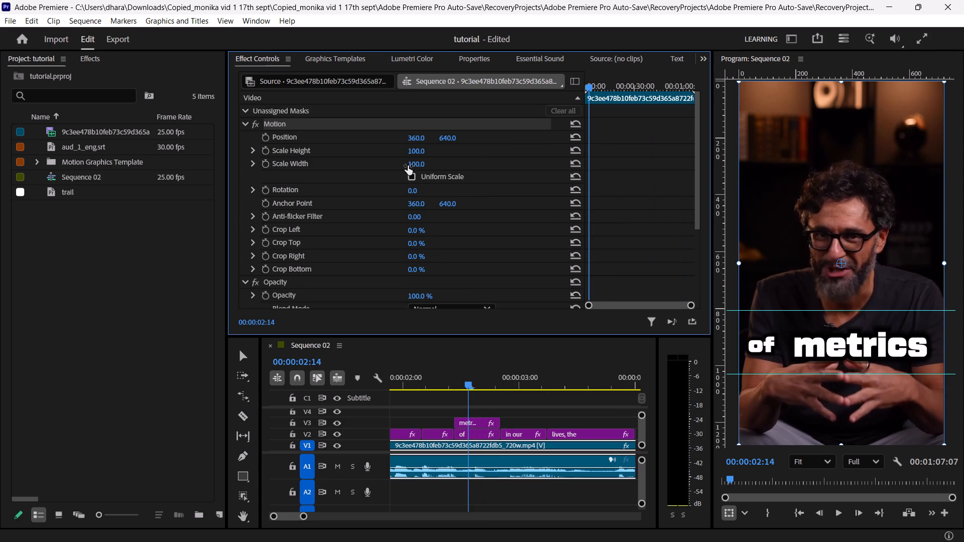
click(474, 419)
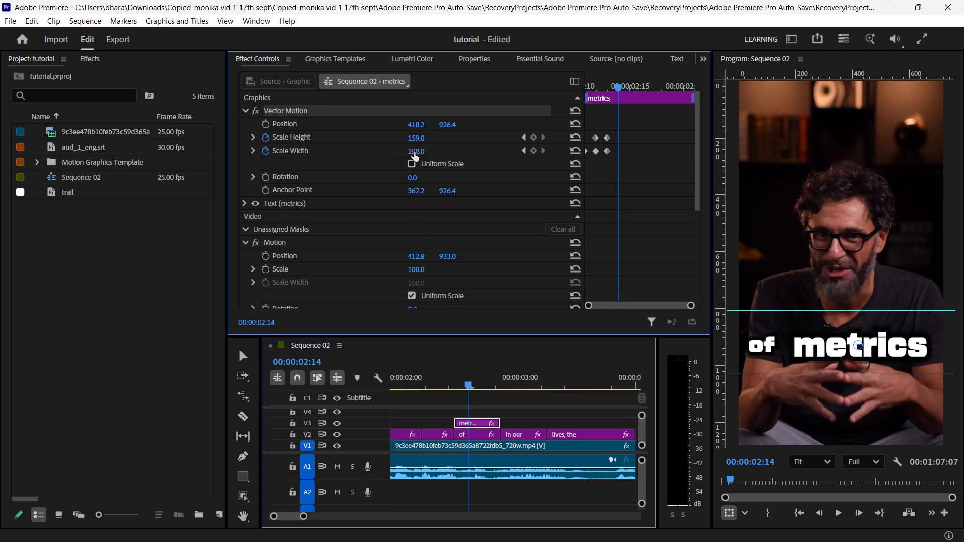
drag(414, 152, 422, 151)
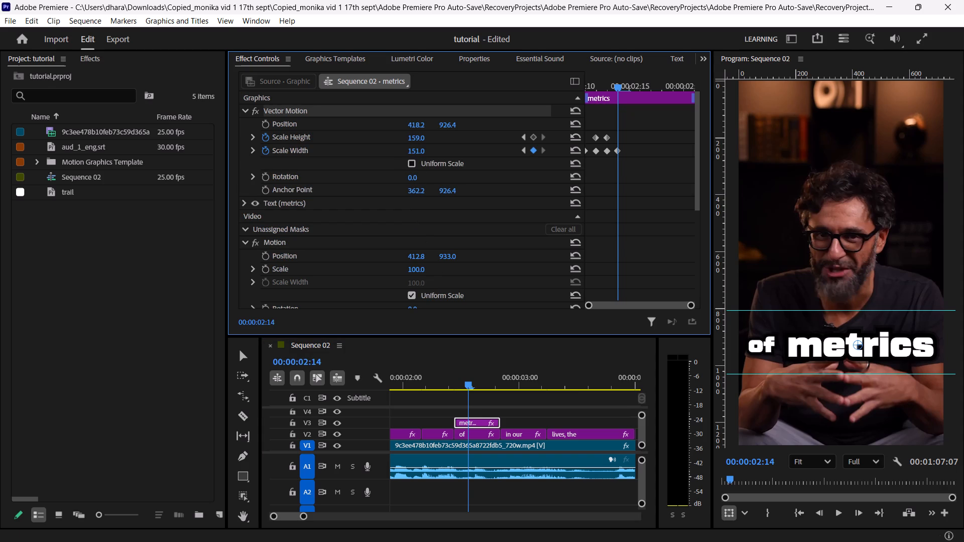
drag(422, 151, 422, 152)
drag(419, 137, 437, 138)
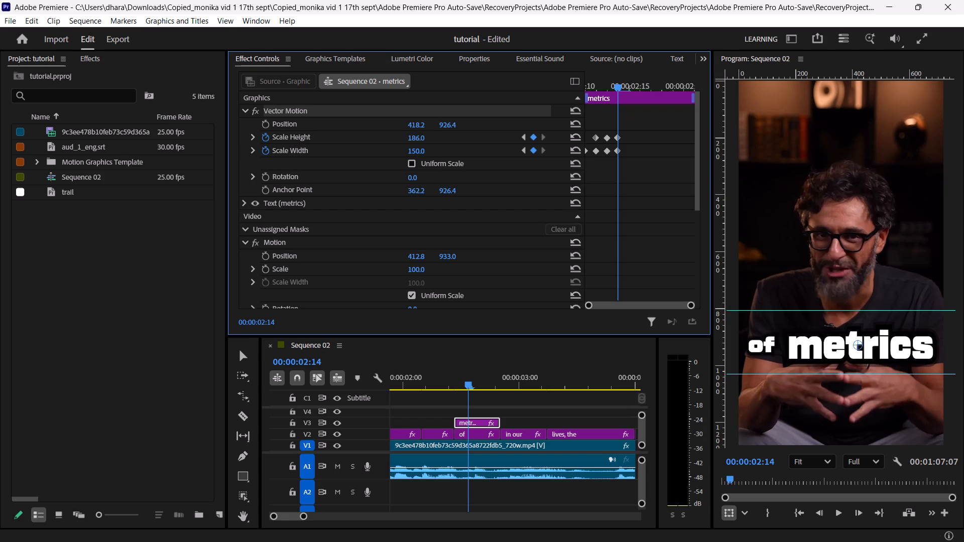
Set the "metrics" clip's Vector Motion at 00:00:02:14 to Scale Height 187 and Position 413.2, 907.4.
drag(437, 138, 437, 138)
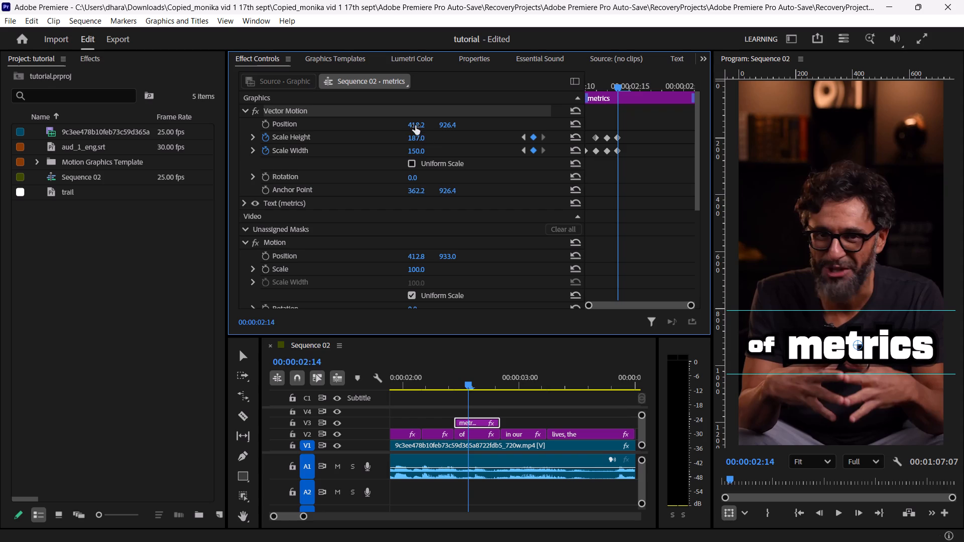
click(415, 125)
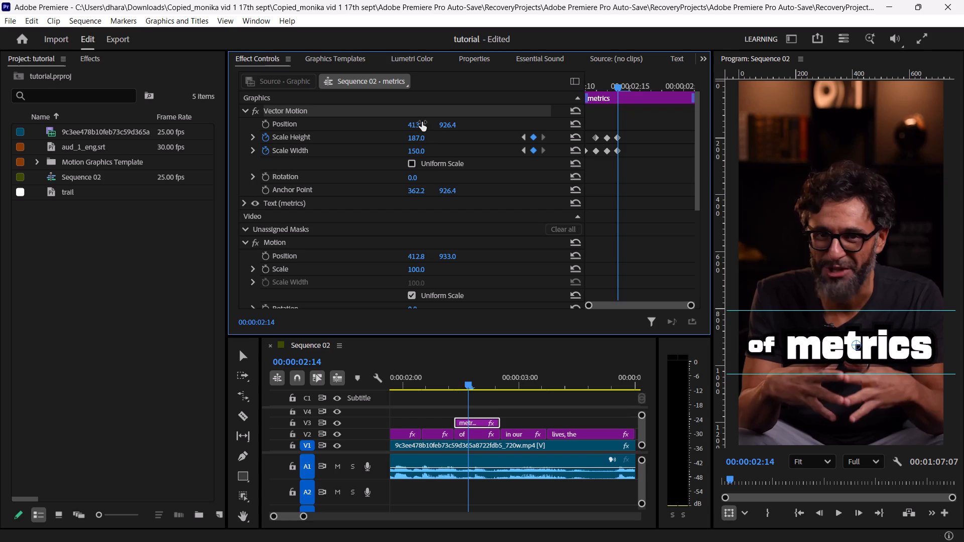
drag(444, 126, 445, 130)
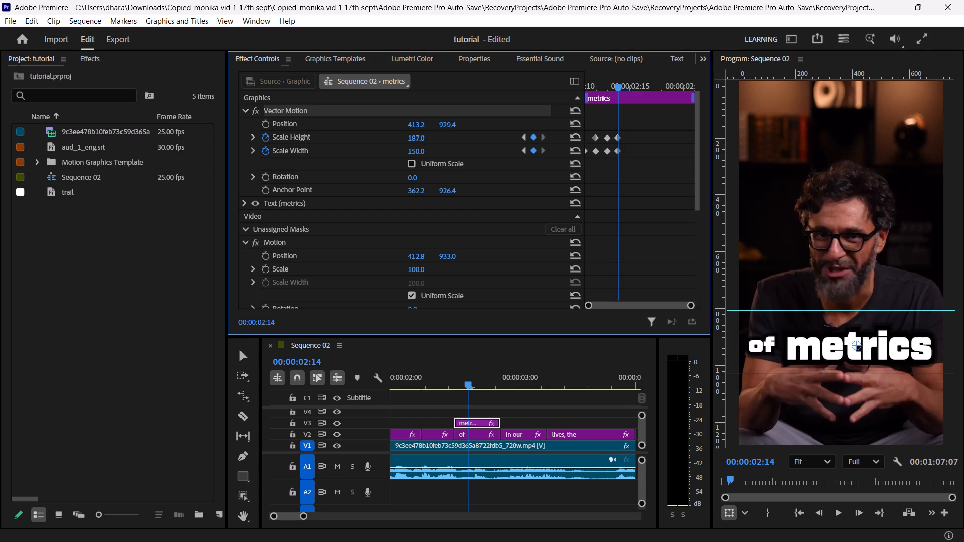
drag(445, 130, 431, 136)
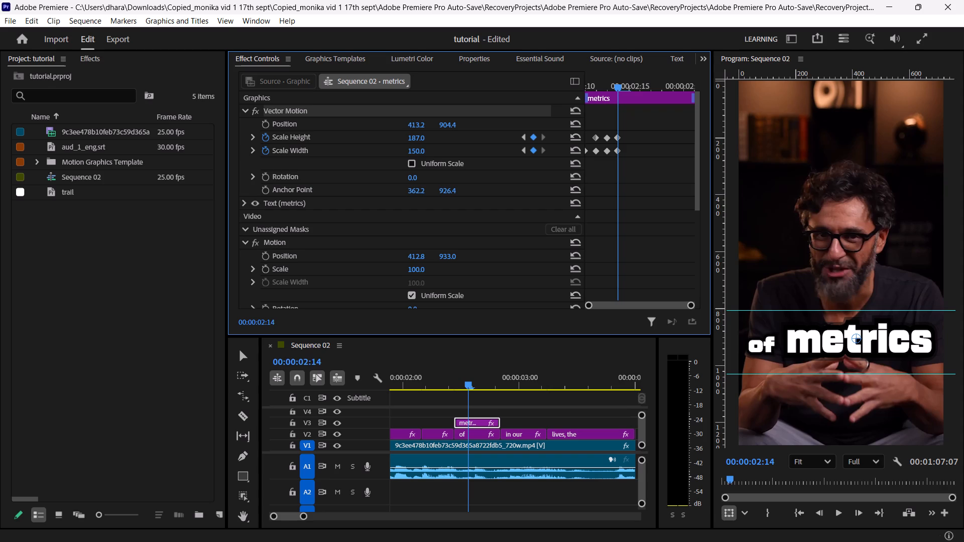
drag(431, 136, 432, 135)
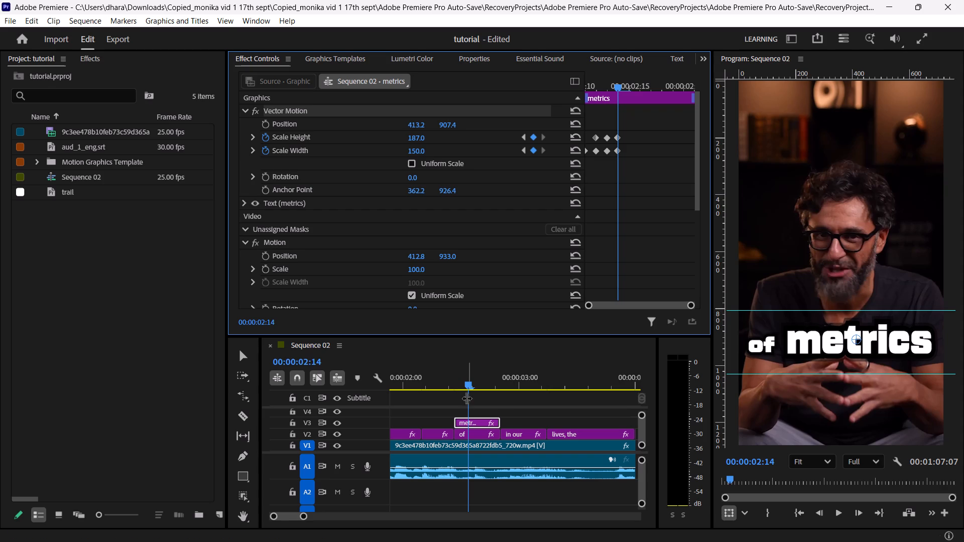
Scrub and play the sequence around the "metrics" caption to review its grow animation and repositioning.
drag(468, 384, 474, 384)
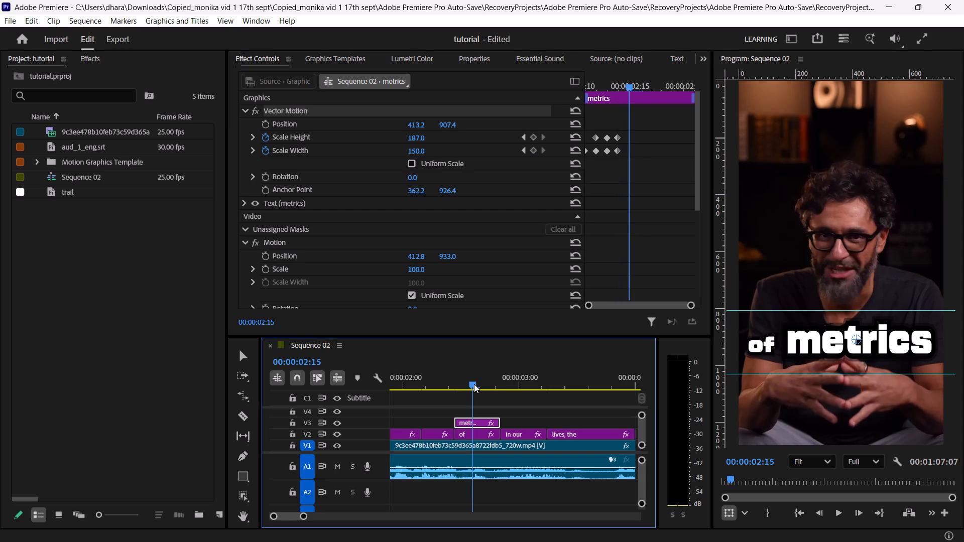
drag(474, 384, 496, 386)
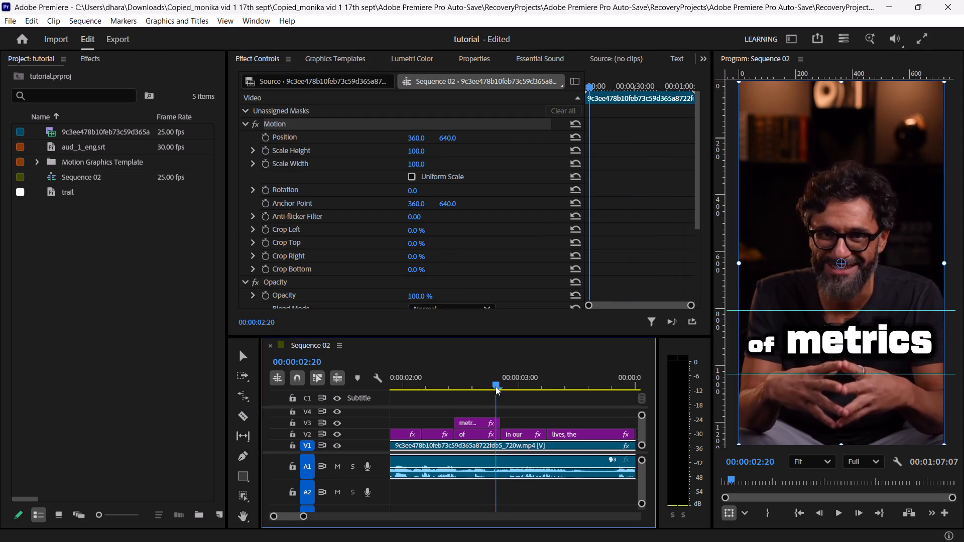
drag(496, 386, 441, 381)
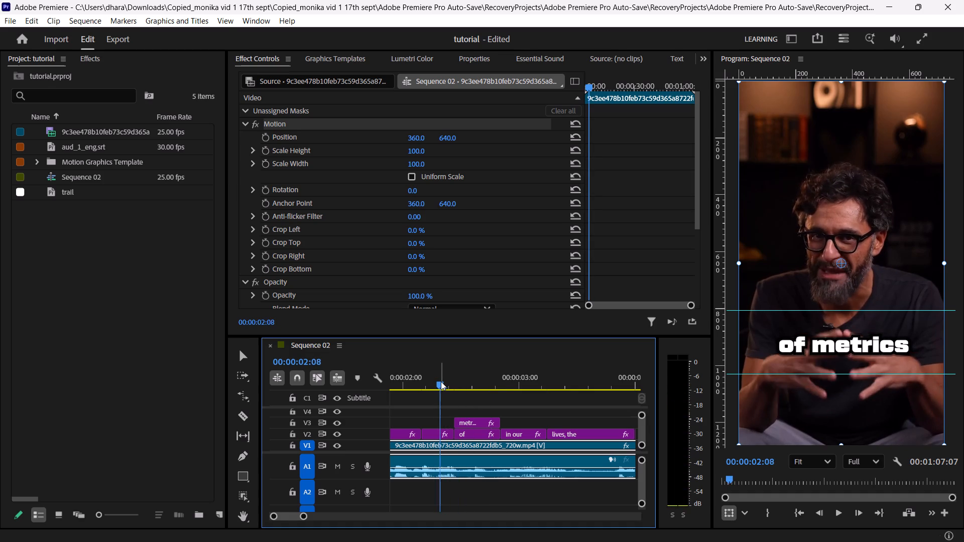
key(space)
key(space)
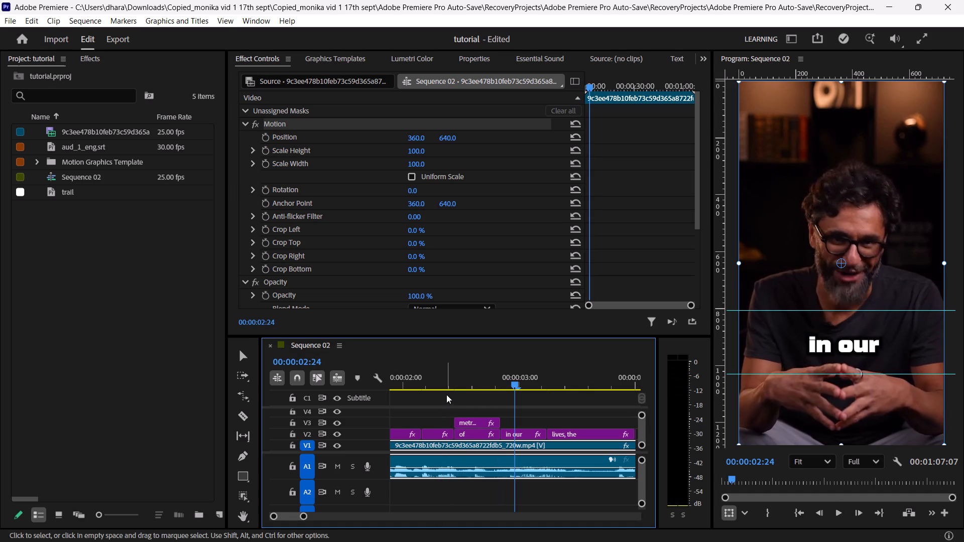
click(445, 388)
key(space)
key(space)
key(space)
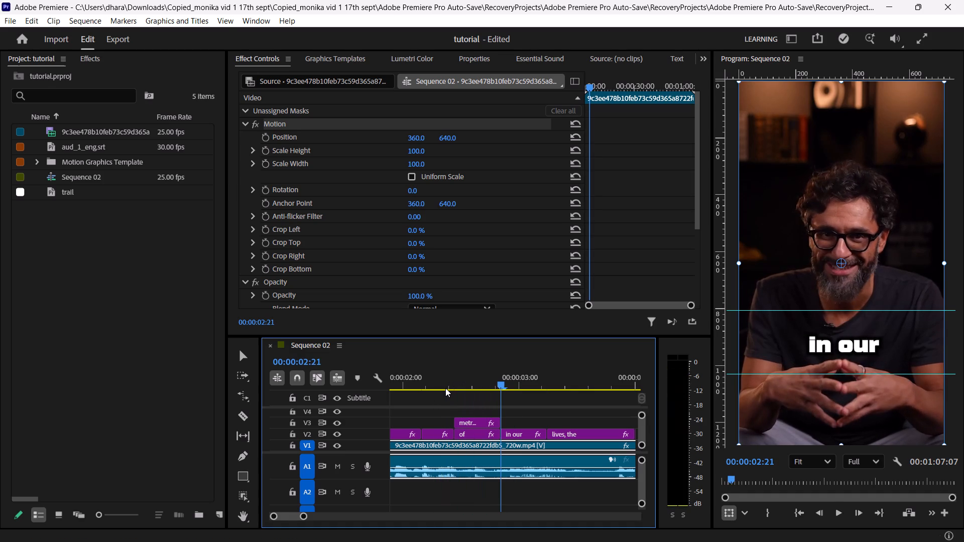
Play and step through the "lives, the" and "steps we" captions to check their timing against the speech.
key(space)
key(space)
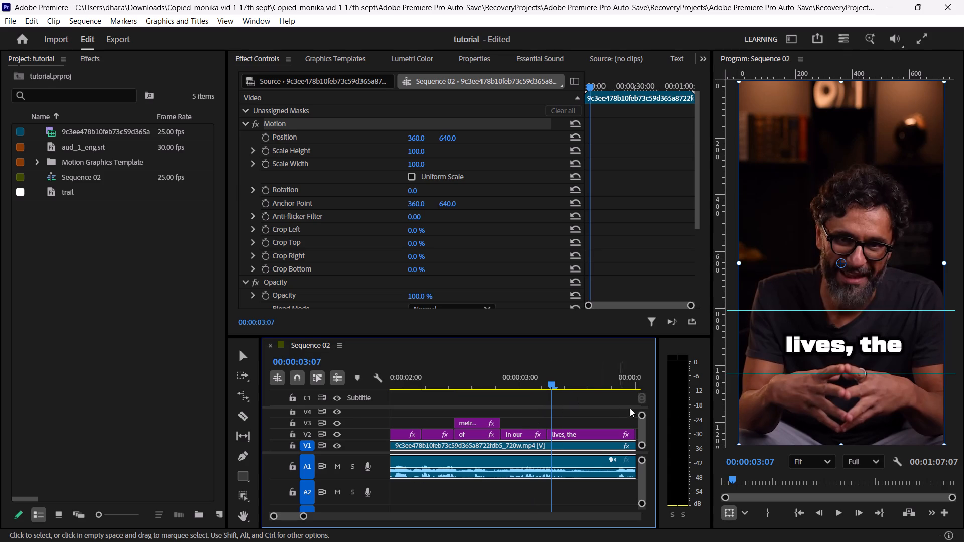
key(space)
key(space)
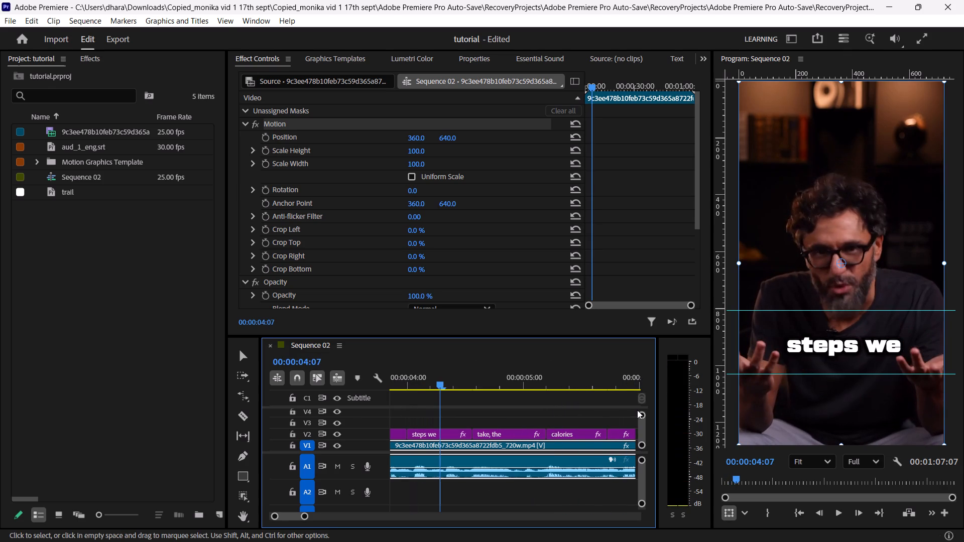
key(Left)
key(Left)
key(Left)
key(Left)
key(Left)
key(Left)
key(Left)
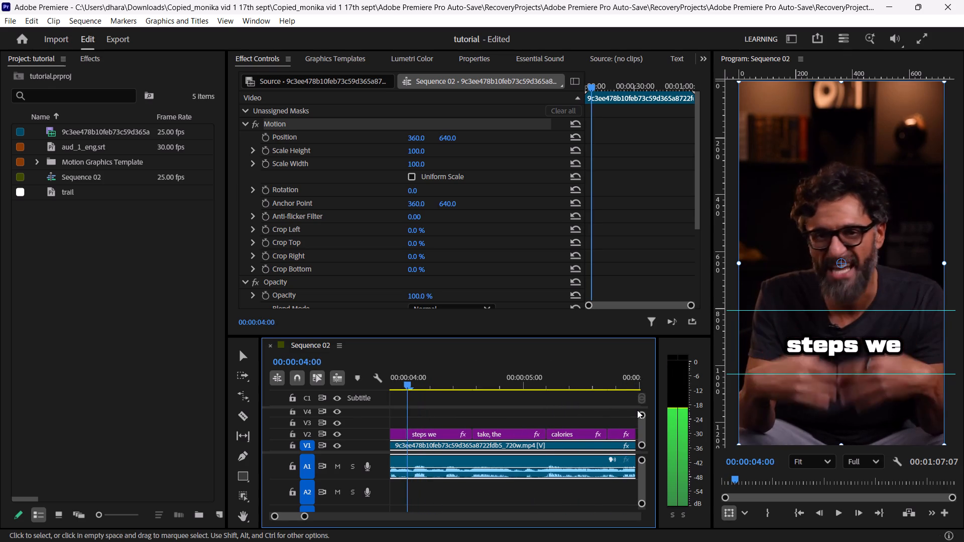
key(Left)
key(Left)
key(Left)
key(Left)
key(Left)
key(Left)
key(Left)
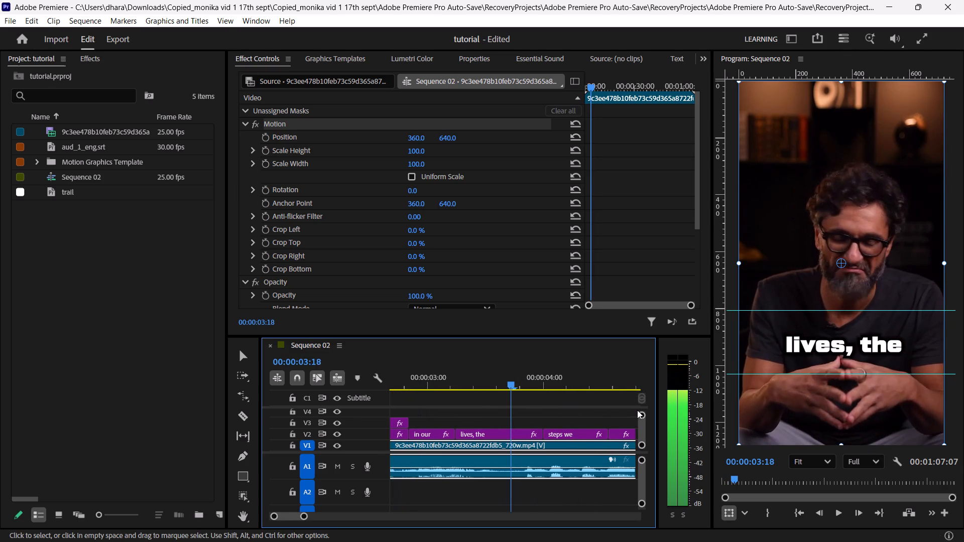
key(Left)
key(Left)
key(space)
key(space)
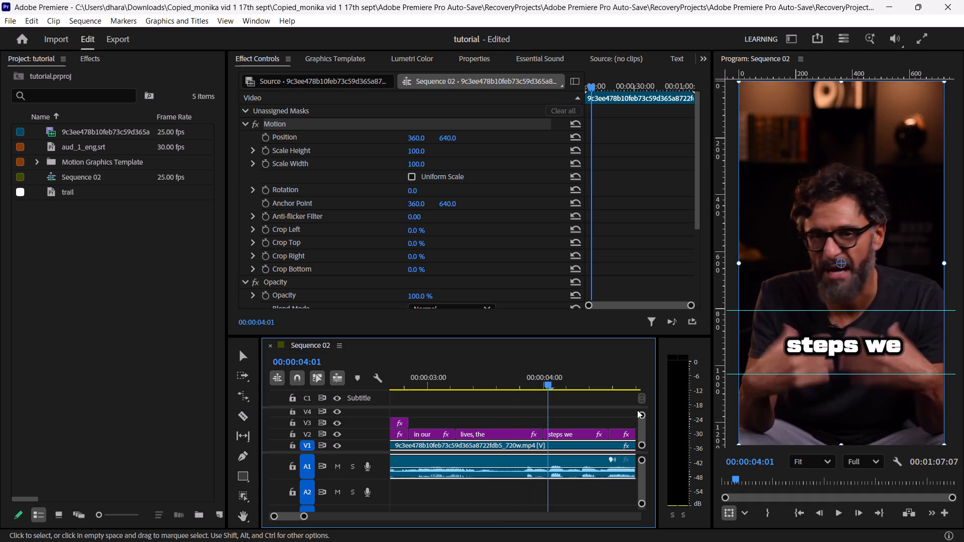
key(Left)
key(Left)
key(Left)
key(Left)
key(Left)
key(space)
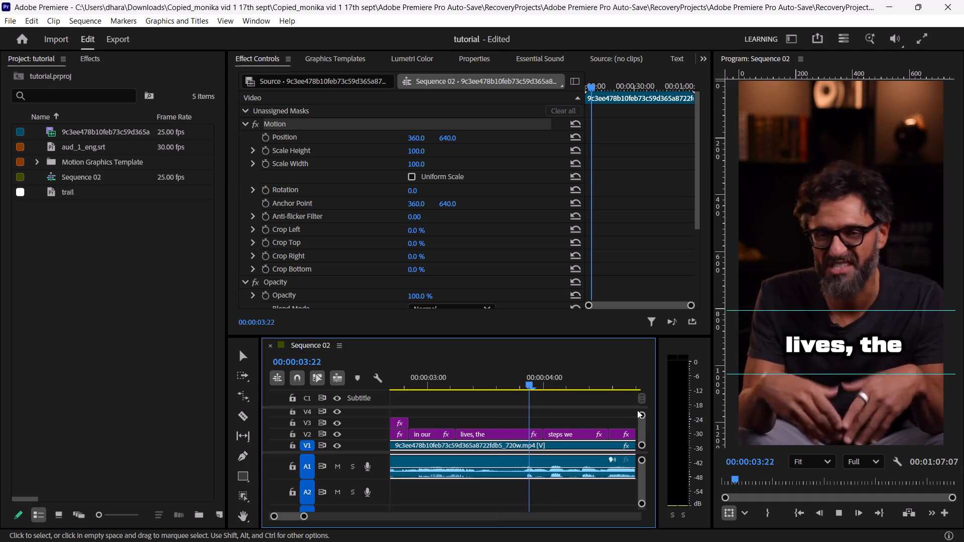
key(space)
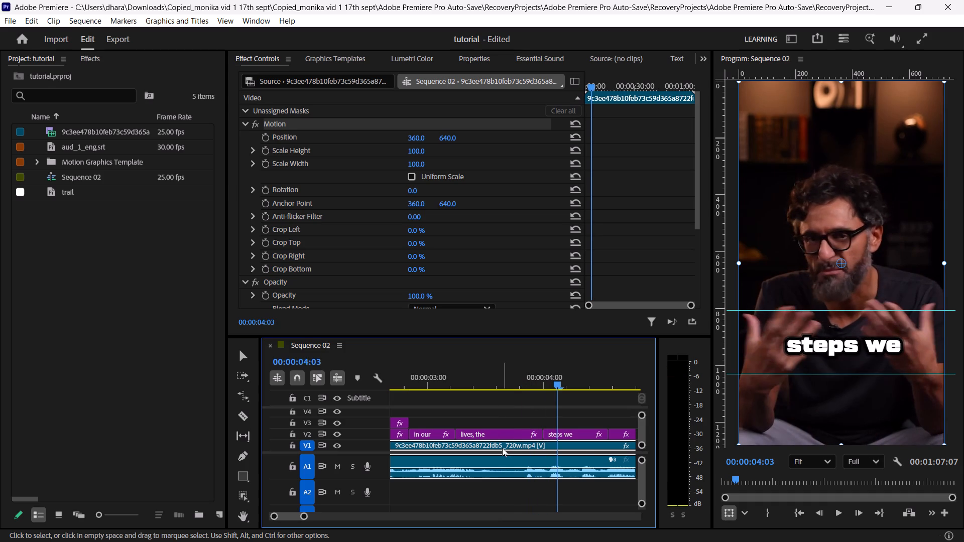
Split the "lives, the" caption clip on V2 at 00:00:03:18.
click(509, 432)
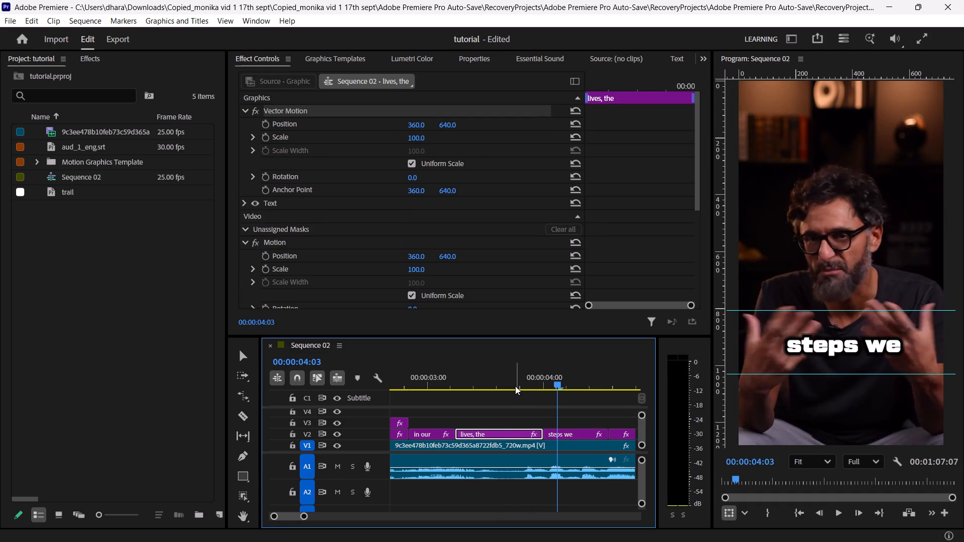
click(516, 386)
key(Left)
key(Right)
key(Right)
key(Right)
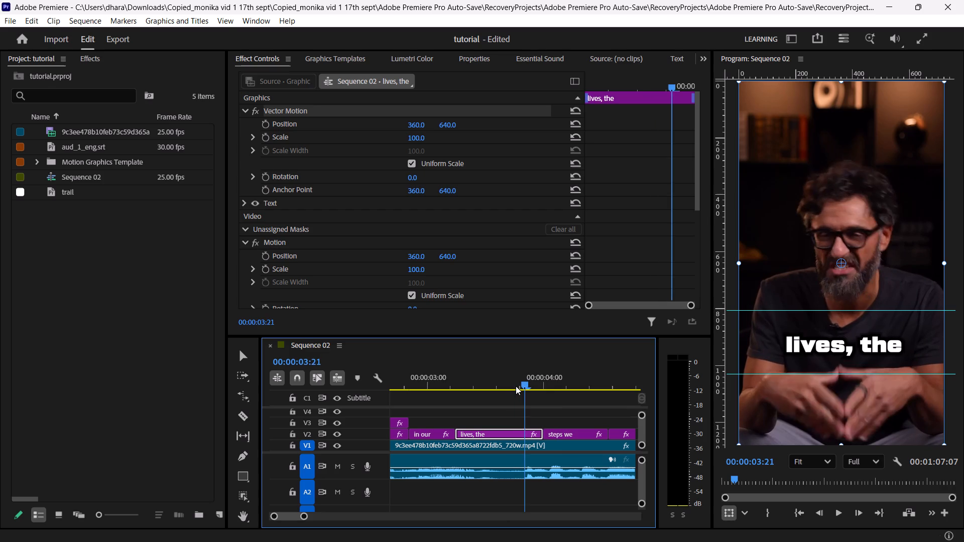
key(Left)
key(Left)
key(Left)
key(Right)
key(Left)
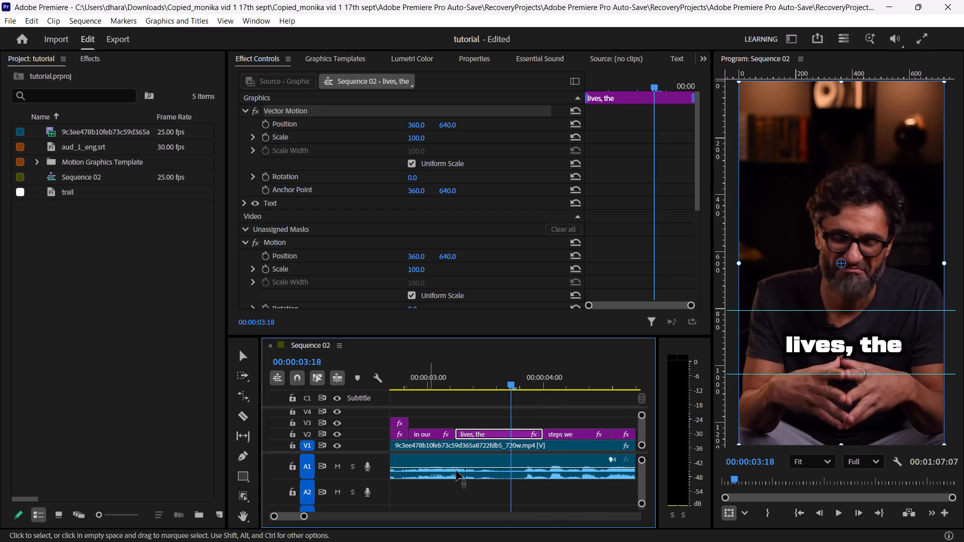
key(c)
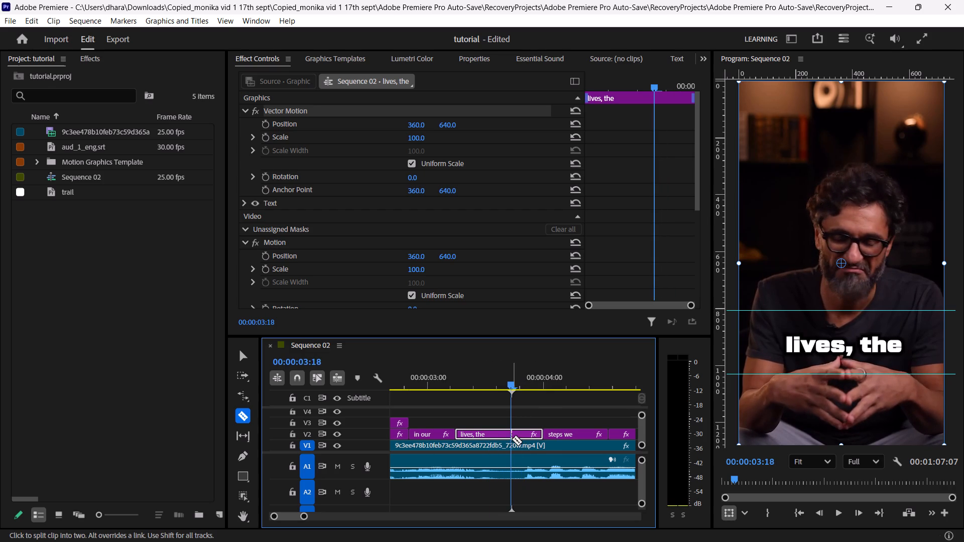
click(511, 436)
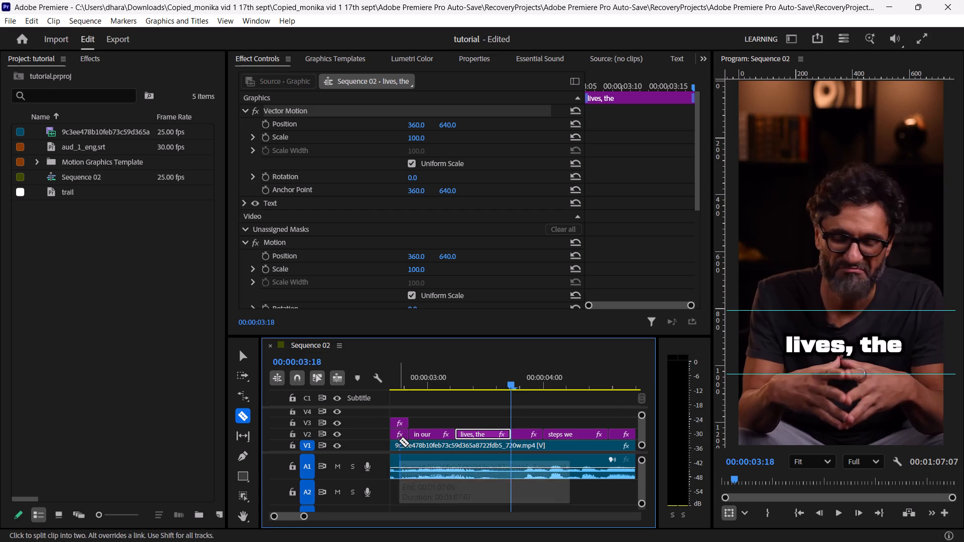
key(v)
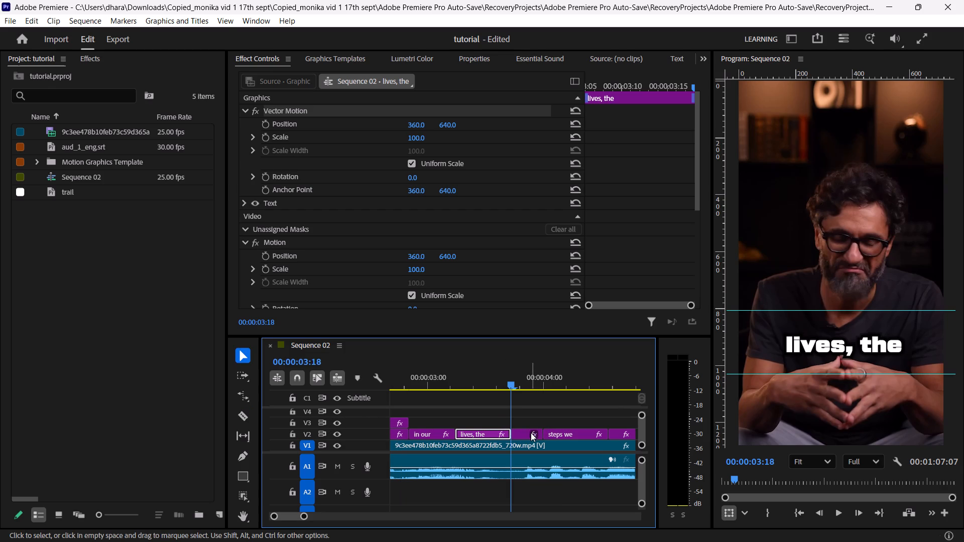
Edit the text of the second half of the split "lives, the" caption so it reads only "the".
click(518, 433)
double_click(518, 433)
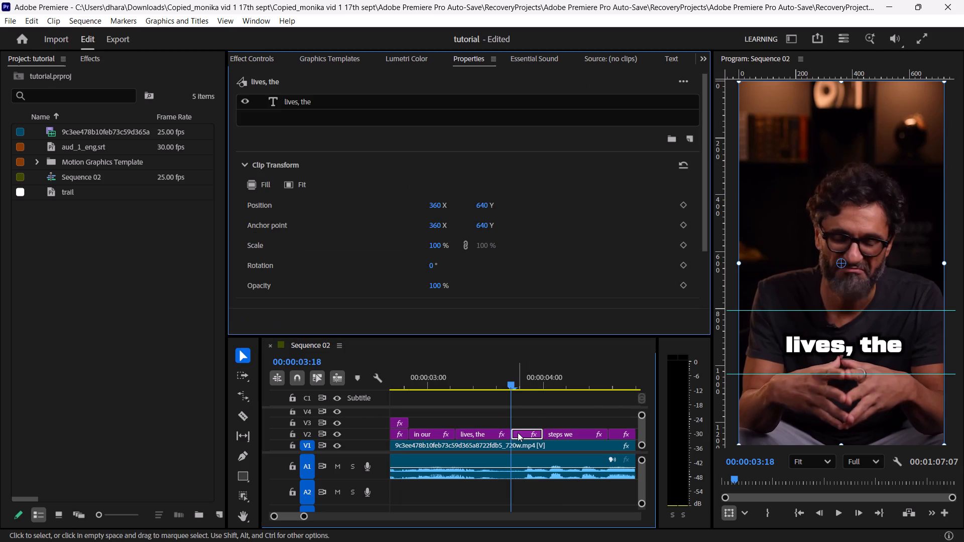
click(836, 341)
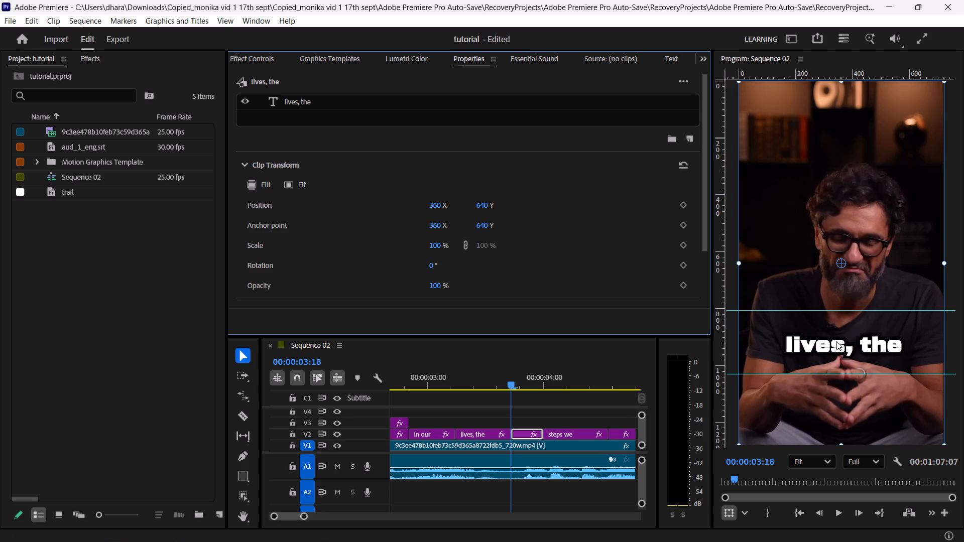
double_click(843, 343)
double_click(855, 345)
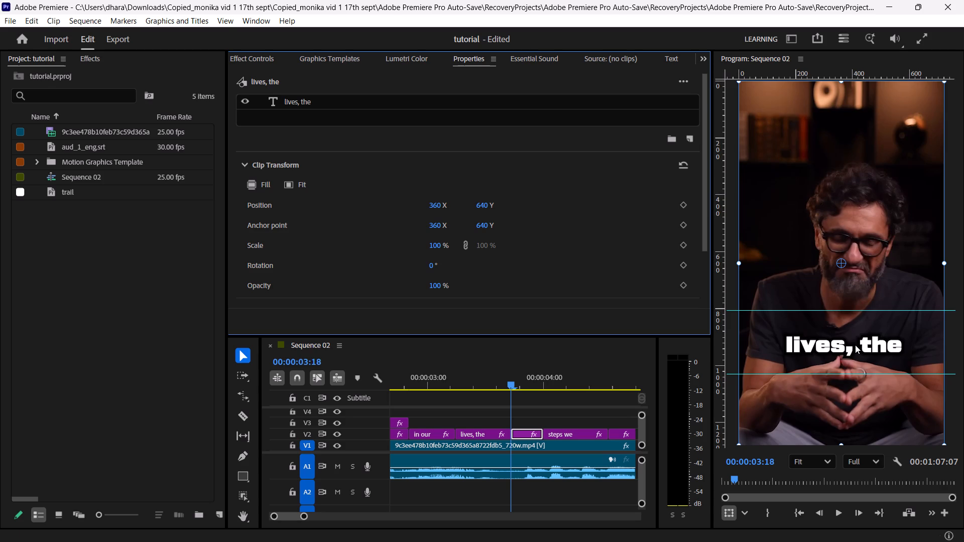
double_click(859, 345)
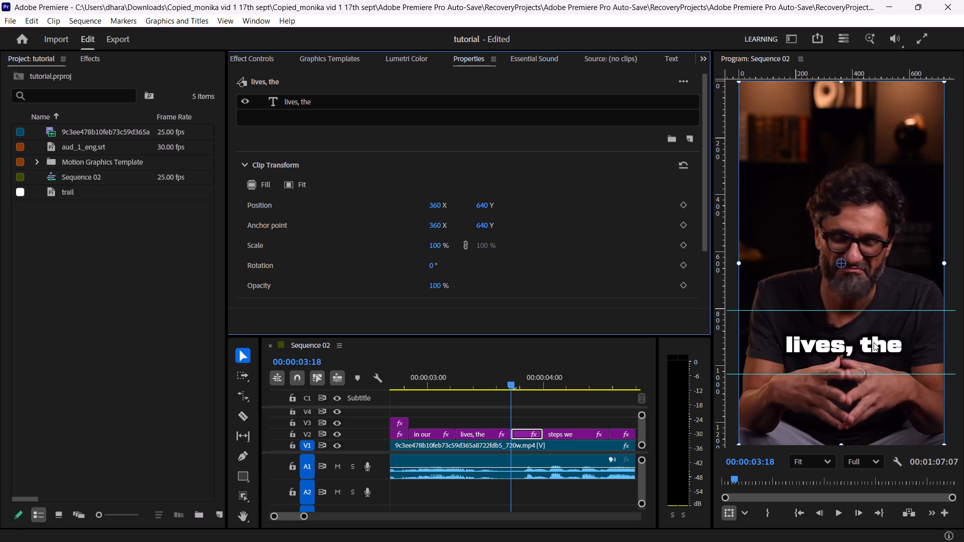
double_click(874, 342)
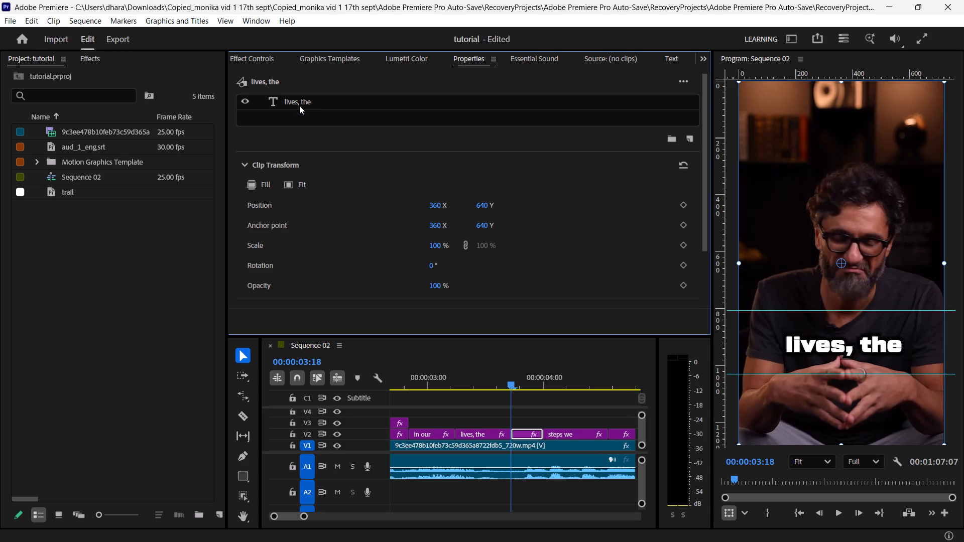
double_click(299, 105)
double_click(299, 105)
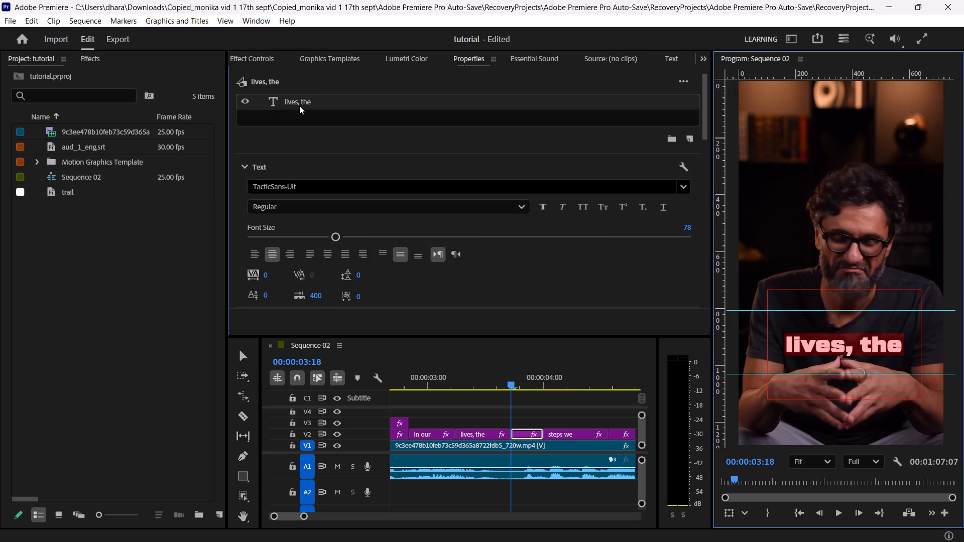
triple_click(298, 103)
triple_click(298, 103)
right_click(298, 103)
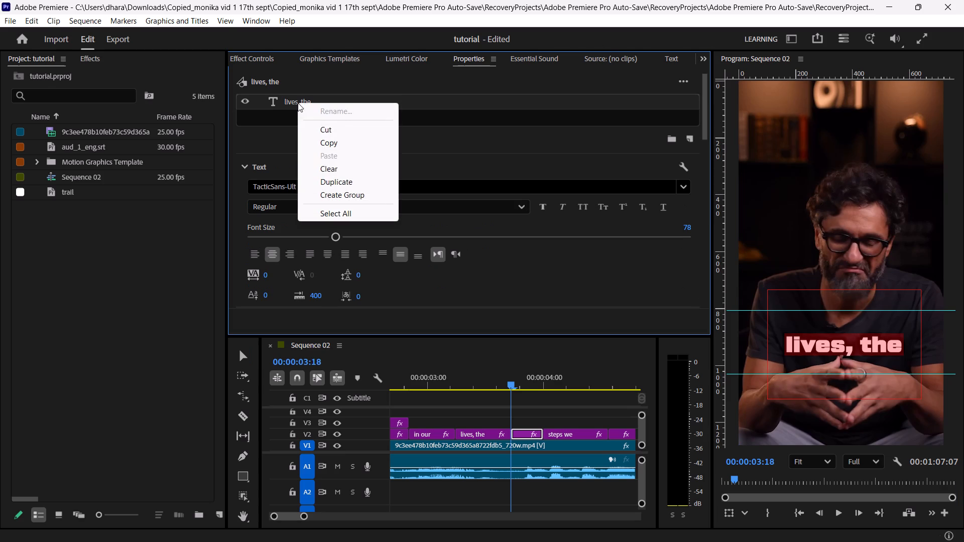
click(419, 171)
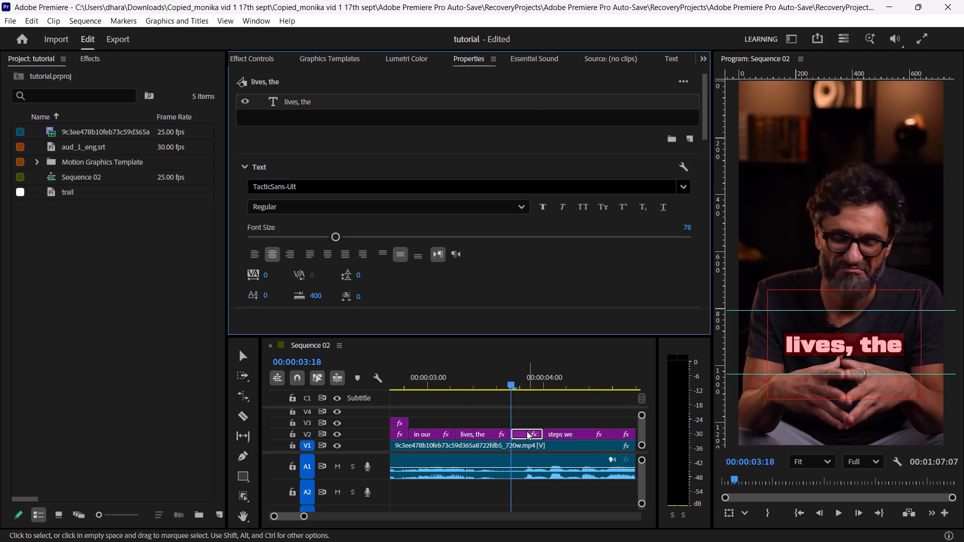
click(521, 385)
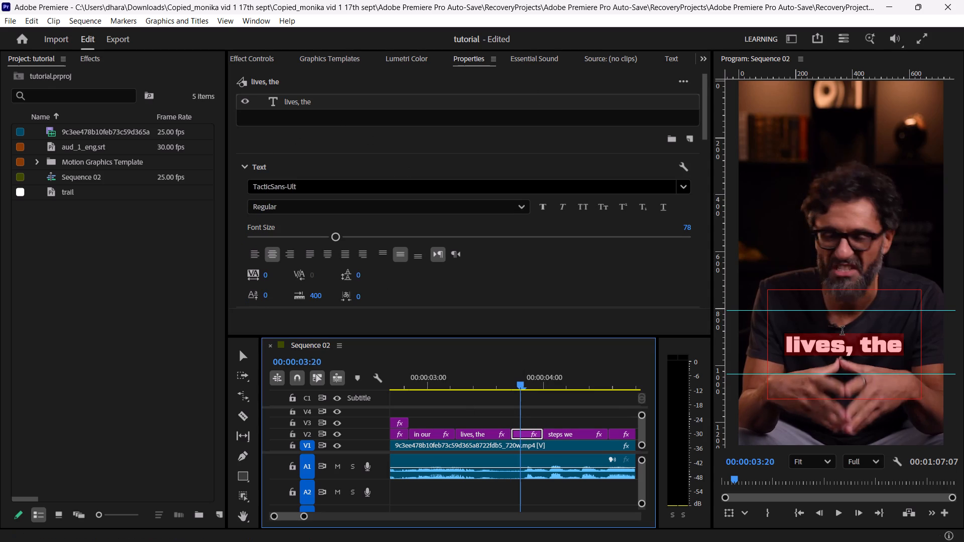
click(845, 344)
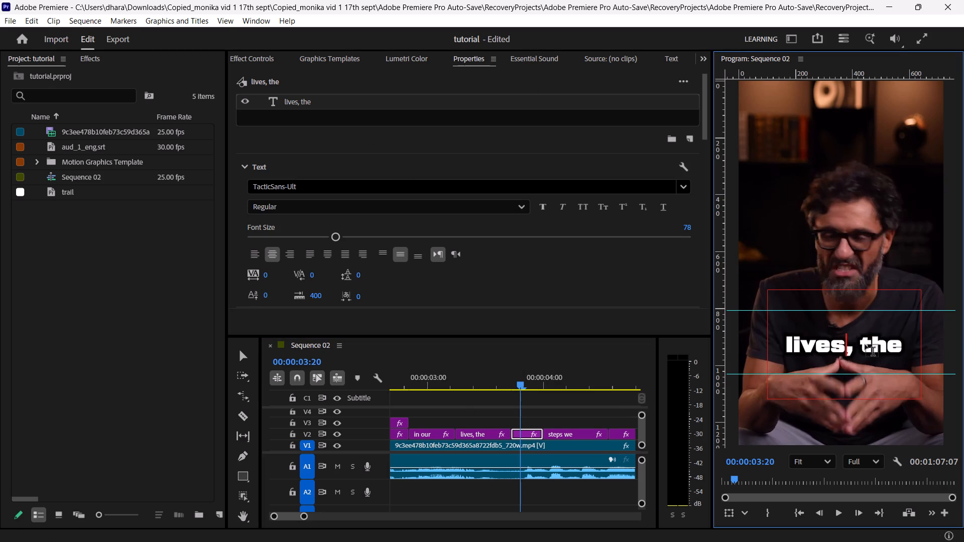
key(Right)
key(BackSpace)
key(BackSpace)
key(BackSpace)
key(BackSpace)
key(BackSpace)
key(BackSpace)
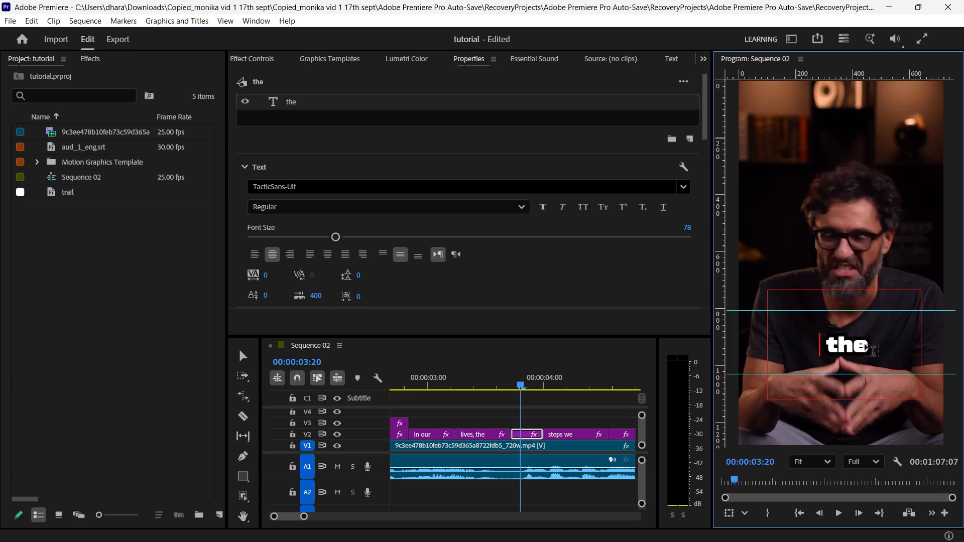
key(BackSpace)
key(Right)
key(BackSpace)
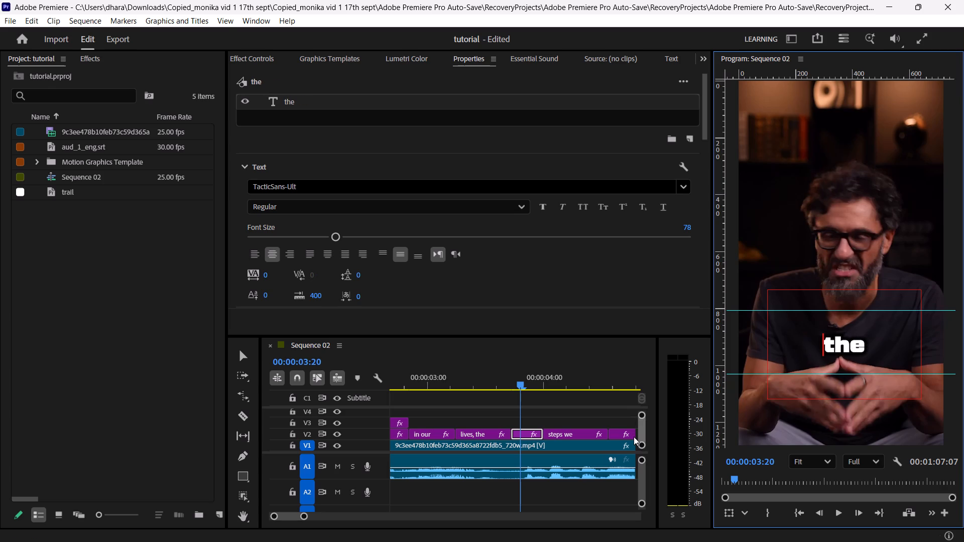
click(534, 419)
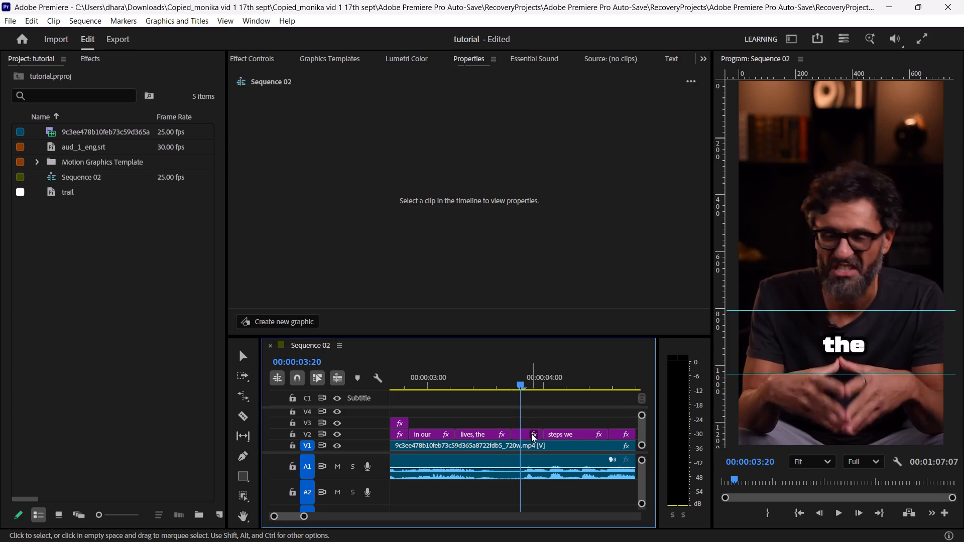
Select the short "the" caption clip on V2, just before "steps we".
click(524, 433)
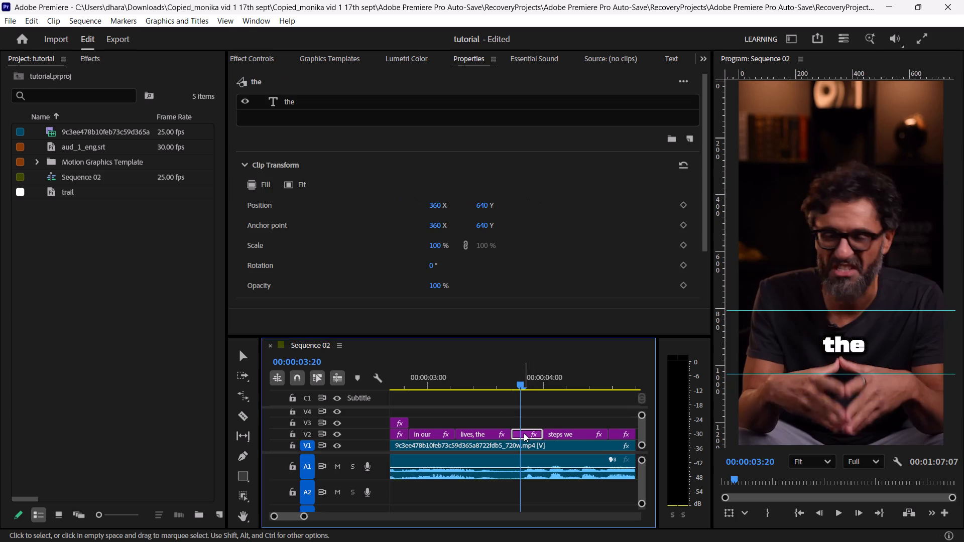
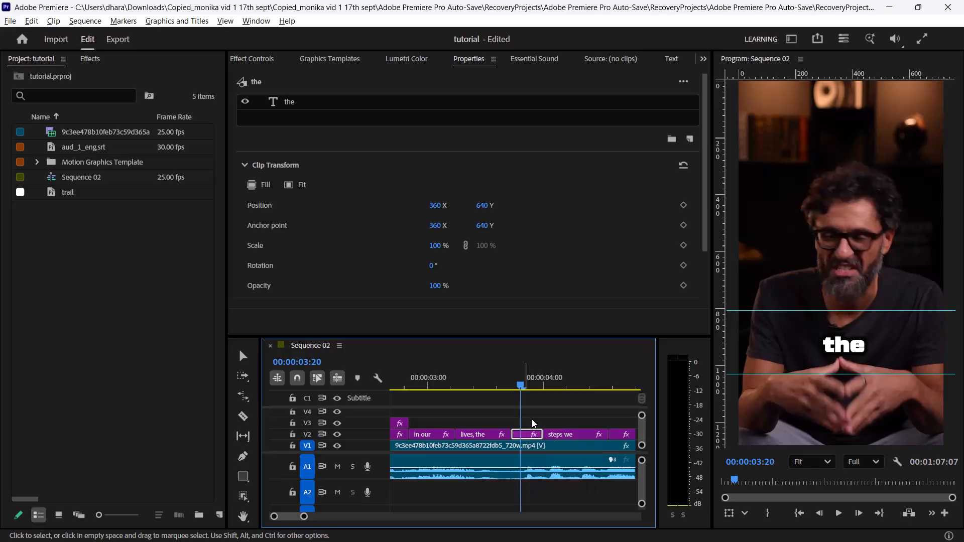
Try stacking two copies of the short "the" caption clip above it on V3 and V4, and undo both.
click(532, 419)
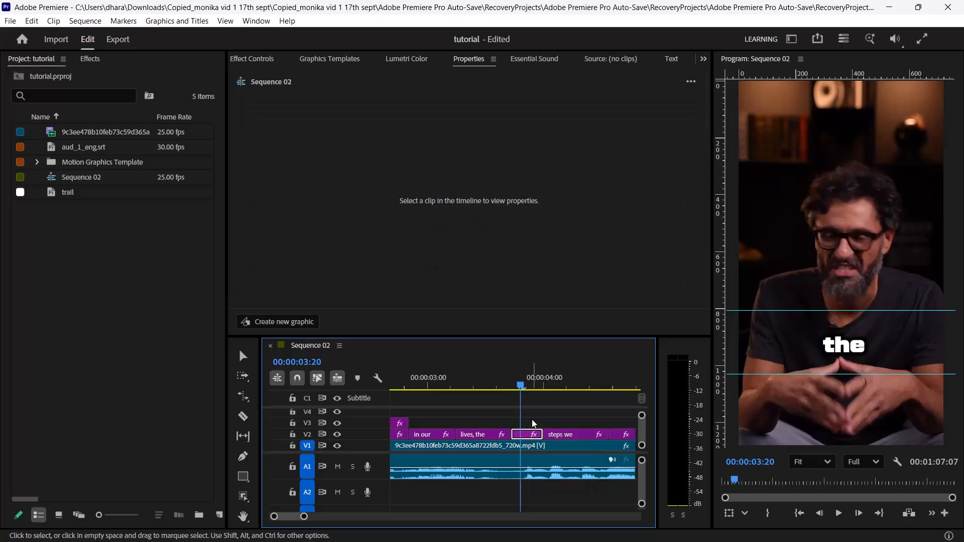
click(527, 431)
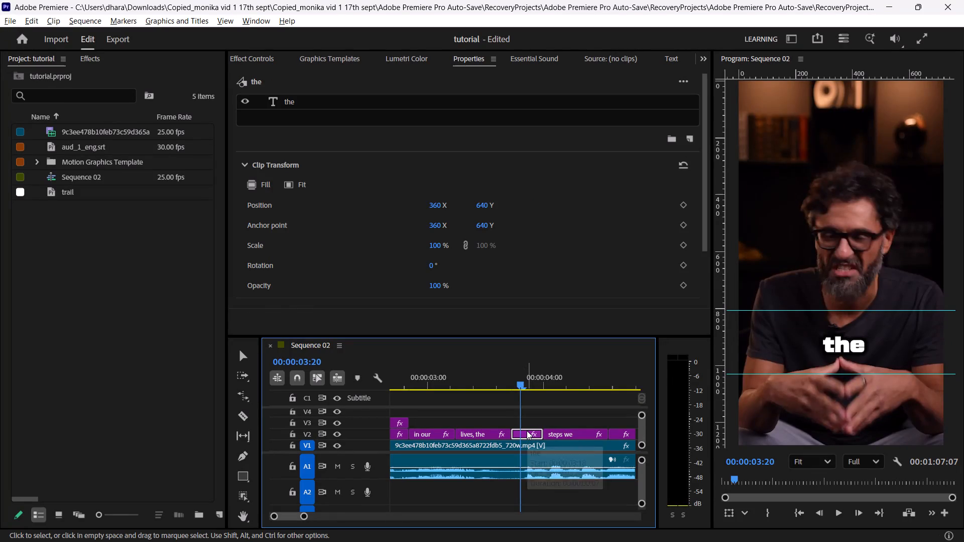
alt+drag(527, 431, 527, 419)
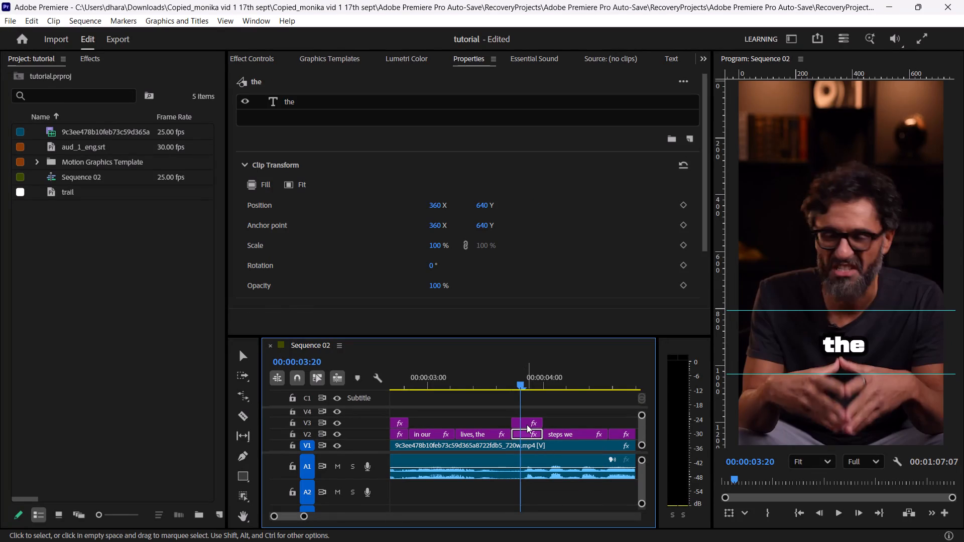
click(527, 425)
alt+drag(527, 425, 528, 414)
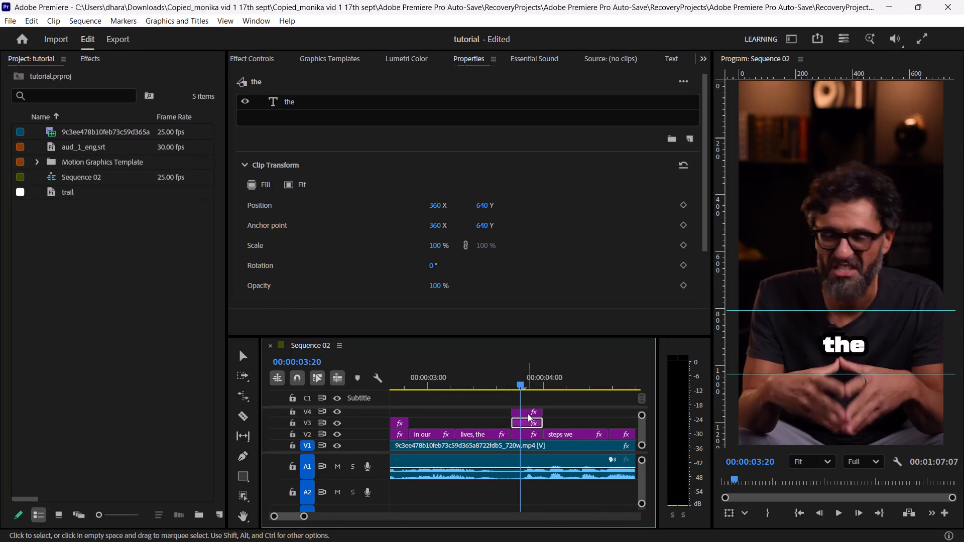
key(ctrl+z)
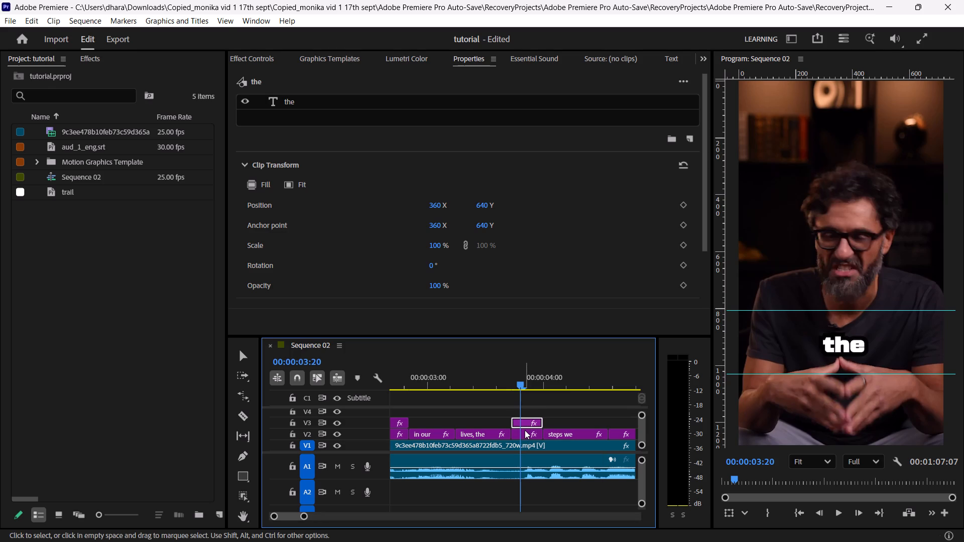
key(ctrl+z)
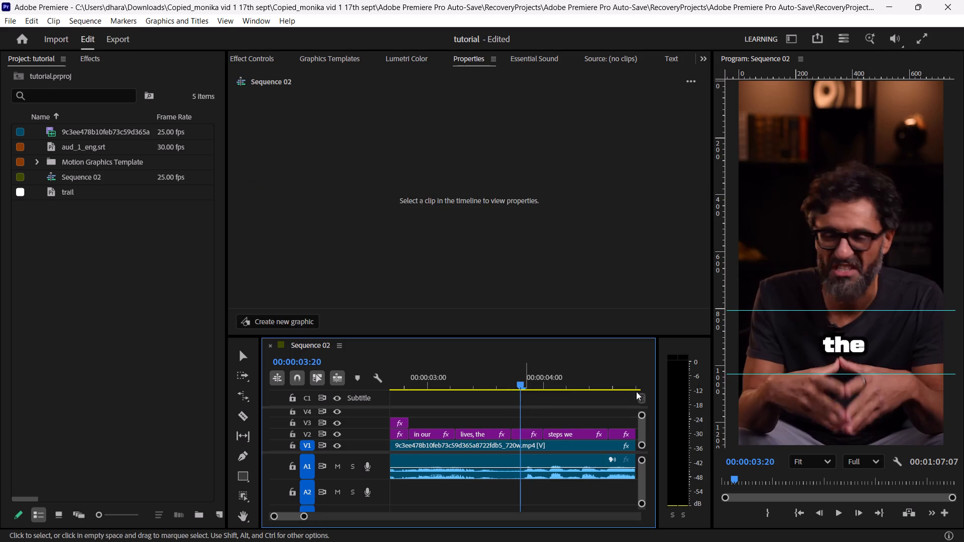
Add the word "name" to the short caption before "steps we" so that it reads "the name".
click(879, 346)
key(space)
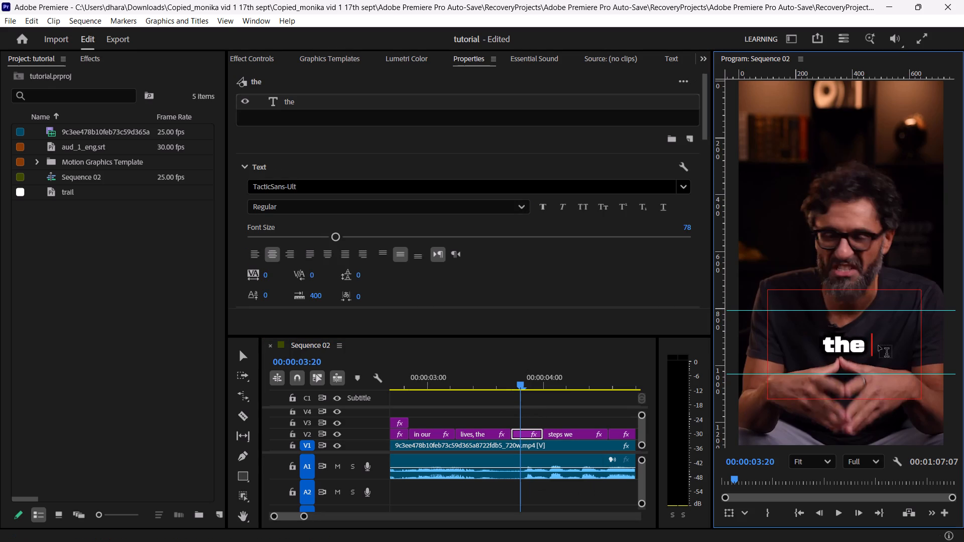
key(n)
text(ame)
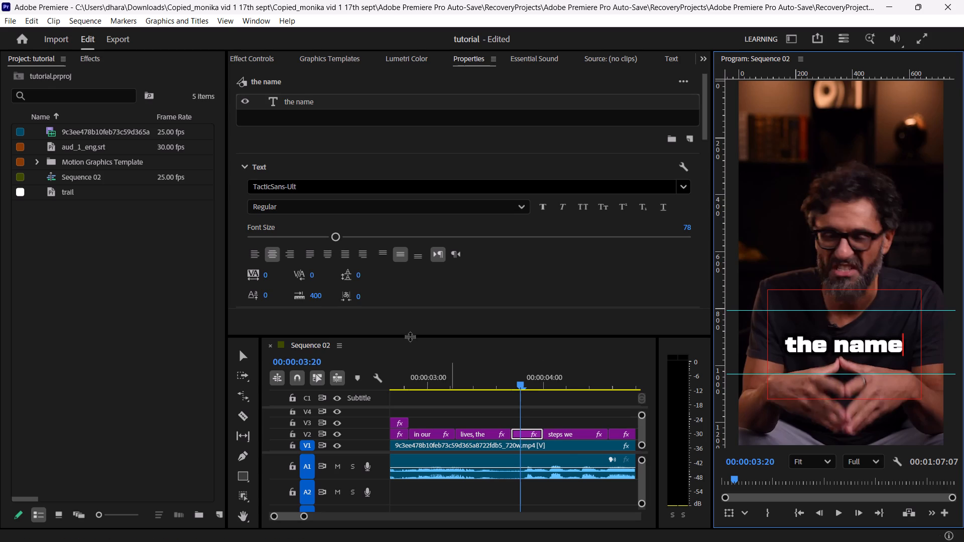
Enlarge the timeline panel and give its video tracks more room than the audio tracks.
drag(410, 336, 413, 319)
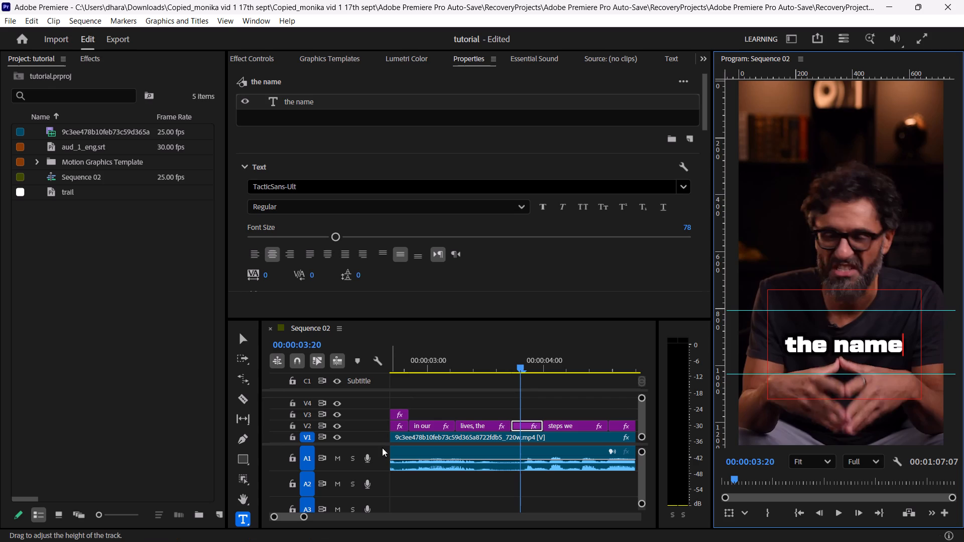
drag(381, 444, 389, 486)
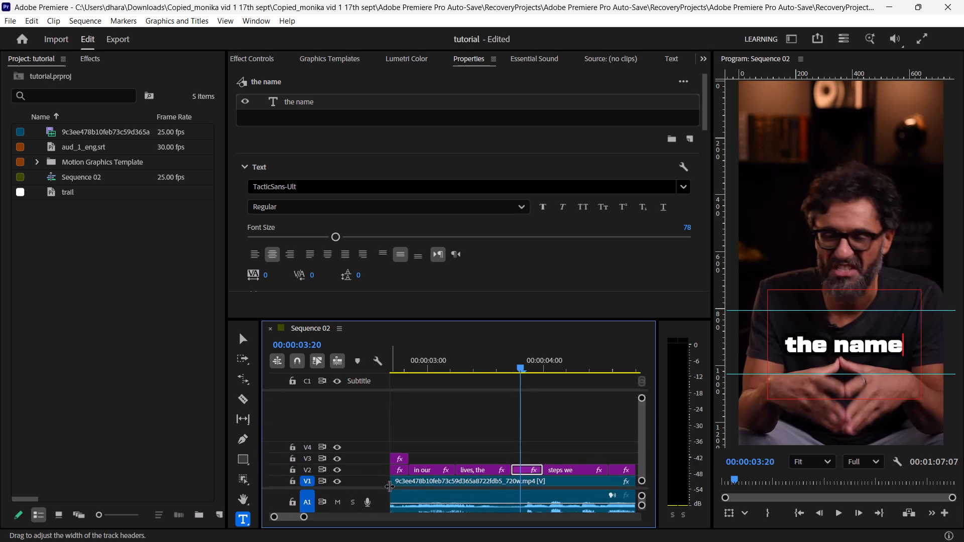
Increase the heights of video tracks V1 to V4 so the caption clips are easier to read.
ctrl+alt+scroll(424, 449, up, 1)
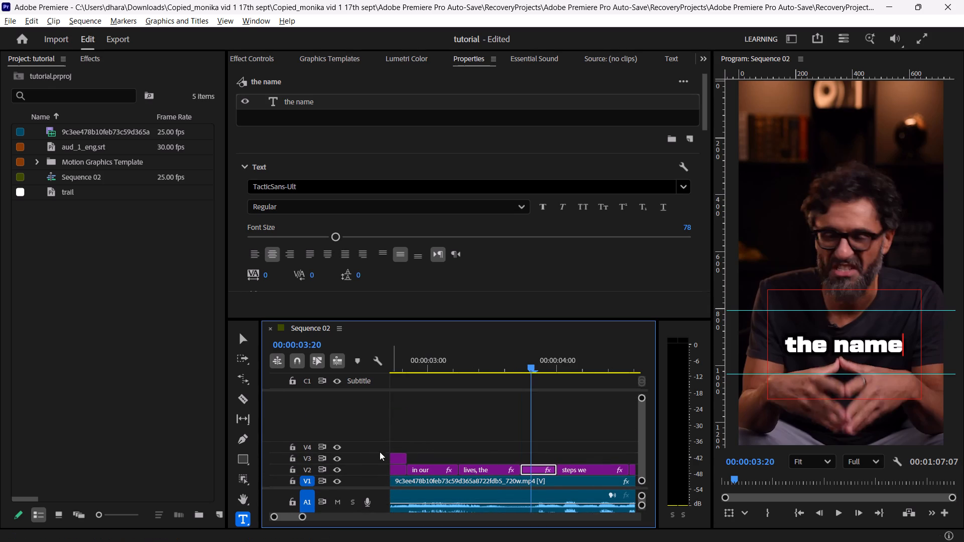
ctrl+alt+scroll(373, 445, up, 6)
ctrl+alt+scroll(373, 445, down, 5)
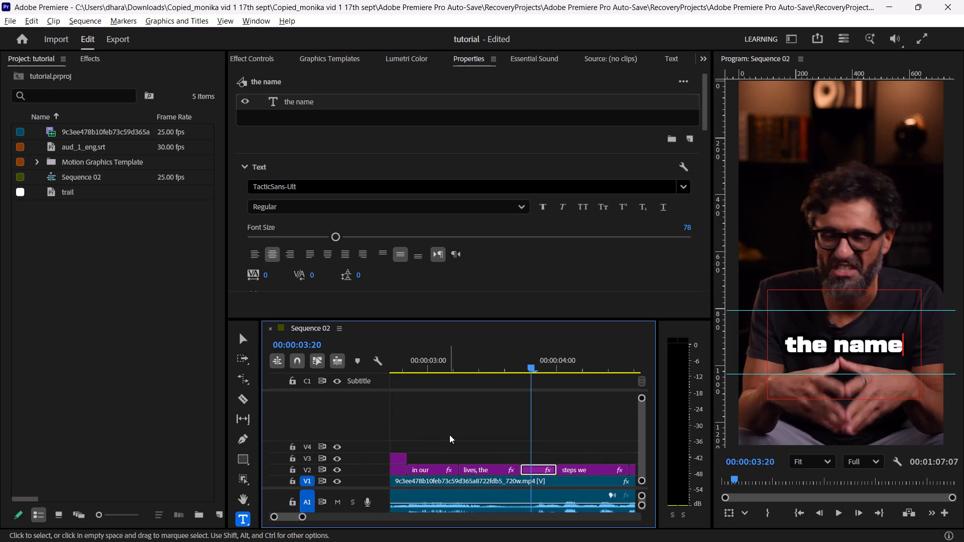
ctrl+alt+scroll(449, 435, up, 8)
ctrl+alt+scroll(449, 435, down, 11)
ctrl+alt+scroll(449, 435, up, 13)
ctrl+alt+scroll(449, 435, down, 8)
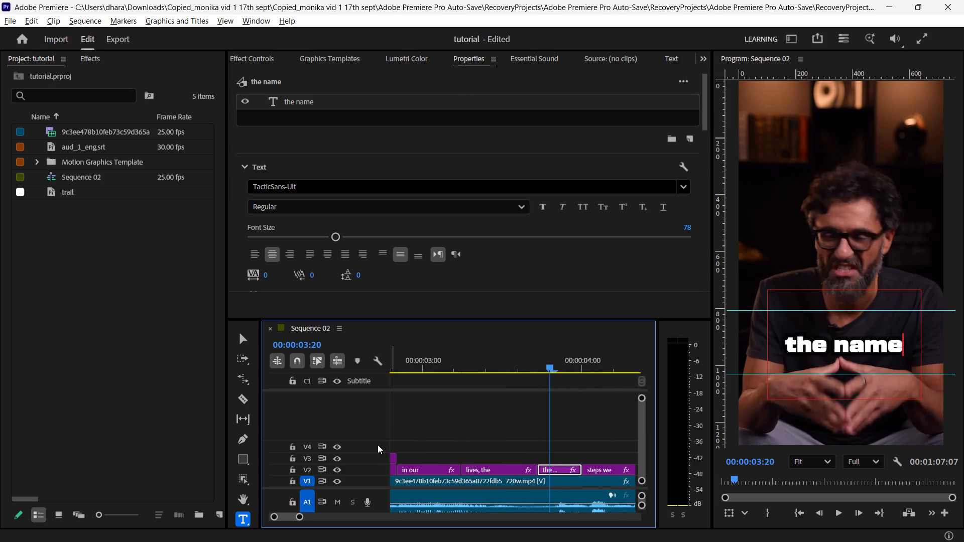
ctrl+alt+scroll(378, 445, up, 11)
alt+scroll(378, 445, up, 9)
ctrl+alt+scroll(378, 445, down, 7)
ctrl+alt+scroll(380, 457, up, 8)
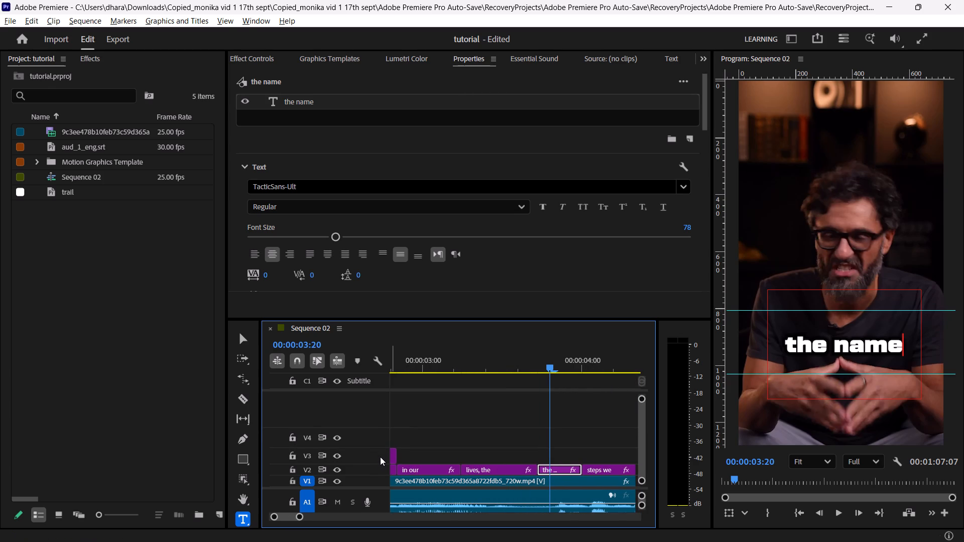
alt+scroll(380, 457, up, 5)
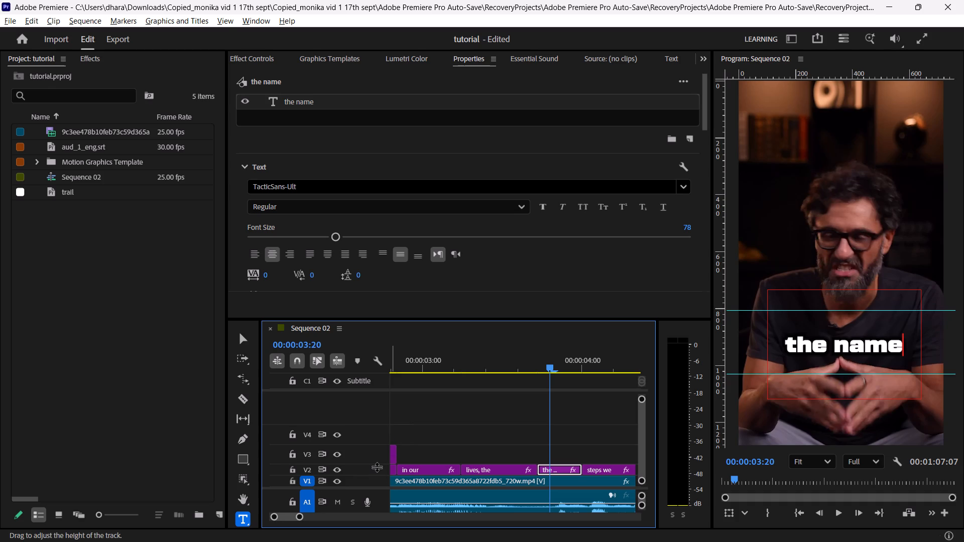
ctrl+alt+scroll(377, 470, up, 7)
alt+scroll(377, 470, up, 6)
ctrl+alt+scroll(377, 470, up, 6)
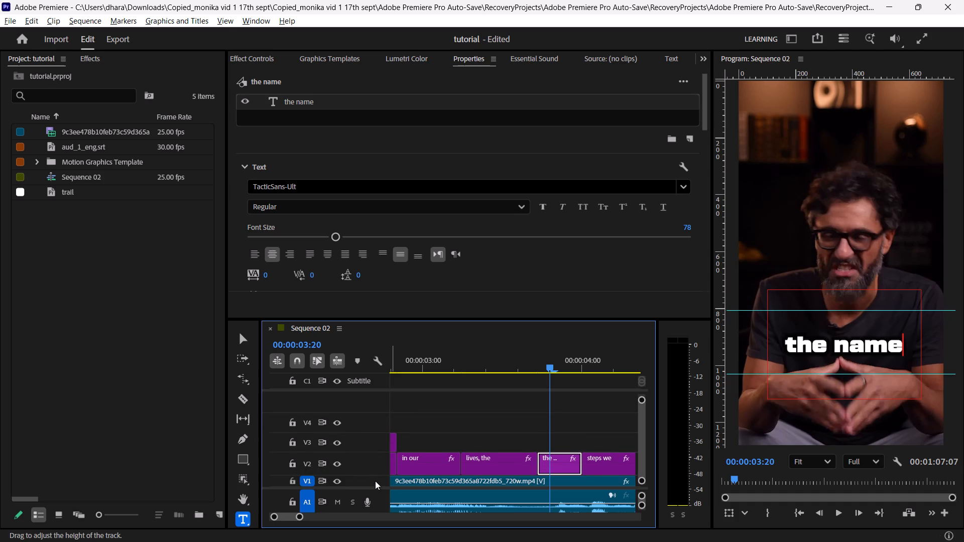
alt+scroll(375, 481, up, 19)
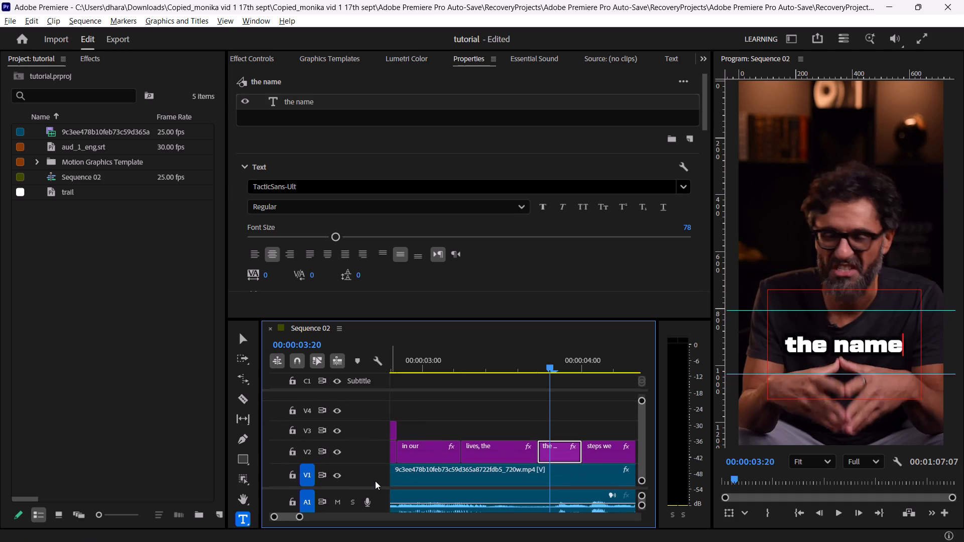
Deselect the caption and examine the caption clips along Sequence 02 in the maximized timeline.
click(514, 410)
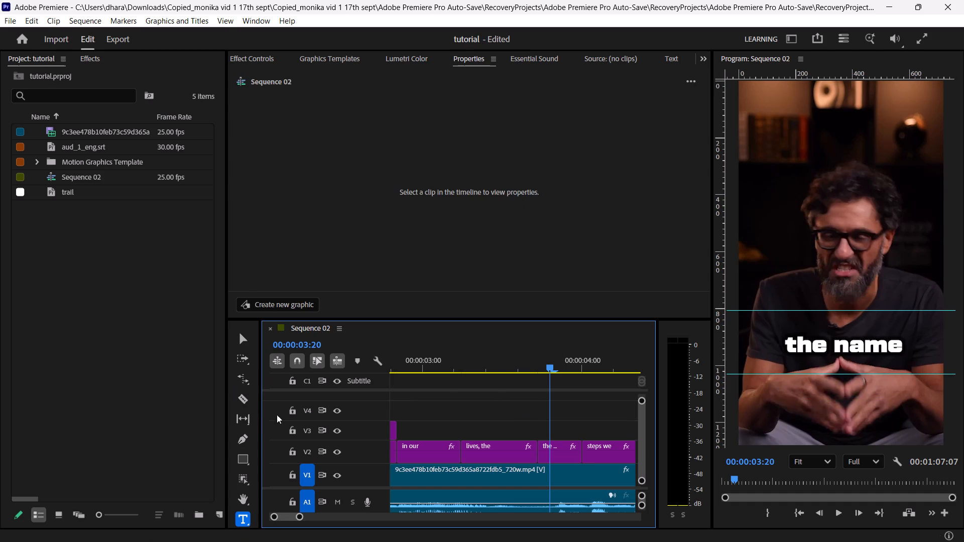
click(481, 430)
key(grave)
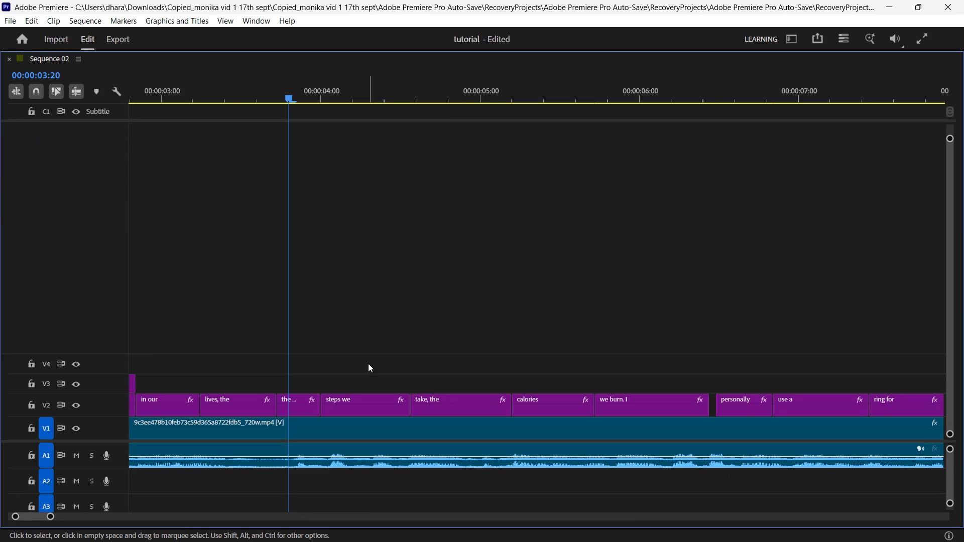
scroll(368, 363, left, 4)
scroll(368, 363, right, 2)
key(grave)
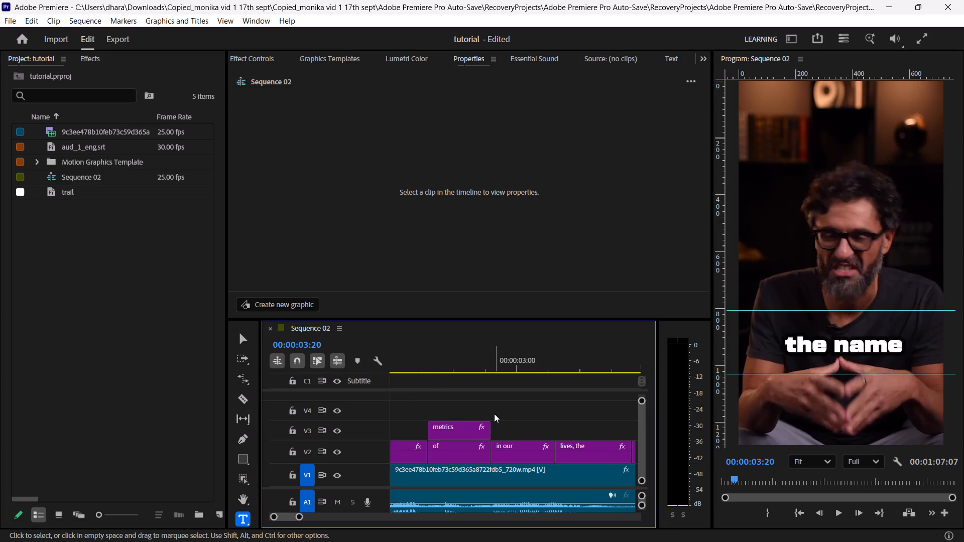
click(536, 423)
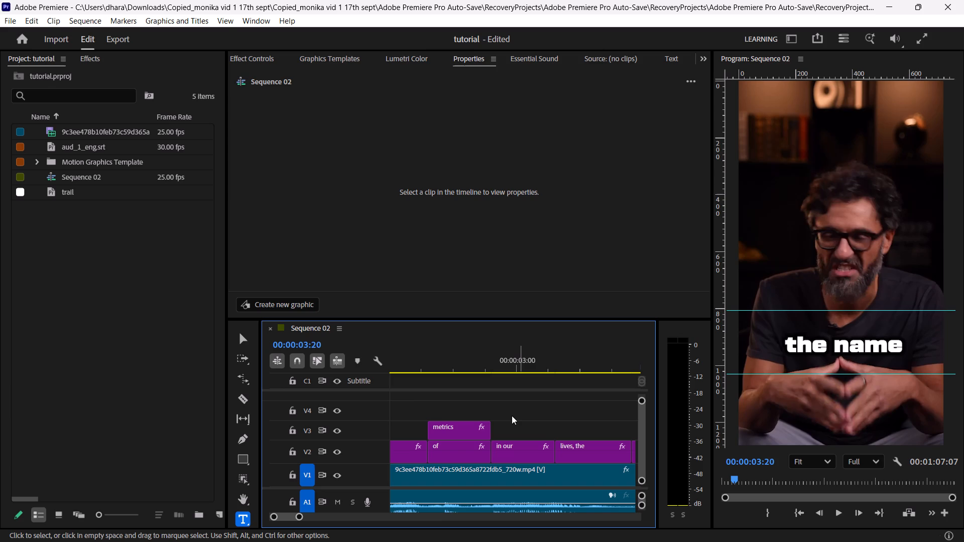
key(grave)
scroll(512, 416, left, 4)
scroll(512, 416, right, 6)
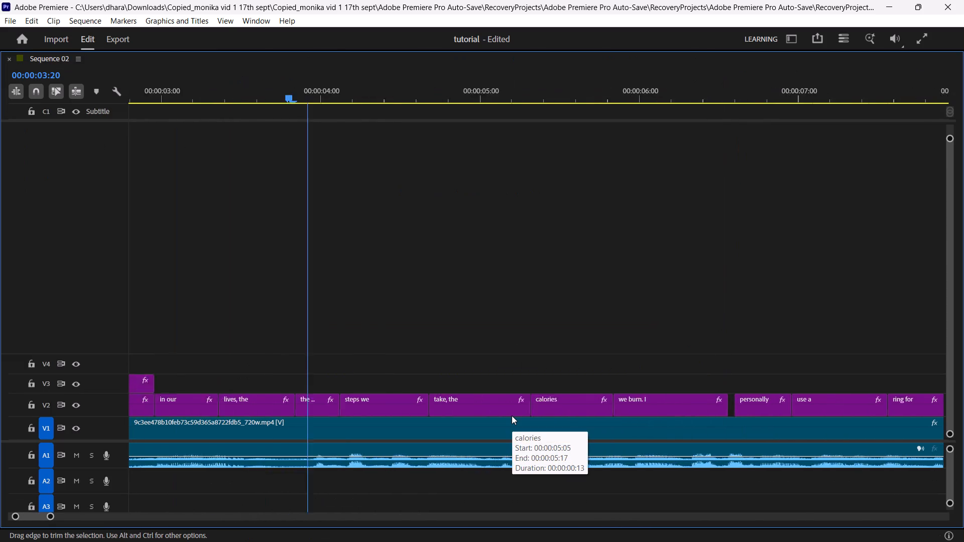
scroll(512, 416, right, 2)
key(grave)
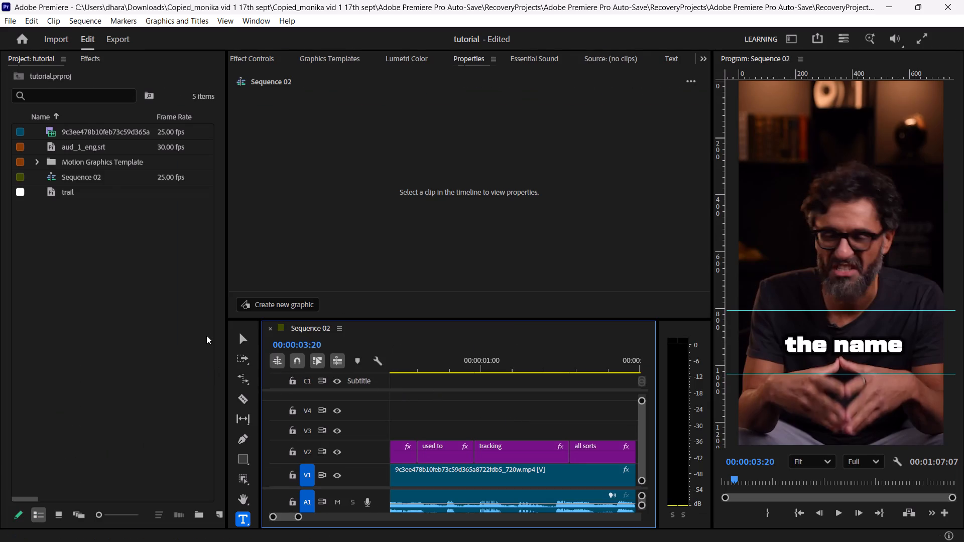
Narrow the Project panel and the tools area, with the tools in one column, to widen the timeline.
drag(35, 57, 70, 59)
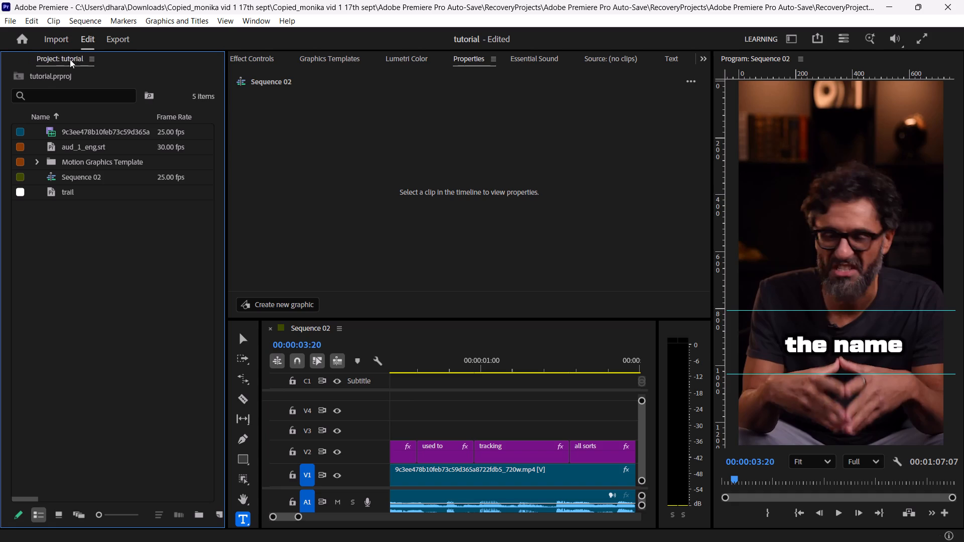
drag(70, 59, 50, 57)
drag(225, 184, 130, 210)
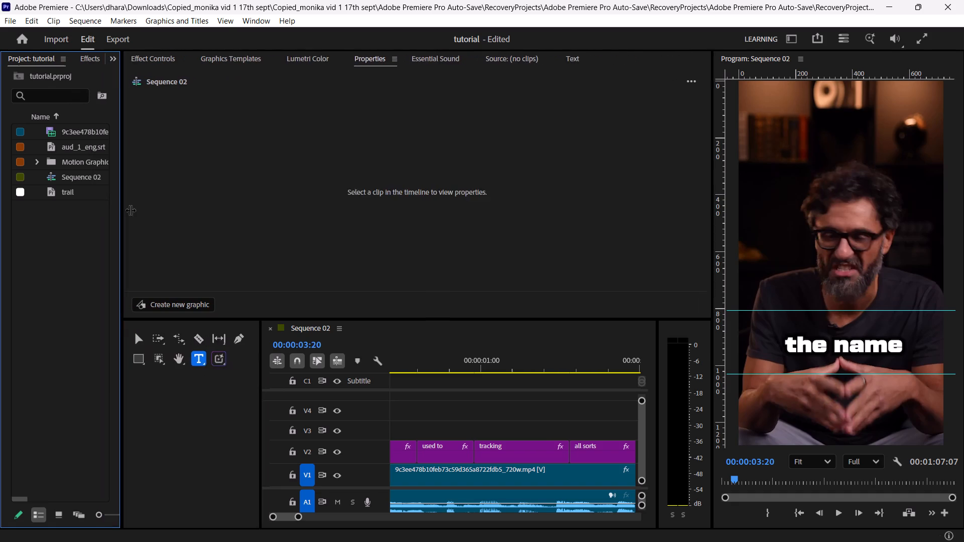
drag(130, 210, 133, 216)
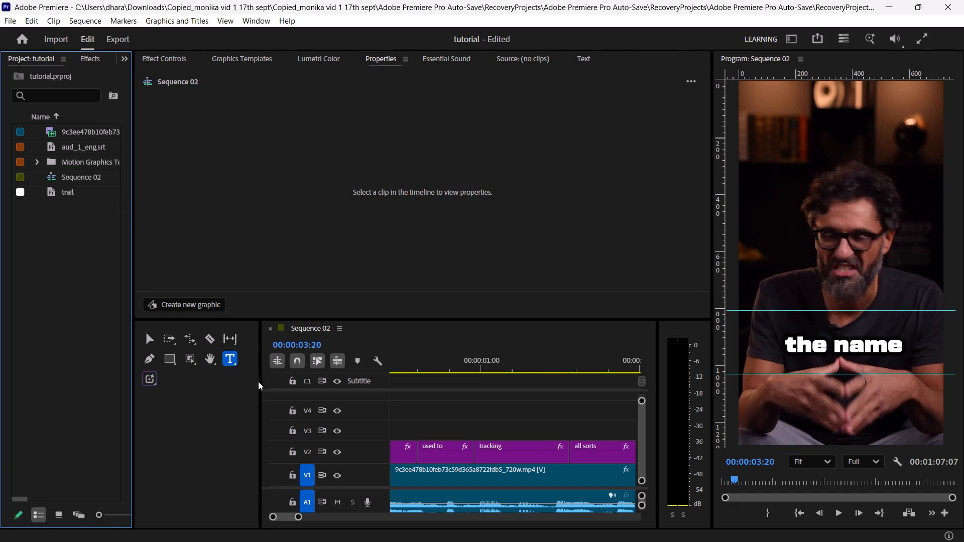
drag(260, 382, 178, 413)
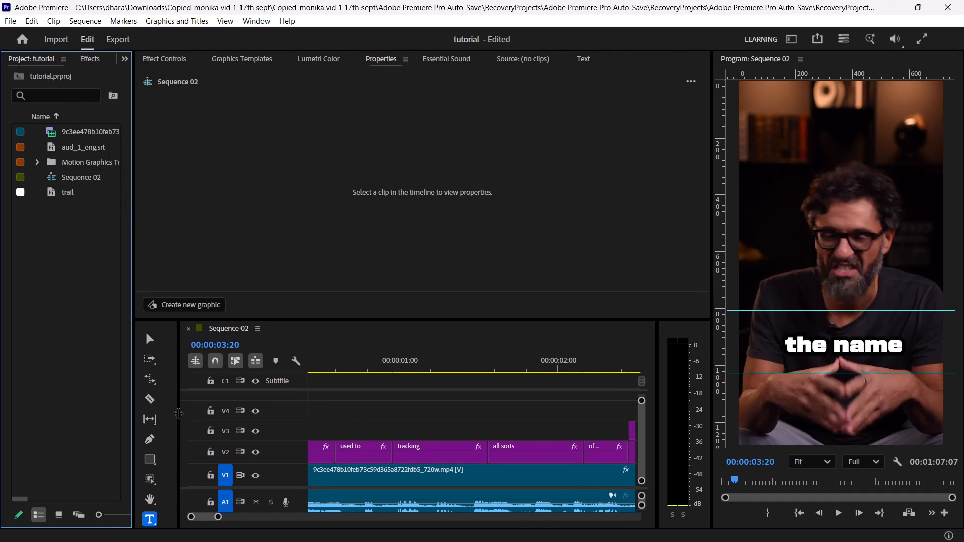
drag(178, 413, 207, 408)
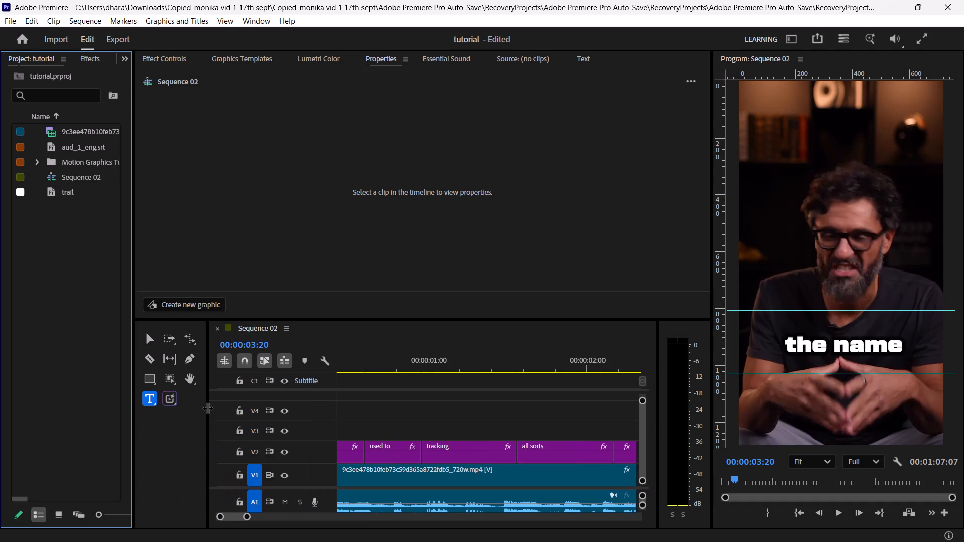
drag(207, 408, 194, 411)
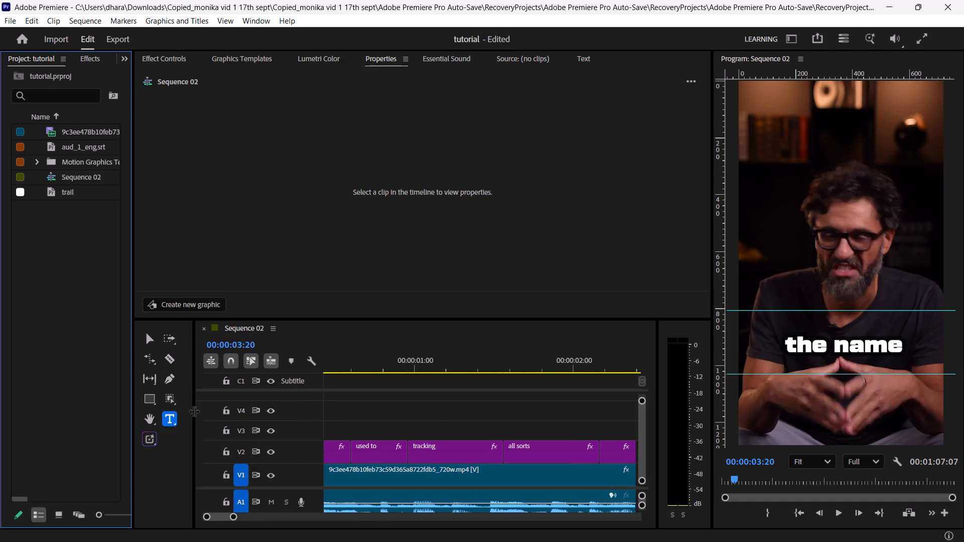
drag(194, 409, 183, 413)
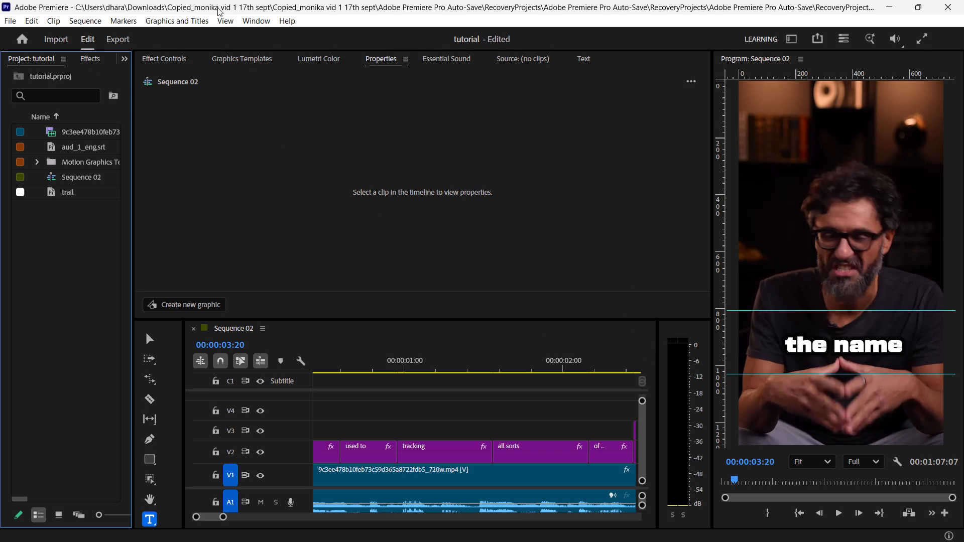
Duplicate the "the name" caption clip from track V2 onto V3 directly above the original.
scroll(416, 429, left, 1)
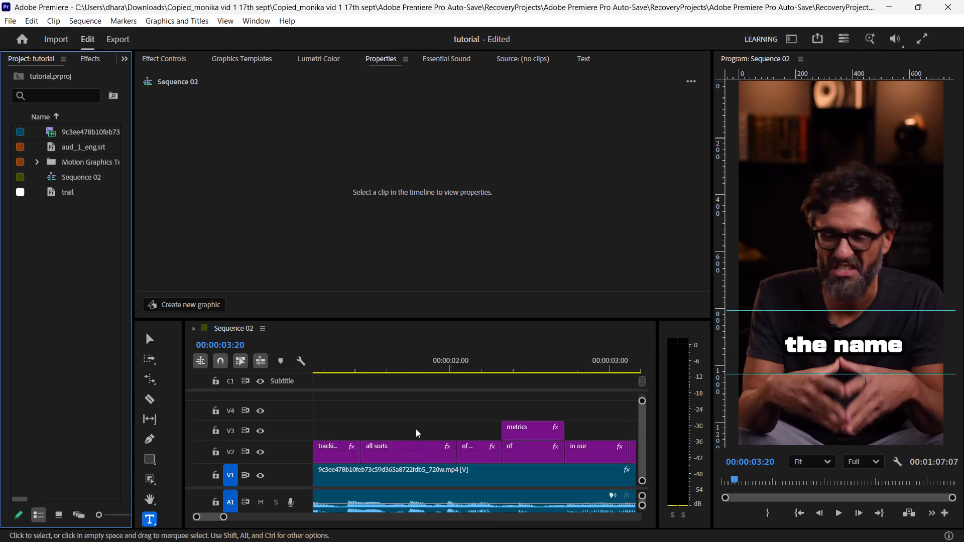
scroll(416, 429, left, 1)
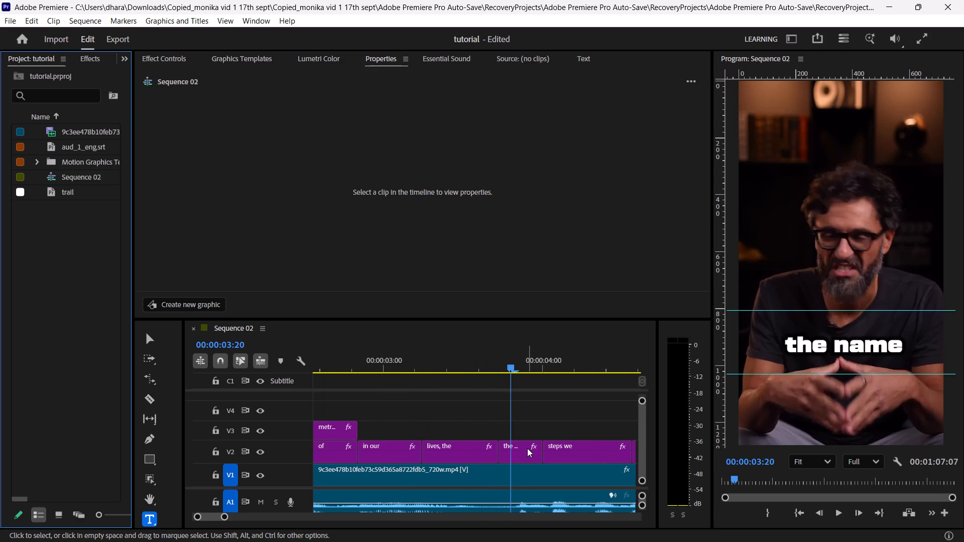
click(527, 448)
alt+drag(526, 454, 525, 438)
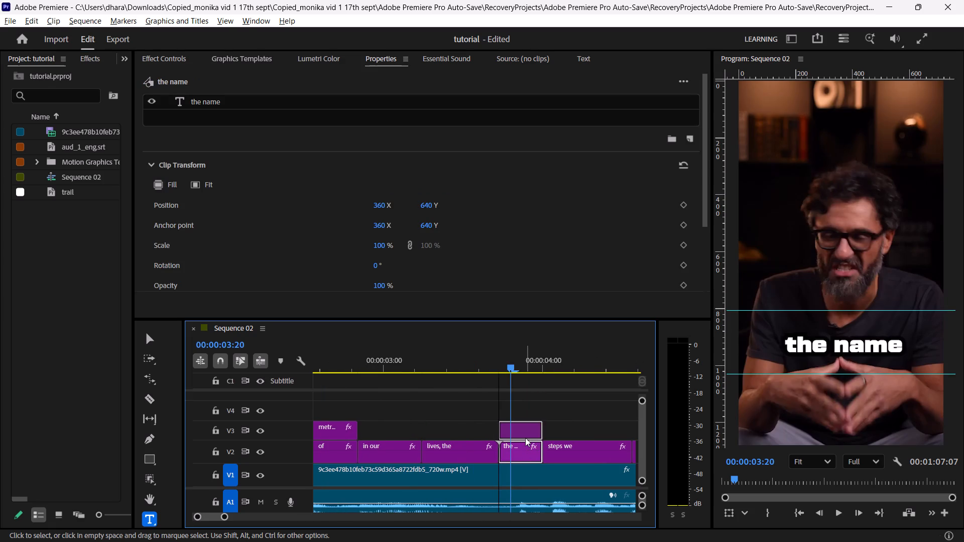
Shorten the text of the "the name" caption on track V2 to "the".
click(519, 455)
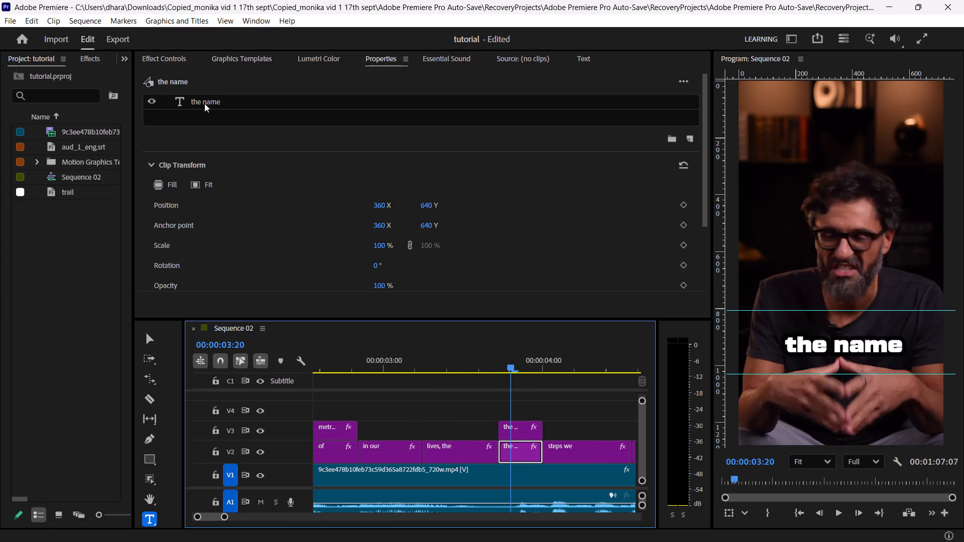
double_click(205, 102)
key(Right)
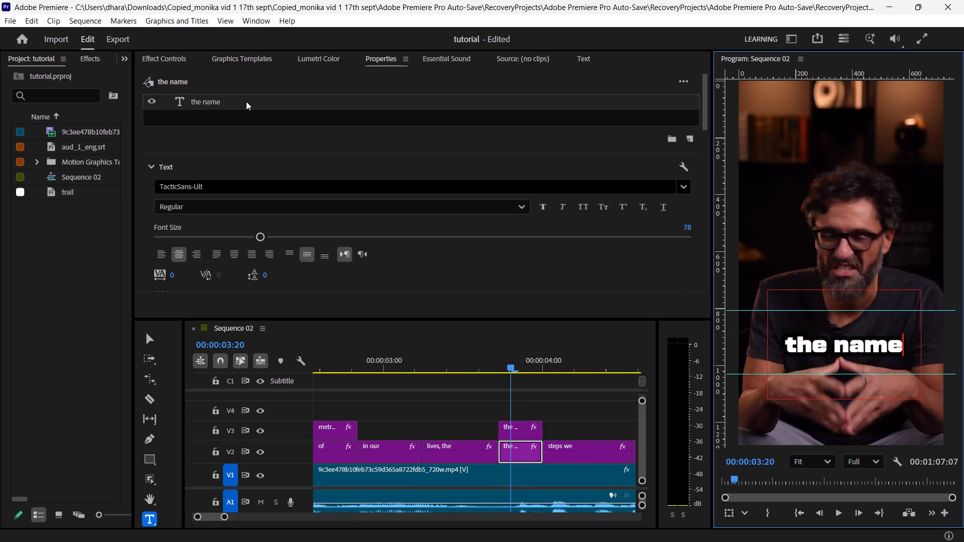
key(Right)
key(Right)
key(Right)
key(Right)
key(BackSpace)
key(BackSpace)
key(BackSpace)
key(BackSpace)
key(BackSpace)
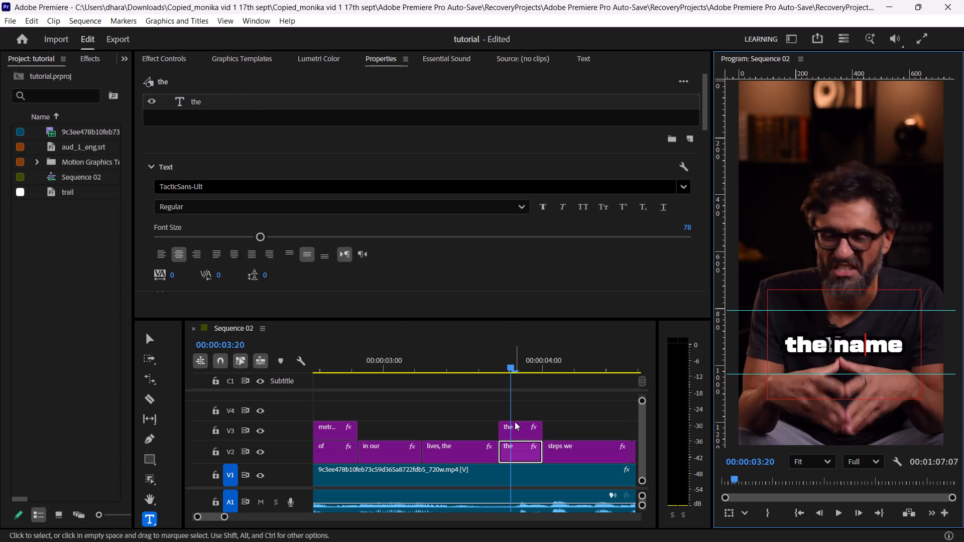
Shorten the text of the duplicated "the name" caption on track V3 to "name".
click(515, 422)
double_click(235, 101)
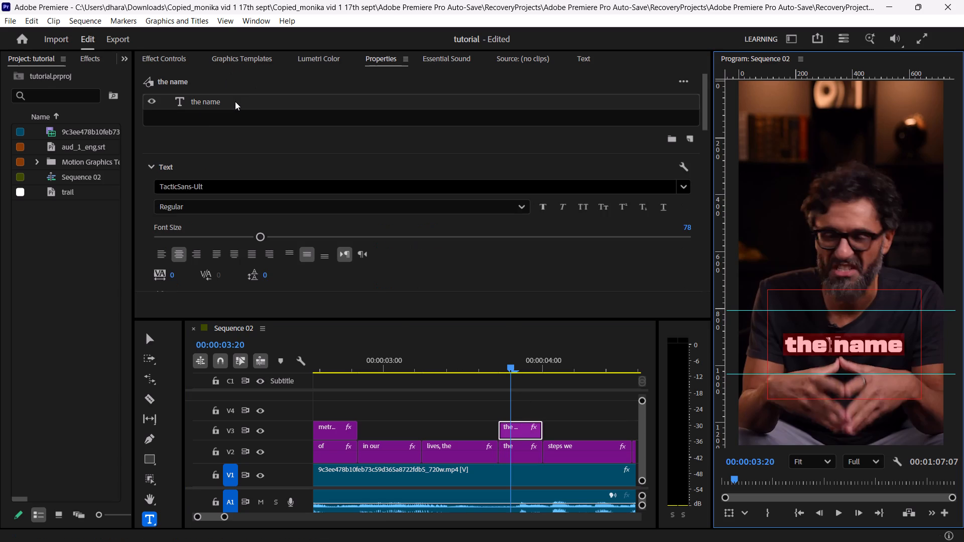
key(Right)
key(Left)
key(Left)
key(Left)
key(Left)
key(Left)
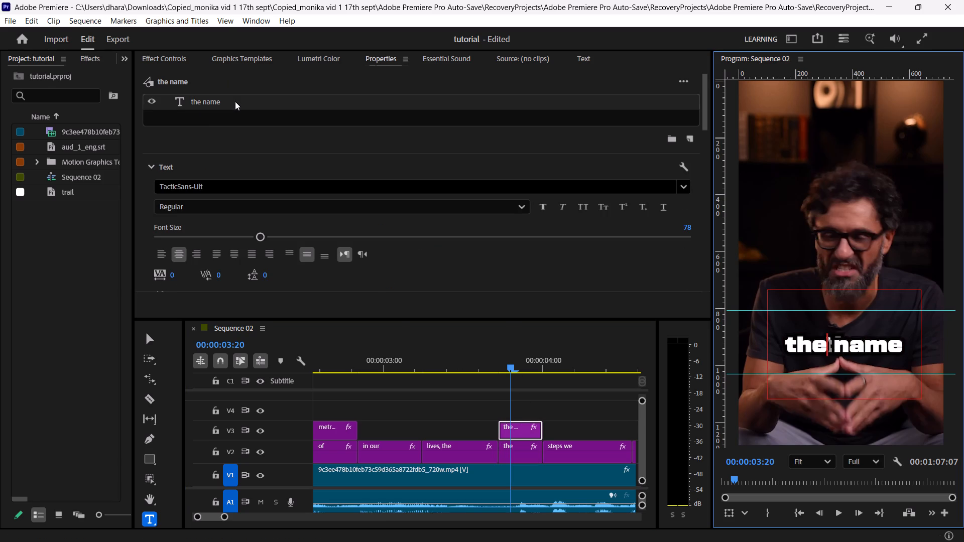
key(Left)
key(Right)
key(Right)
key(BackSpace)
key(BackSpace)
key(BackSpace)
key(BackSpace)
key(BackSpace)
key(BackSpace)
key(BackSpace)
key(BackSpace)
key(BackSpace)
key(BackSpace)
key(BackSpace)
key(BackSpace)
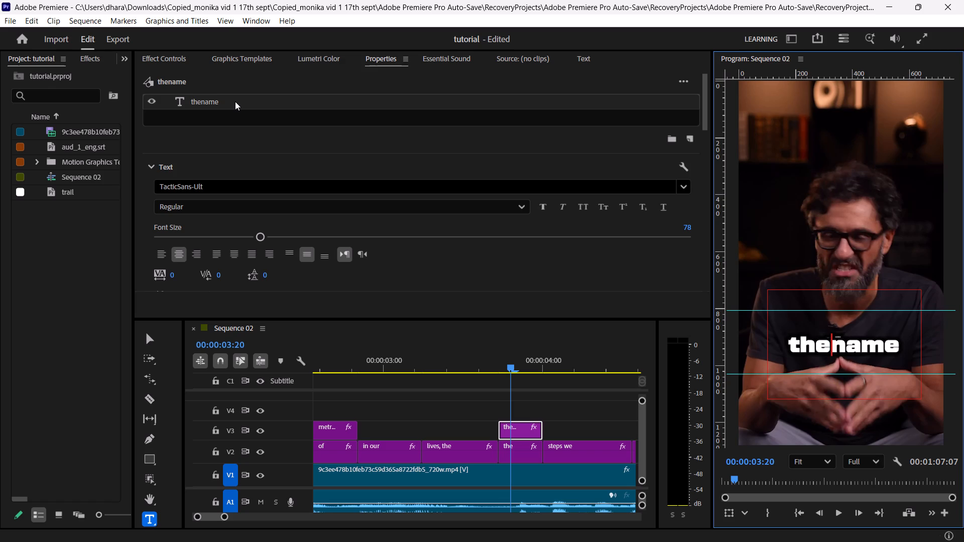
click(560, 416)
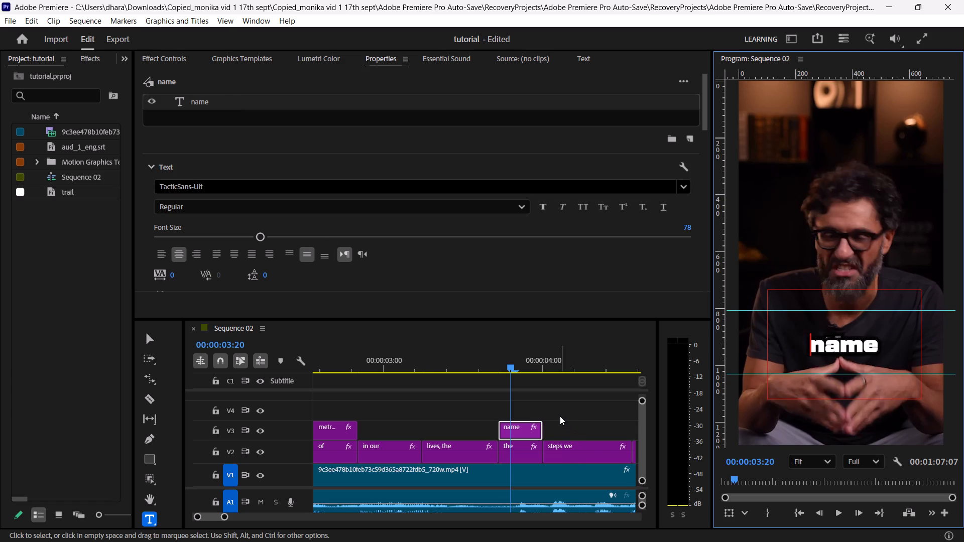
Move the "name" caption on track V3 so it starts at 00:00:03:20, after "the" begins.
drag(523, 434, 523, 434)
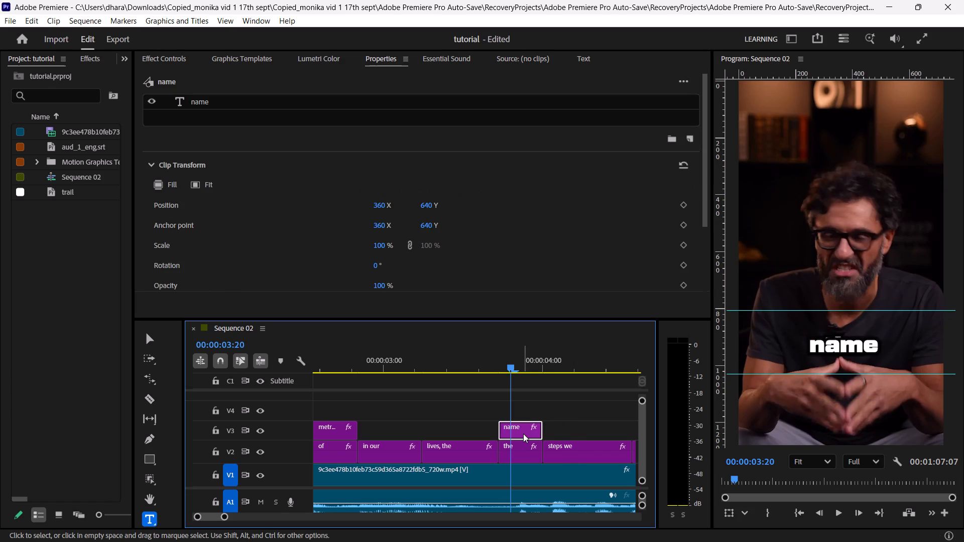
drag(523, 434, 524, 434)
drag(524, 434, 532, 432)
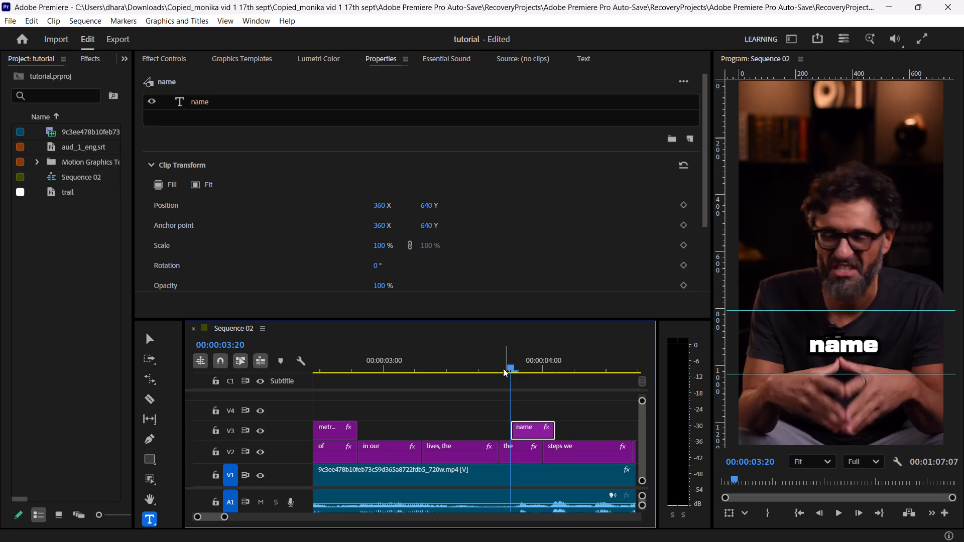
Play and scrub Sequence 02 from 00:00:03:18 to check the timing of the "the" and "name" captions.
click(503, 368)
click(499, 368)
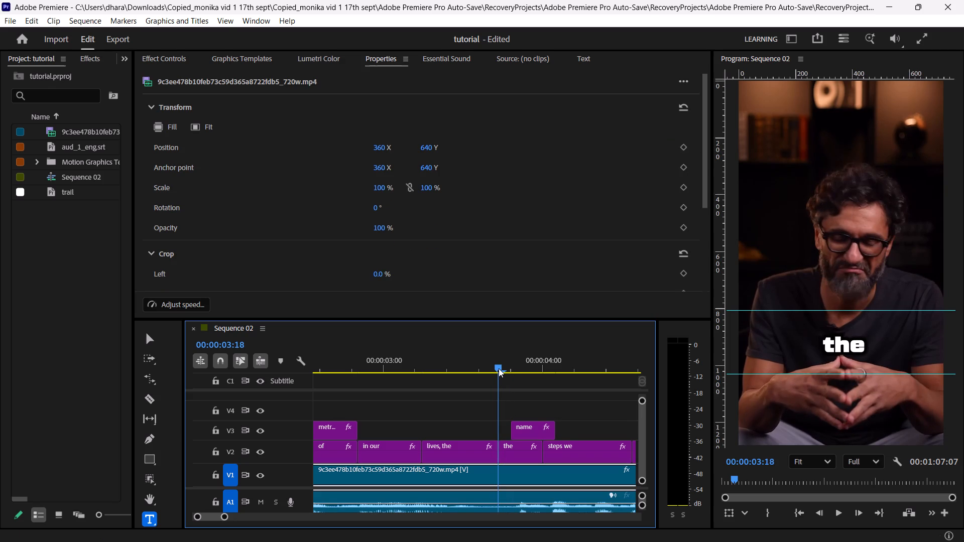
key(space)
key(space)
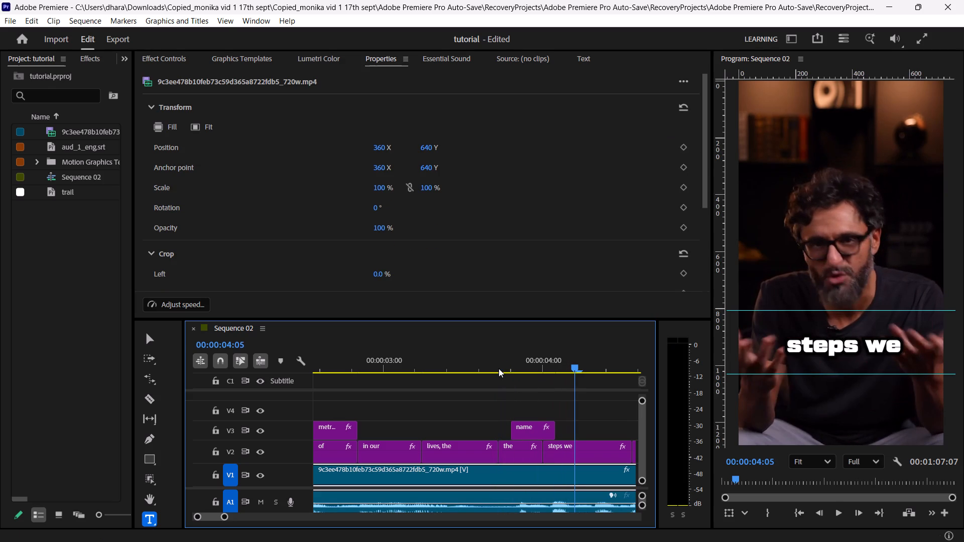
drag(539, 363, 512, 373)
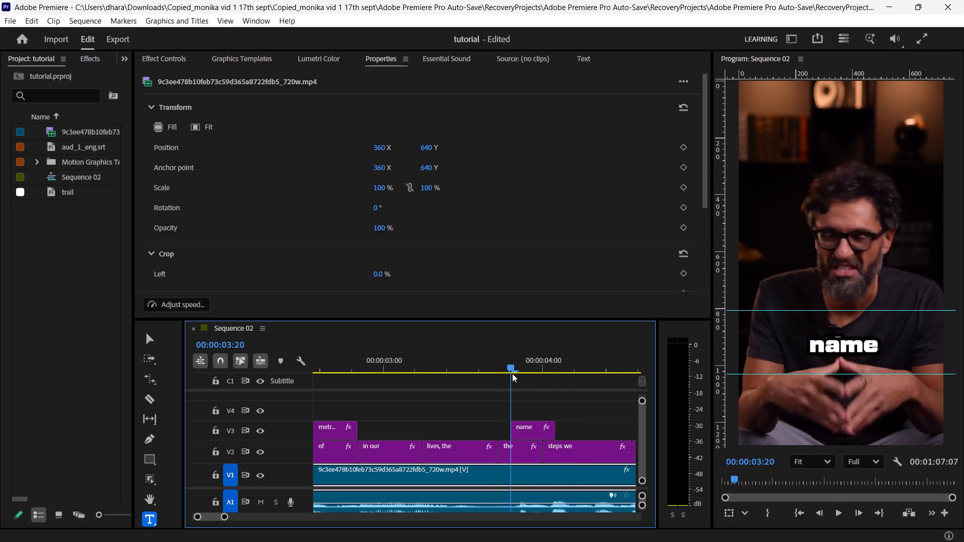
drag(512, 373, 521, 376)
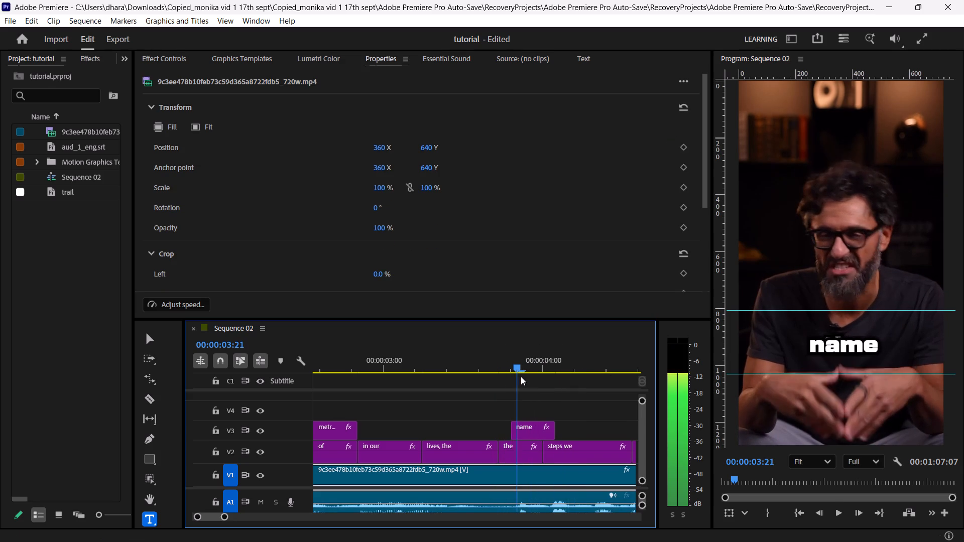
drag(521, 376, 524, 379)
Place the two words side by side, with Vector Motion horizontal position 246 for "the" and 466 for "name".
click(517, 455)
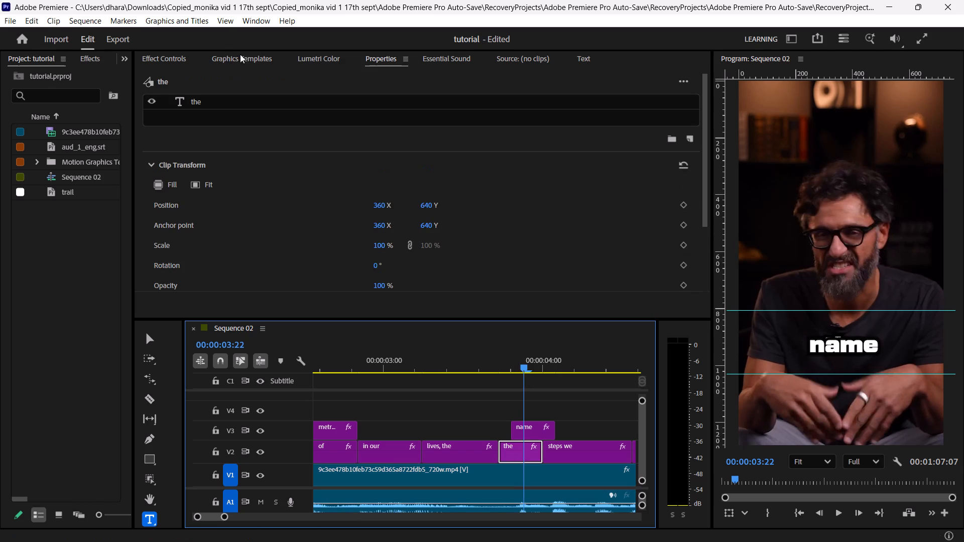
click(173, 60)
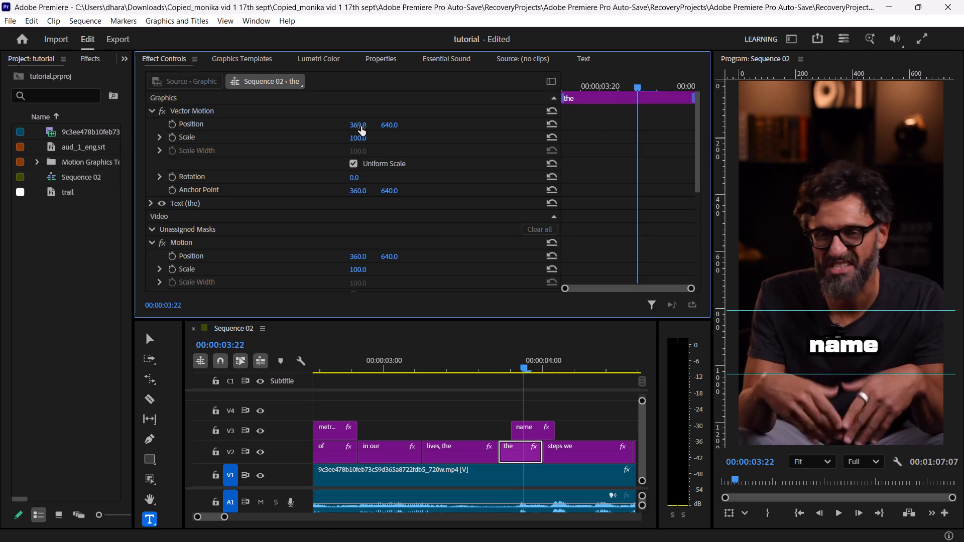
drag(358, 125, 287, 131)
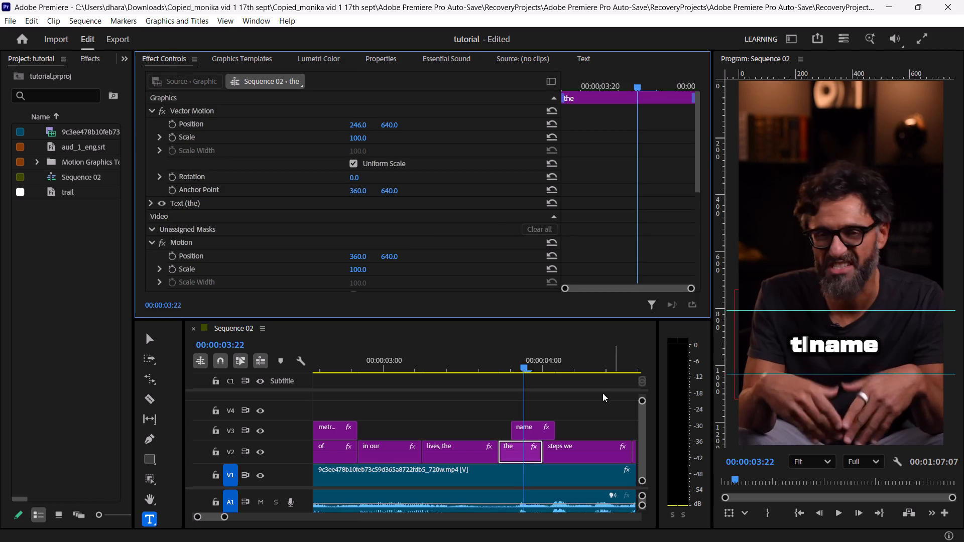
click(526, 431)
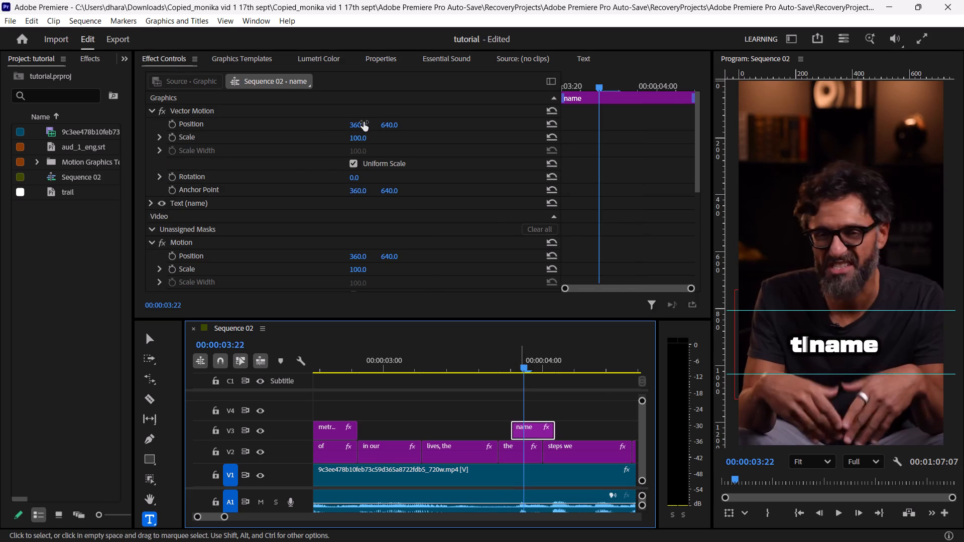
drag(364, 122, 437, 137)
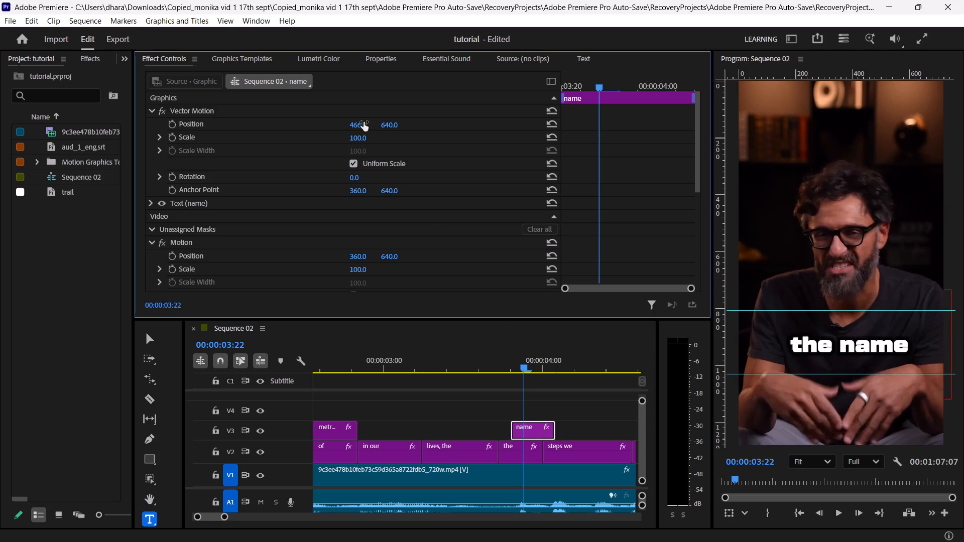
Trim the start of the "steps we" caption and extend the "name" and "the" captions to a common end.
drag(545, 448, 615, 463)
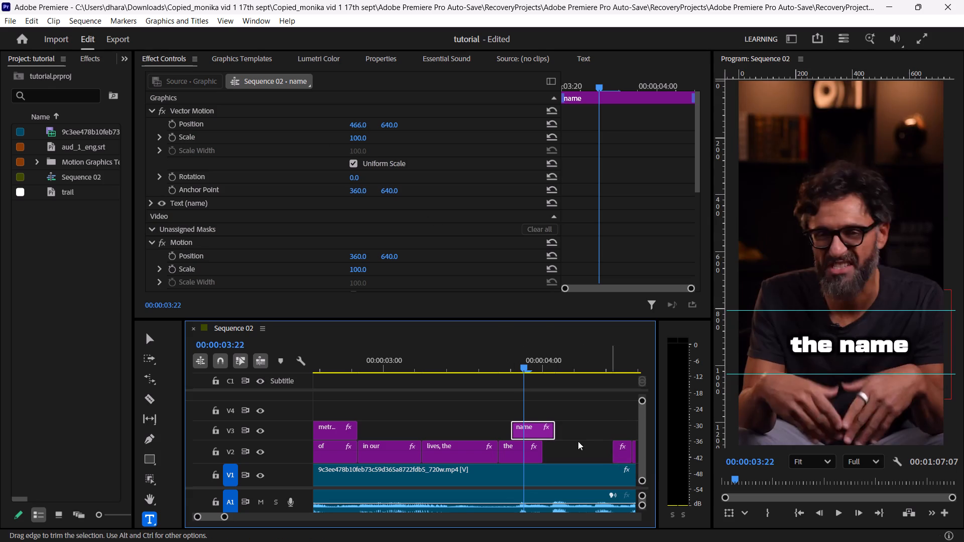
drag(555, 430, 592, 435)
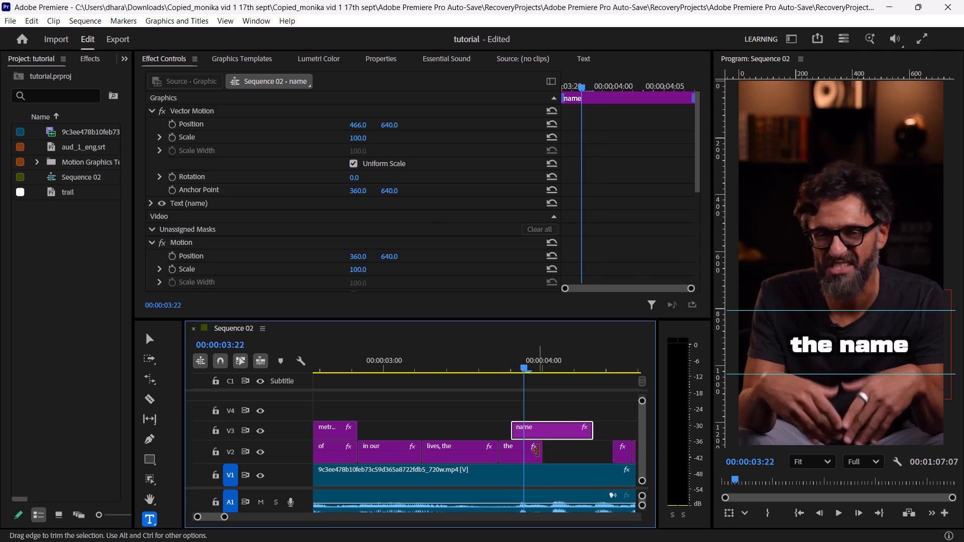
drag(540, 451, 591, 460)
Play Sequence 02 from 00:00:03:14 to review the extended "the" and "name" captions.
click(475, 360)
key(space)
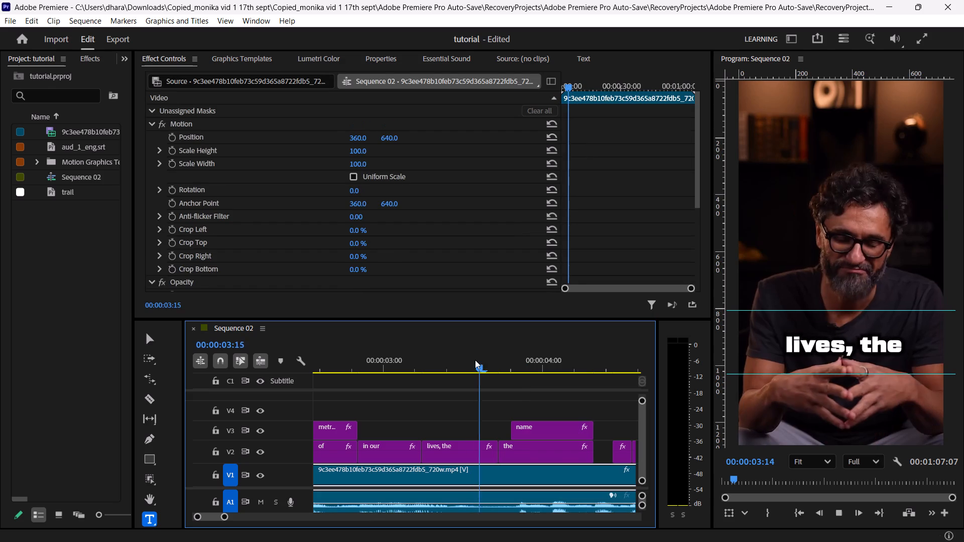
key(space)
click(475, 360)
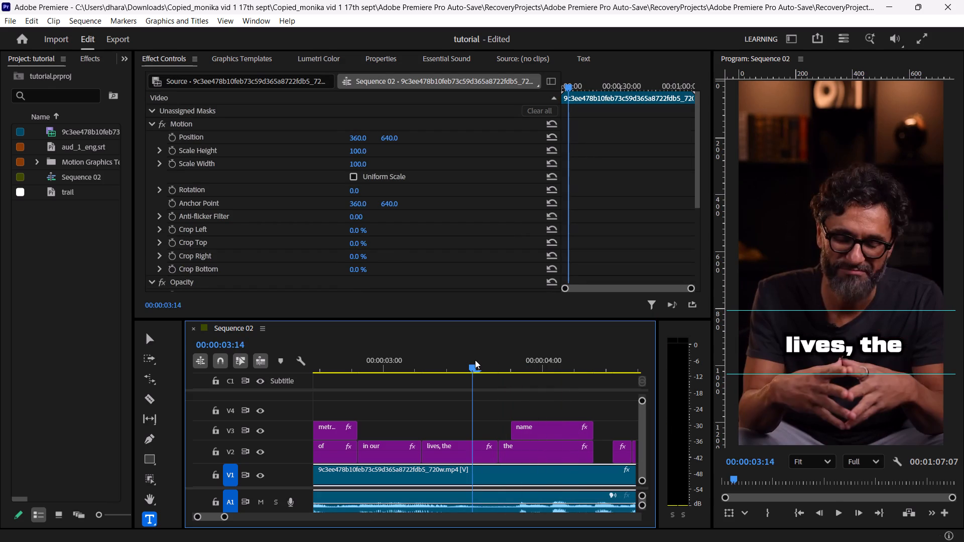
key(space)
key(space)
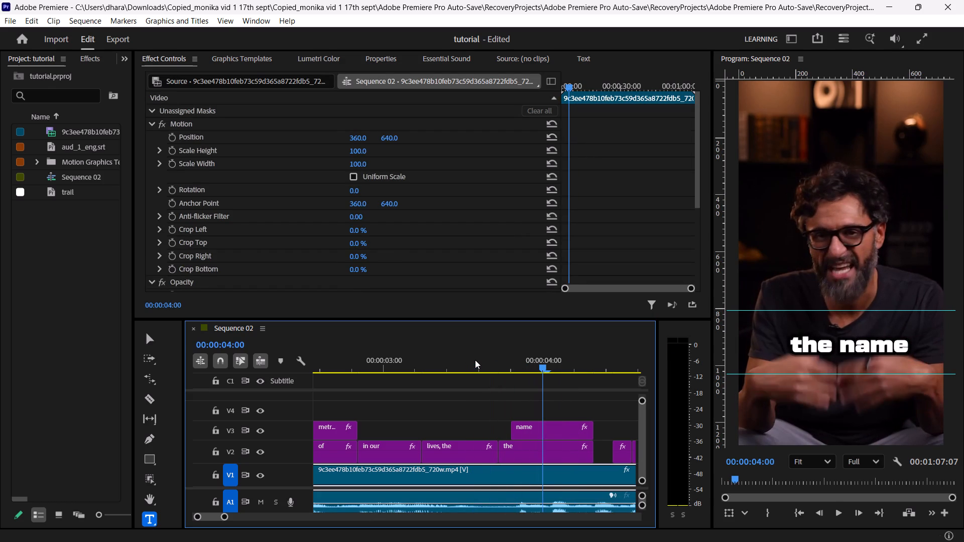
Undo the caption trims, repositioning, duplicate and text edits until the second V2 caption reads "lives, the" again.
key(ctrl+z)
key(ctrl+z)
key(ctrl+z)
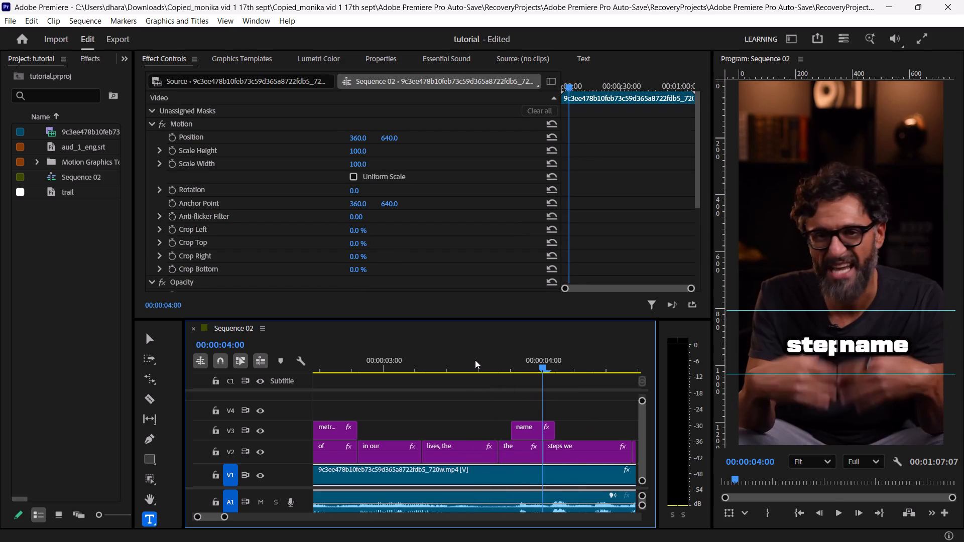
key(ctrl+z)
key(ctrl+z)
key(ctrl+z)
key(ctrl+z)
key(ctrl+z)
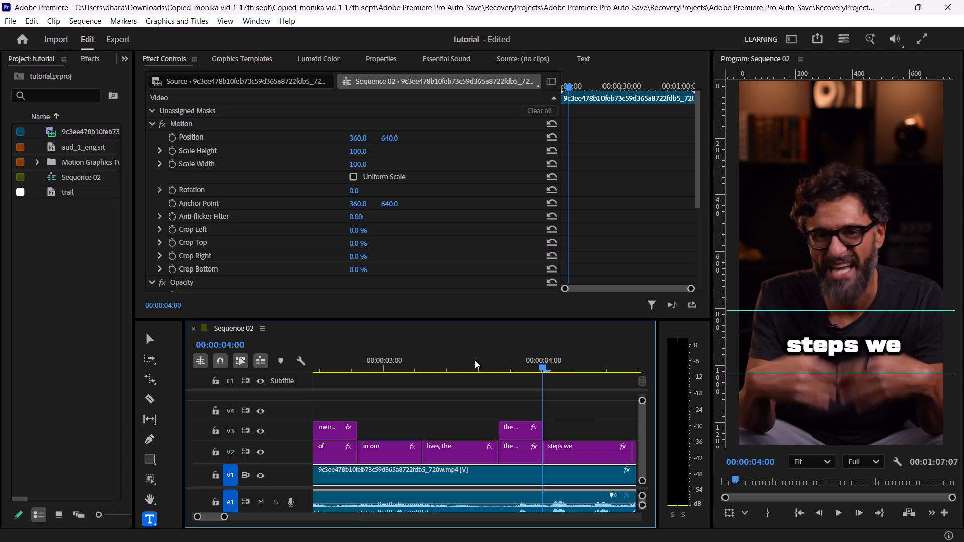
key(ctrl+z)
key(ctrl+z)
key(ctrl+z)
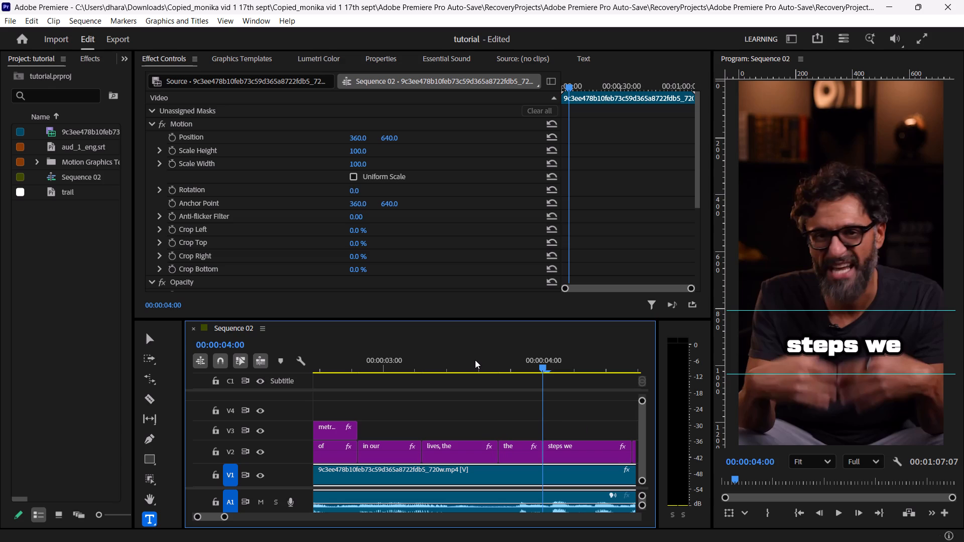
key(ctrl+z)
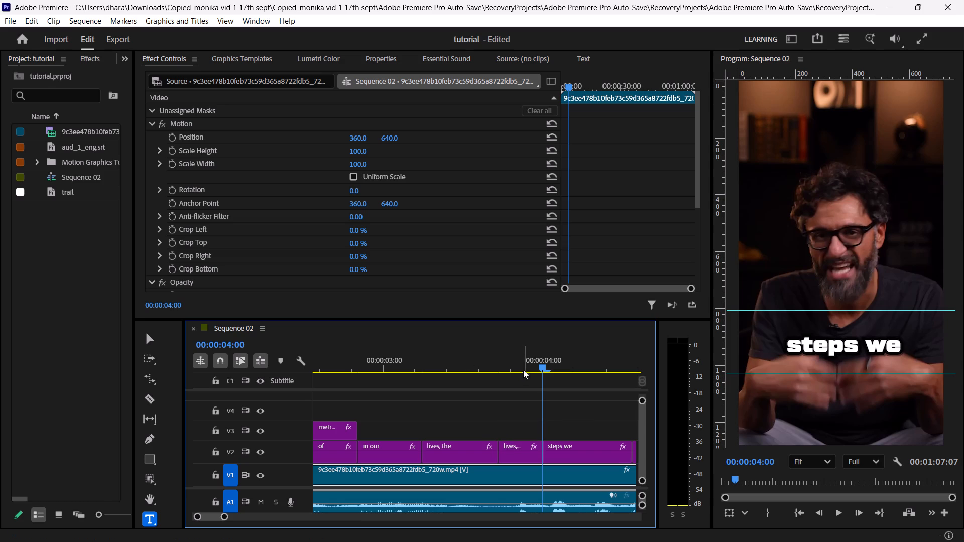
Remove the comma from the second "lives, the" caption on V2, starting at 00:00:03:18.
click(520, 368)
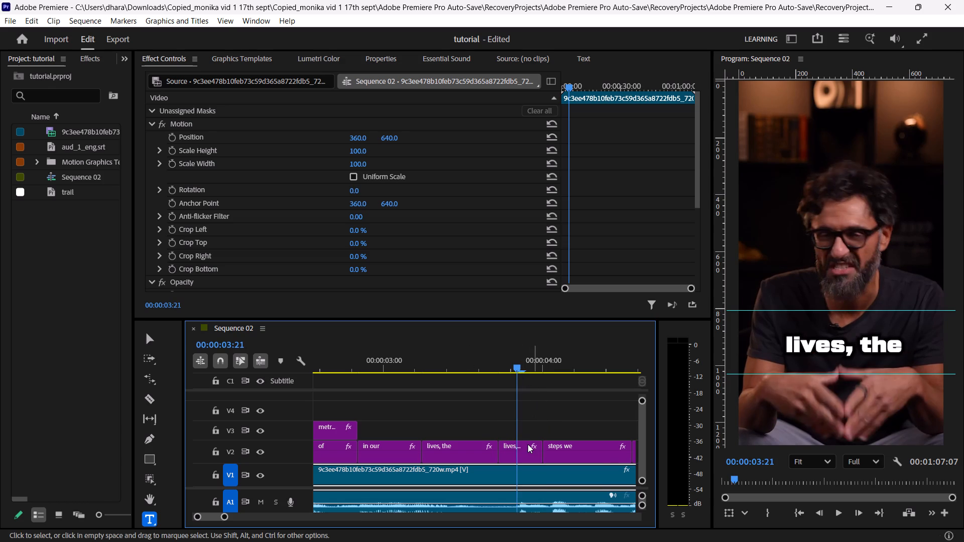
click(514, 455)
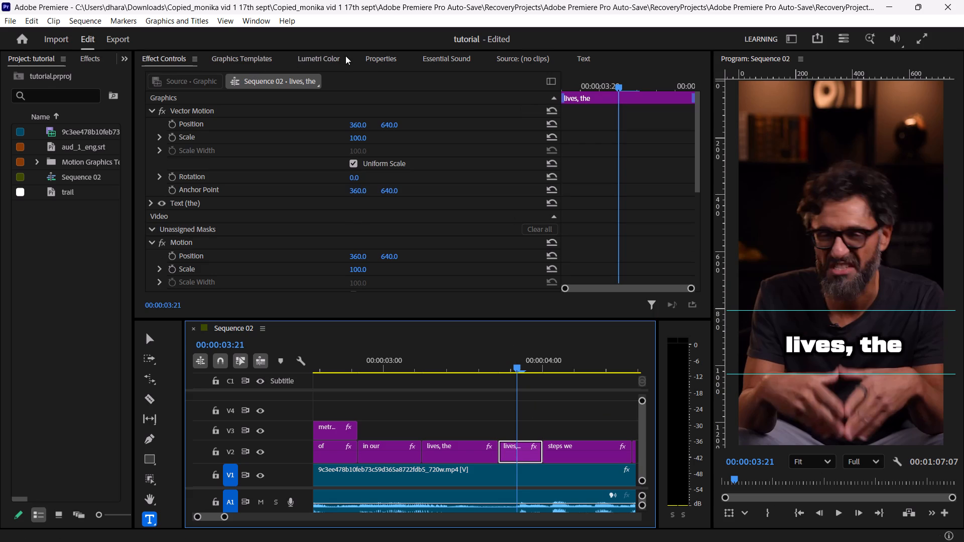
click(364, 59)
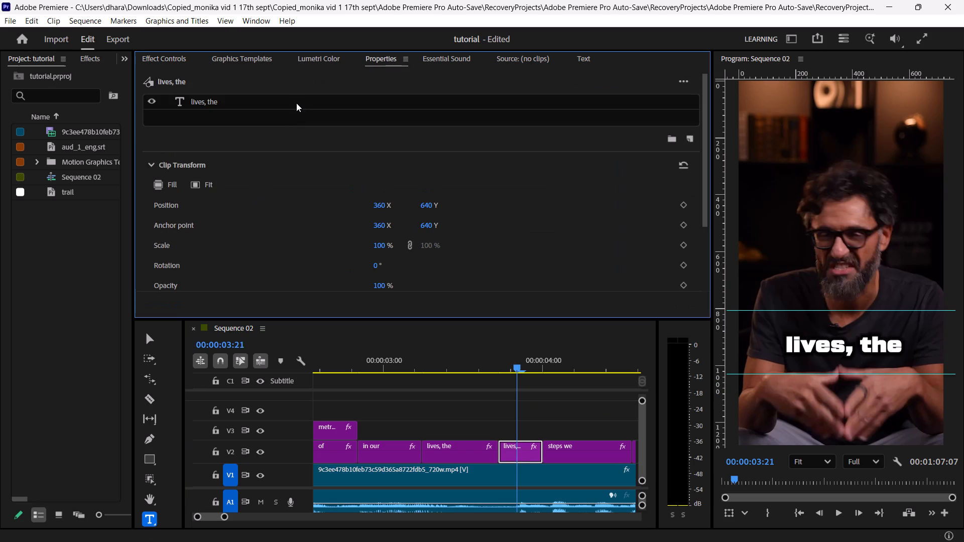
click(296, 103)
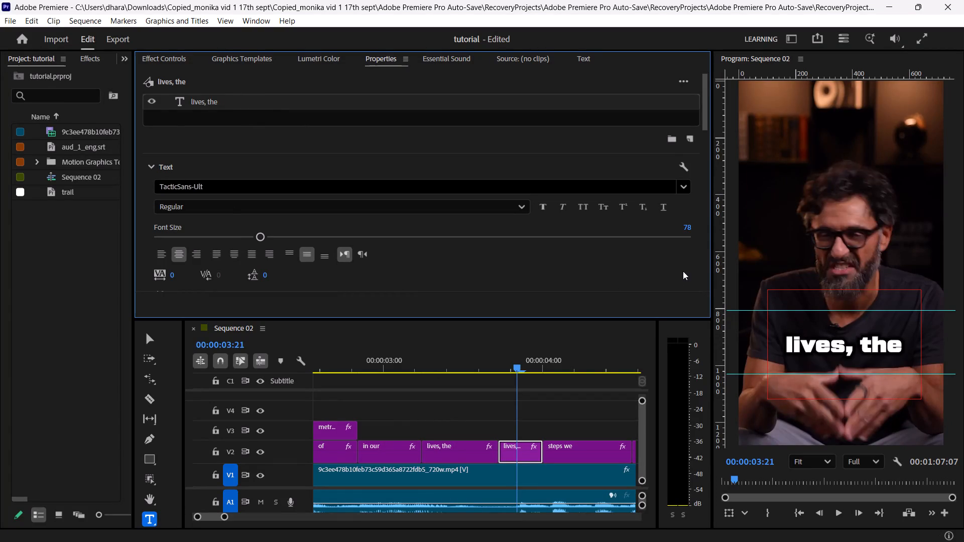
click(264, 97)
click(590, 59)
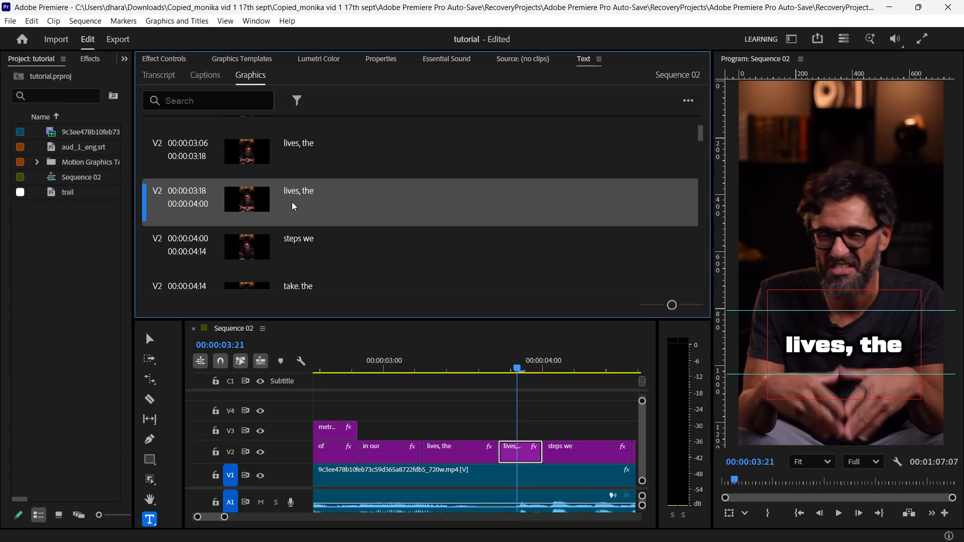
double_click(298, 194)
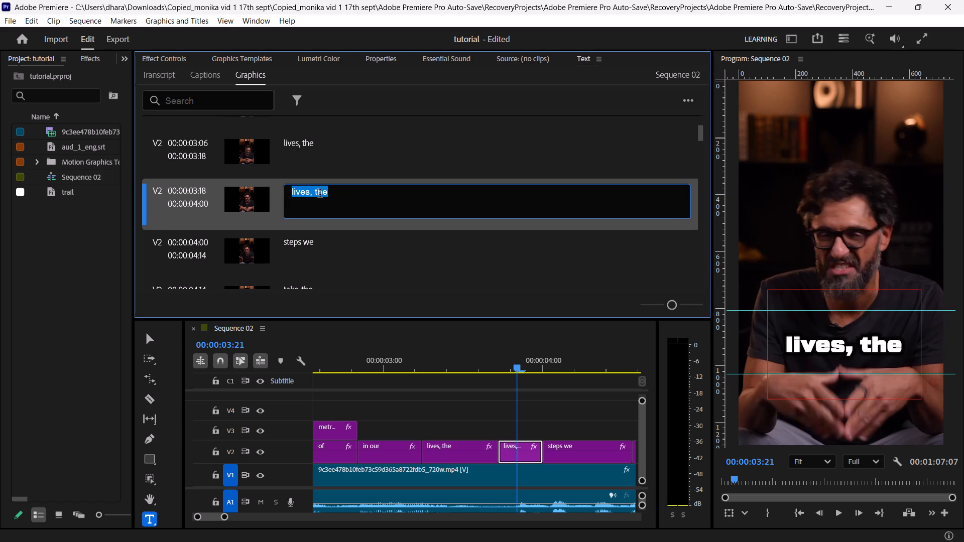
click(313, 194)
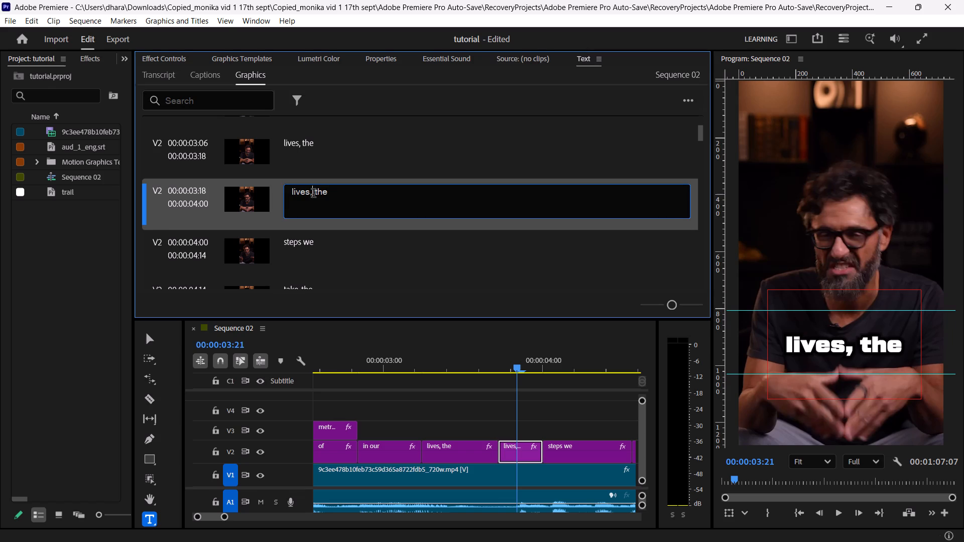
key(BackSpace)
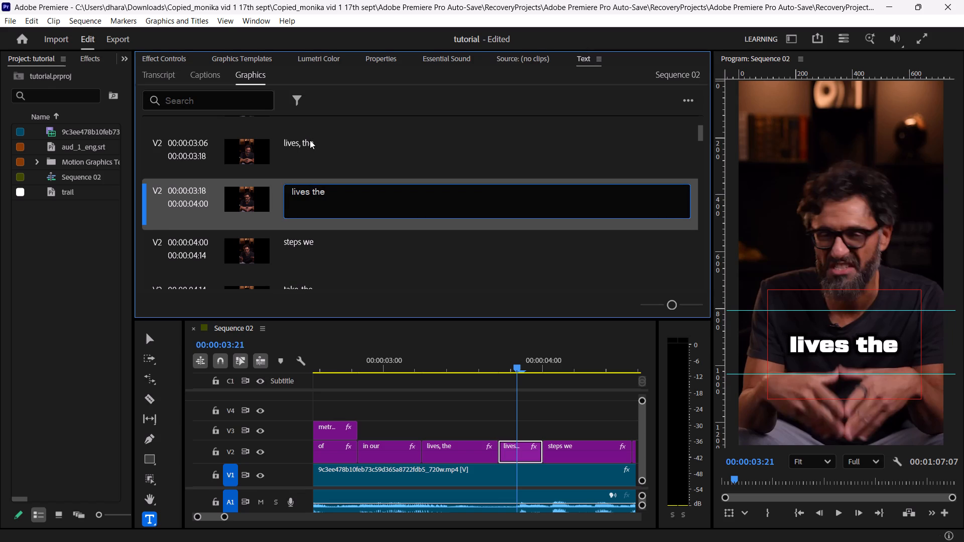
Look through the graphics captions after 00:00:04:00, checking the "ring for" and "use a" captions.
scroll(349, 261, down, 9)
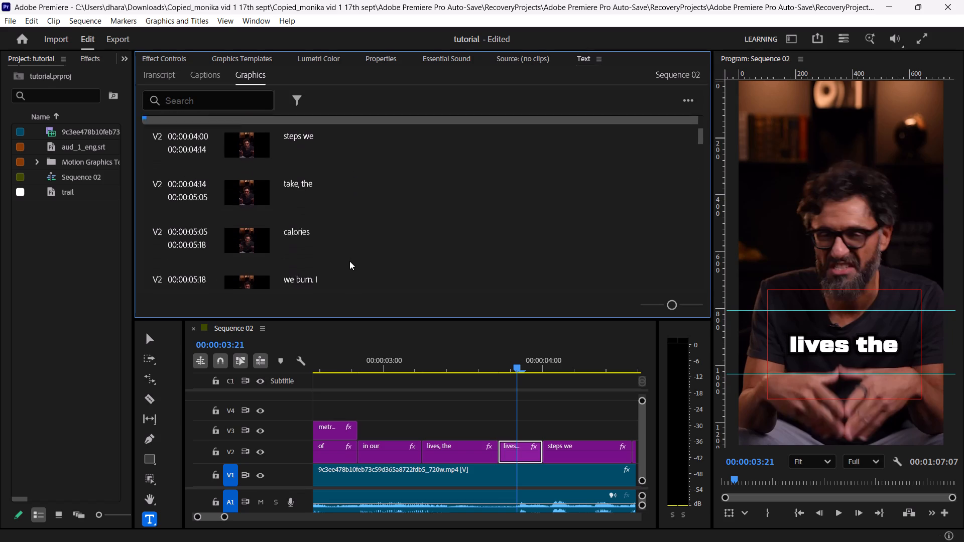
scroll(349, 261, down, 10)
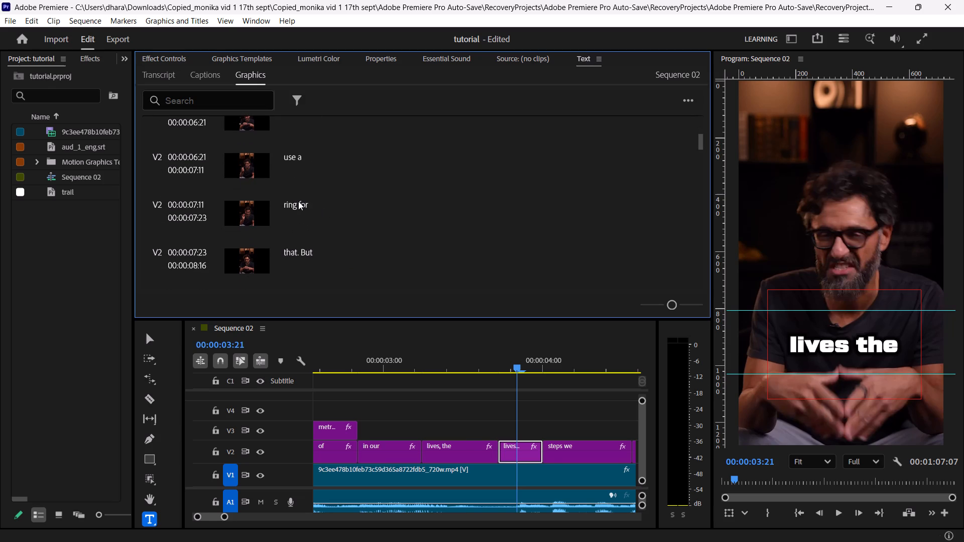
double_click(298, 201)
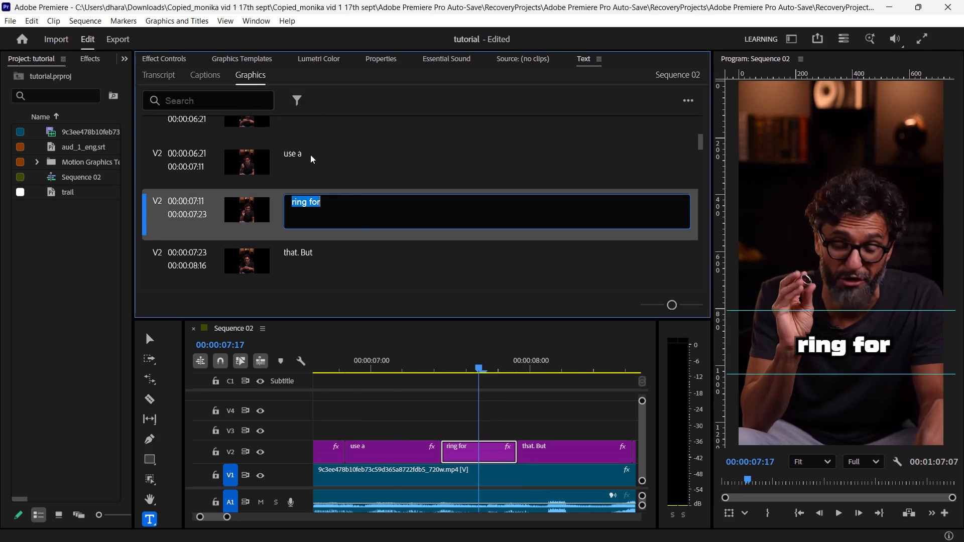
double_click(310, 155)
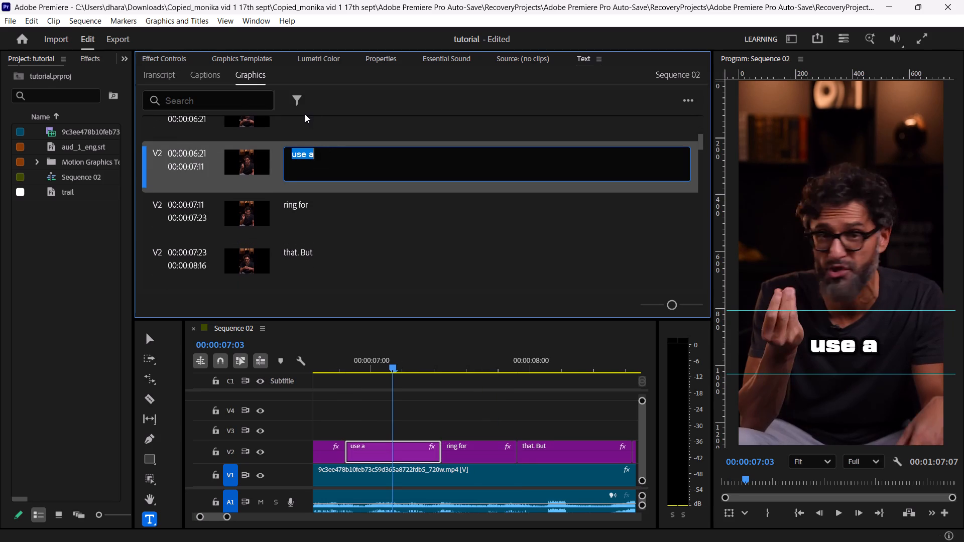
scroll(305, 126, up, 2)
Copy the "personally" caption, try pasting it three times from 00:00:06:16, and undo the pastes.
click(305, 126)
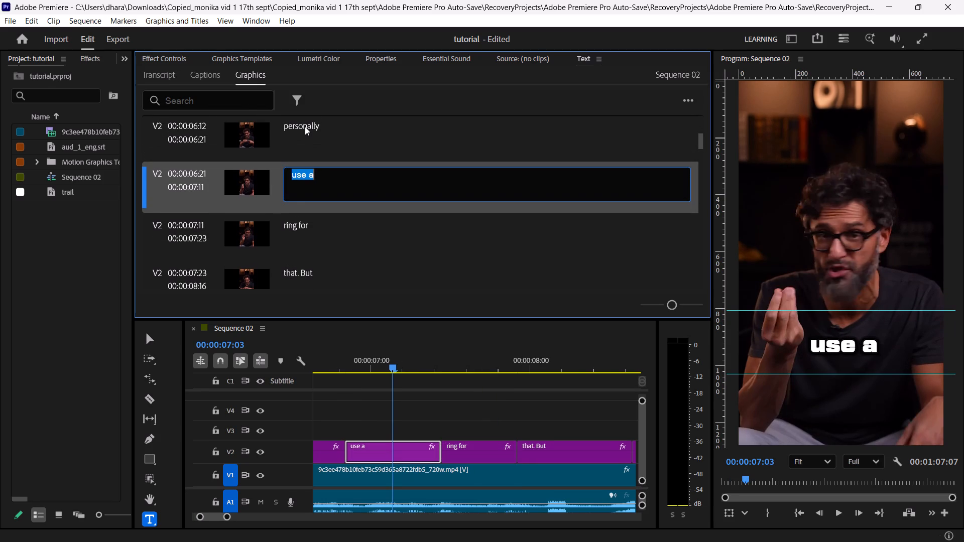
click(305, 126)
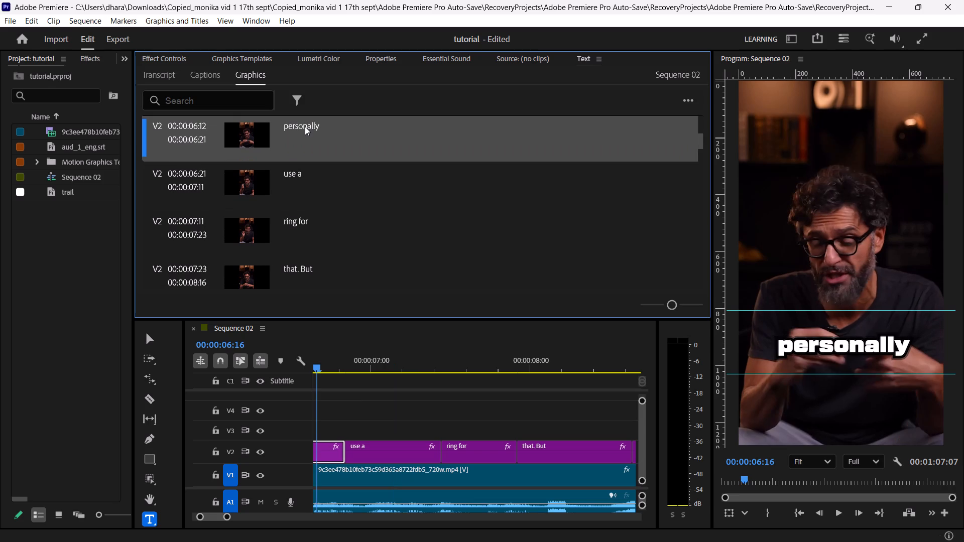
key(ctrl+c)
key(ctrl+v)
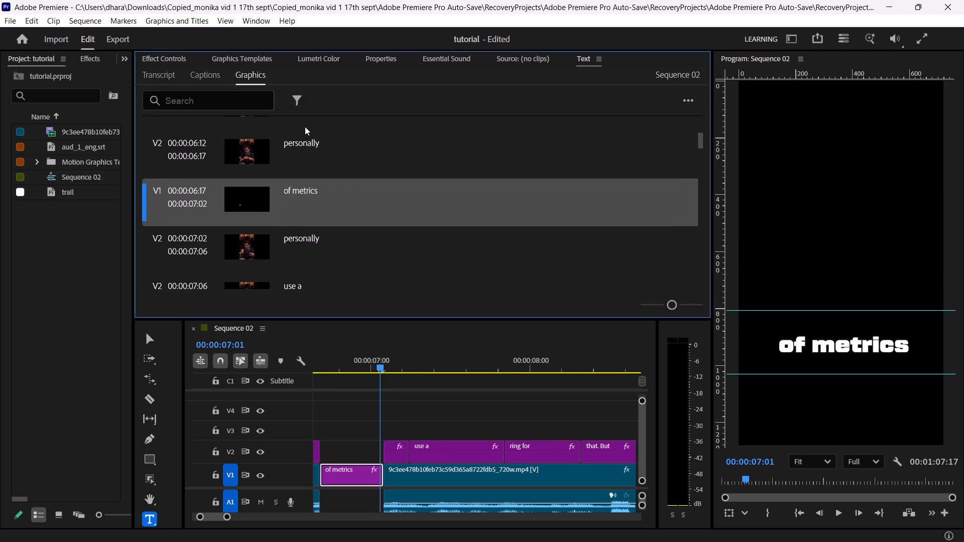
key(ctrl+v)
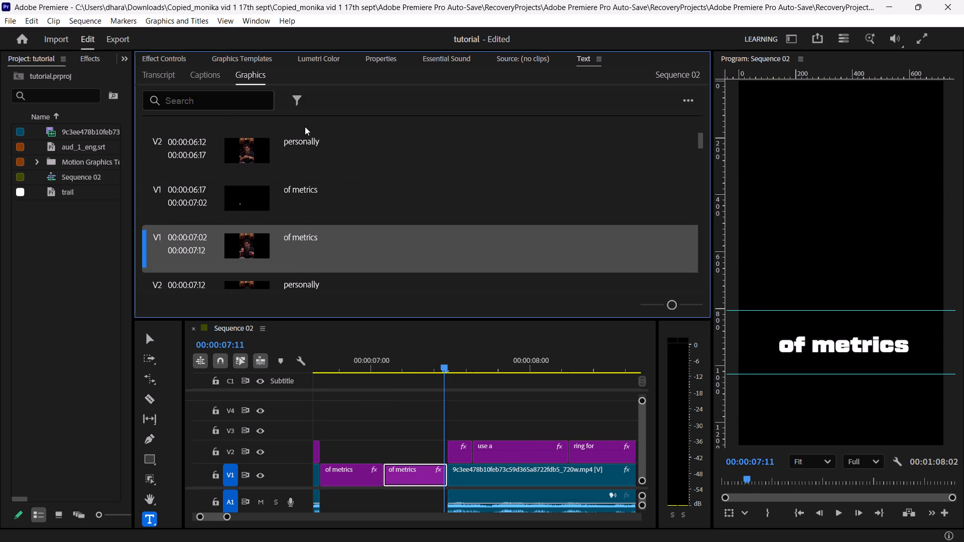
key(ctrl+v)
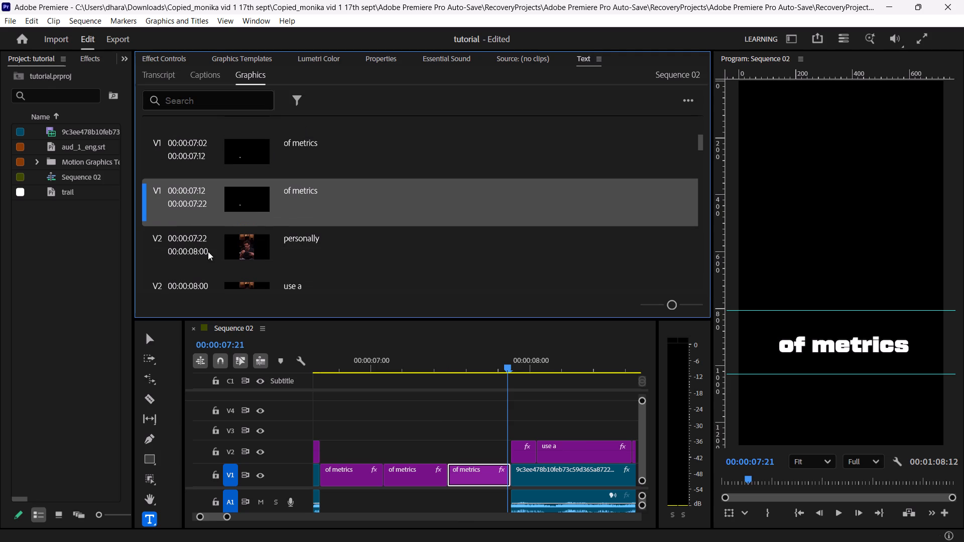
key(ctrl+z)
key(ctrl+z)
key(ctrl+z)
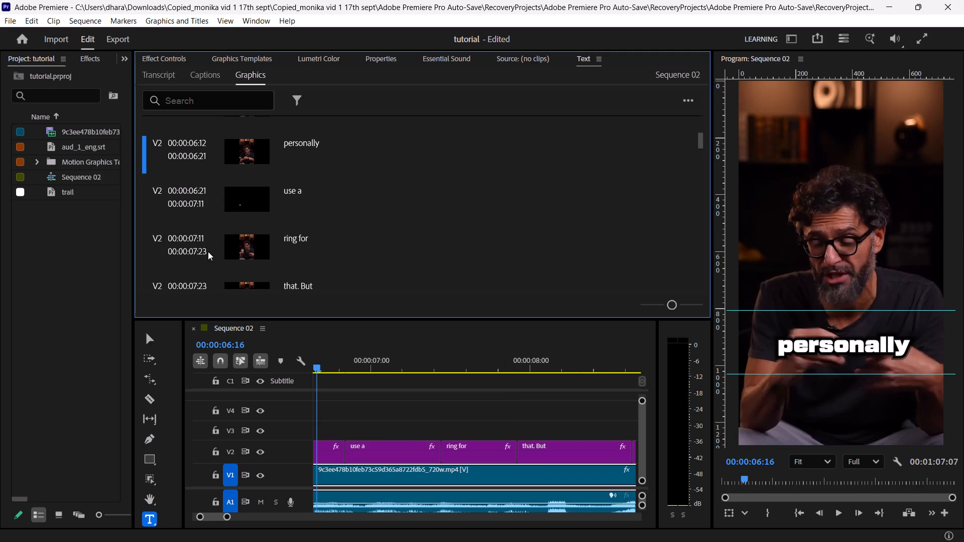
Look back through the graphics captions to the beginning and go to the V3 "metrics" caption.
scroll(349, 261, up, 4)
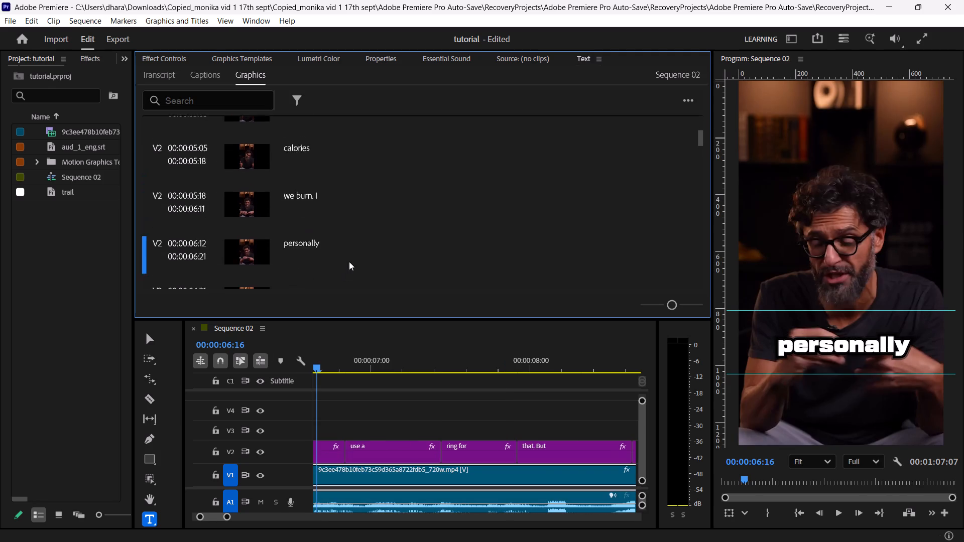
scroll(349, 261, up, 13)
scroll(349, 261, up, 14)
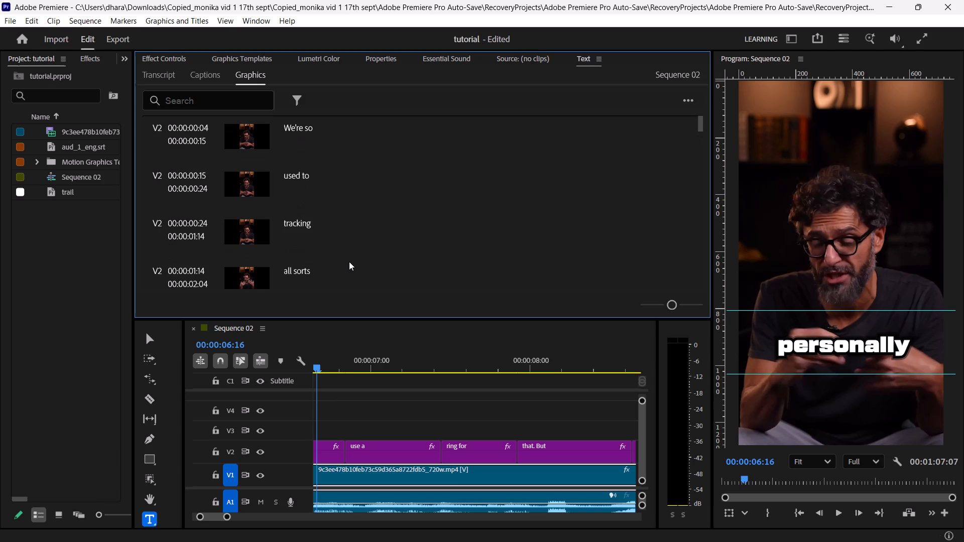
scroll(319, 211, down, 3)
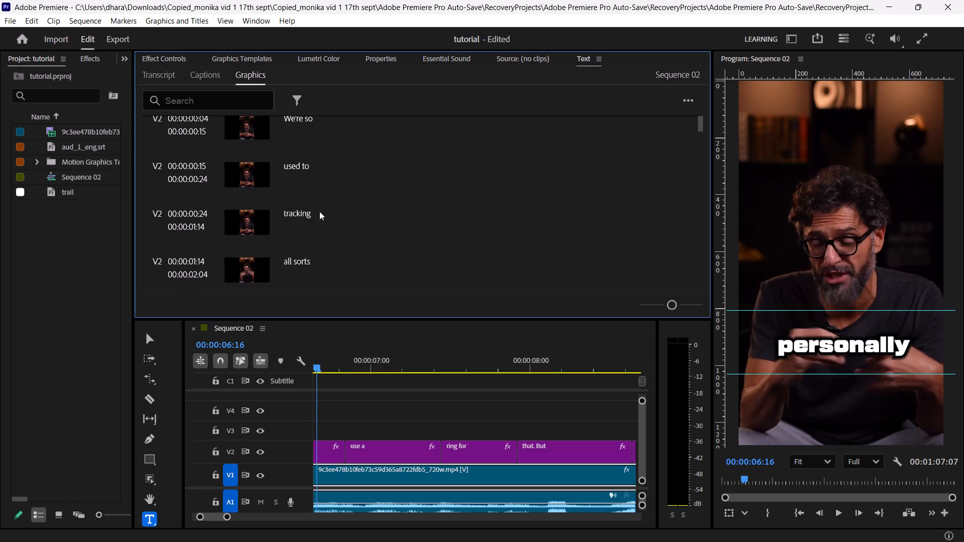
scroll(319, 211, down, 6)
click(305, 200)
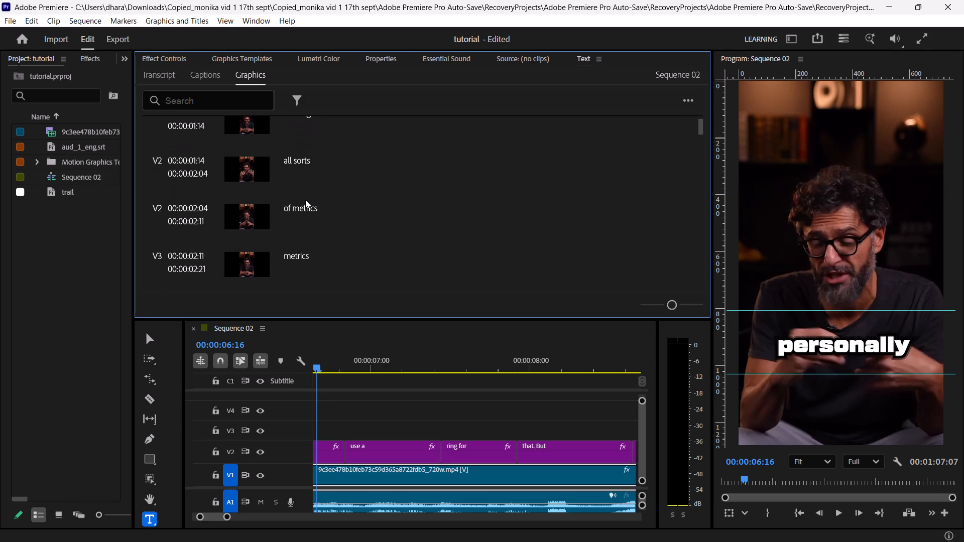
click(312, 258)
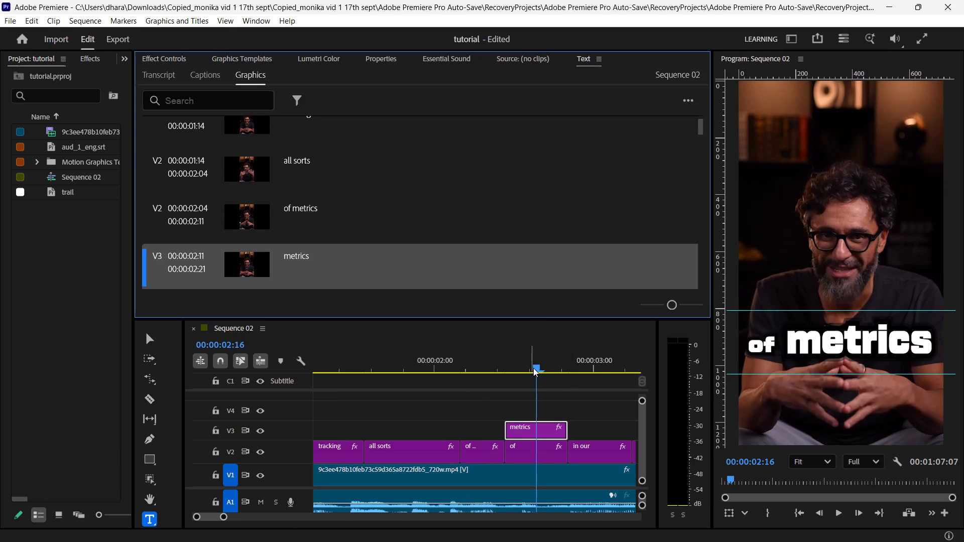
Play Sequence 02 from the start up to the first "lives, the" caption.
drag(533, 368, 267, 376)
key(space)
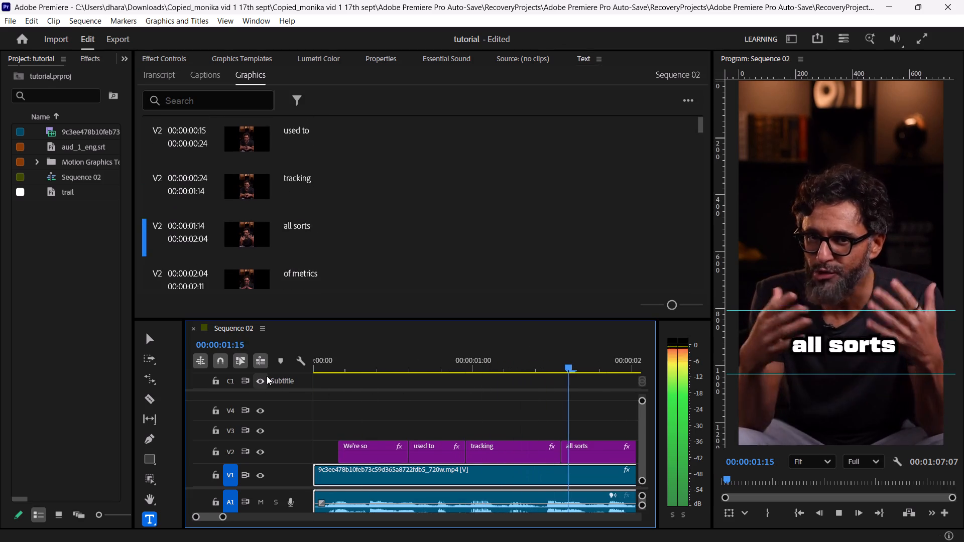
key(space)
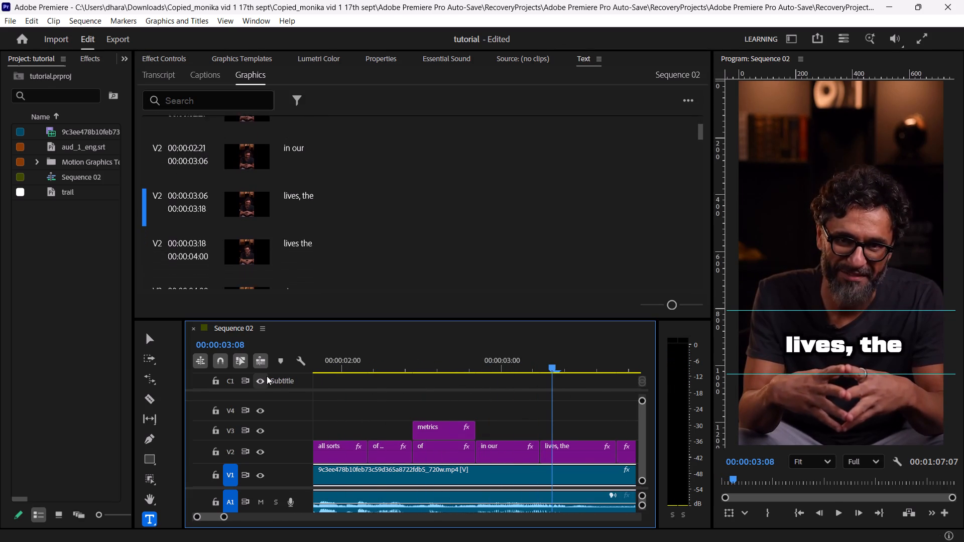
Step frame by frame between 00:00:02:20 and 00:00:03:21 to check the caption timing against the speech.
key(Left)
key(Left)
key(Left)
key(Left)
key(Left)
key(Left)
key(Left)
key(Left)
key(Left)
key(Left)
key(Left)
key(Left)
key(Left)
key(Left)
key(Left)
key(Left)
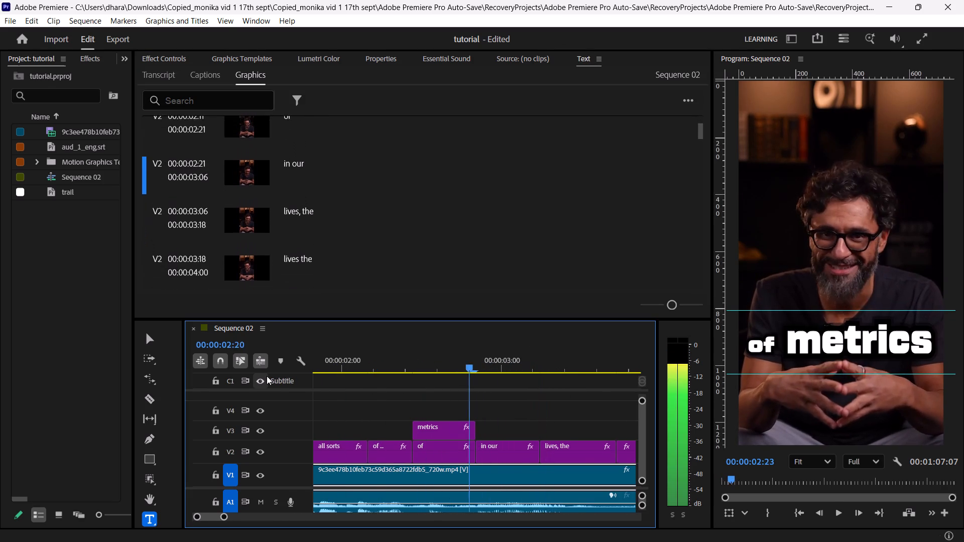
key(Right)
key(Right)
key(Right)
key(Right)
key(Right)
key(Right)
key(Right)
key(Right)
key(Right)
key(Right)
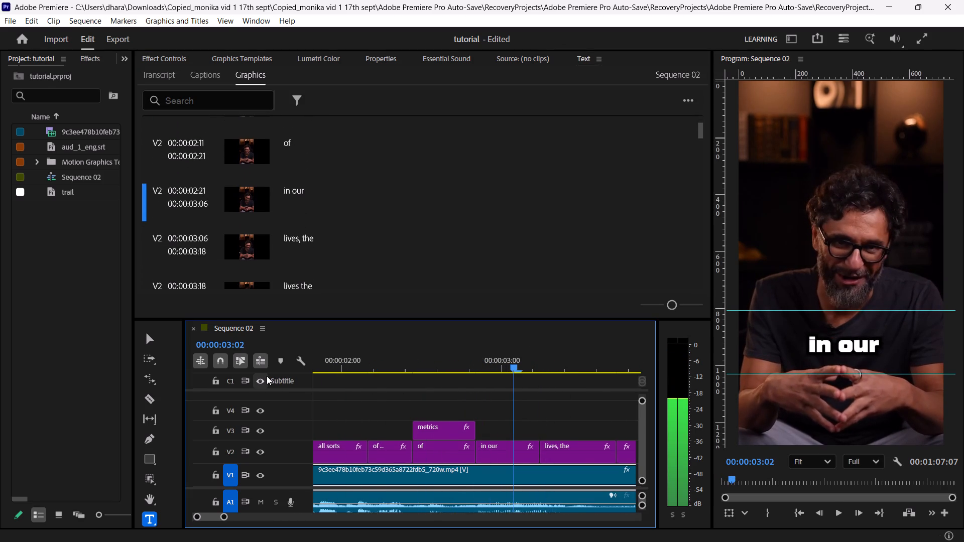
key(Right)
key(Right)
key(Right)
key(Right)
key(Right)
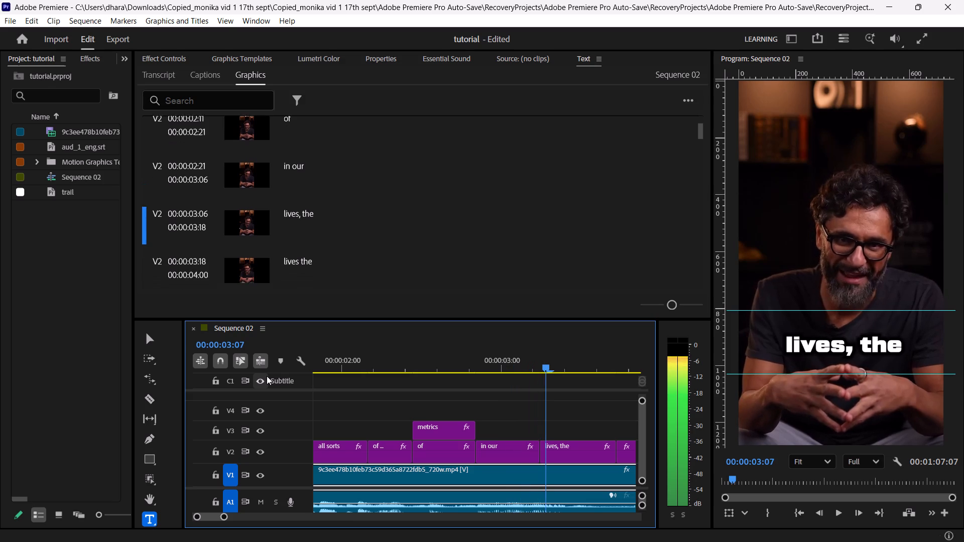
key(Right)
key(Right)
key(Right)
key(Right)
key(Right)
key(Right)
key(Right)
key(Right)
key(Right)
key(Right)
key(Right)
key(Right)
key(Right)
key(Right)
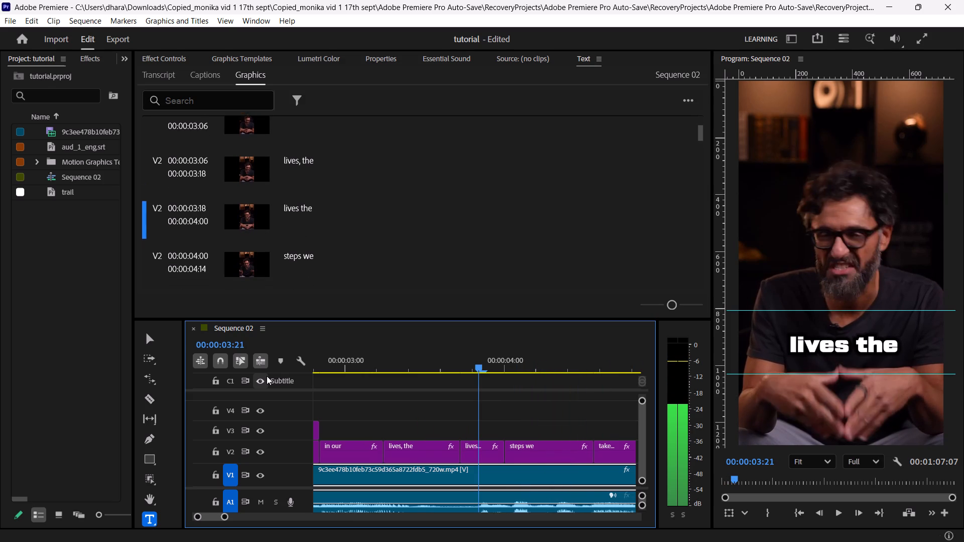
key(Left)
key(Right)
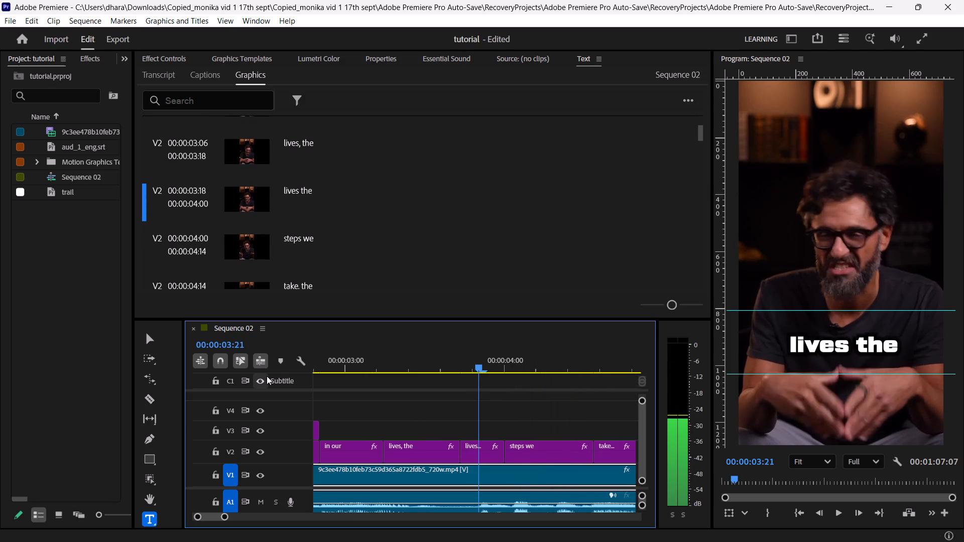
key(Left)
key(Right)
Shorten the "lives the" caption that starts at 00:00:03:18 on V2 so it reads only "the".
click(854, 345)
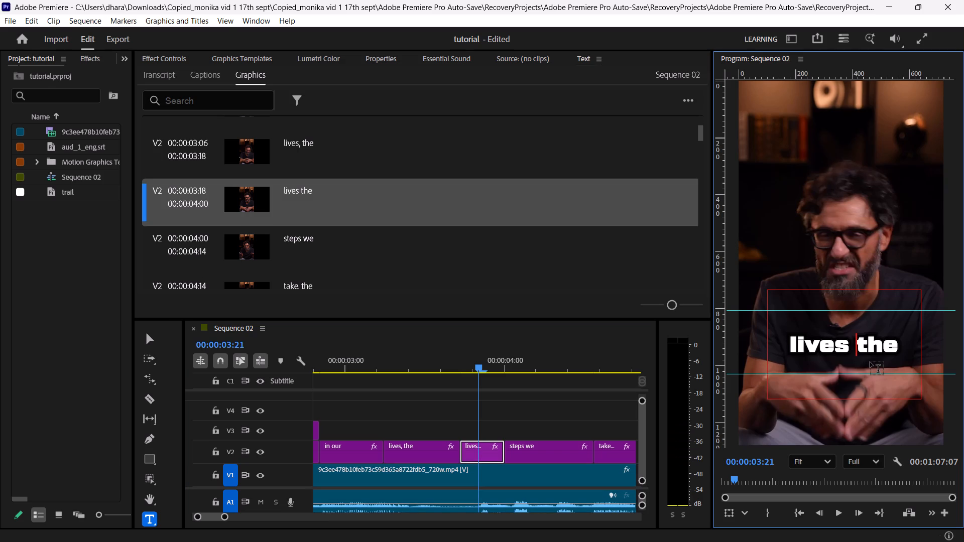
key(BackSpace)
key(BackSpace)
key(BackSpace)
key(BackSpace)
key(BackSpace)
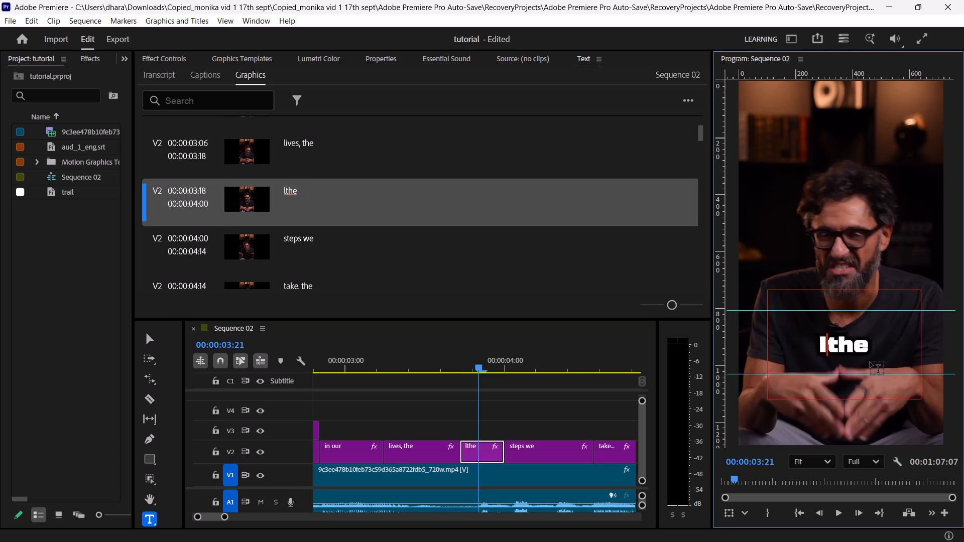
key(BackSpace)
key(Right)
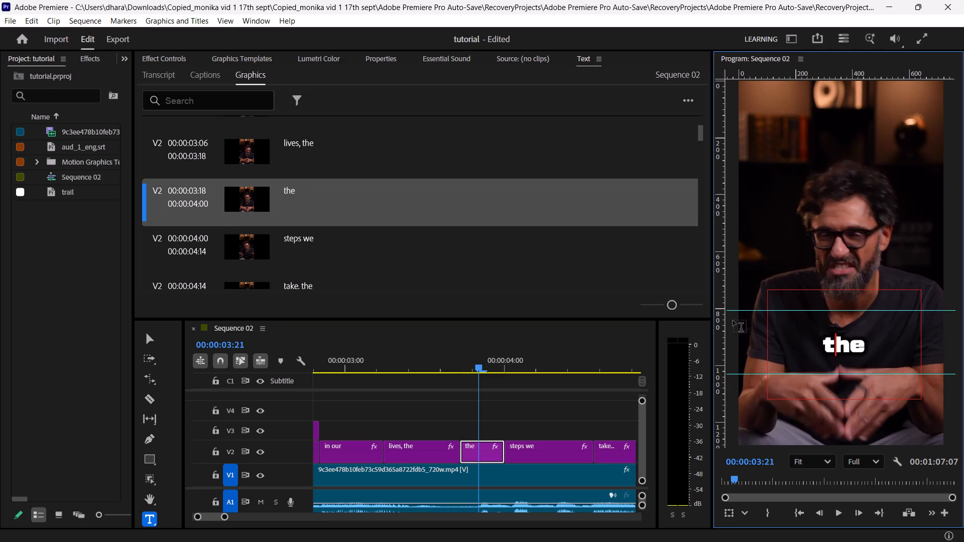
key(Right)
key(Down)
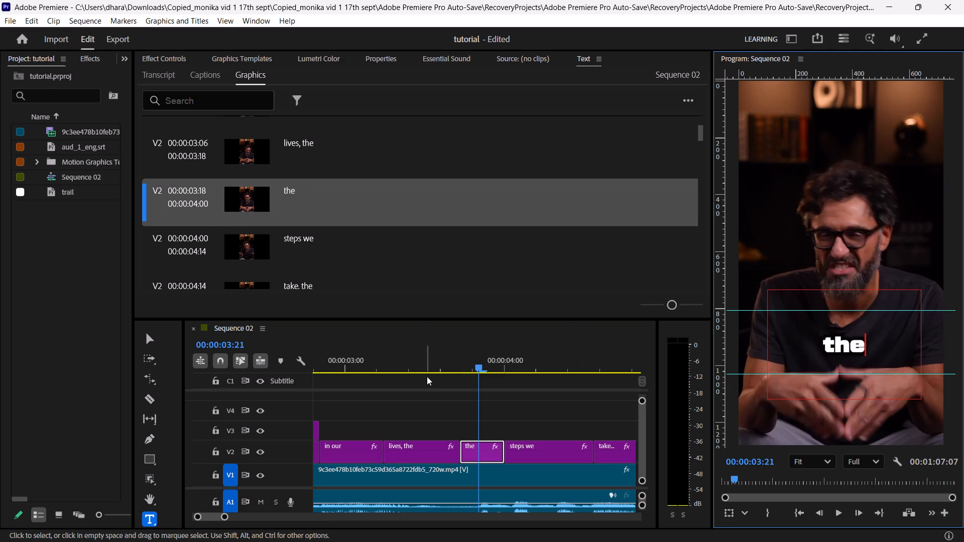
Shorten the "lives, the" caption that starts at 00:00:03:06 so it reads only "lives", without the comma.
click(411, 452)
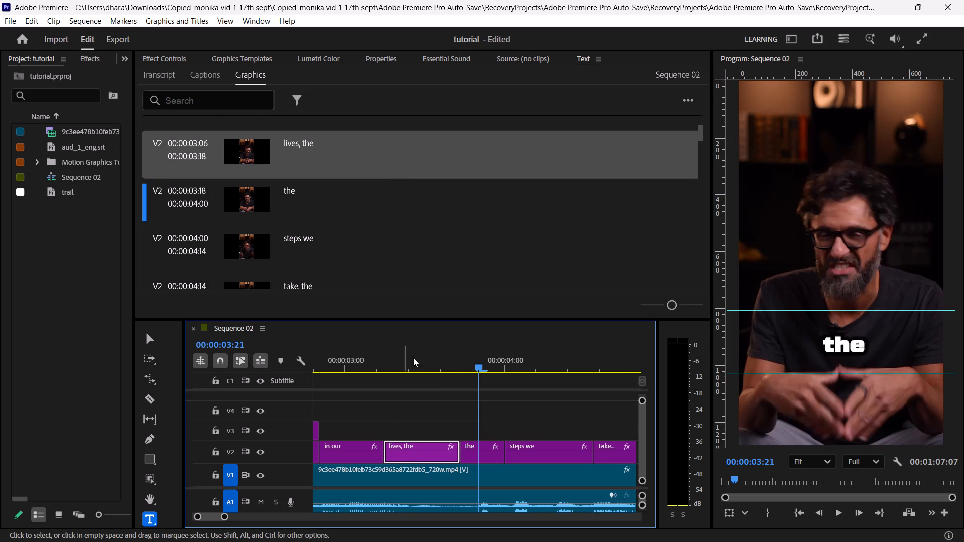
click(393, 357)
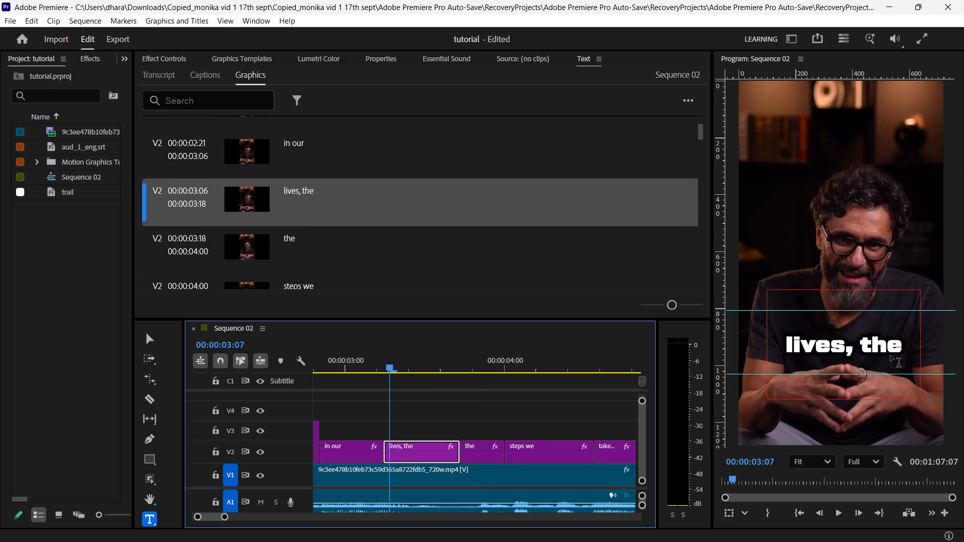
click(901, 345)
key(BackSpace)
key(BackSpace)
key(BackSpace)
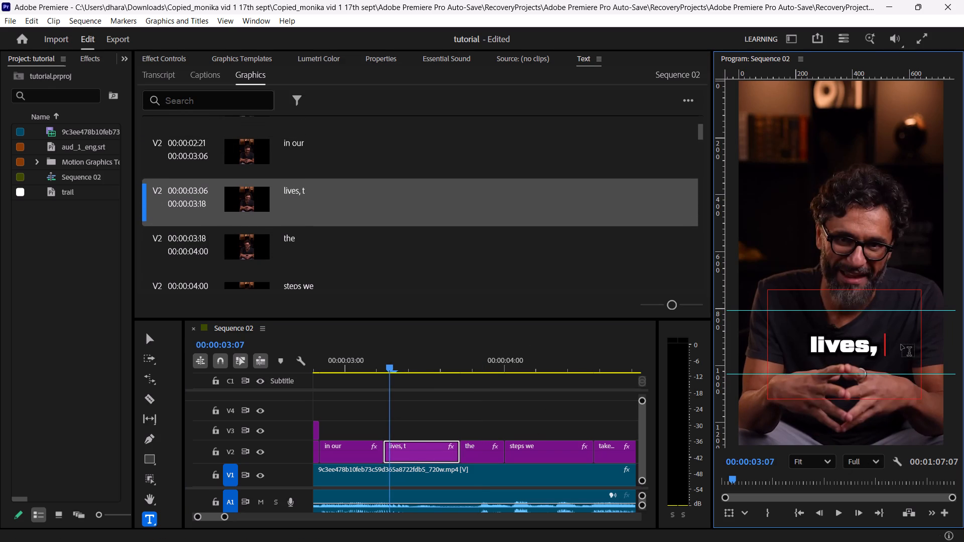
key(BackSpace)
key(BackSpace)
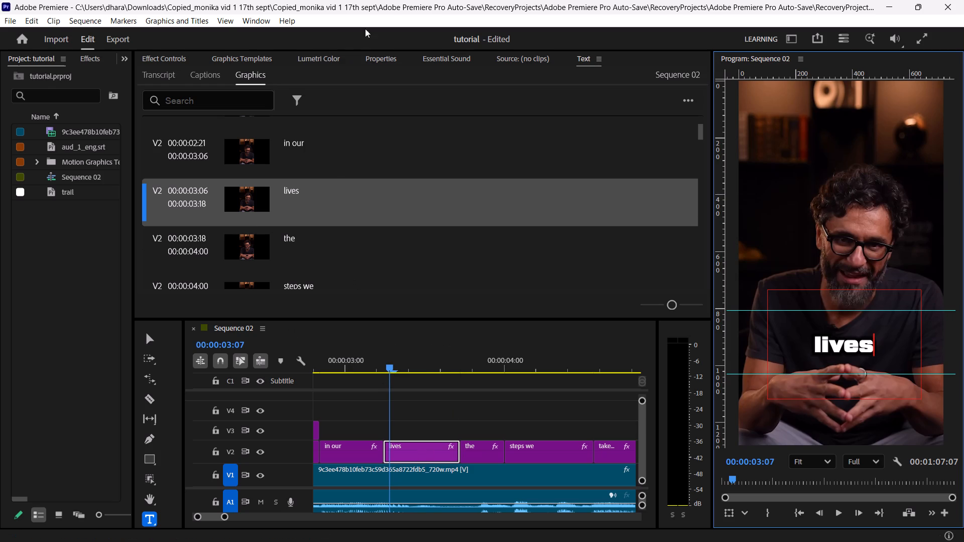
Show the effect settings of the "lives" caption and go to its first frame at 00:00:03:06.
click(388, 56)
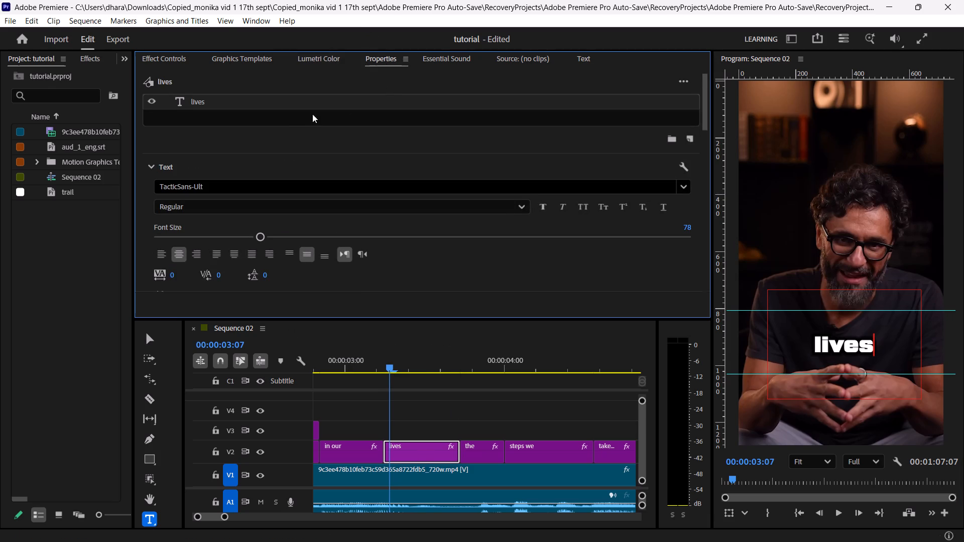
click(243, 53)
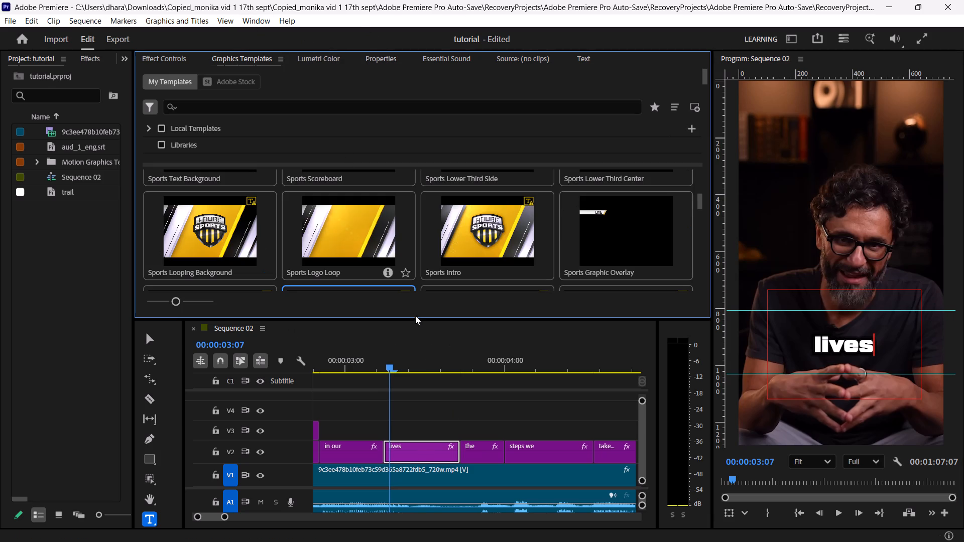
click(178, 56)
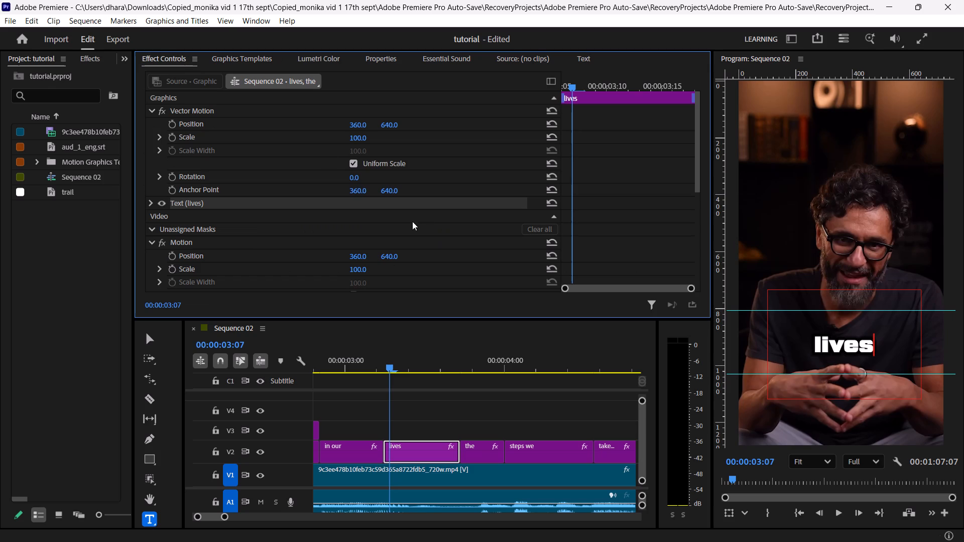
click(390, 370)
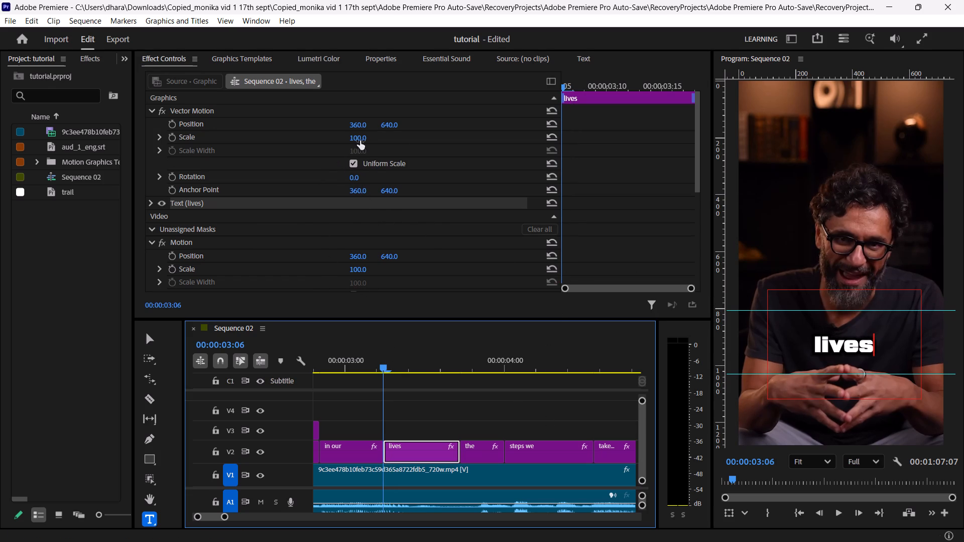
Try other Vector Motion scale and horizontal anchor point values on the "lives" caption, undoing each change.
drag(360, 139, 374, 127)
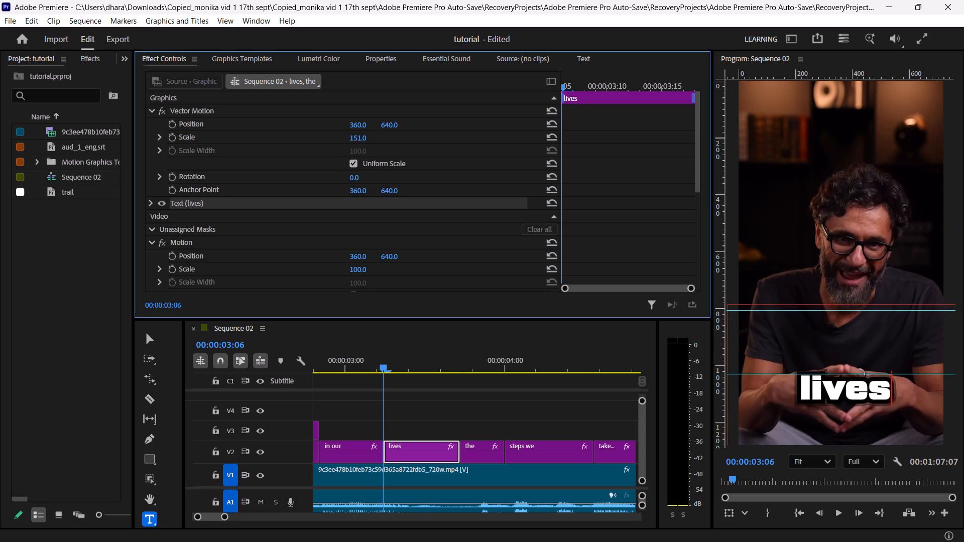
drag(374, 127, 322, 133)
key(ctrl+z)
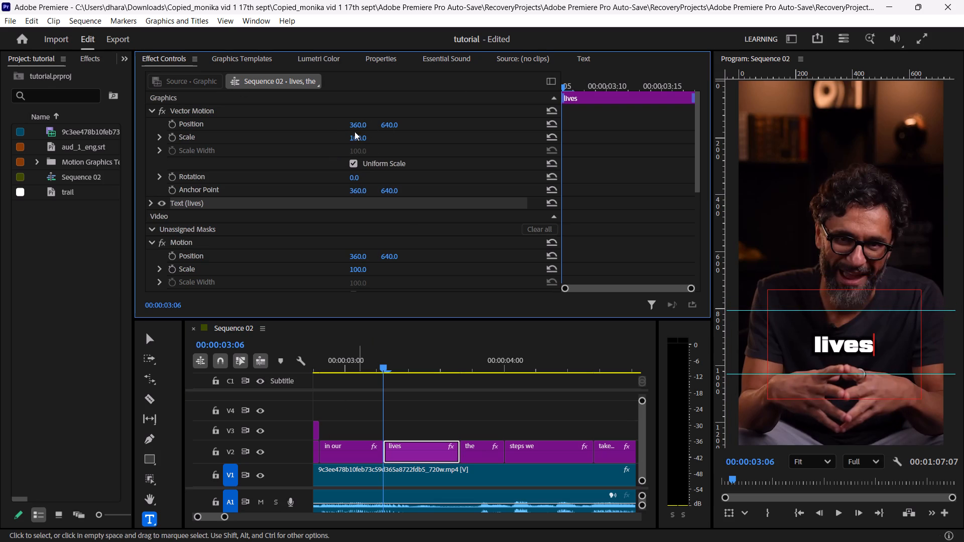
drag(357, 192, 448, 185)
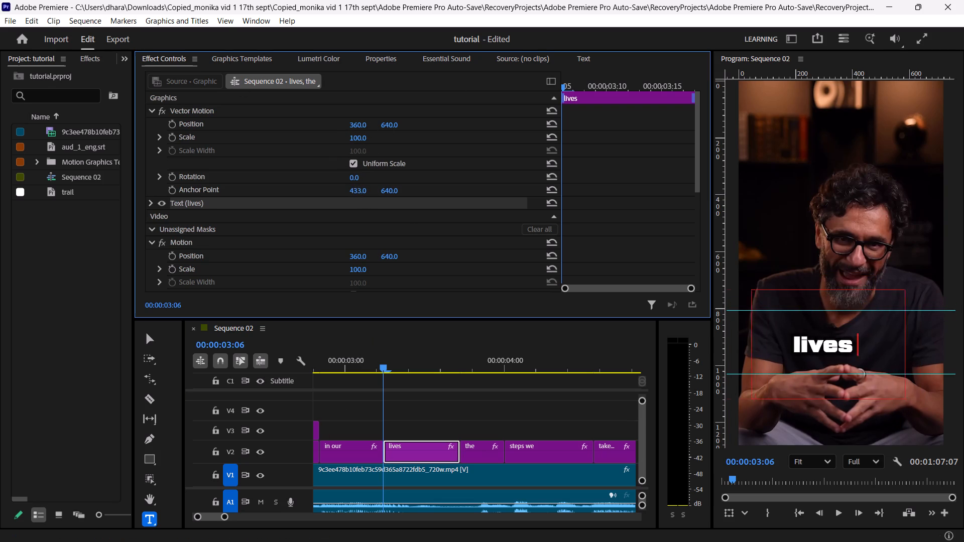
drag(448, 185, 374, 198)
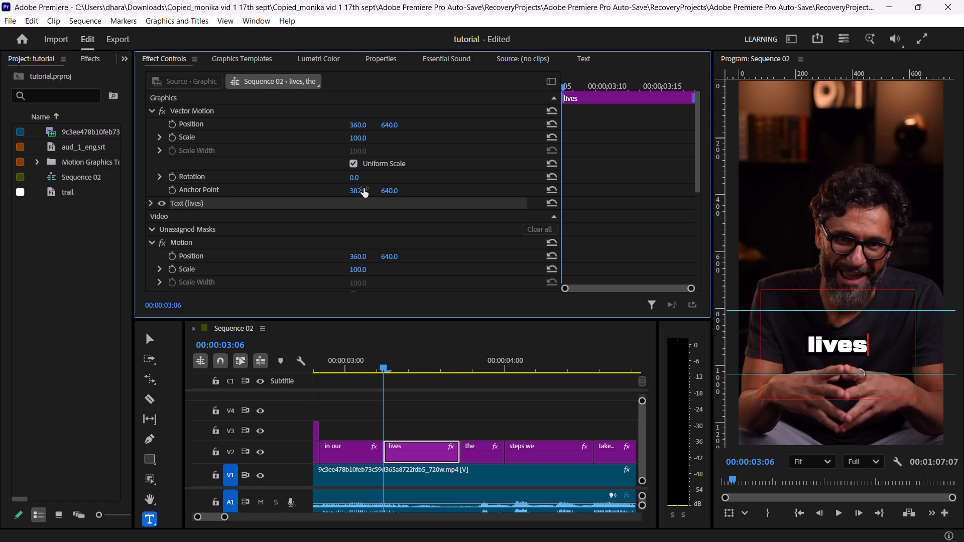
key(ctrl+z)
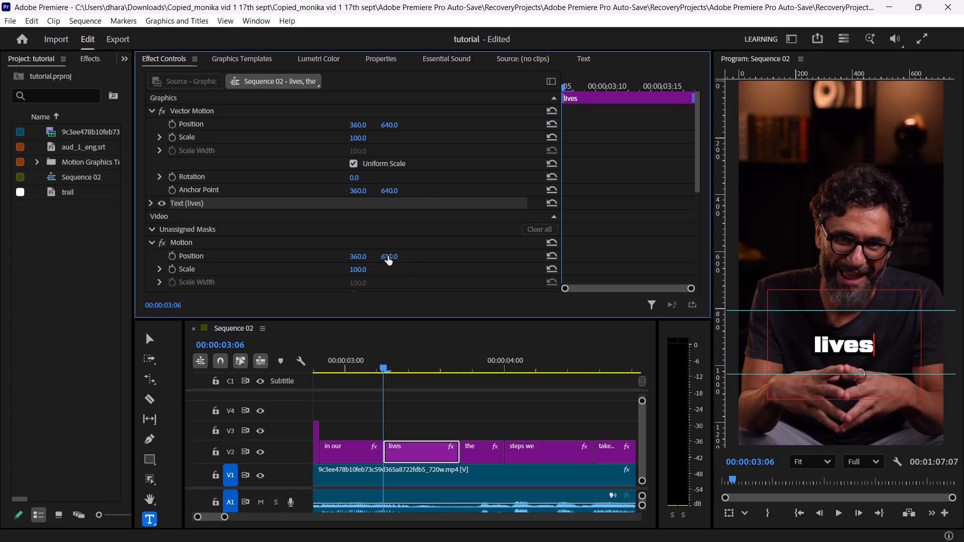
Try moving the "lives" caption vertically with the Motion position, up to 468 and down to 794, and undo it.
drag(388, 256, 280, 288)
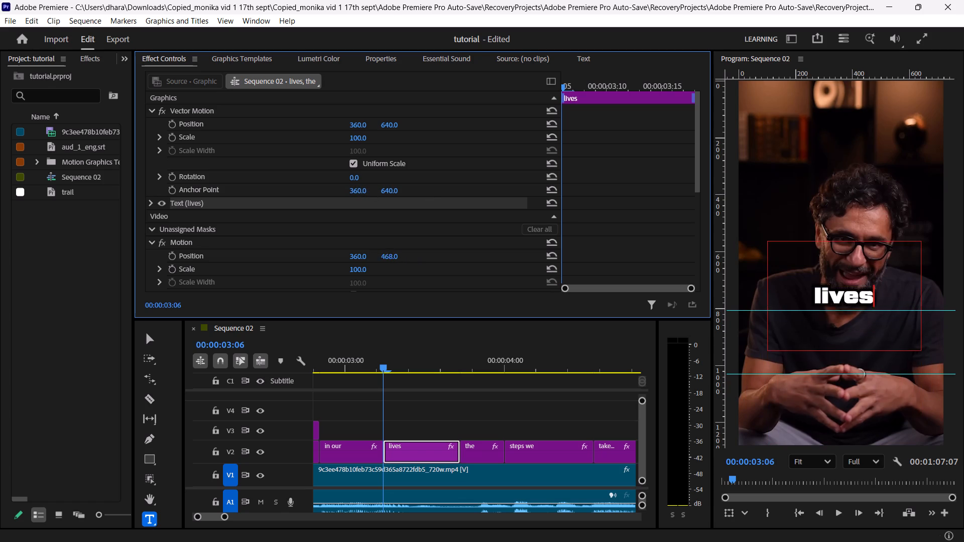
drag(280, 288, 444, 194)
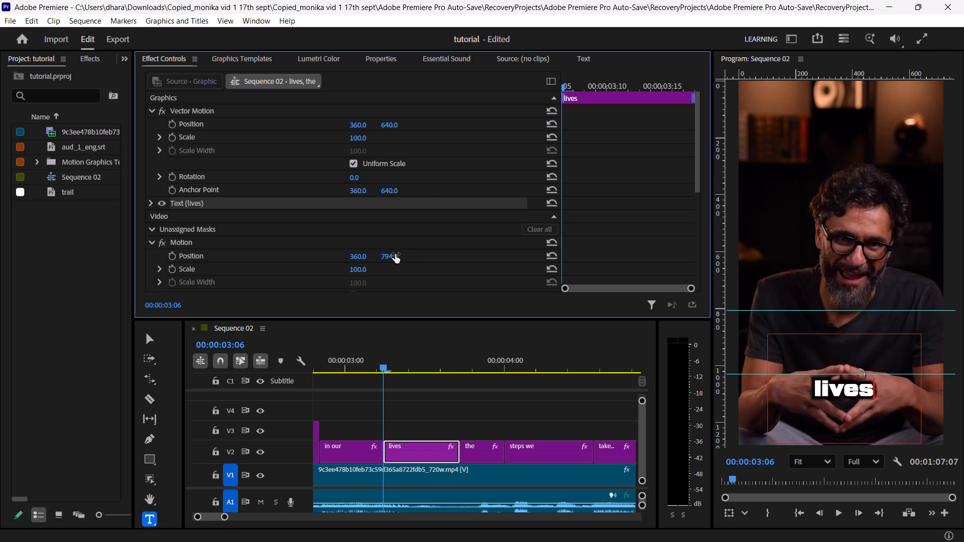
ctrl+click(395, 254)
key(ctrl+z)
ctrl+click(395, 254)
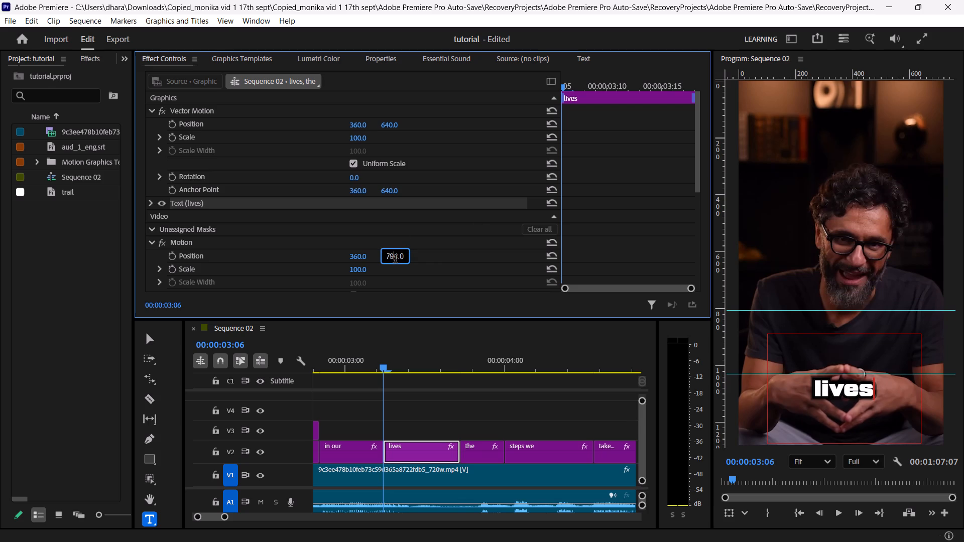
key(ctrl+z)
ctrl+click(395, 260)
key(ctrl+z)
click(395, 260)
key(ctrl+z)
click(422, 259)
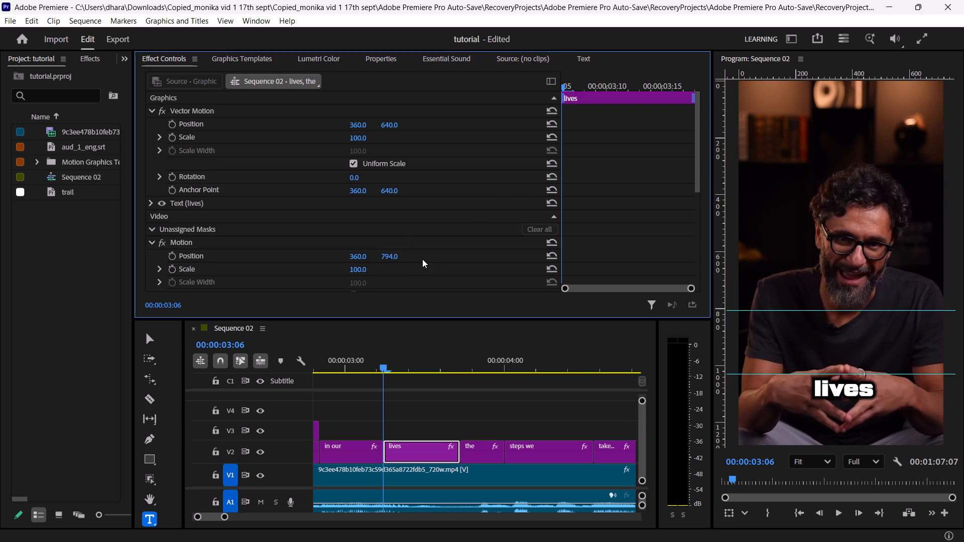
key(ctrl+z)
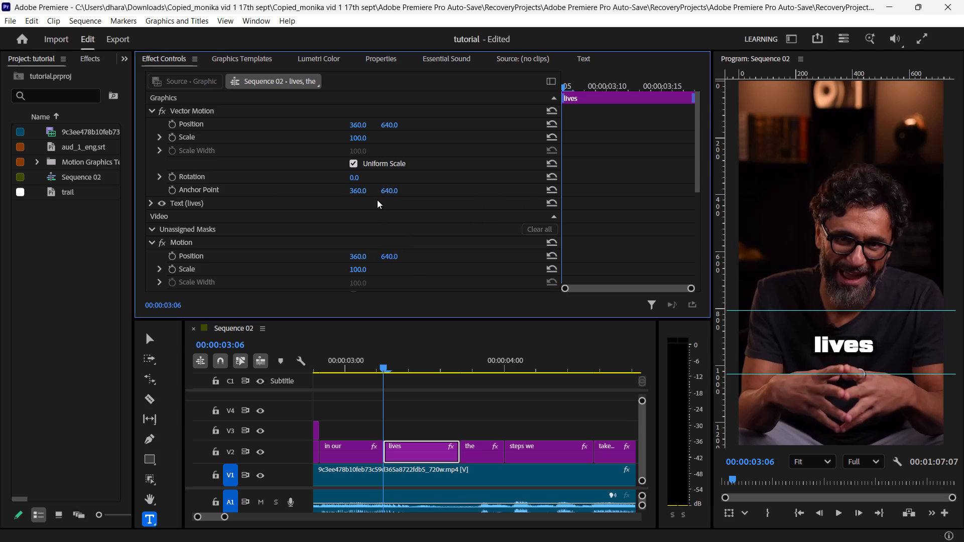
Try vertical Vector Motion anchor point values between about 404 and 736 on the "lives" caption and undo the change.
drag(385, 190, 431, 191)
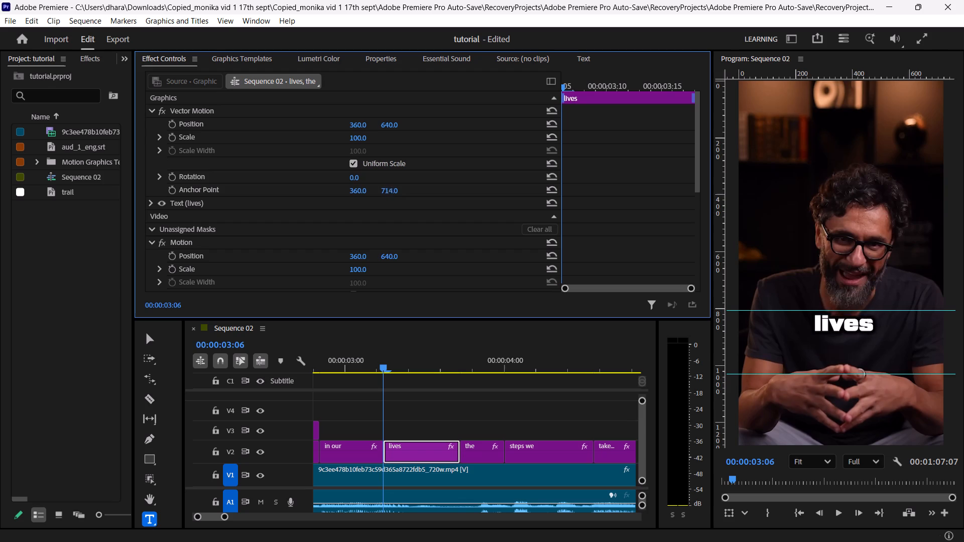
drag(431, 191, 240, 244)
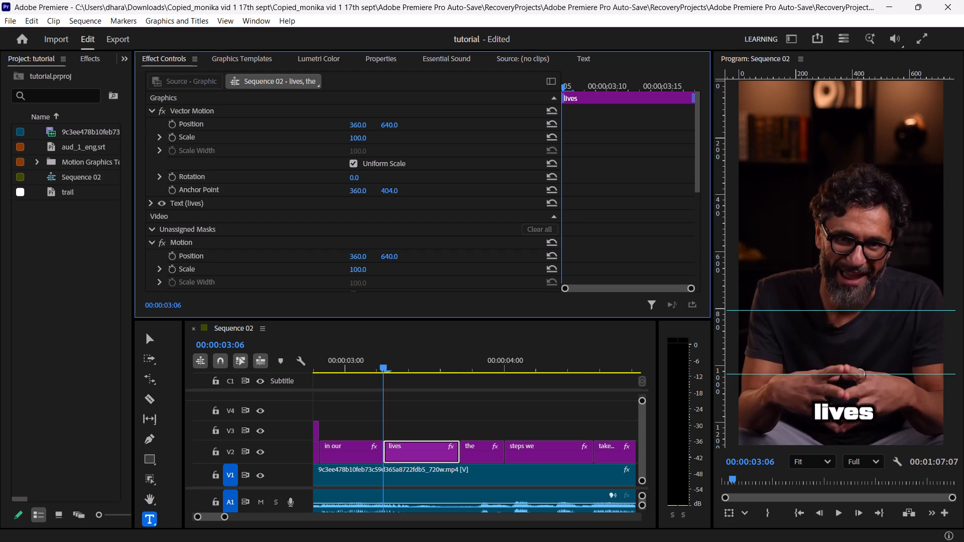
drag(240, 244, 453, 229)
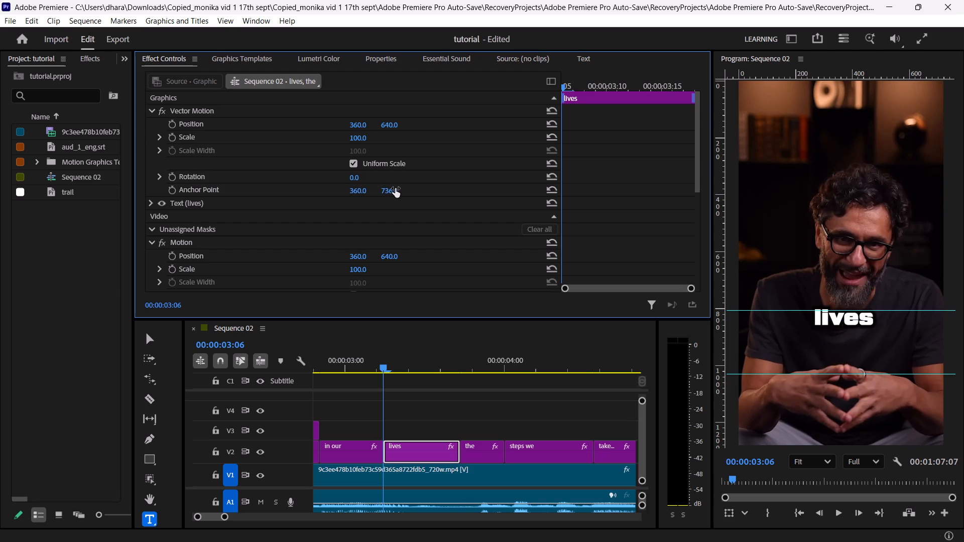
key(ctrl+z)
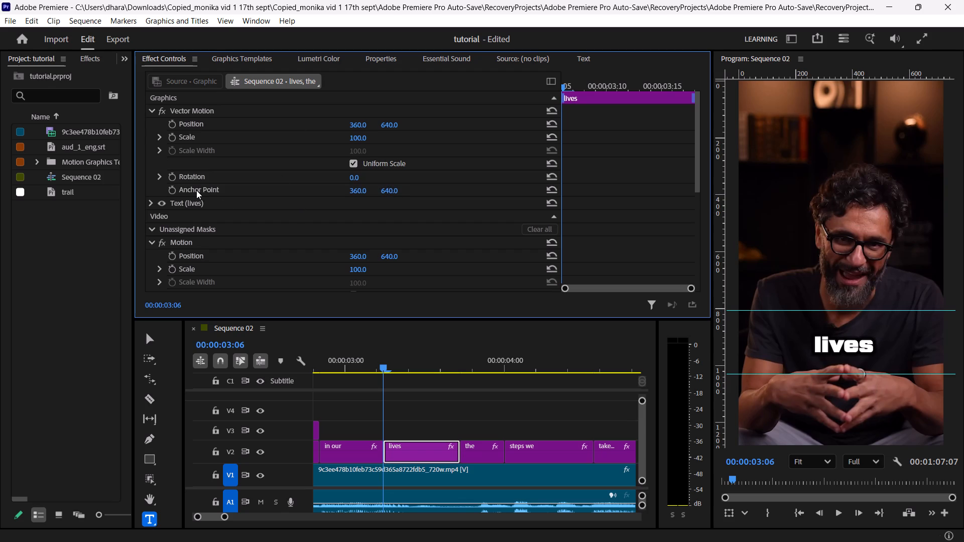
Move the Vector Motion anchor point onto the middle of the word "lives", at about 366.6, 930.8.
click(196, 190)
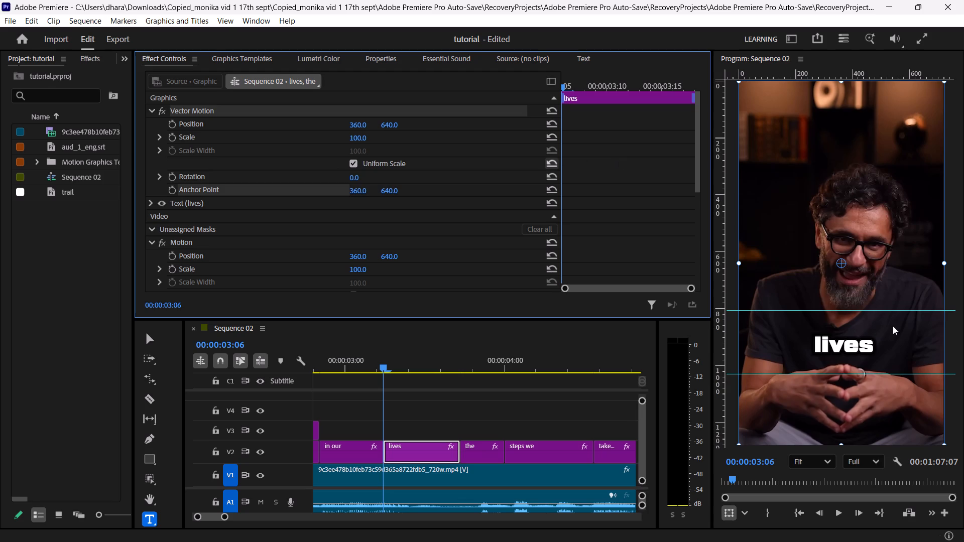
drag(841, 264, 845, 317)
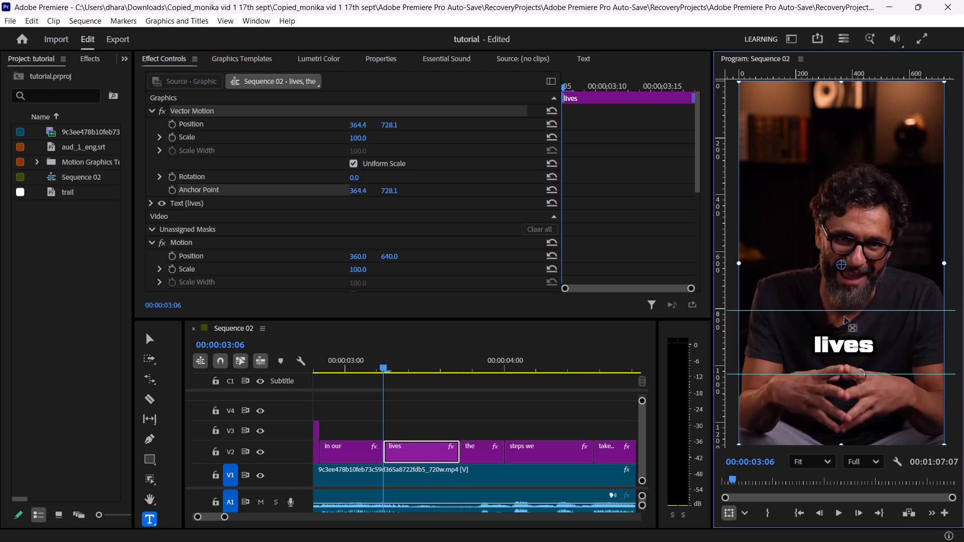
drag(845, 317, 844, 347)
drag(844, 347, 843, 347)
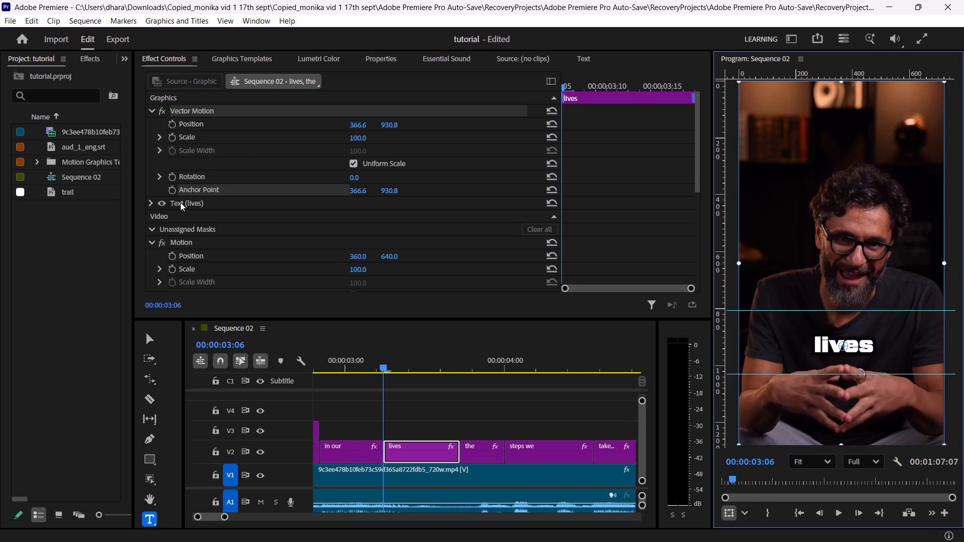
Turn on Vector Motion scale animation for the "lives" caption, with a keyframe of 100 at 00:00:03:06.
click(174, 133)
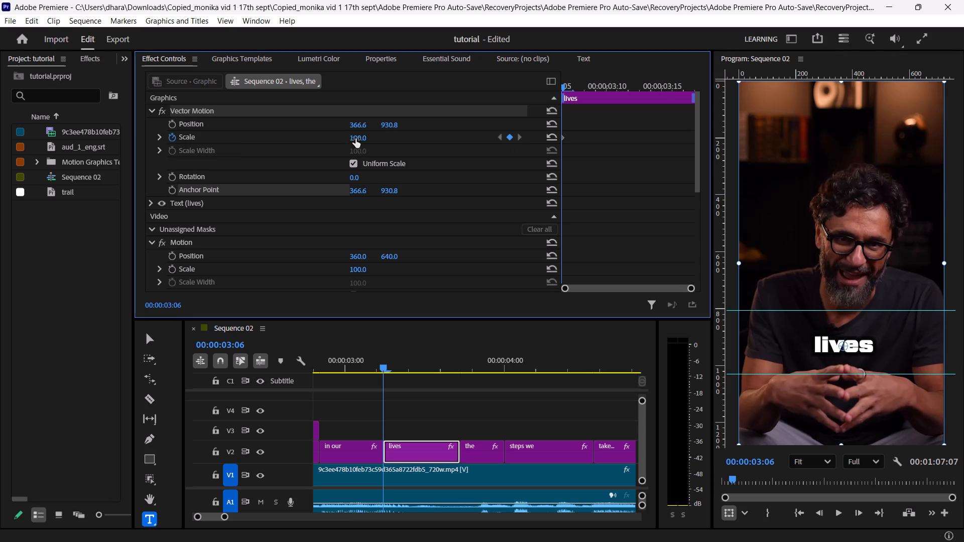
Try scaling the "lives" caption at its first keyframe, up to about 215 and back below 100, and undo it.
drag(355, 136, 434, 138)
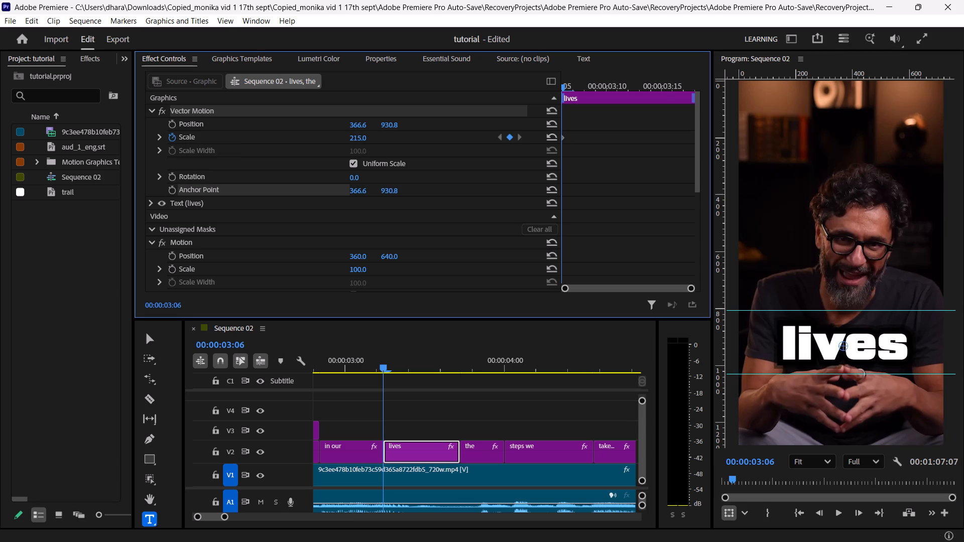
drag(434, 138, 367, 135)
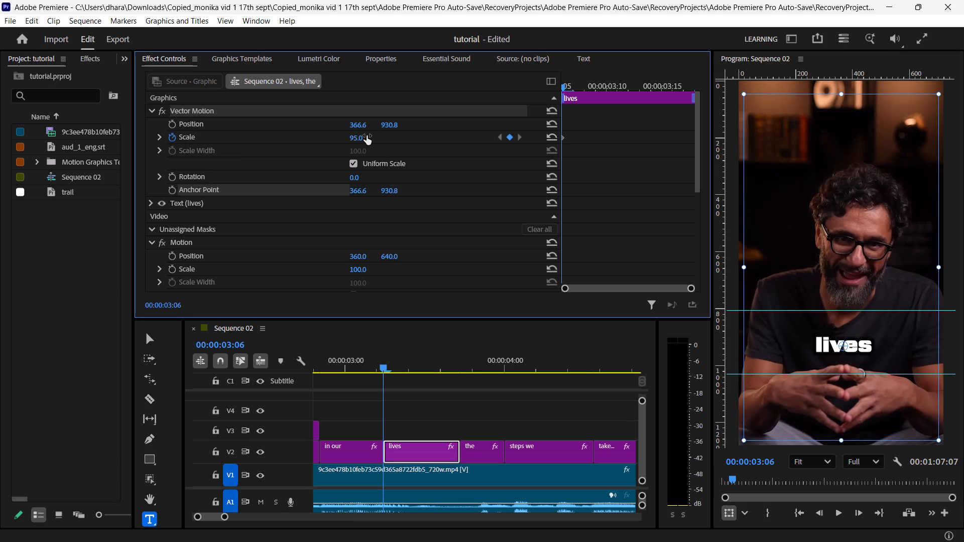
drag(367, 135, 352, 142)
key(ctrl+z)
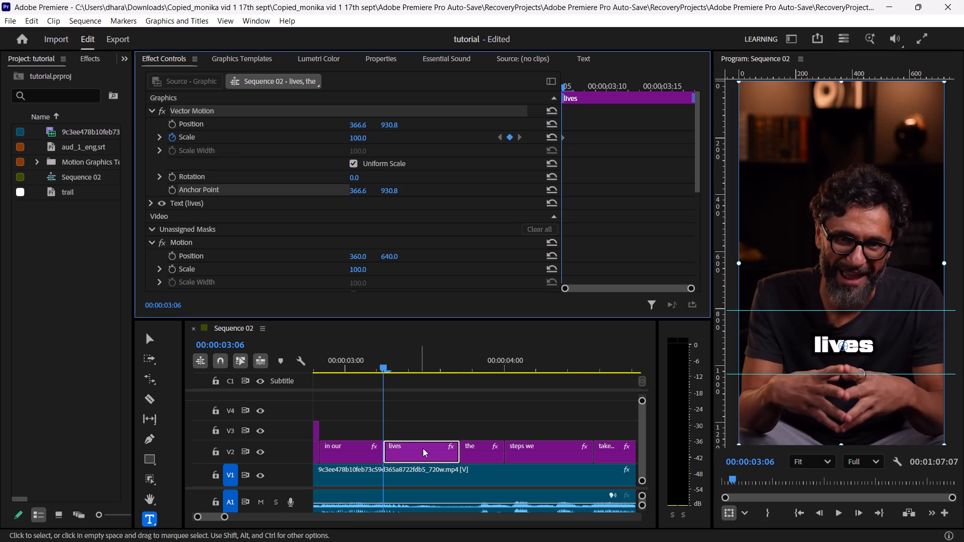
Step frame by frame back and forth through the "lives" caption to examine its timing against the speech.
key(Right)
key(Right)
key(Right)
key(Right)
key(Right)
key(Right)
key(Right)
key(Right)
key(Right)
key(Right)
key(Right)
key(Left)
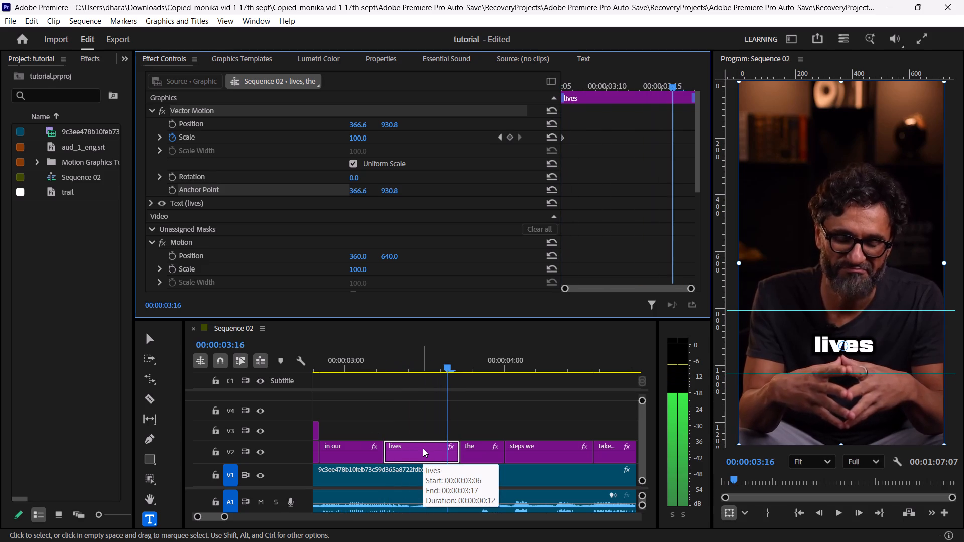
key(Left)
key(Left)
key(Left)
key(Left)
key(Left)
key(Left)
key(Left)
key(Left)
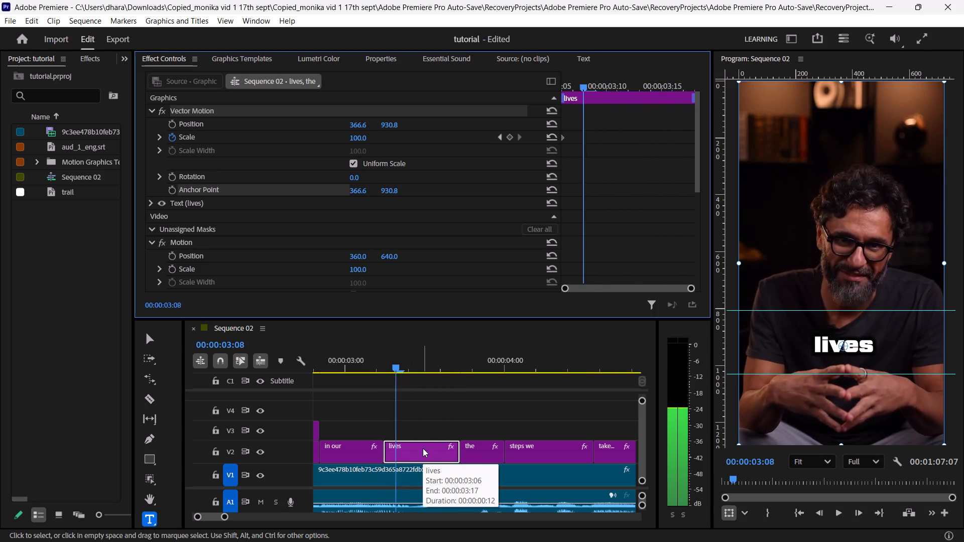
key(Left)
key(Left)
key(Left)
key(Left)
key(Left)
key(Left)
key(Left)
key(Left)
key(Left)
key(Left)
key(Left)
key(Left)
key(Left)
key(Left)
key(Left)
key(Left)
key(Left)
key(Left)
key(Left)
key(Left)
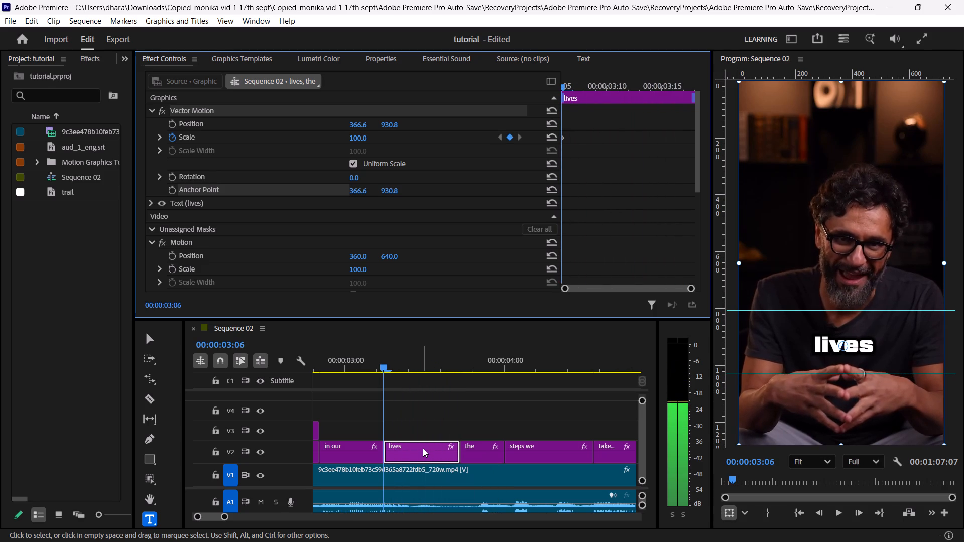
Add a second Vector Motion scale keyframe of 221 at 00:00:03:15 on the "lives" caption.
key(space)
key(space)
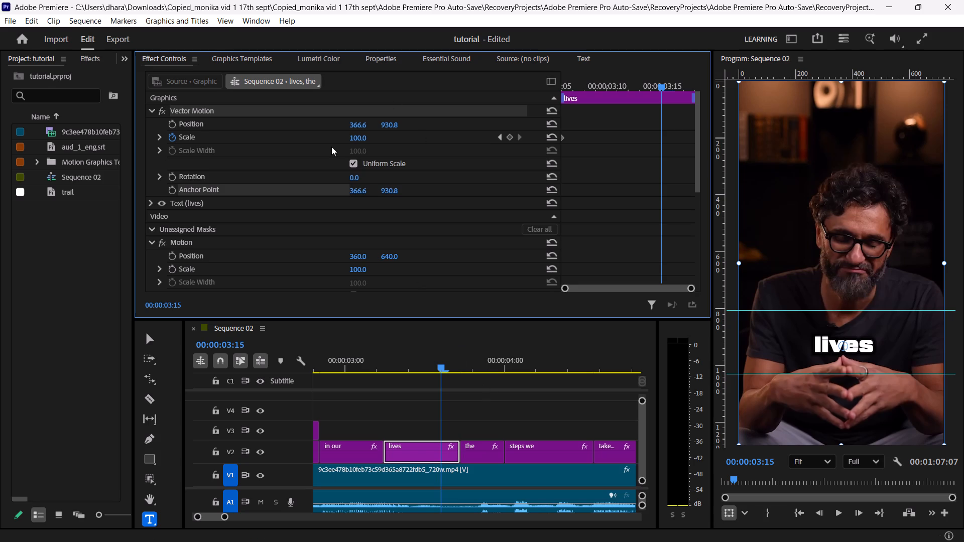
drag(354, 141, 374, 135)
drag(374, 135, 430, 126)
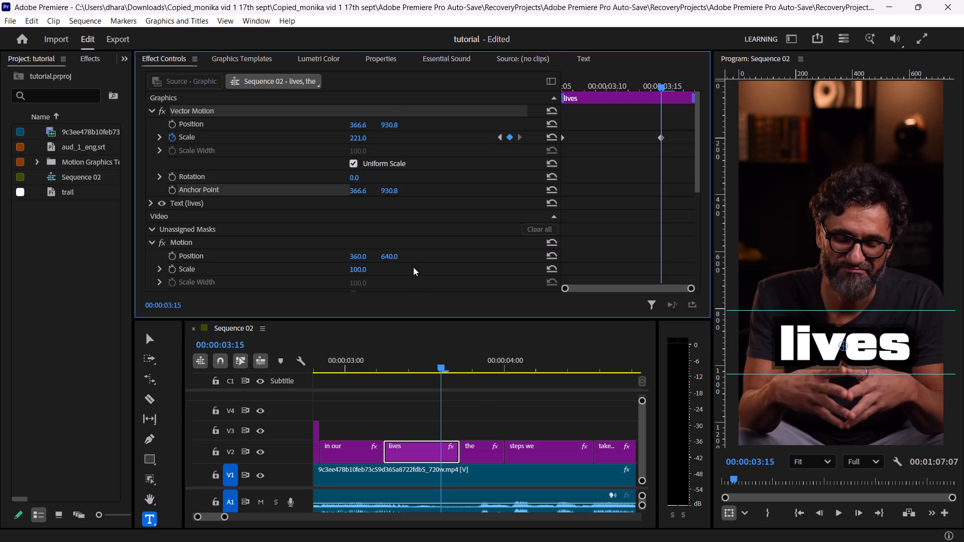
Play back the captions leading into and past "lives" to review its scale animation.
click(342, 364)
key(space)
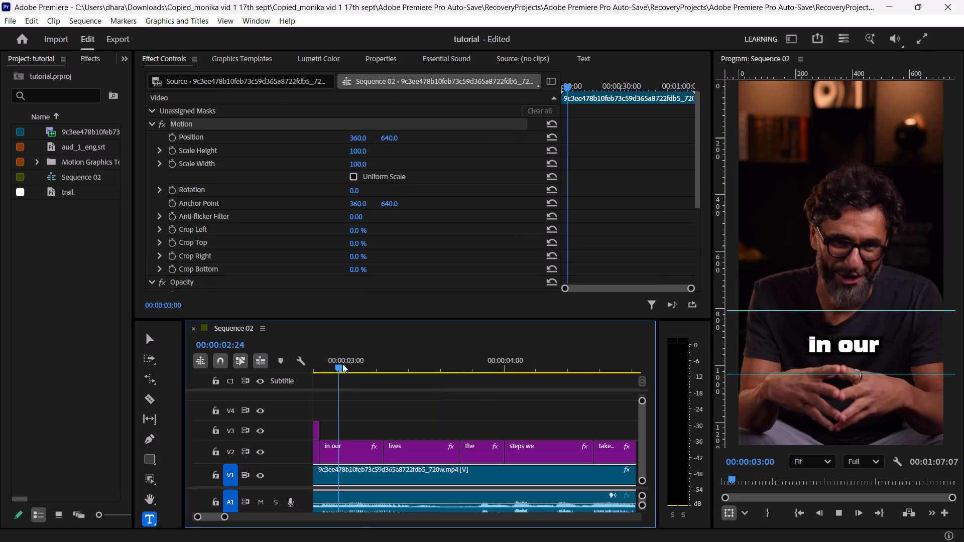
key(space)
key(space)
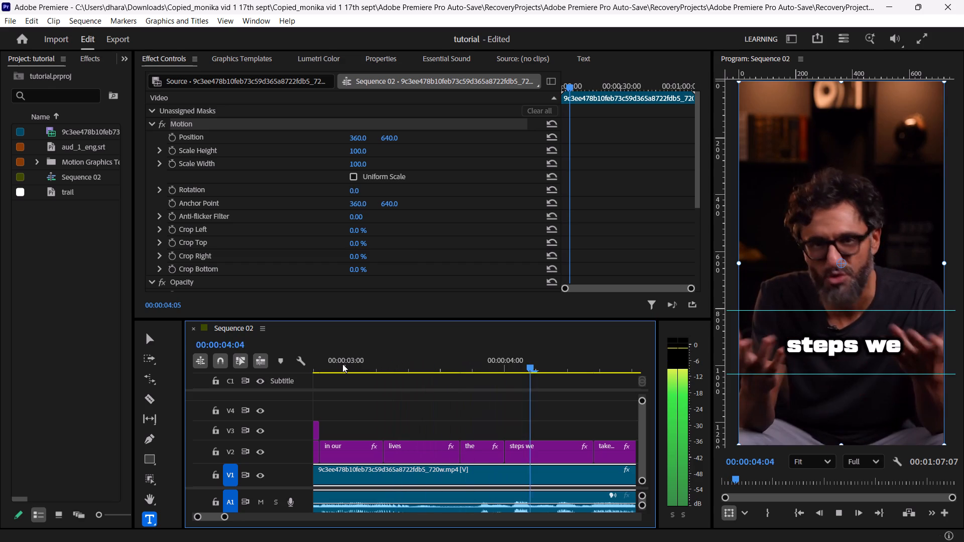
click(391, 360)
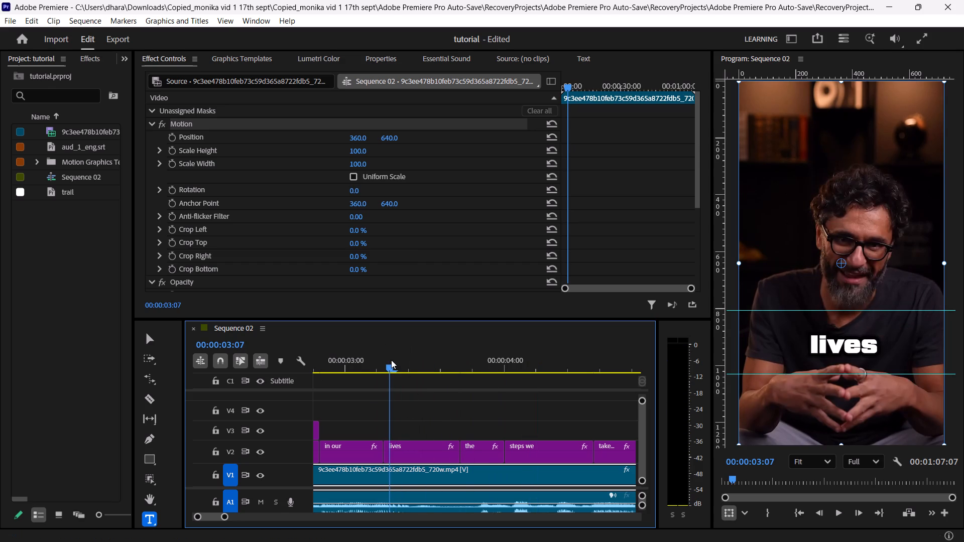
key(Left)
key(Left)
key(Right)
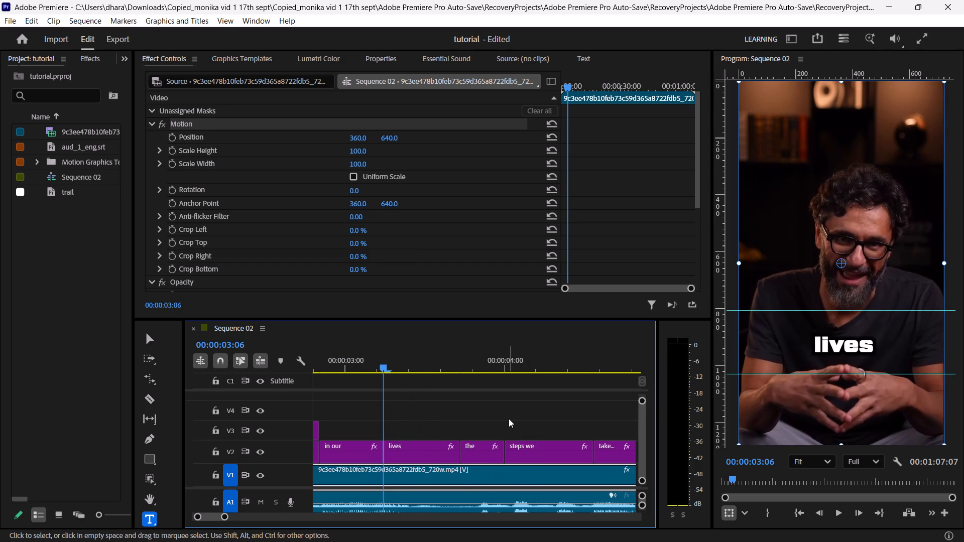
key(Right)
key(Left)
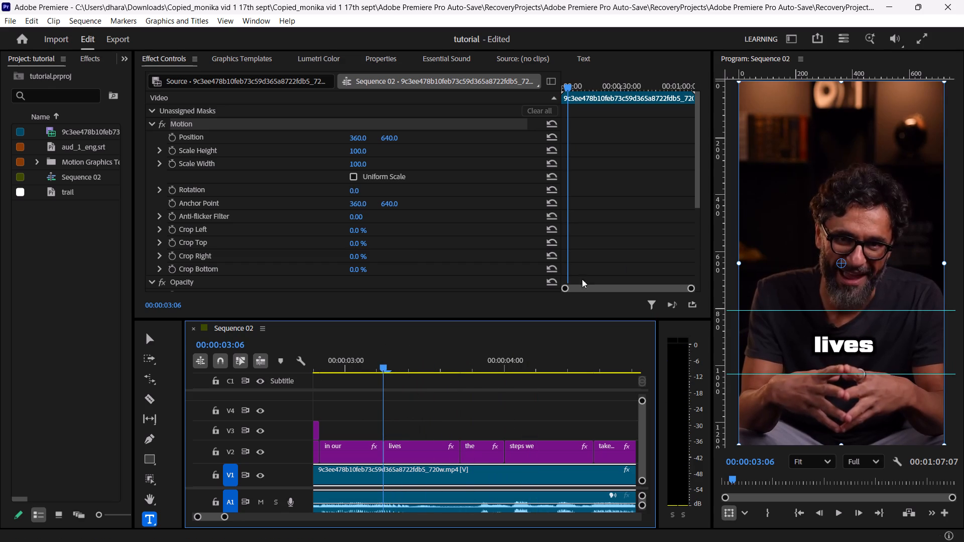
key(Down)
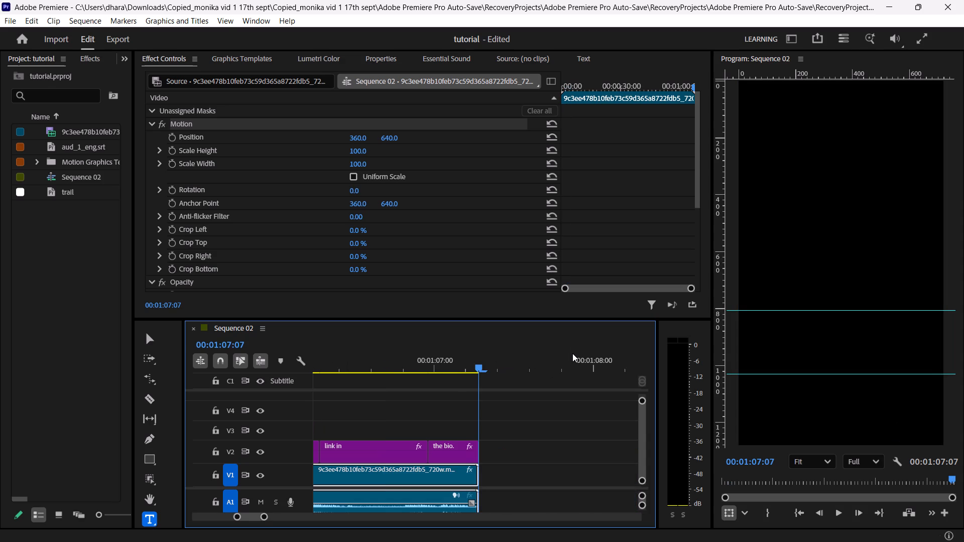
key(Left)
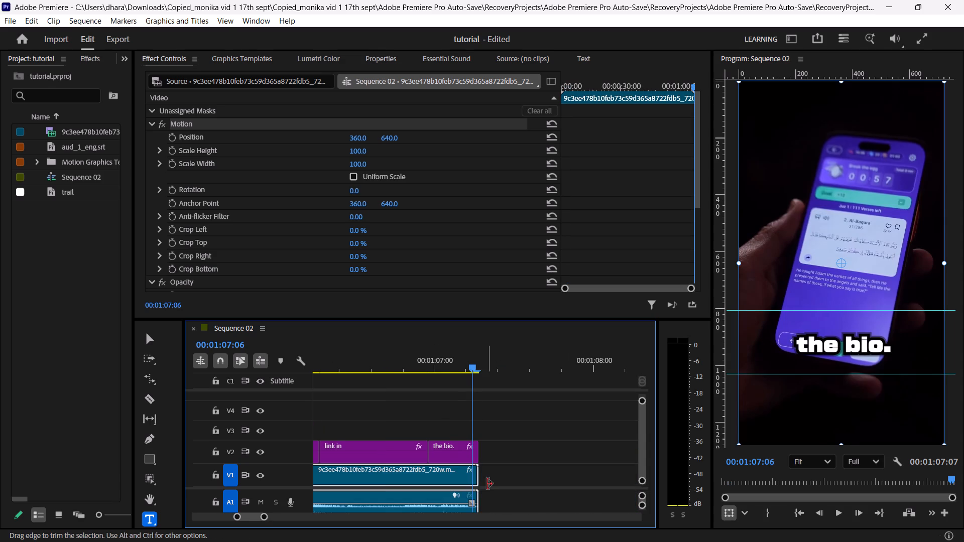
key(Up)
click(604, 368)
key(space)
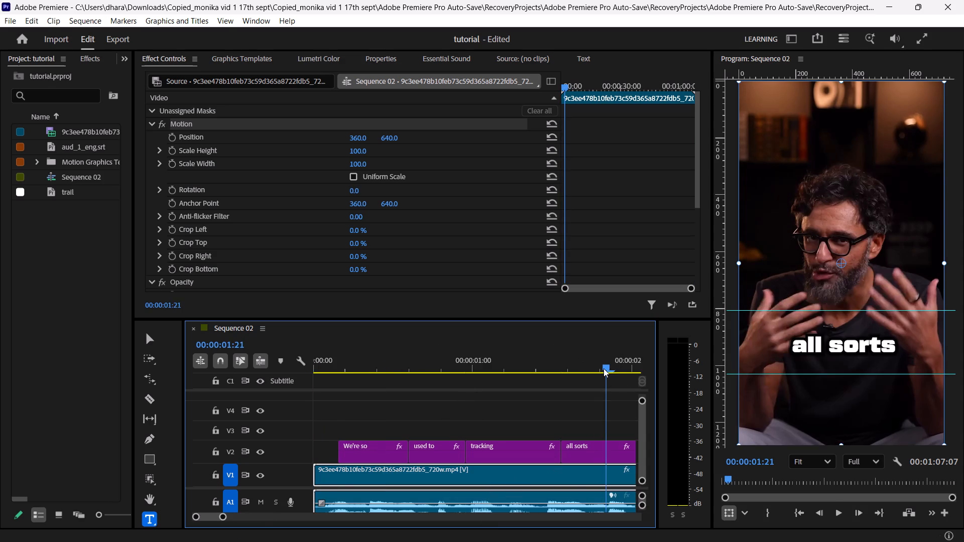
key(space)
key(space)
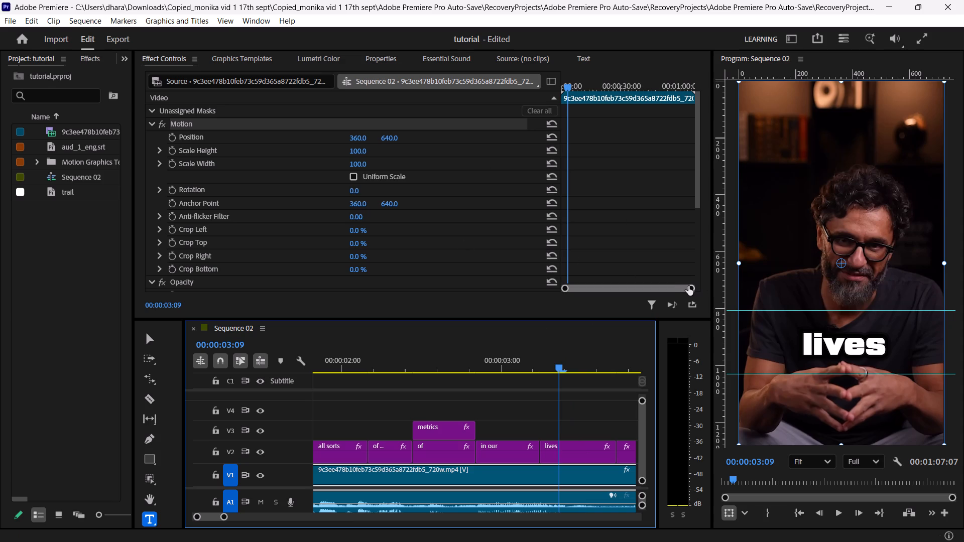
Move the second scale keyframe of the "lives" caption earlier, to about 00:00:03:09, so the word grows faster.
drag(689, 286, 595, 287)
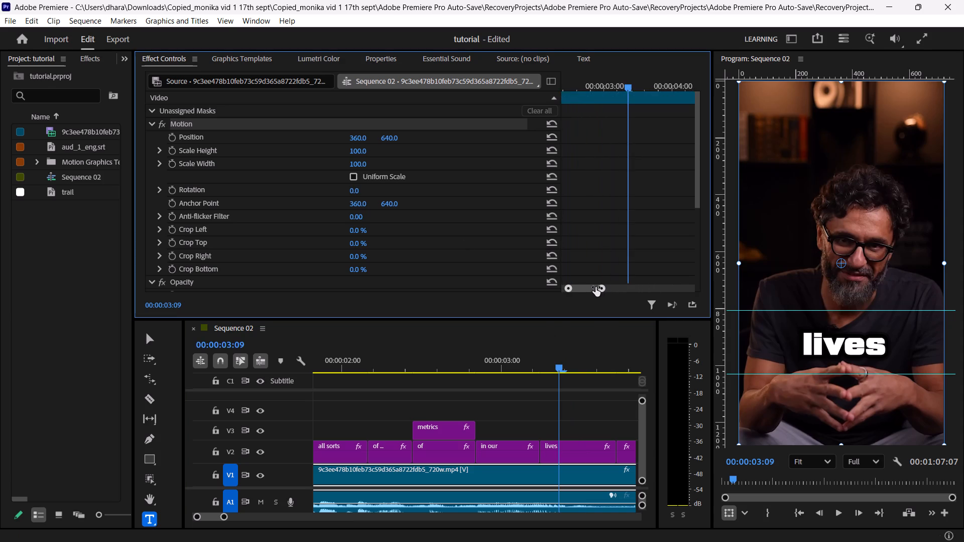
drag(595, 287, 742, 291)
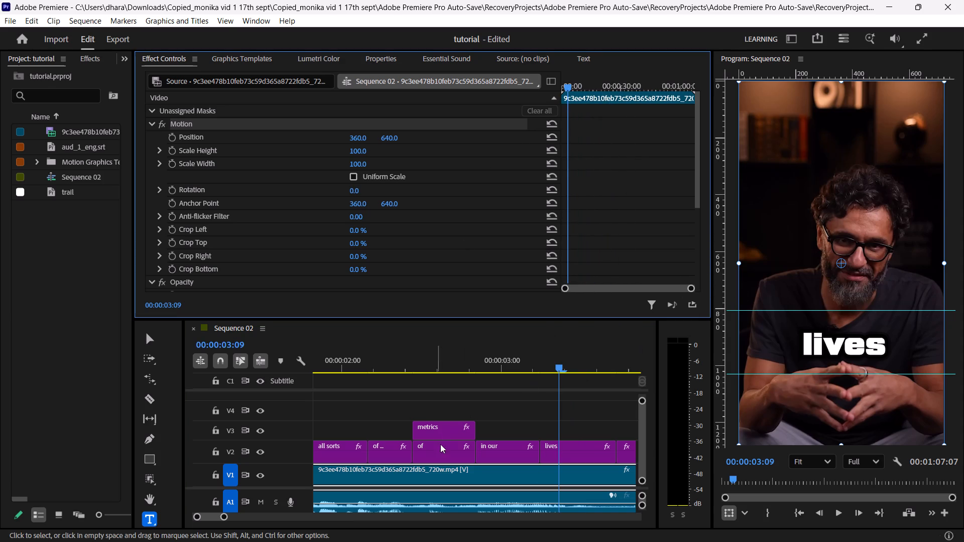
click(577, 447)
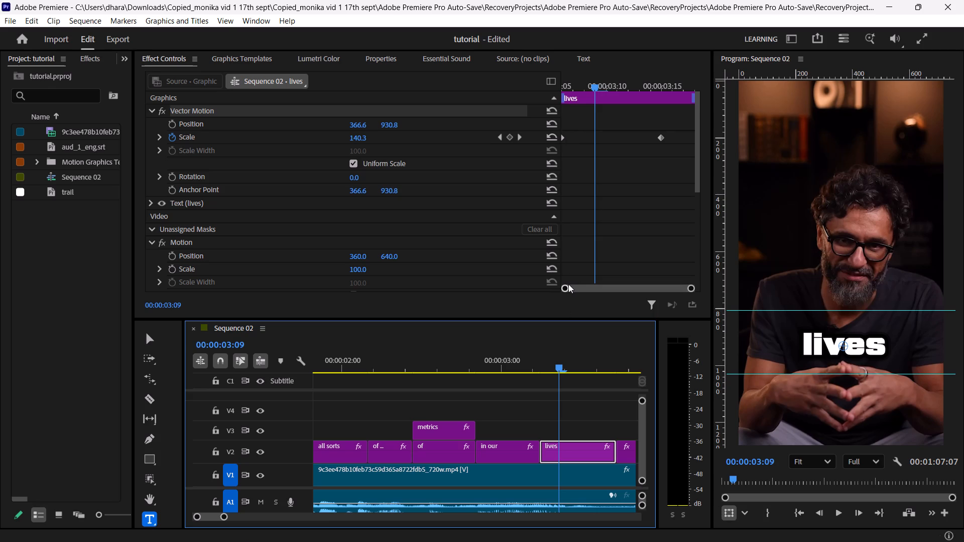
click(661, 137)
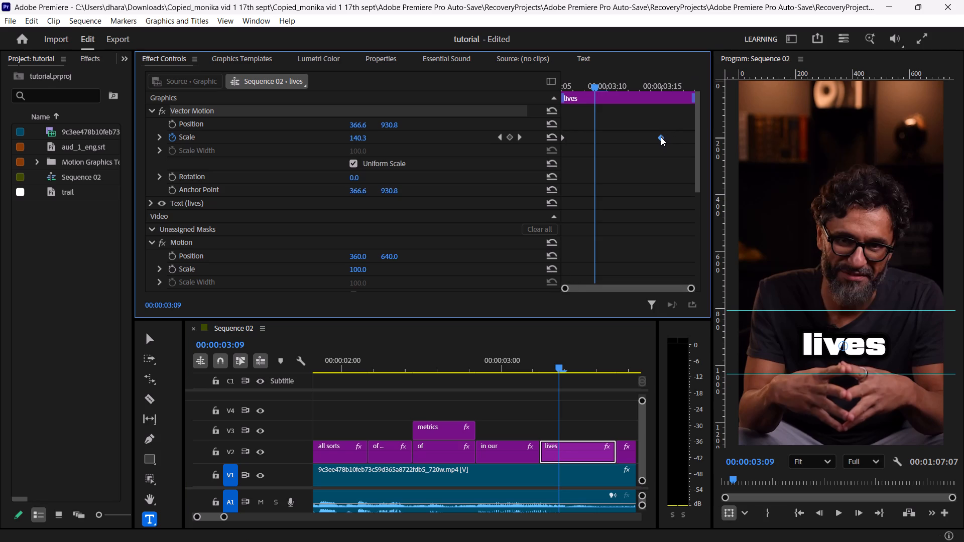
double_click(661, 139)
drag(594, 88, 555, 91)
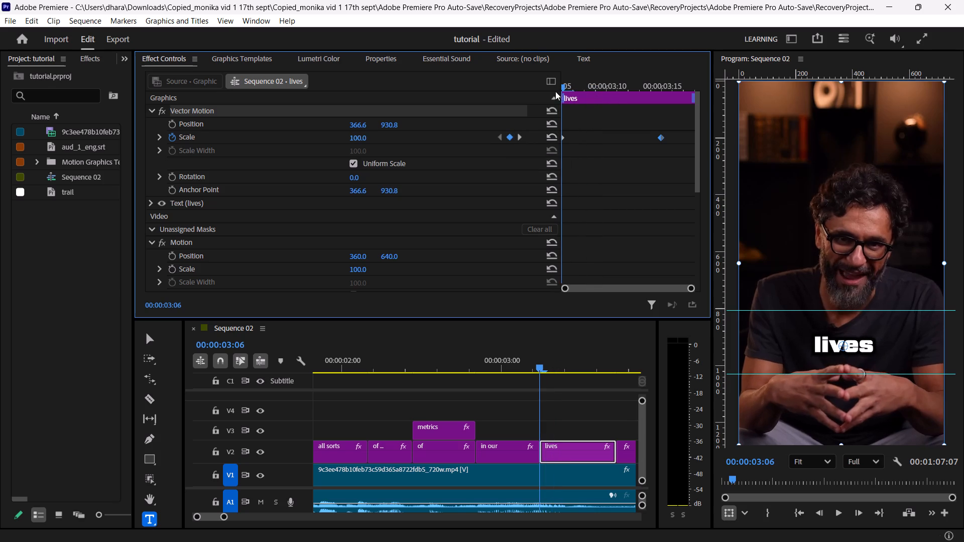
drag(555, 91, 593, 90)
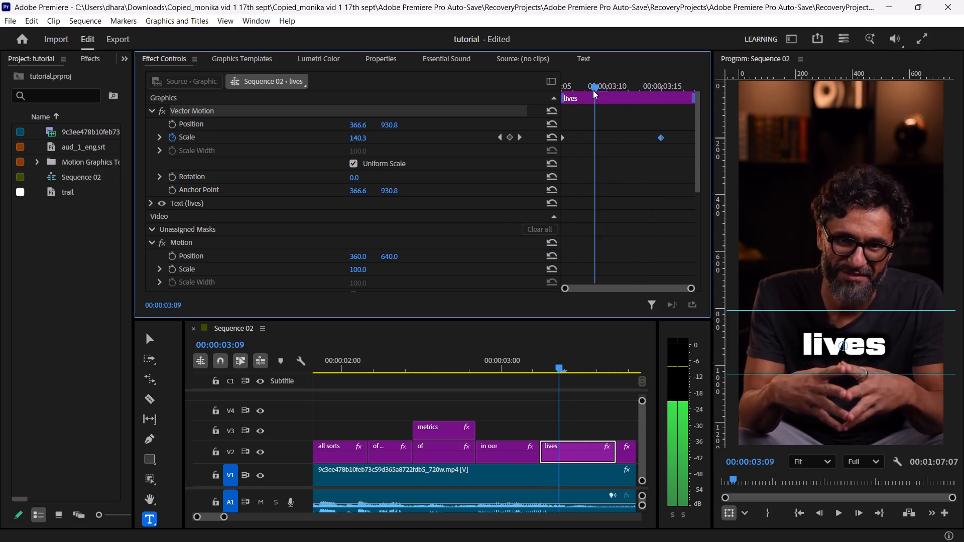
drag(593, 90, 662, 102)
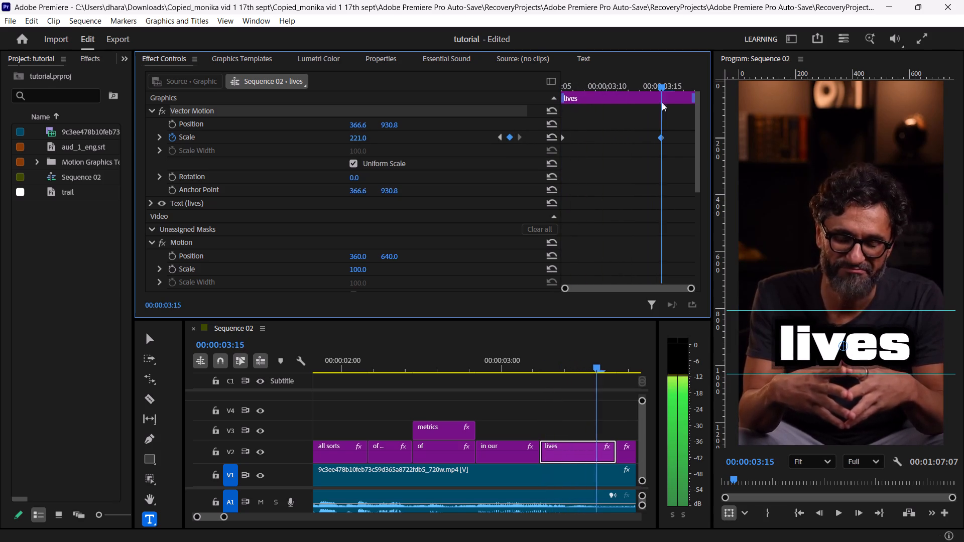
drag(662, 102, 678, 104)
drag(662, 138, 598, 141)
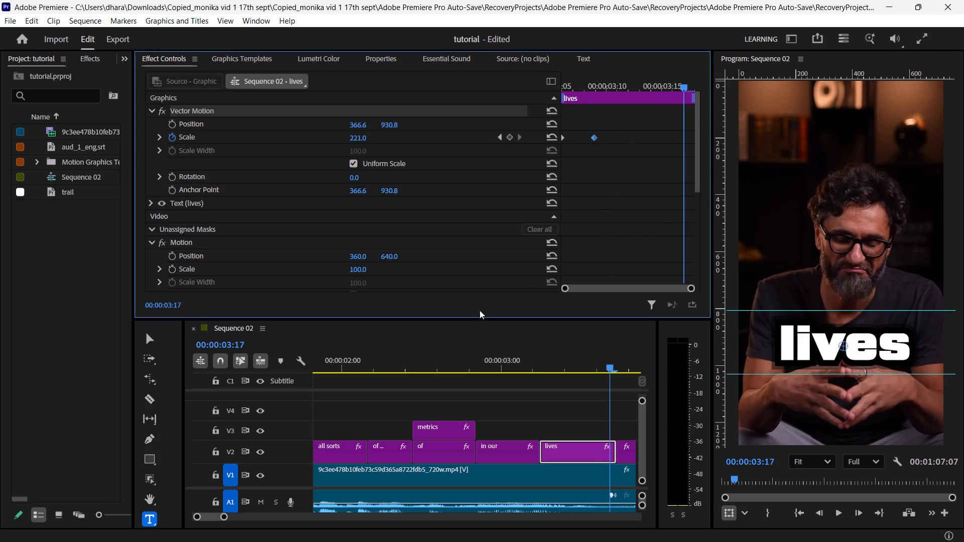
Replay from the "all sorts" caption through "lives" to review the speed of the retimed scale animation.
click(487, 355)
key(space)
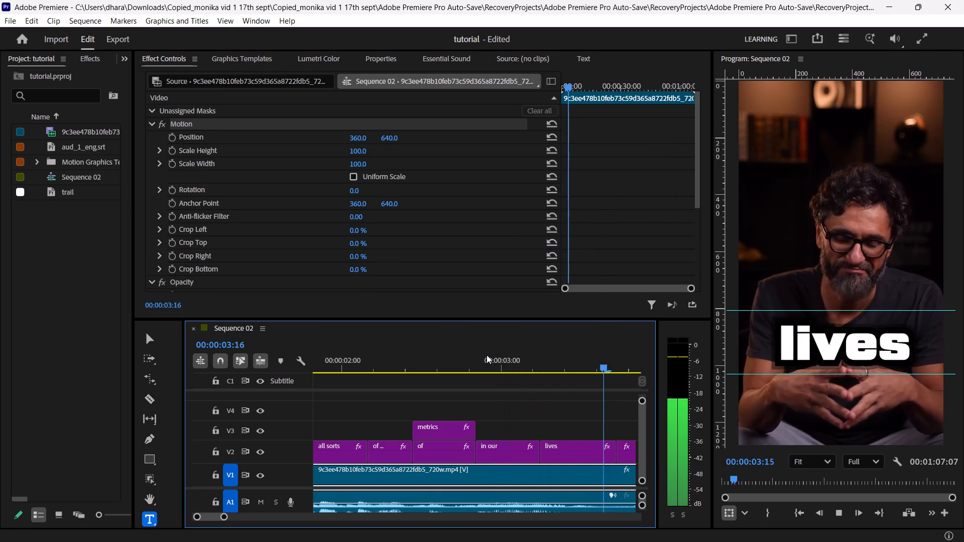
key(space)
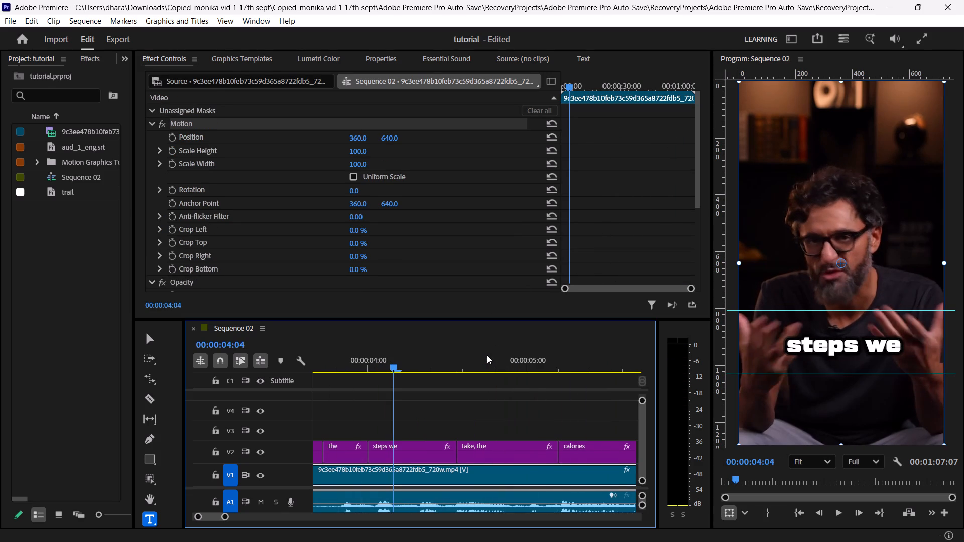
key(Left)
key(Left)
key(Left)
key(Left)
key(Left)
key(Left)
key(Left)
key(Left)
key(Left)
key(Left)
key(Left)
key(Left)
key(Left)
key(Left)
key(Left)
key(Left)
key(Left)
key(Left)
key(Left)
key(Left)
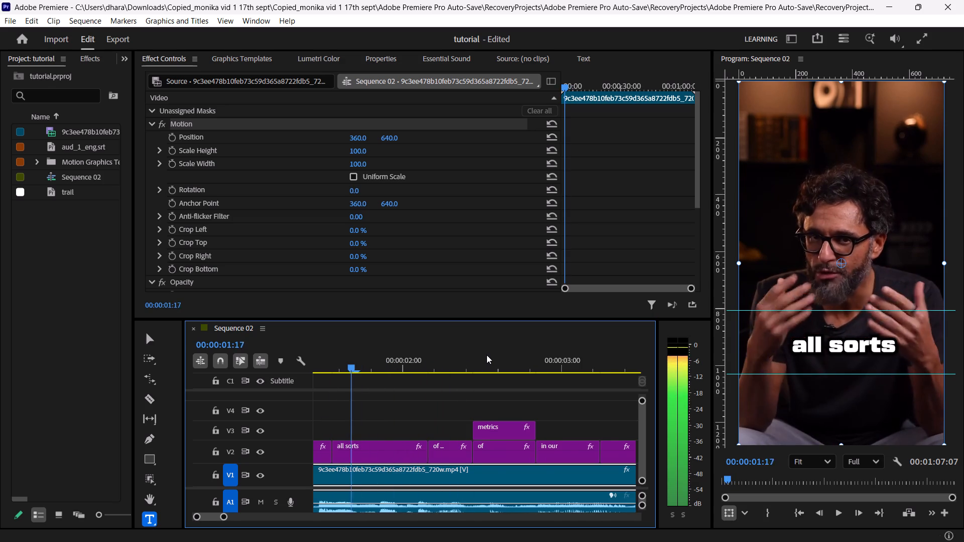
key(space)
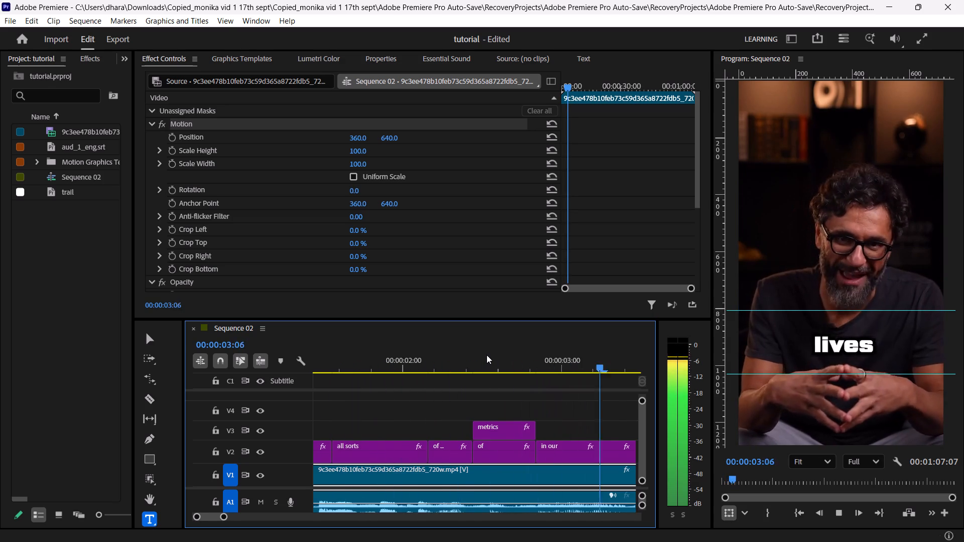
key(space)
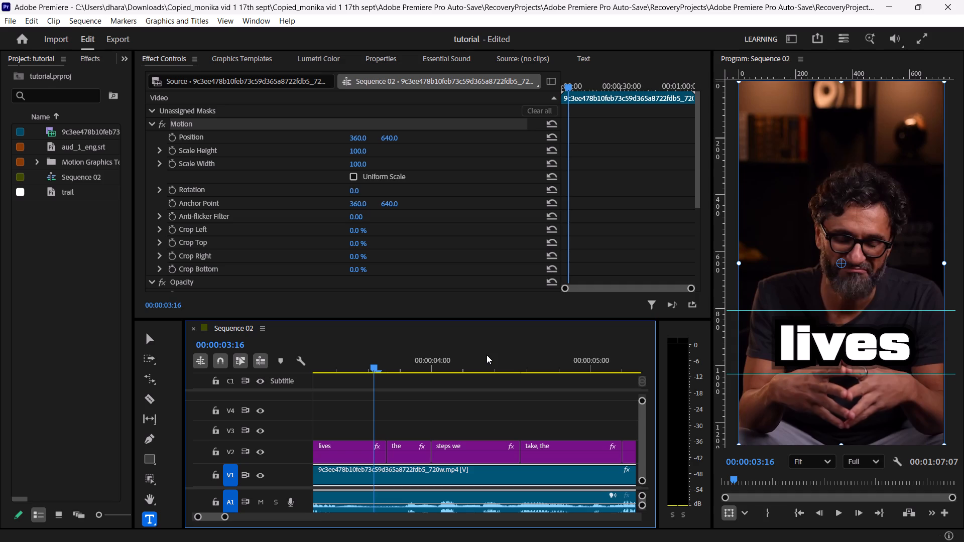
Play on from "lives" to about 00:00:07:15, pausing along the way, to check the following captions against the speech.
key(space)
key(space)
key(space)
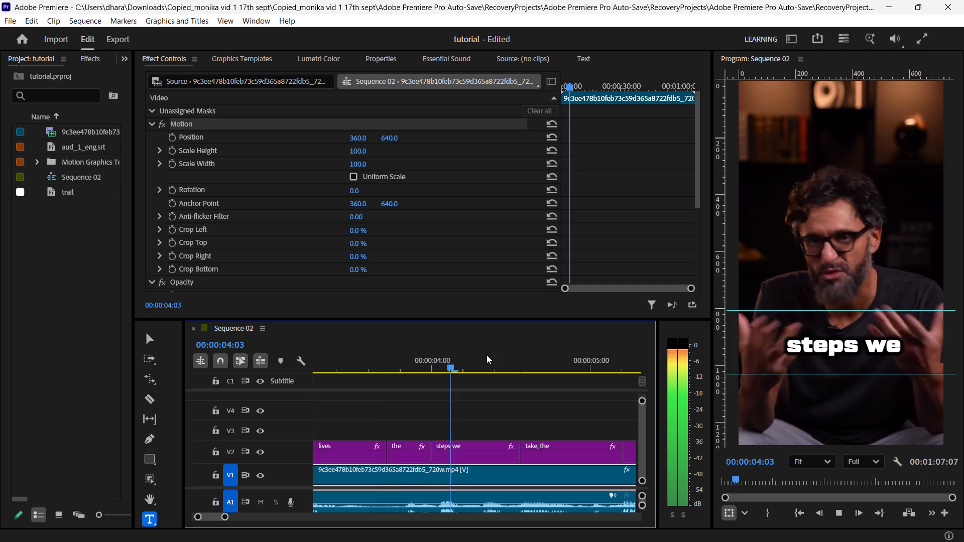
key(space)
key(space)
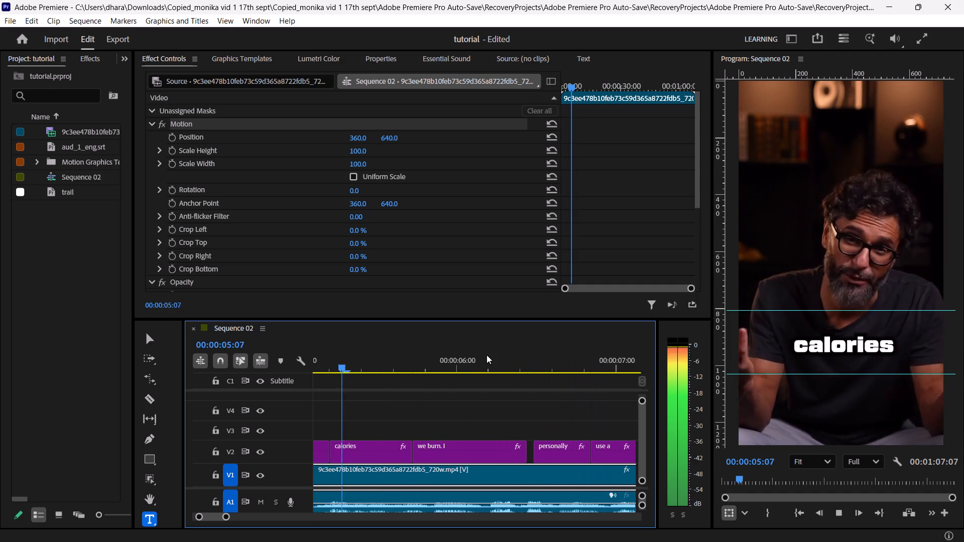
key(space)
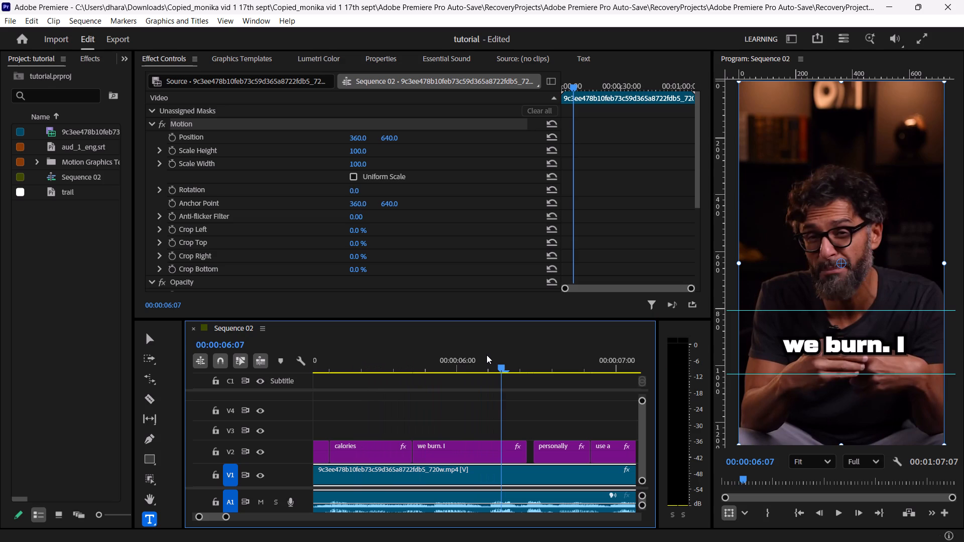
key(space)
key(space)
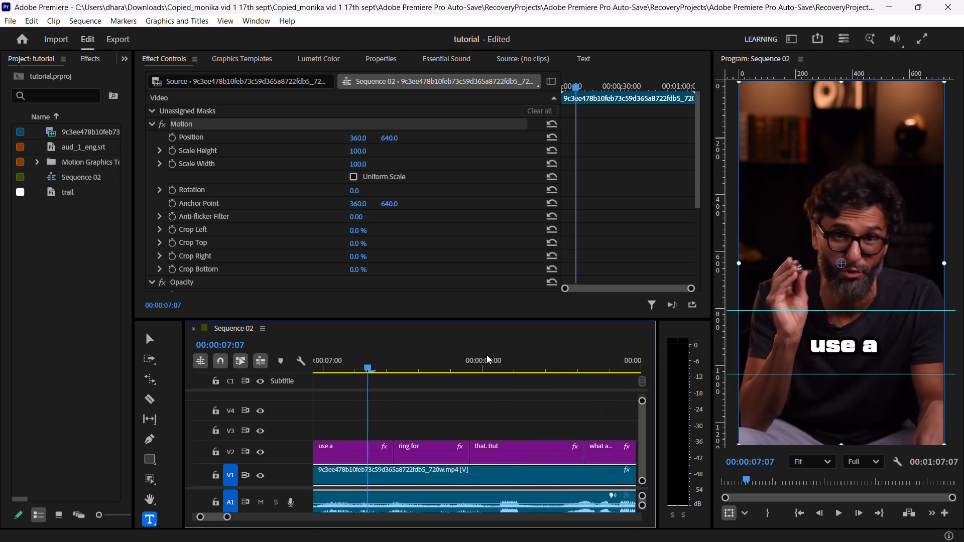
key(space)
key(space)
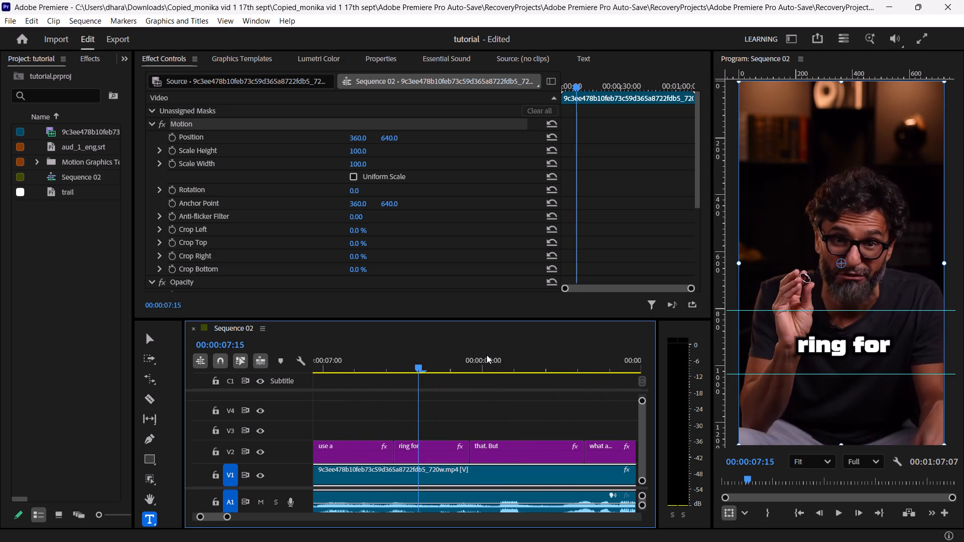
Play and replay the stretch from "use a" through "that. But" to check the caption wording and timing against the speech.
key(space)
key(space)
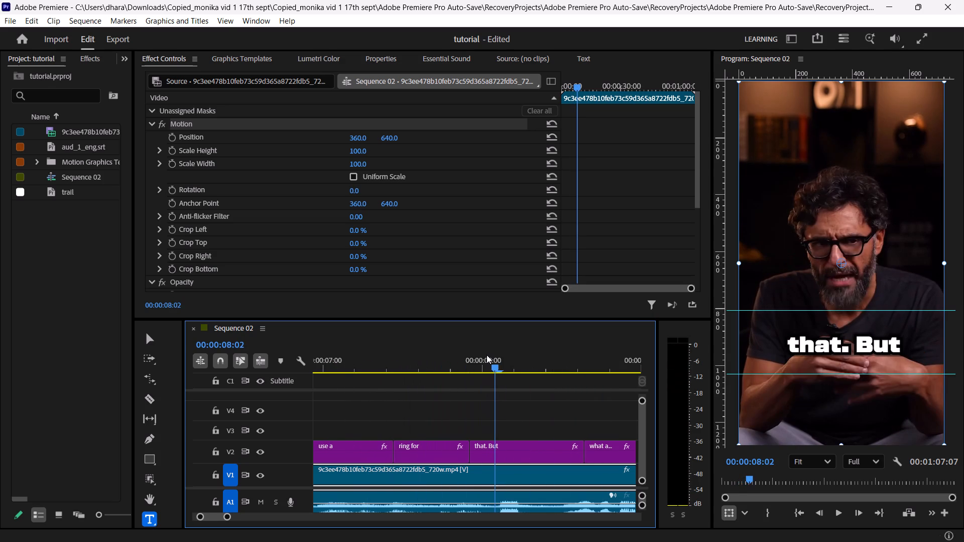
key(space)
key(space)
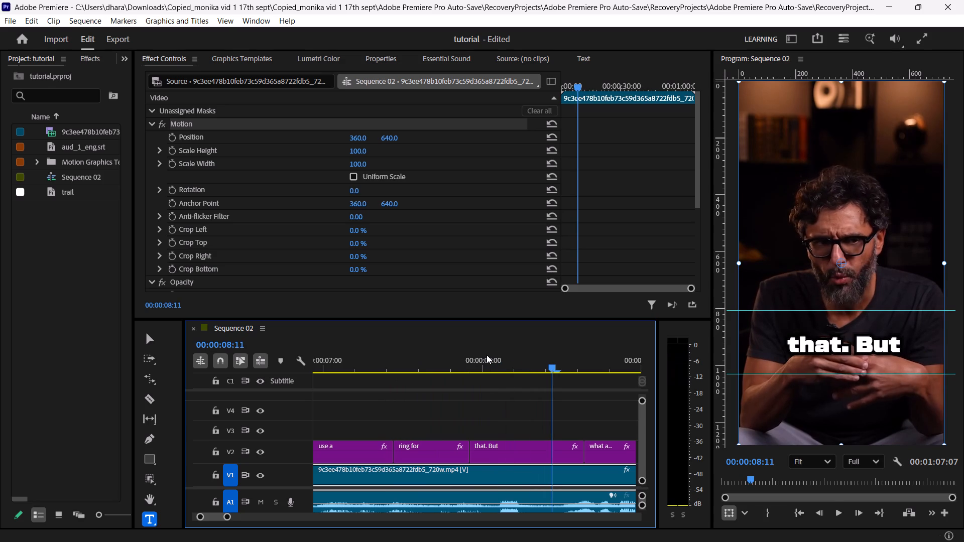
key(Left)
key(Left)
key(Left)
key(Left)
key(Left)
key(Left)
key(Left)
key(Left)
key(Left)
key(Left)
key(Left)
key(Left)
key(Left)
key(Left)
key(Left)
key(Left)
key(Left)
key(Left)
key(Left)
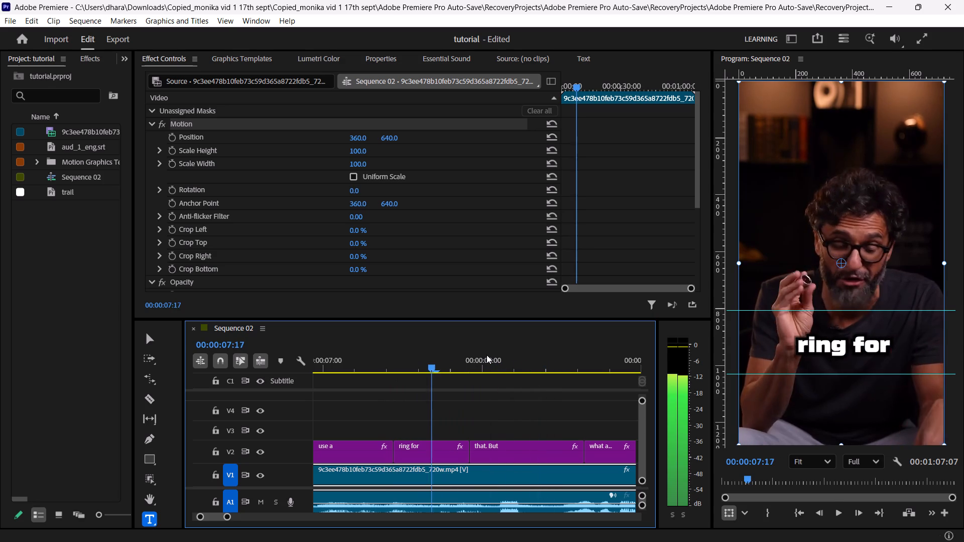
key(space)
key(space)
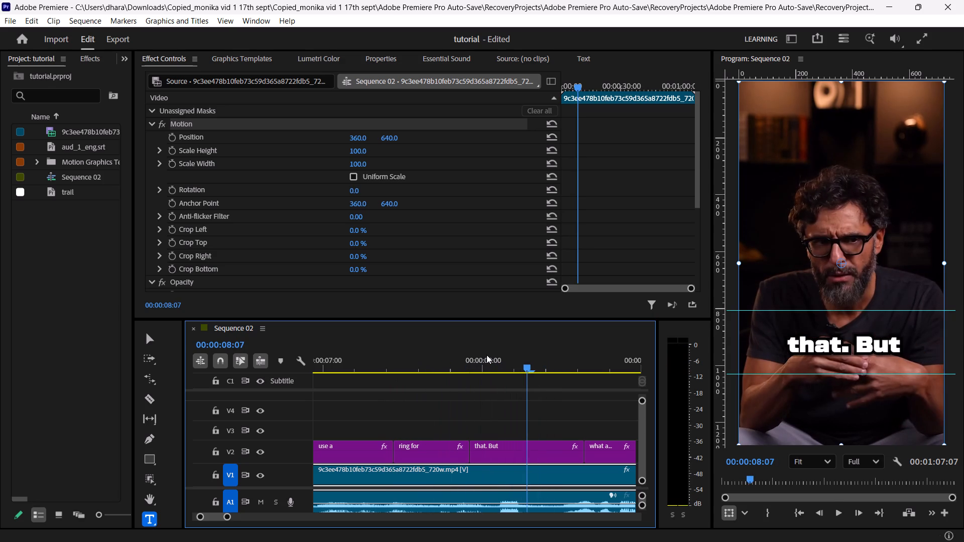
key(Left)
key(Left)
key(Left)
key(Left)
key(Left)
key(Left)
key(Left)
key(Left)
key(Left)
key(Left)
key(Left)
key(Left)
key(Left)
key(Left)
key(Left)
key(Left)
key(Left)
key(Left)
key(Left)
key(Left)
key(space)
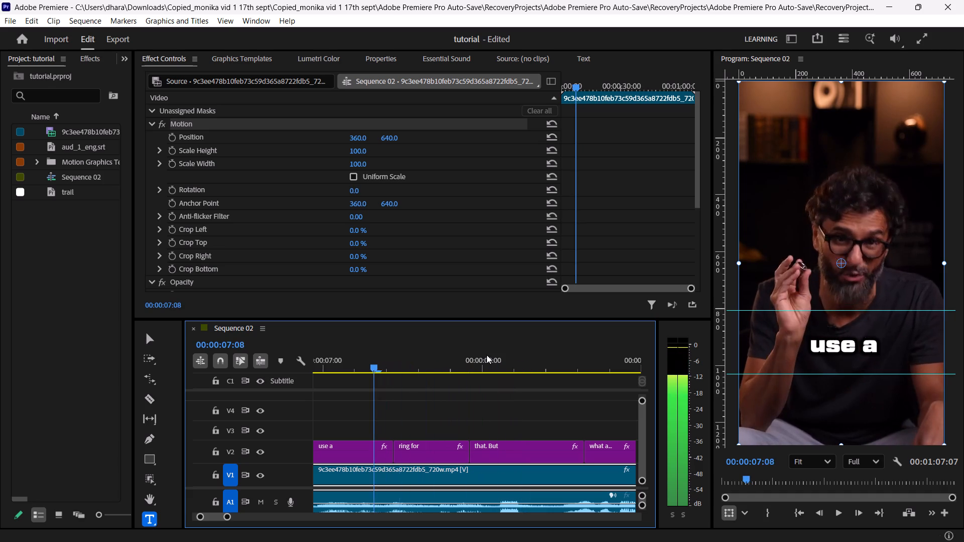
key(space)
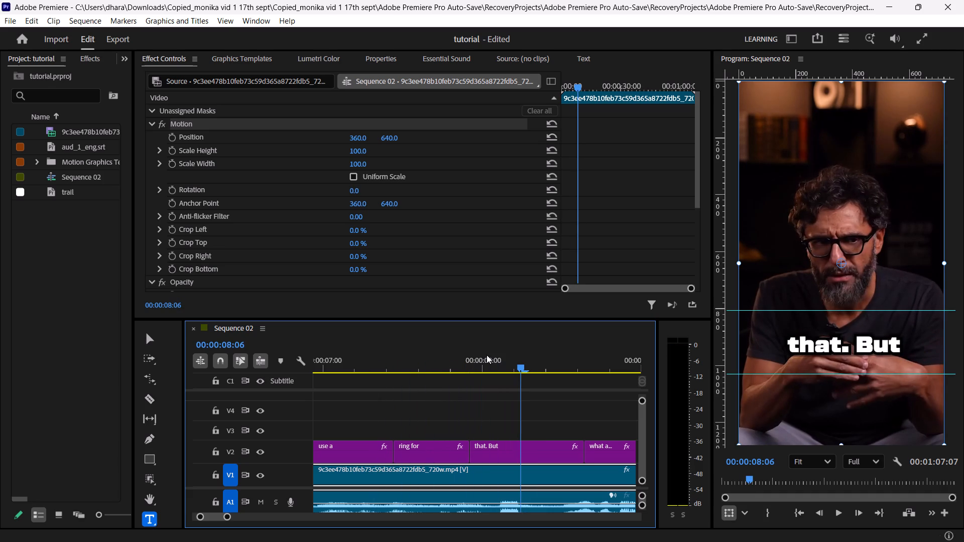
Split the "that. But" caption clip on V2 at 00:00:08:00.
key(Left)
key(Left)
key(Left)
key(Left)
key(Left)
key(Left)
key(Left)
key(Left)
key(Left)
key(Left)
key(Left)
key(Left)
key(Left)
key(Left)
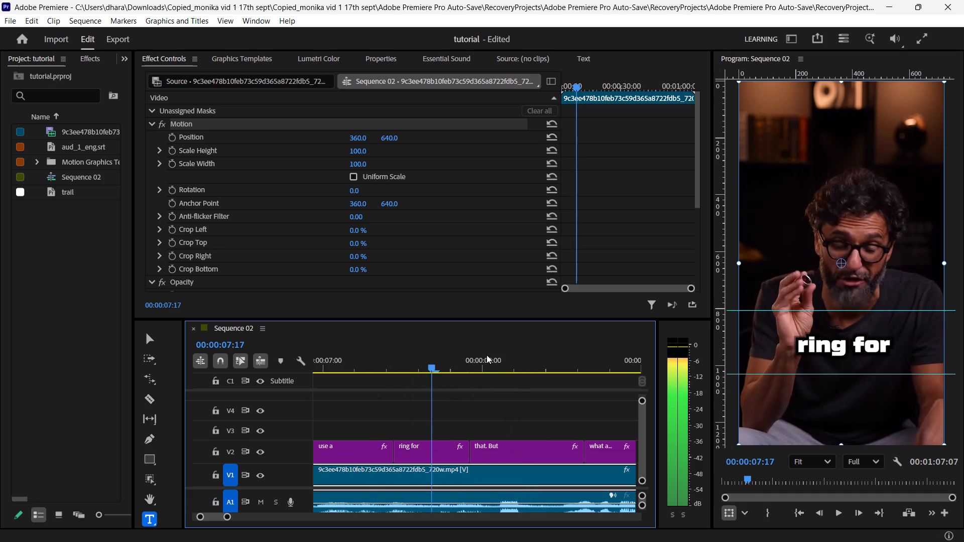
key(Right)
key(Right)
key(Right)
key(Right)
key(Right)
key(Right)
key(Right)
key(Right)
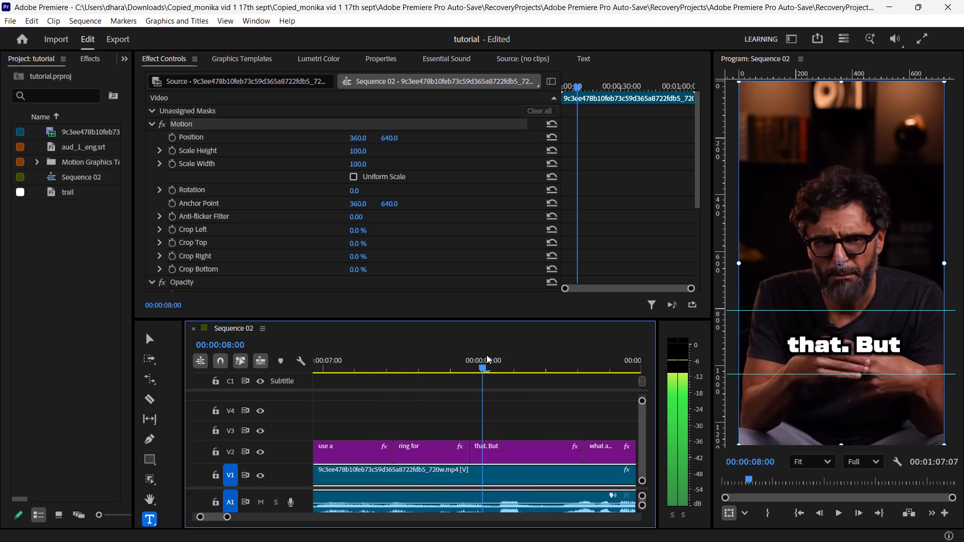
key(Left)
key(Right)
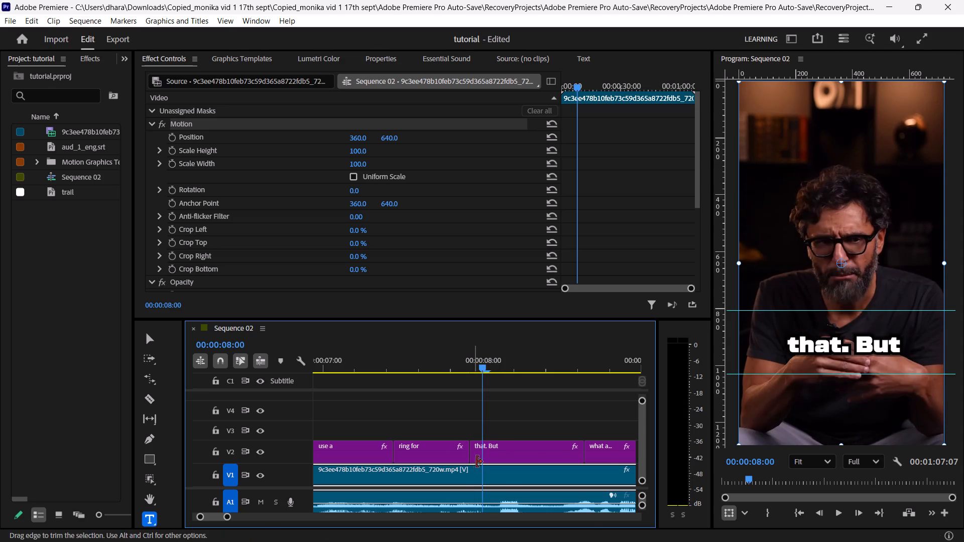
key(c)
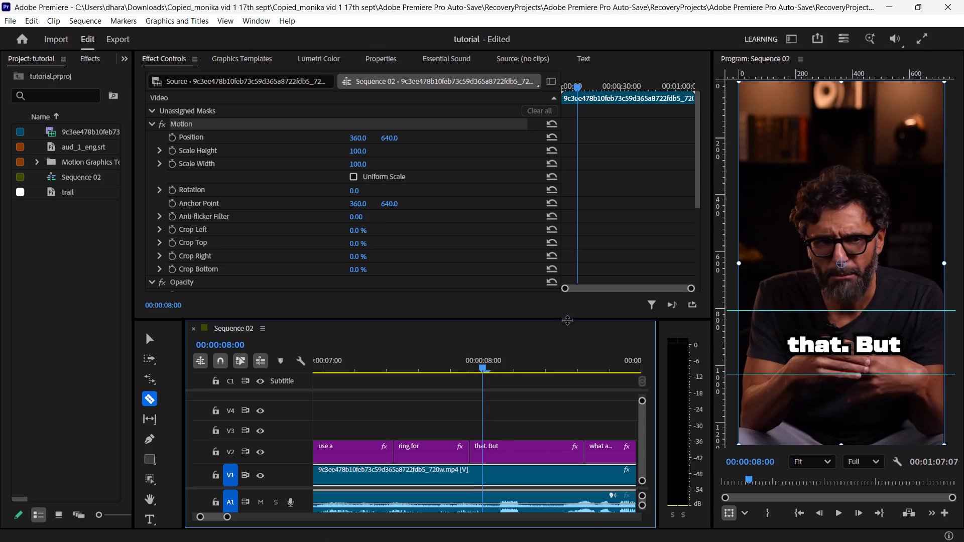
click(483, 455)
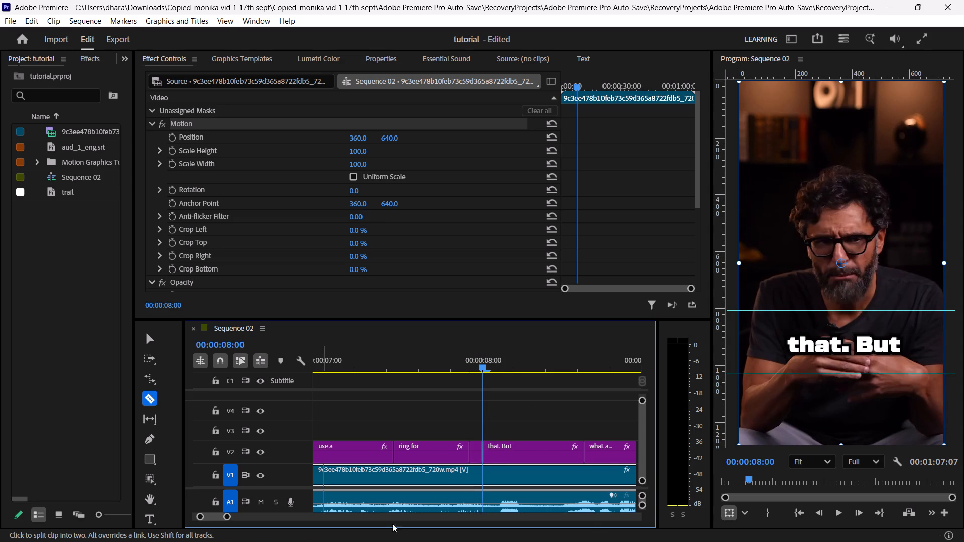
key(v)
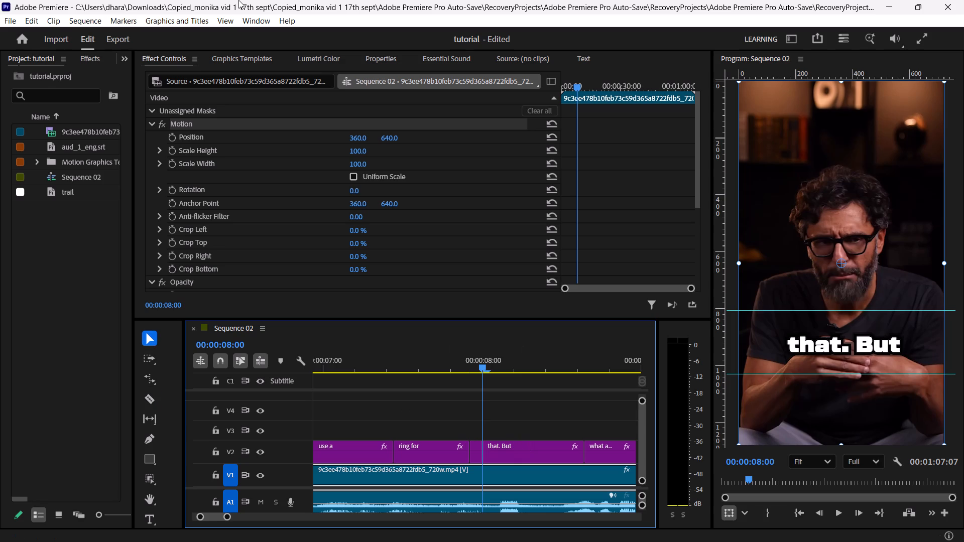
Shorten the text of the caption piece starting at 00:00:08:00 to "But".
click(536, 456)
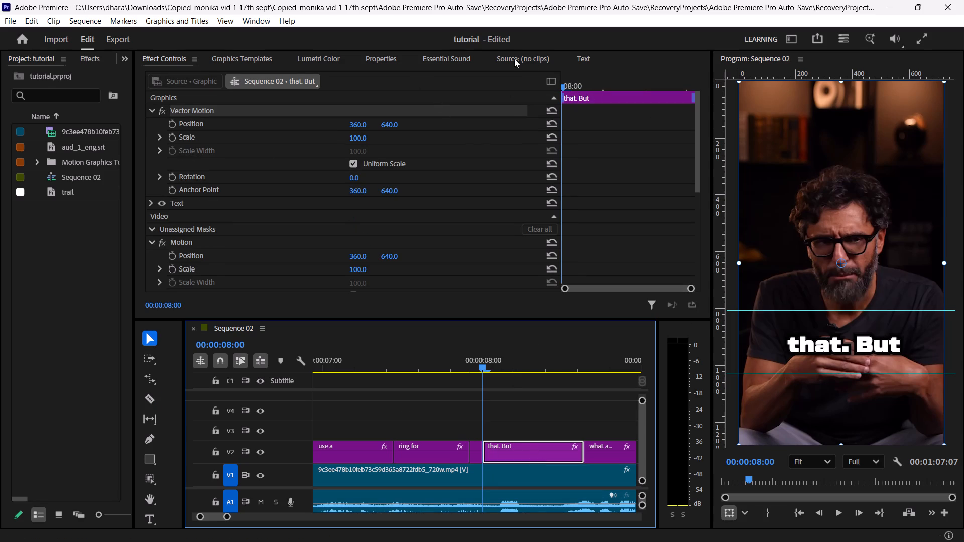
click(587, 57)
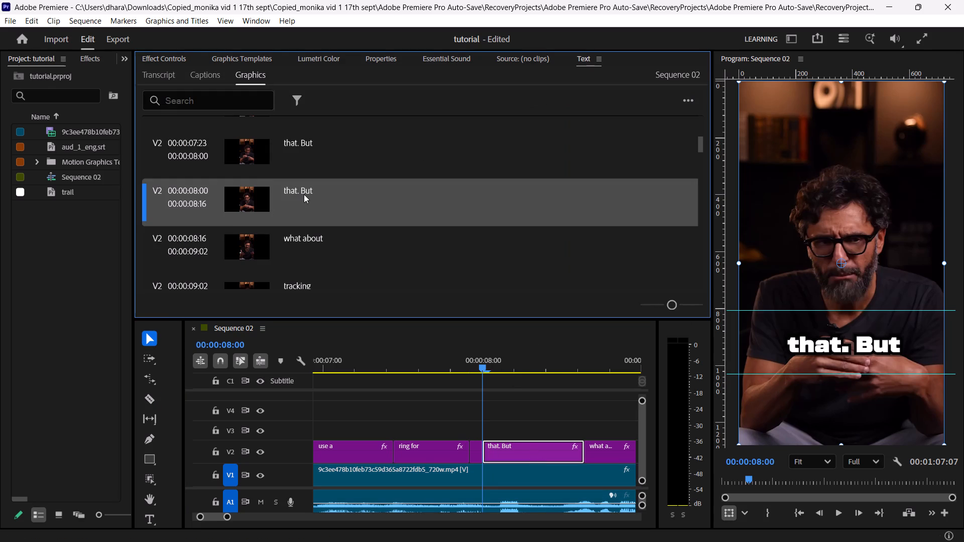
double_click(304, 194)
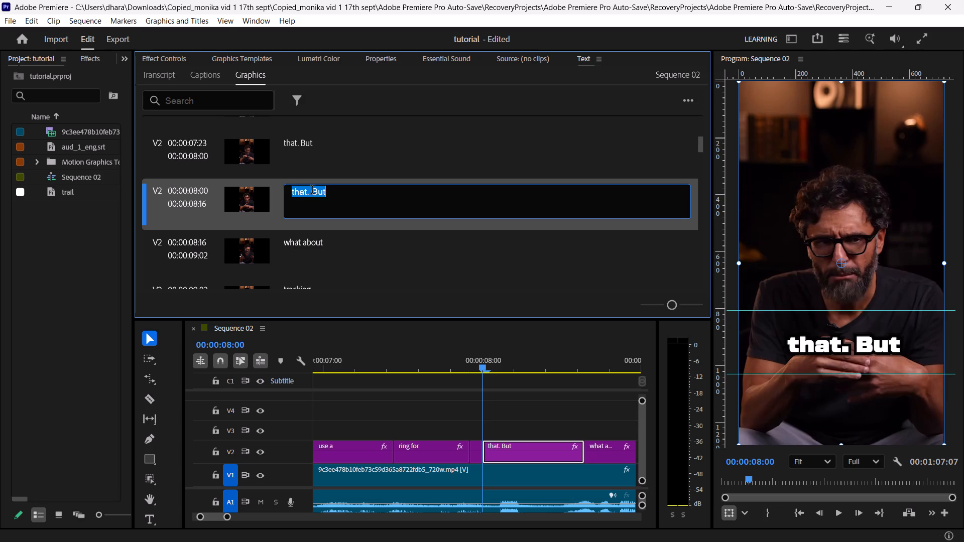
click(312, 191)
key(backslash)
key(BackSpace)
key(BackSpace)
key(BackSpace)
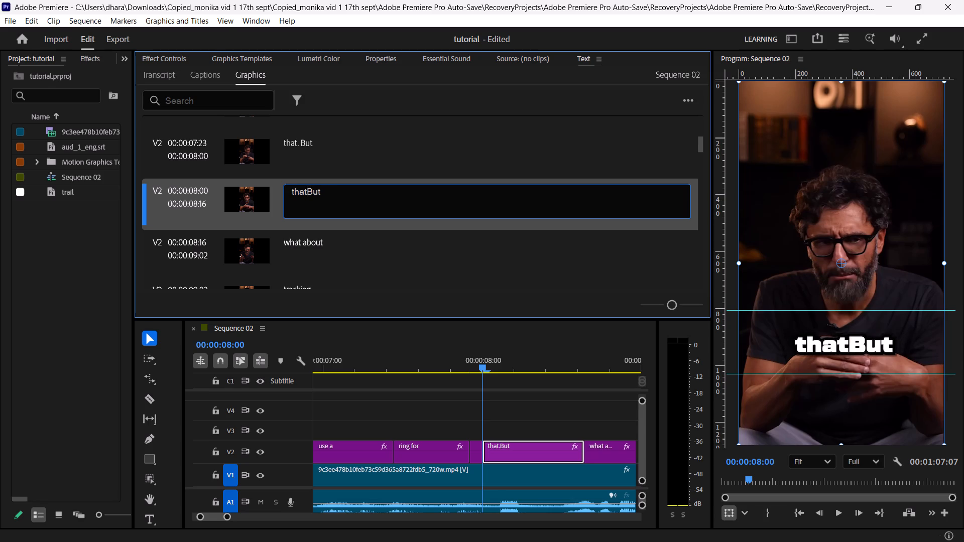
key(BackSpace)
key(BackSpace)
key(BackSpace)
key(BackSpace)
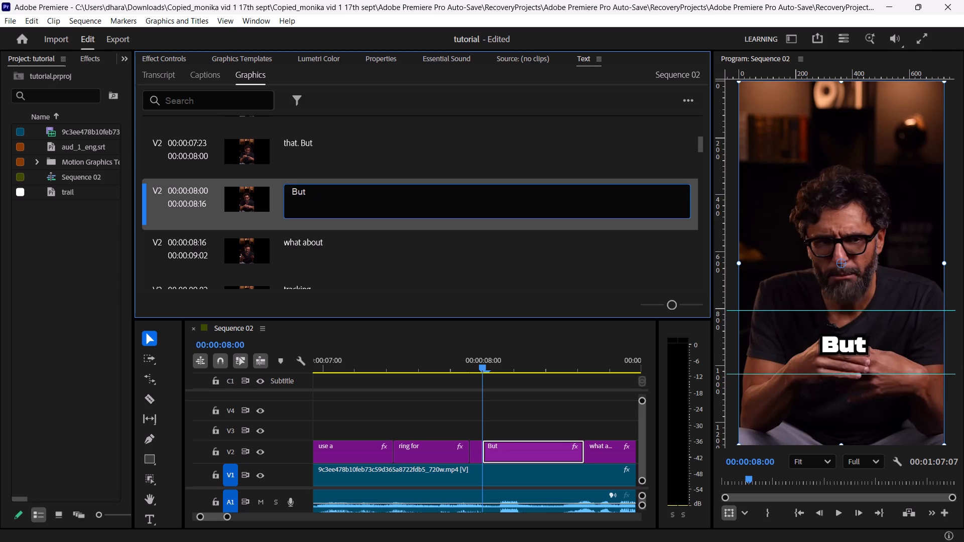
Shorten the text of the short caption piece at 00:00:07:23 to "that".
click(477, 448)
click(364, 152)
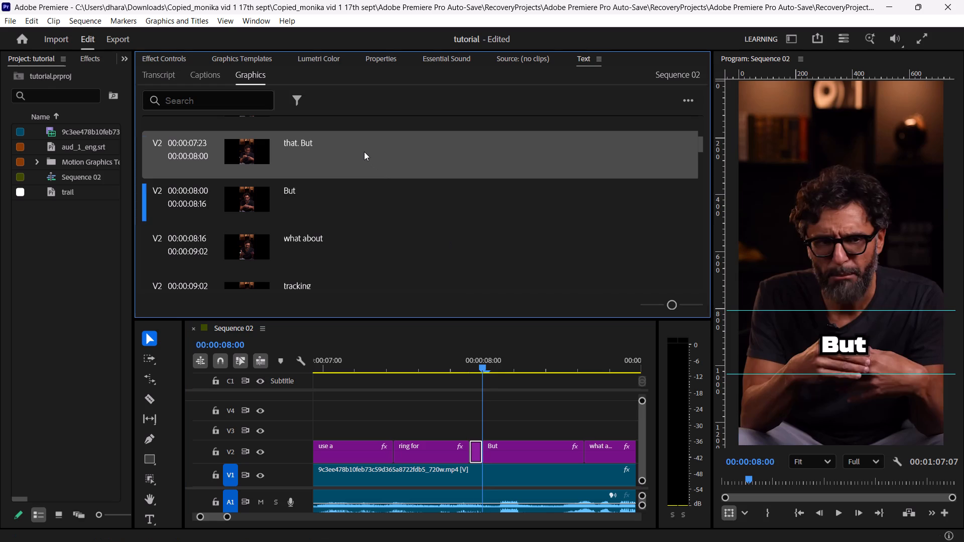
double_click(312, 140)
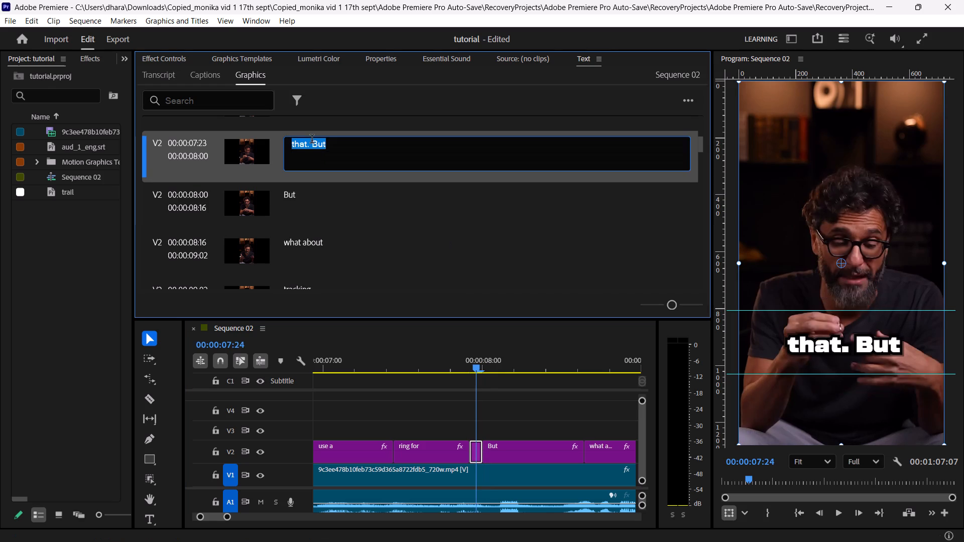
key(Right)
key(BackSpace)
key(BackSpace)
key(BackSpace)
key(BackSpace)
key(BackSpace)
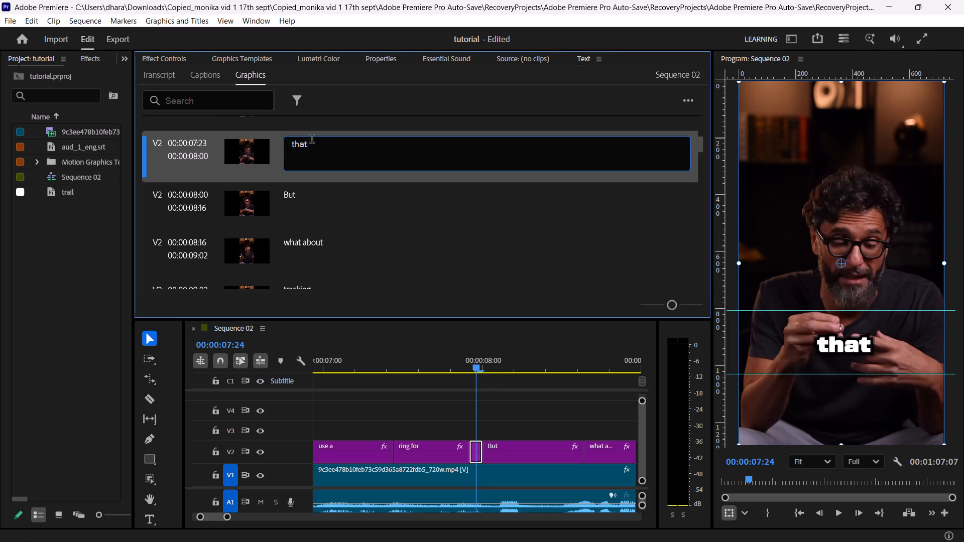
Play from about 00:00:07:12 to 00:00:08:00 to check the split captions against the speech.
click(400, 359)
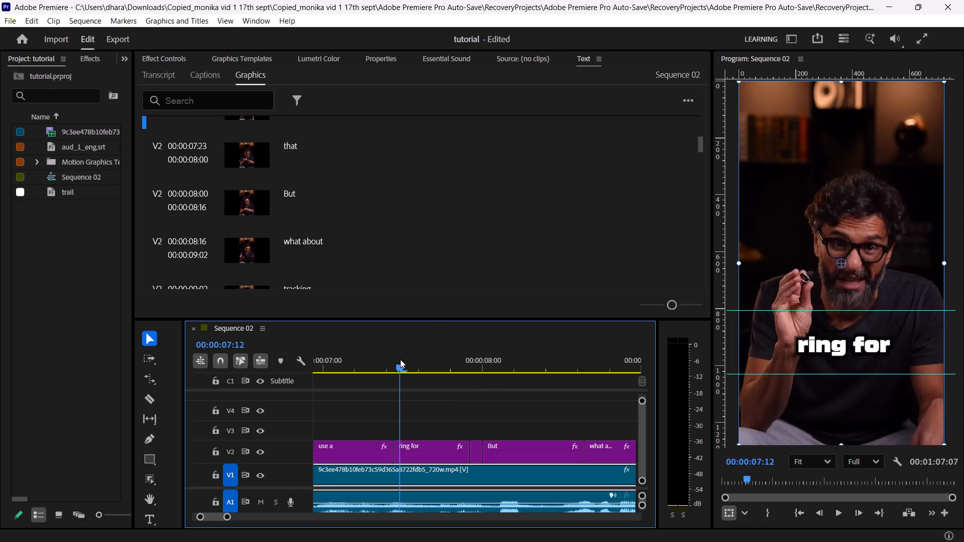
key(space)
key(space)
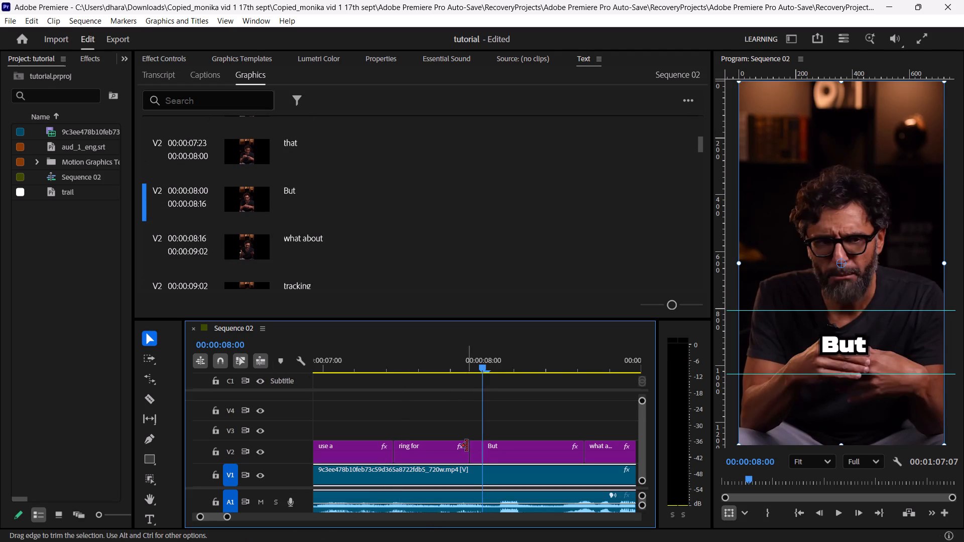
Add "for" before "that" in the short caption at 00:00:07:23 so it reads "for that".
click(475, 454)
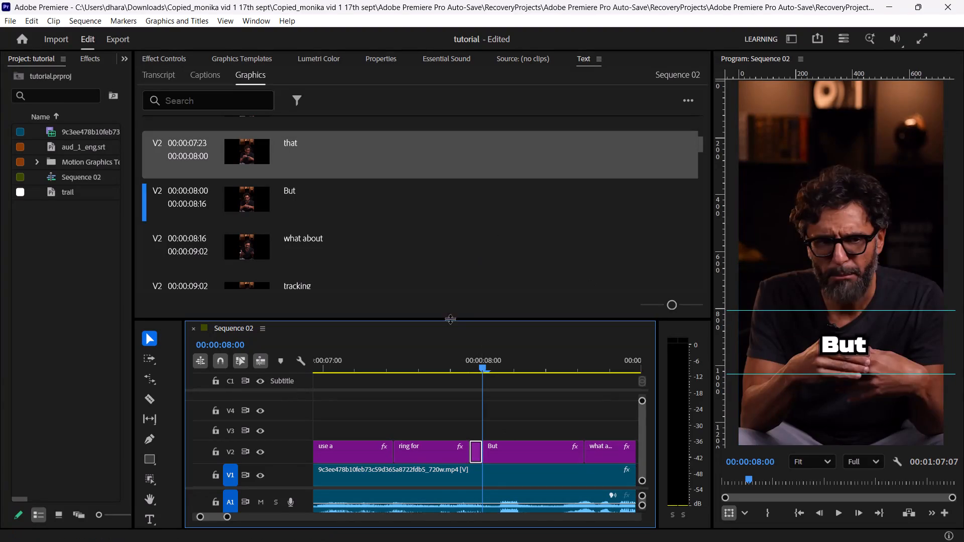
double_click(400, 158)
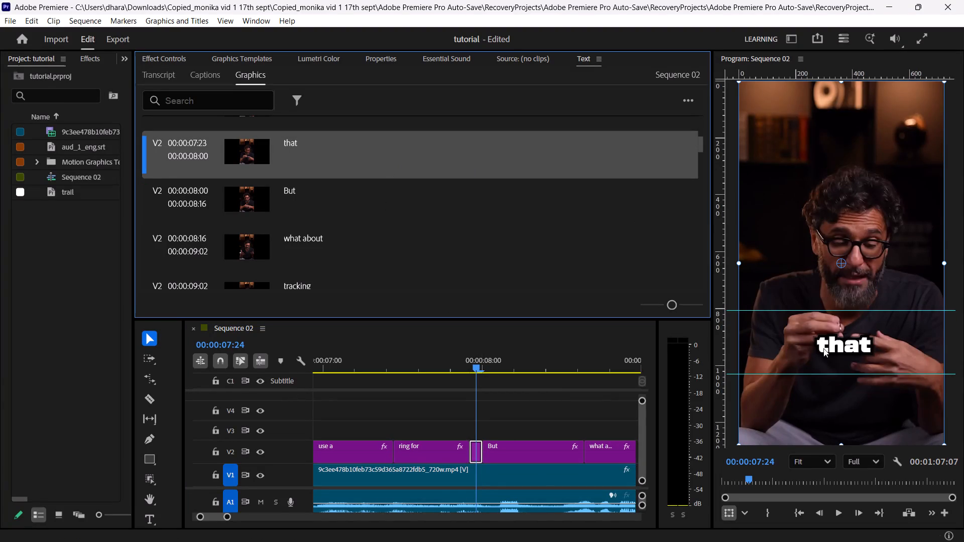
click(820, 341)
double_click(531, 166)
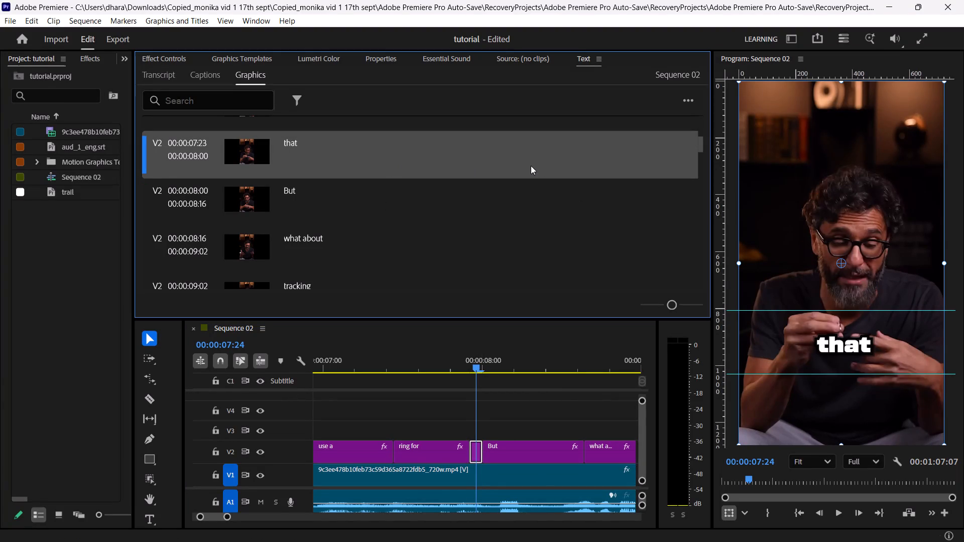
double_click(531, 166)
double_click(314, 141)
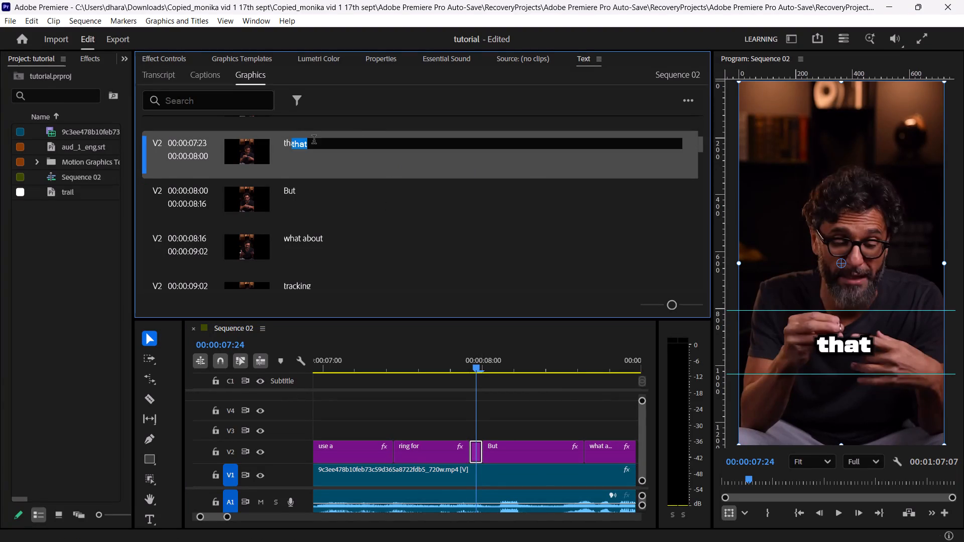
click(297, 143)
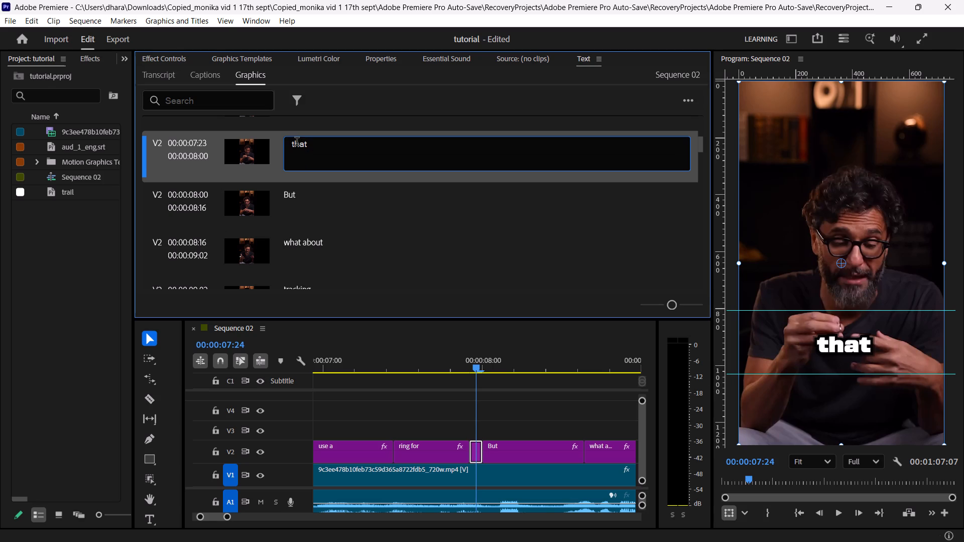
key(Left)
key(Left)
scroll(297, 143, up, 3)
click(701, 141)
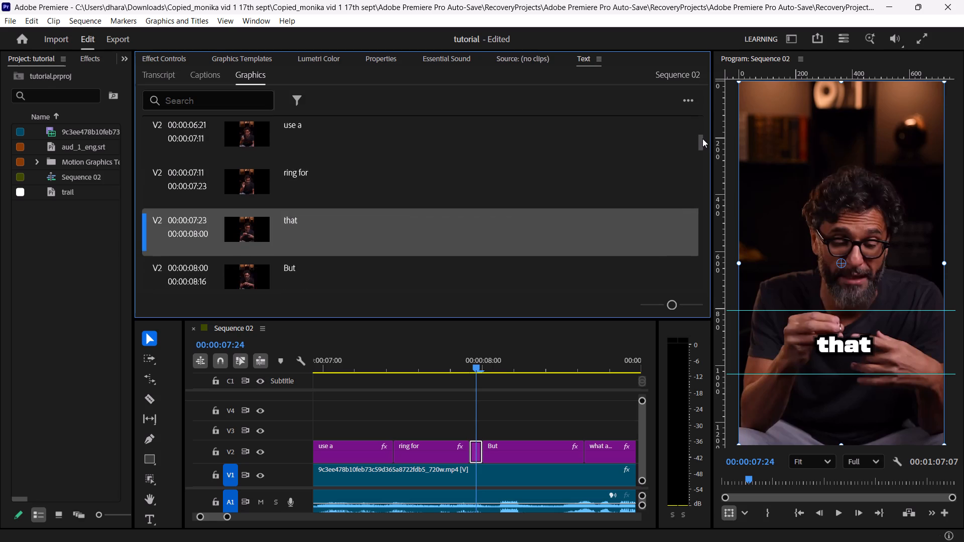
double_click(301, 184)
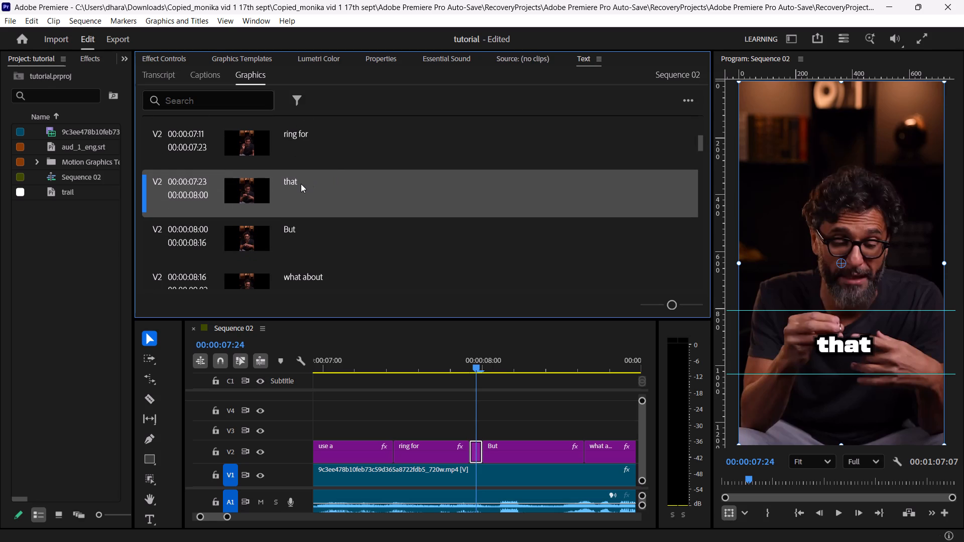
click(294, 184)
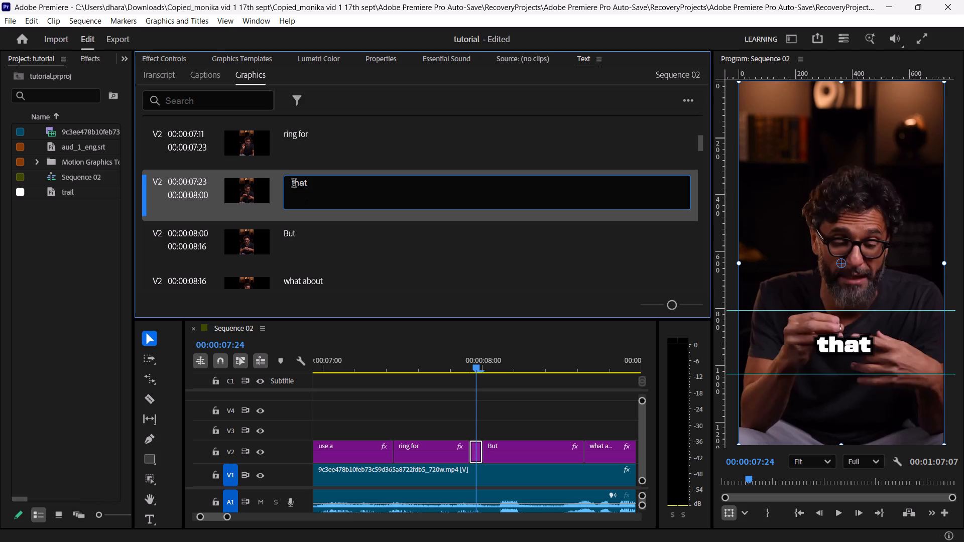
key(Left)
text(fore)
key(BackSpace)
key(space)
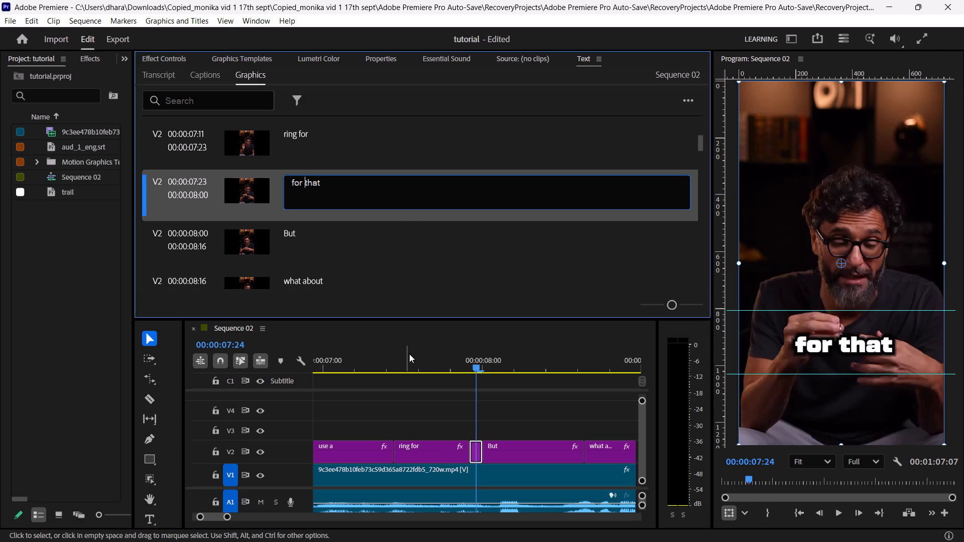
Play from about 00:00:07:09 to 00:00:07:22 to check the "ring for" caption against the speech.
click(390, 355)
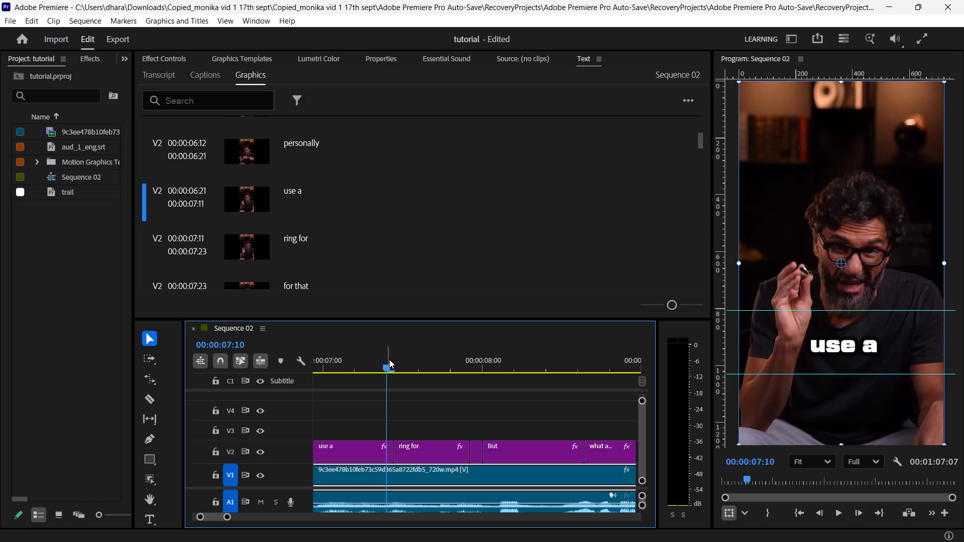
click(390, 360)
click(400, 368)
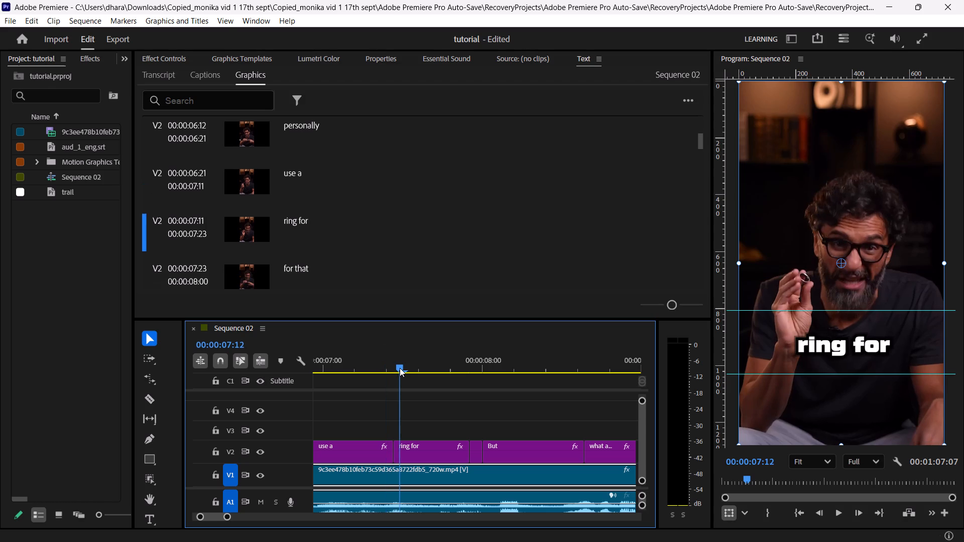
click(379, 368)
key(space)
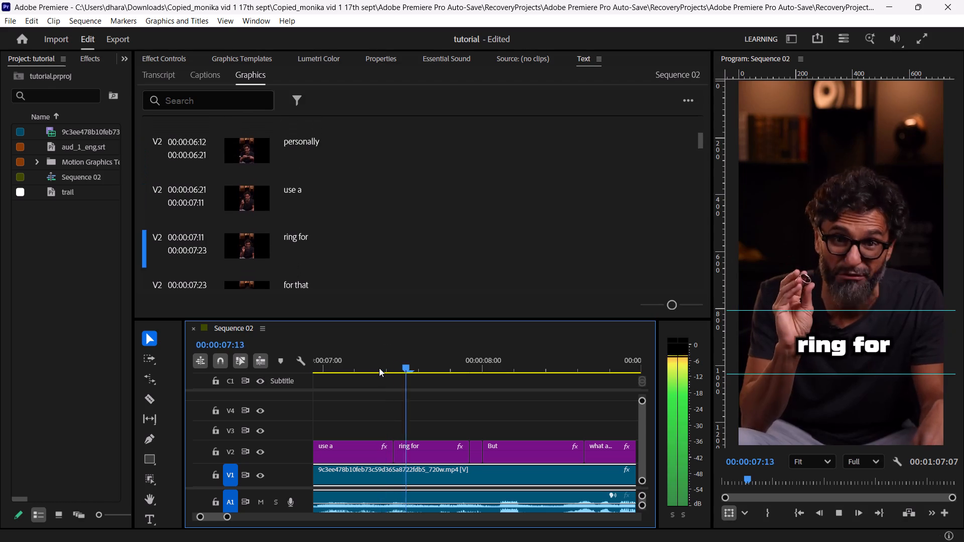
key(space)
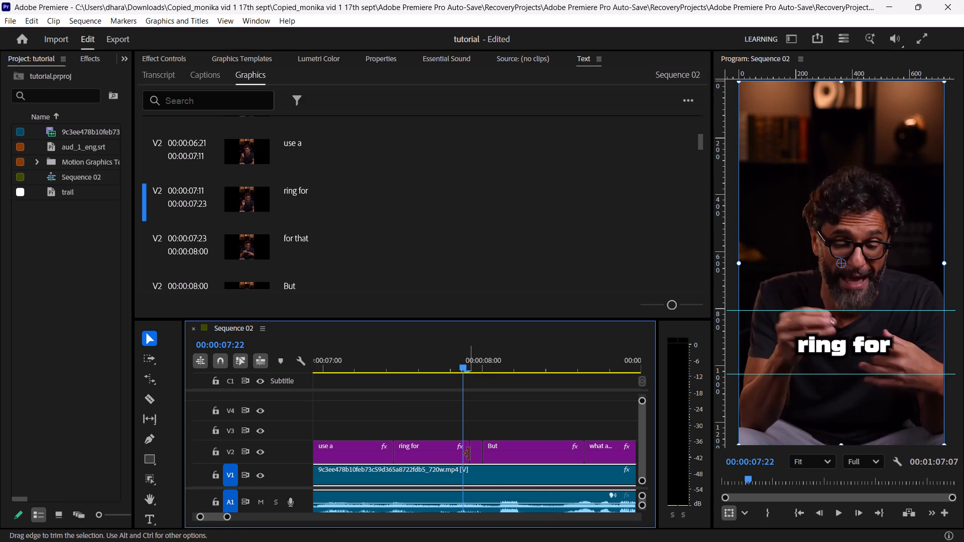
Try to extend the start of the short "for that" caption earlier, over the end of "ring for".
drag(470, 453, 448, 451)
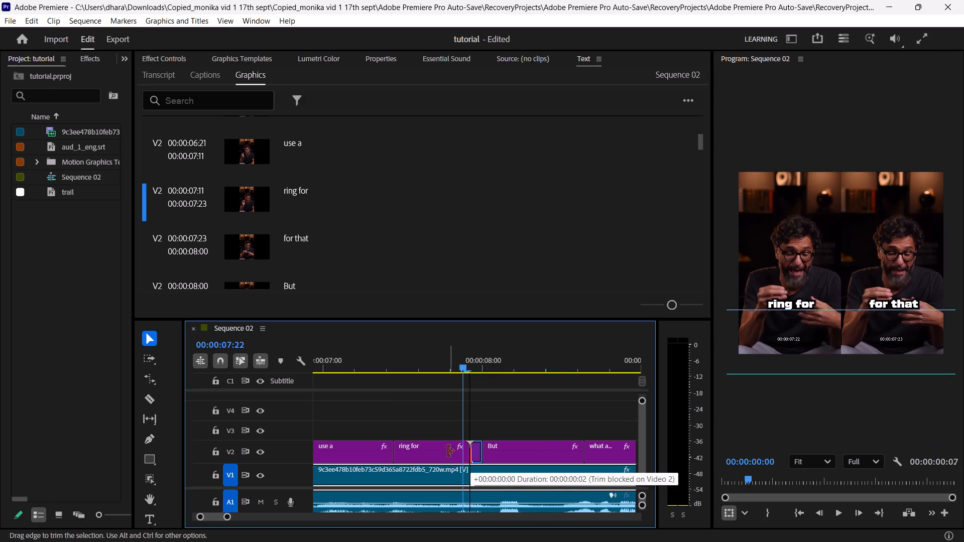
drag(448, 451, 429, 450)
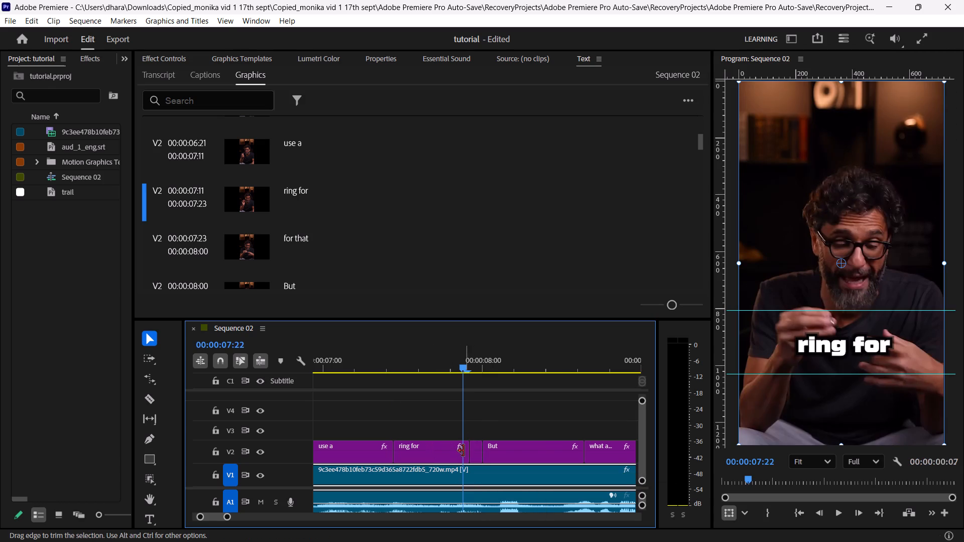
Replay from around 00:00:07:09 and stop at 00:00:07:18 to find where "for that" is spoken.
click(395, 372)
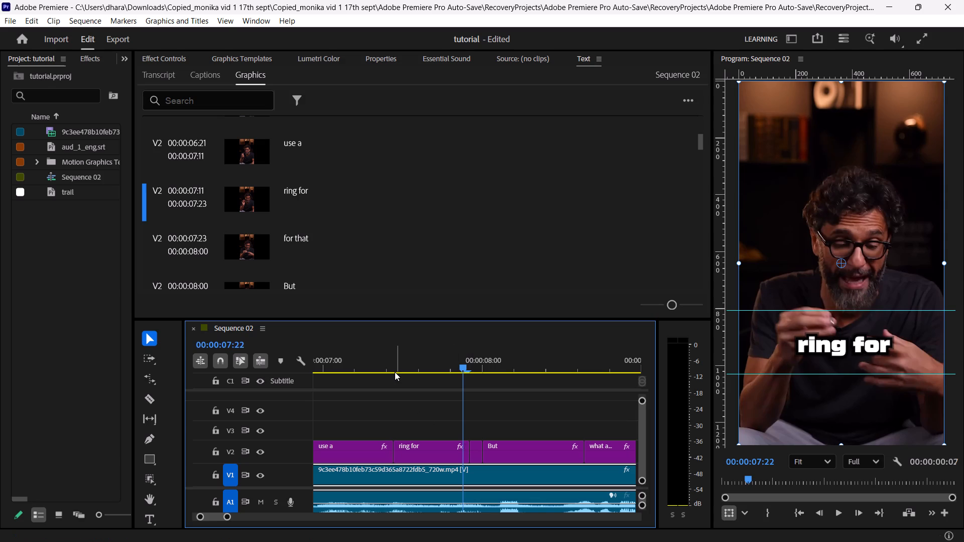
click(379, 360)
key(space)
key(space)
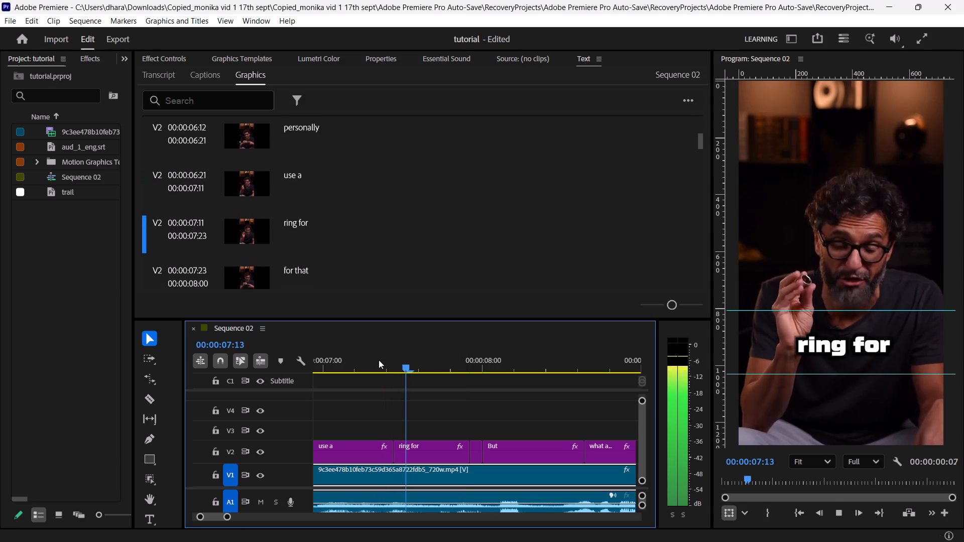
key(space)
key(space)
key(space)
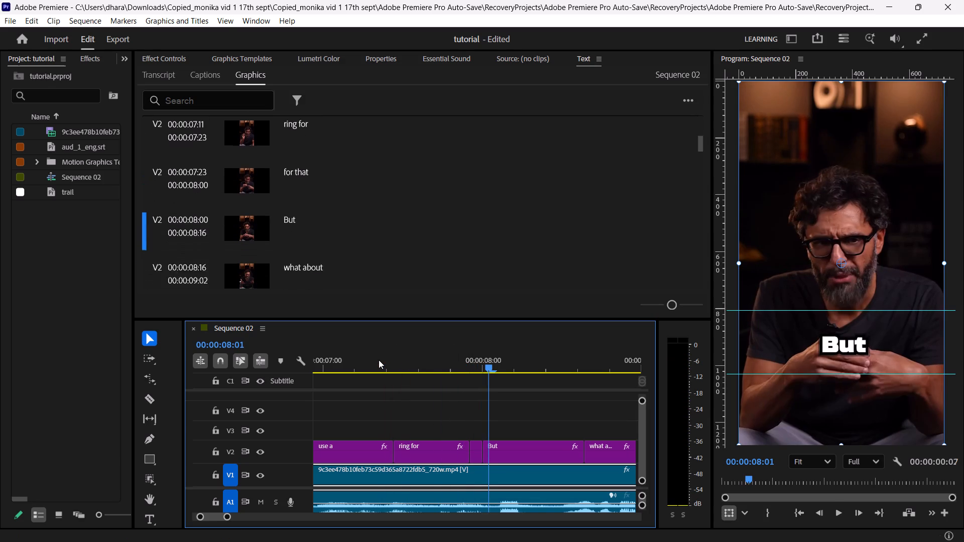
click(402, 361)
key(space)
key(space)
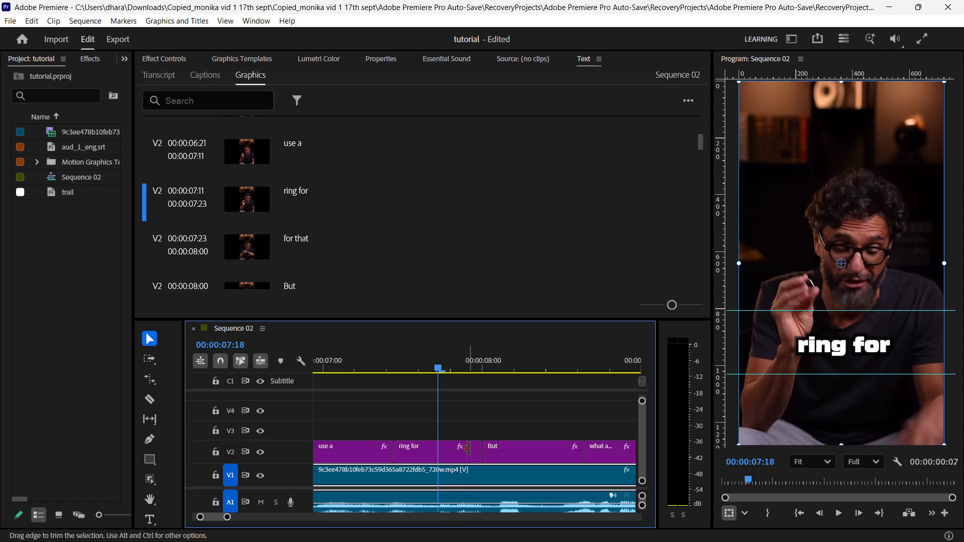
Trim the "ring for" and "for that" captions on V2 so that they meet at 00:00:07:18.
drag(469, 449, 436, 448)
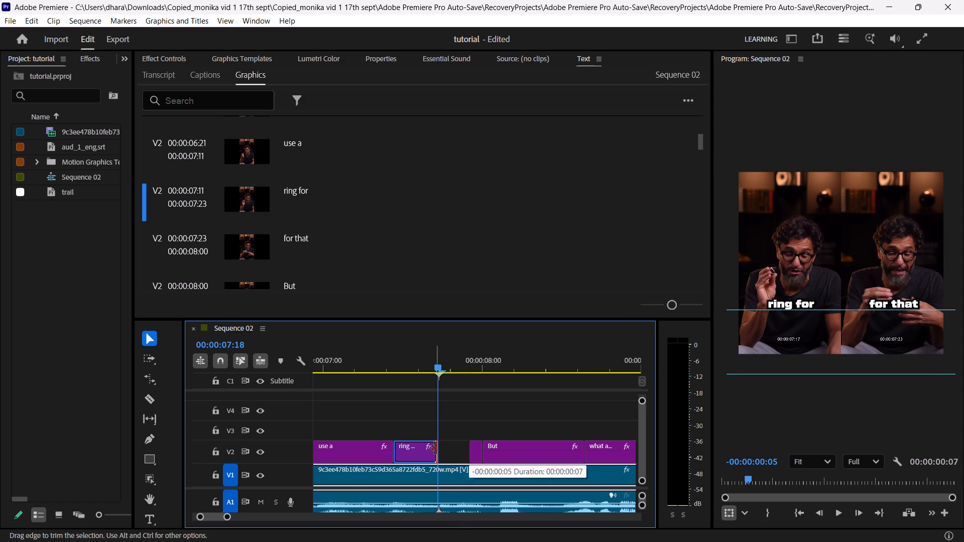
drag(436, 448, 434, 448)
drag(434, 448, 433, 448)
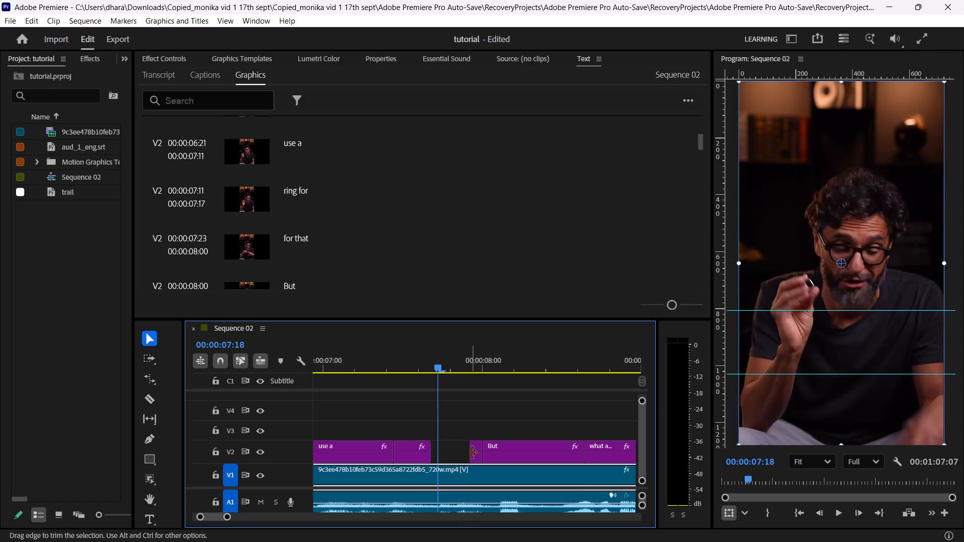
drag(471, 453, 440, 451)
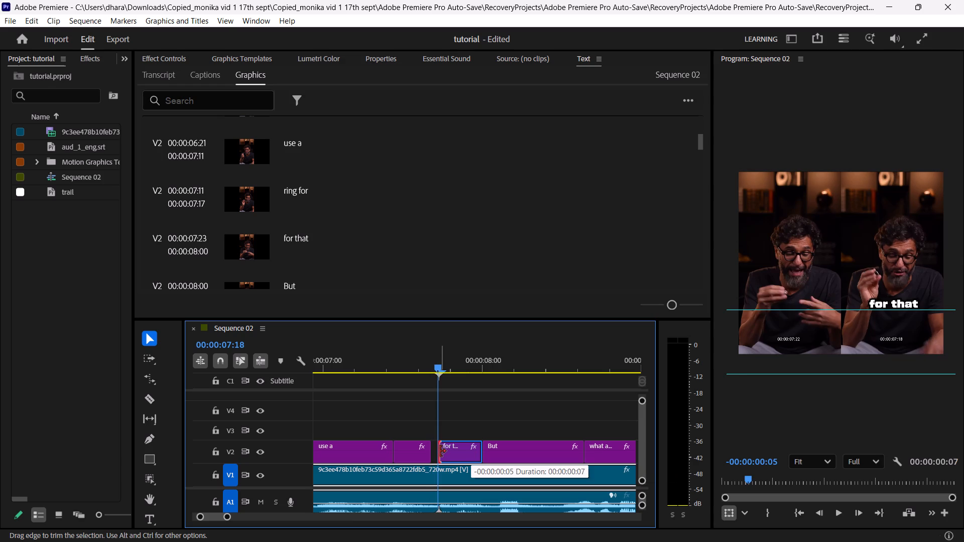
drag(440, 451, 440, 452)
drag(430, 450, 438, 450)
Play from about 00:00:07:06 to 00:00:08:04 to check the retimed captions against the speech.
click(361, 367)
key(space)
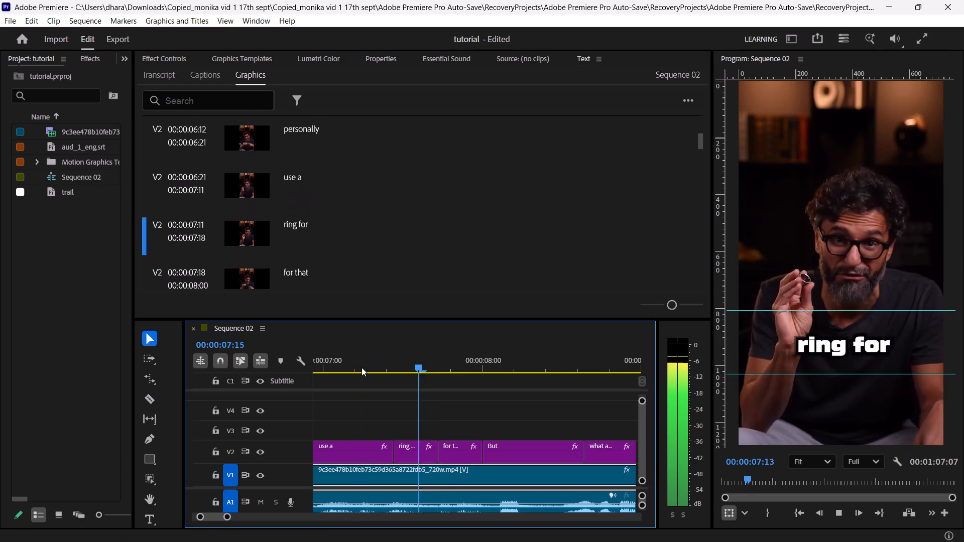
key(space)
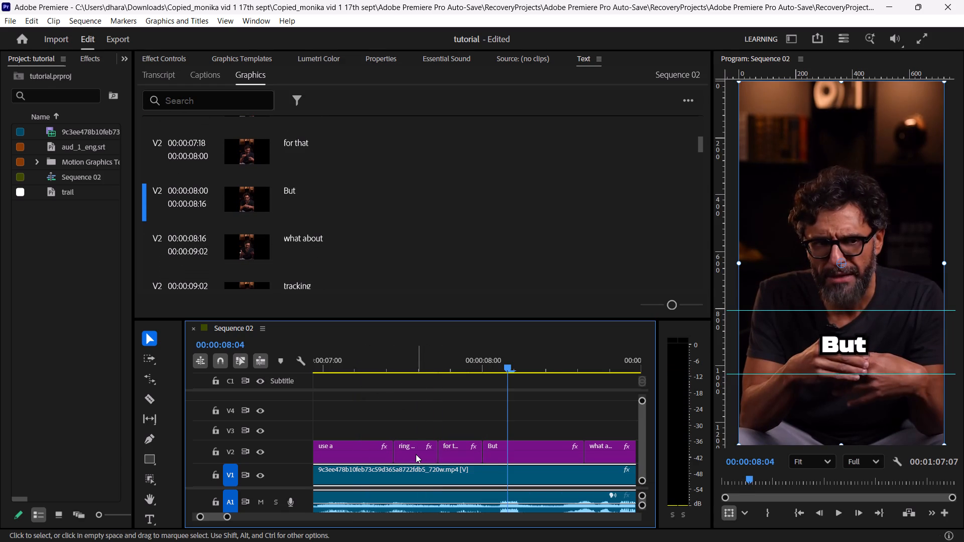
Shorten the text of the caption at 00:00:07:11 to "ring".
click(416, 454)
scroll(350, 159, up, 2)
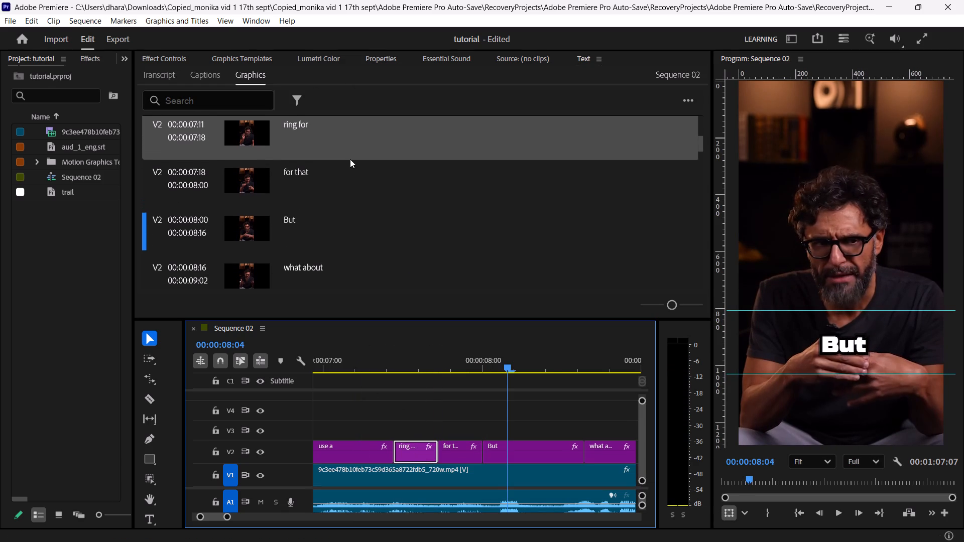
scroll(350, 159, up, 2)
double_click(345, 144)
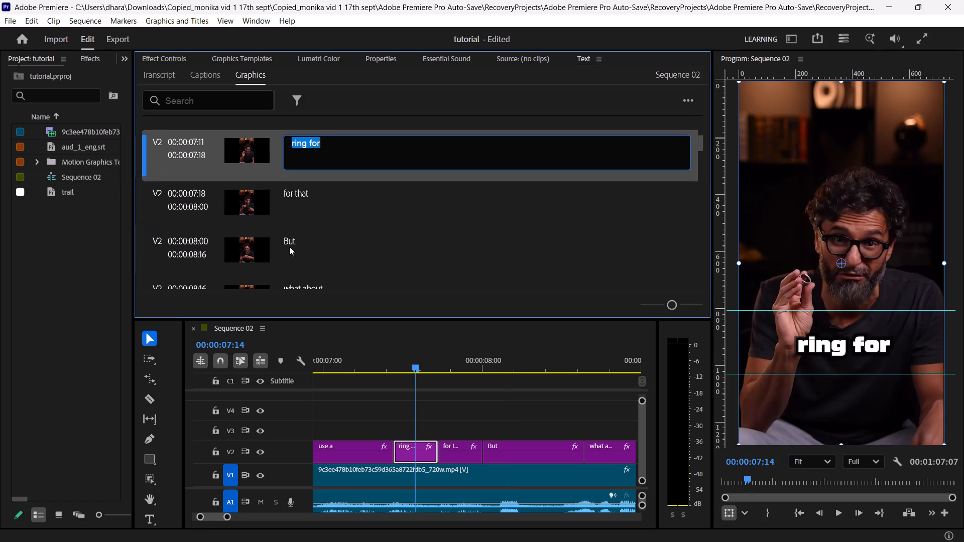
click(377, 151)
key(backslash)
key(BackSpace)
key(BackSpace)
key(BackSpace)
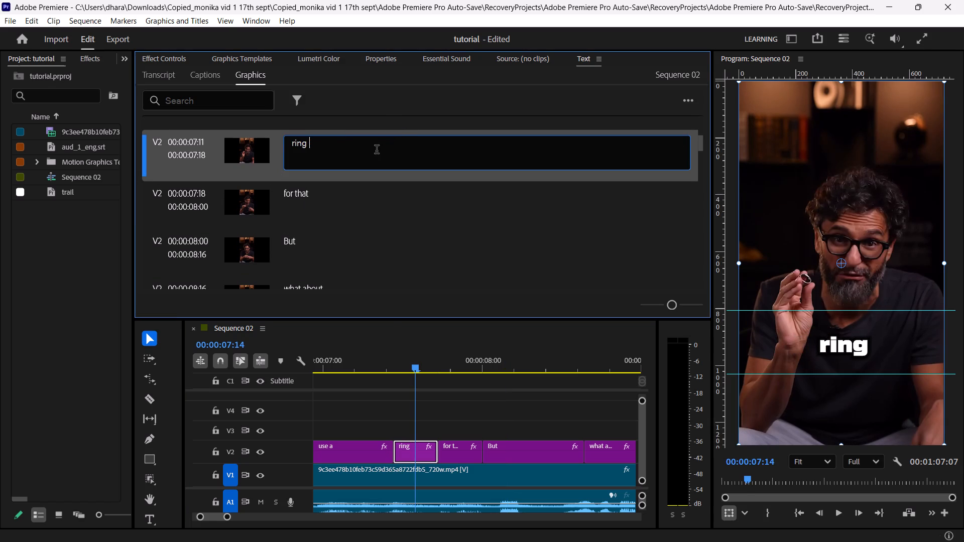
key(BackSpace)
key(Return)
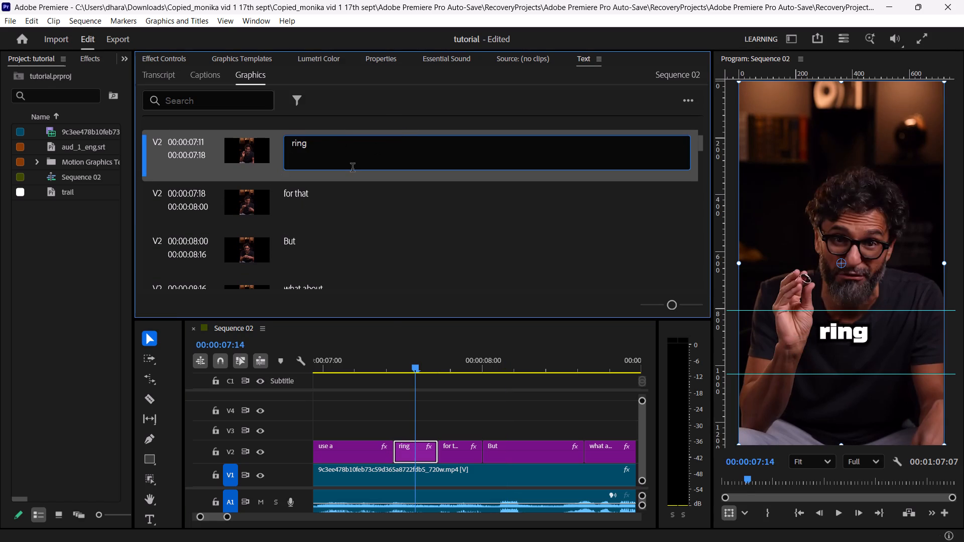
key(BackSpace)
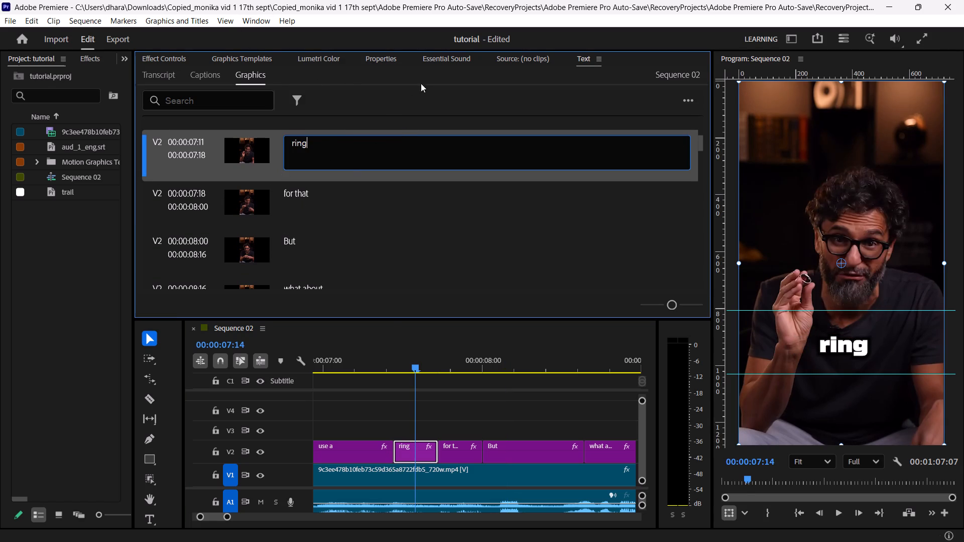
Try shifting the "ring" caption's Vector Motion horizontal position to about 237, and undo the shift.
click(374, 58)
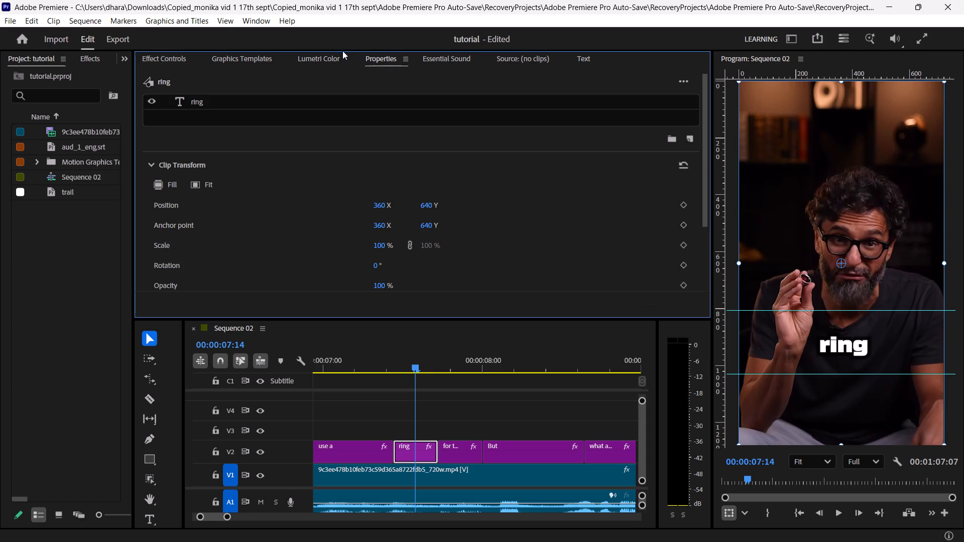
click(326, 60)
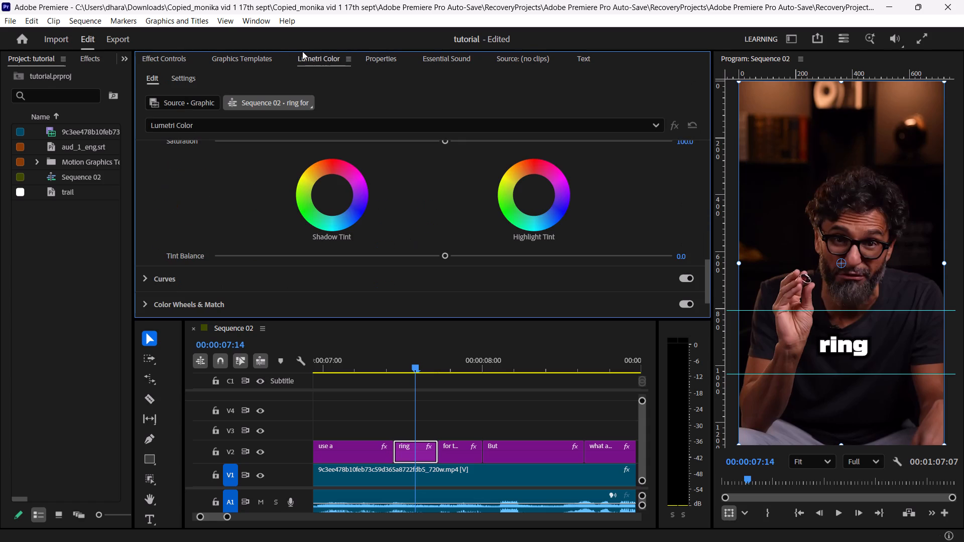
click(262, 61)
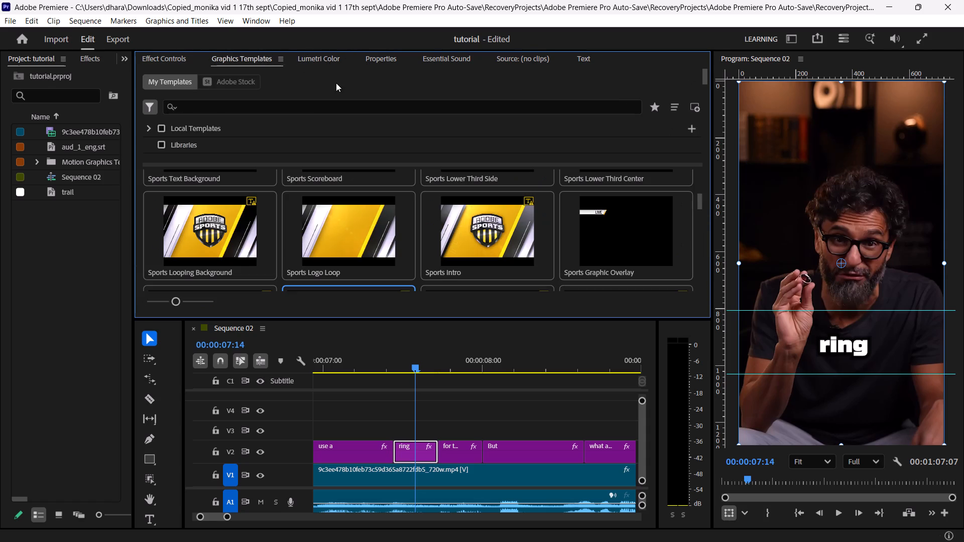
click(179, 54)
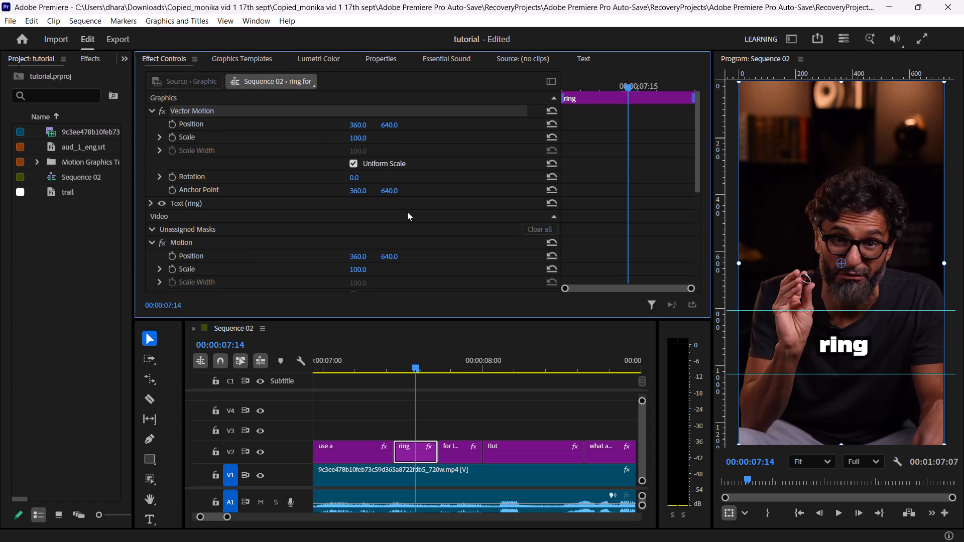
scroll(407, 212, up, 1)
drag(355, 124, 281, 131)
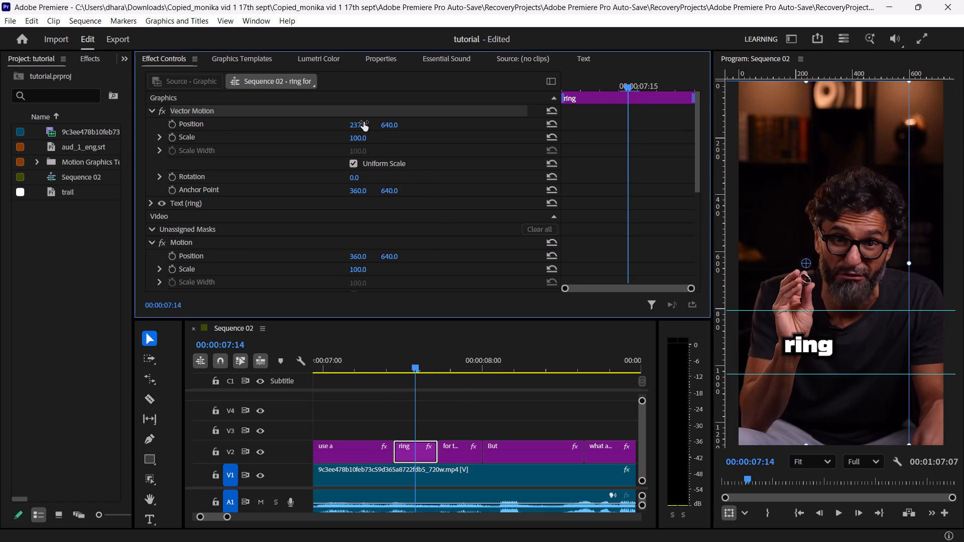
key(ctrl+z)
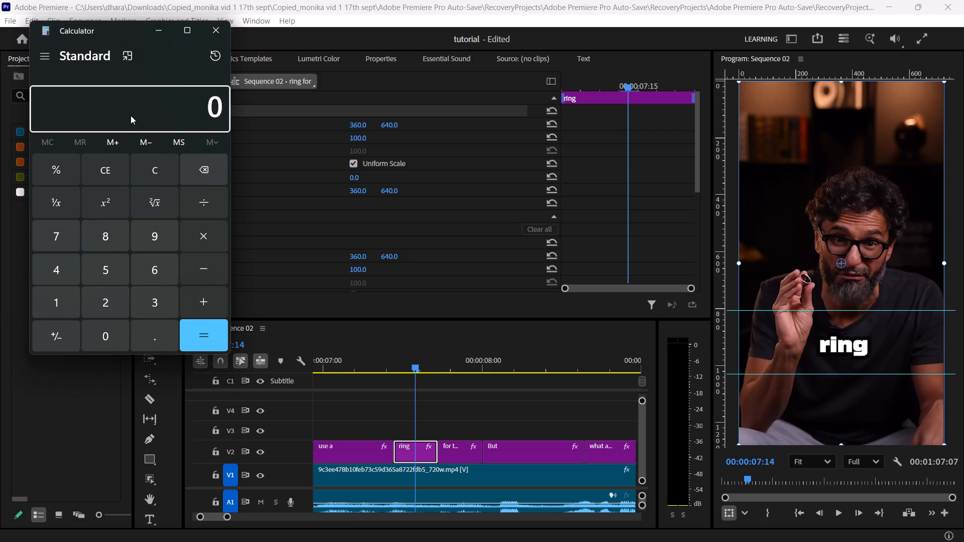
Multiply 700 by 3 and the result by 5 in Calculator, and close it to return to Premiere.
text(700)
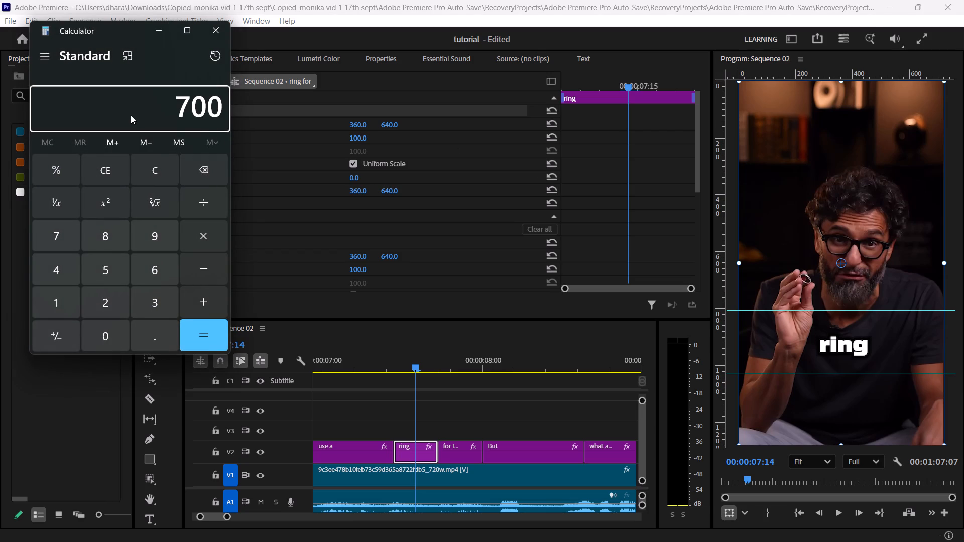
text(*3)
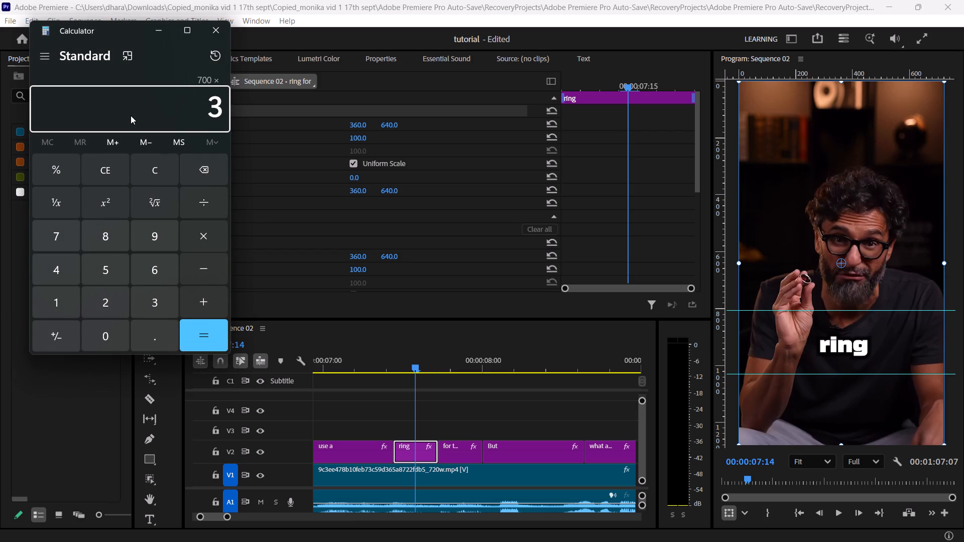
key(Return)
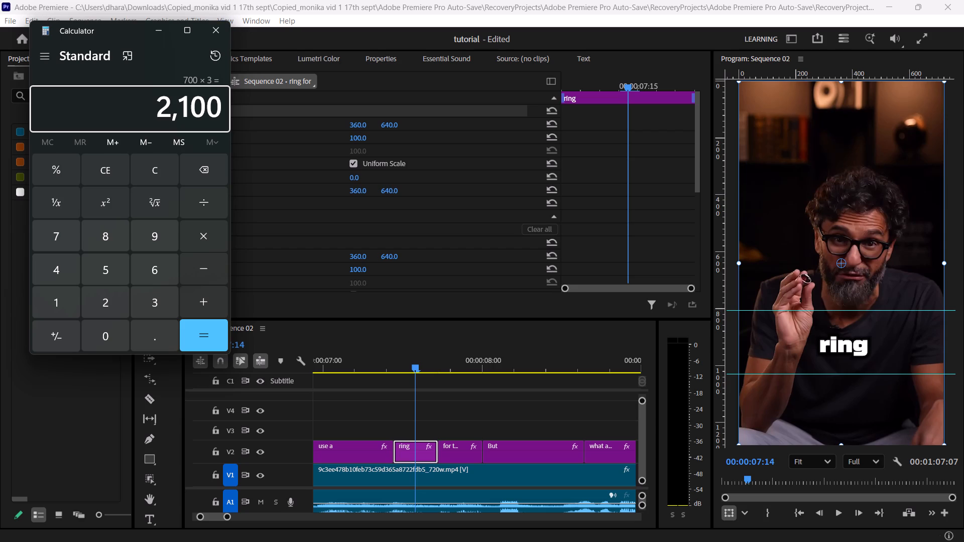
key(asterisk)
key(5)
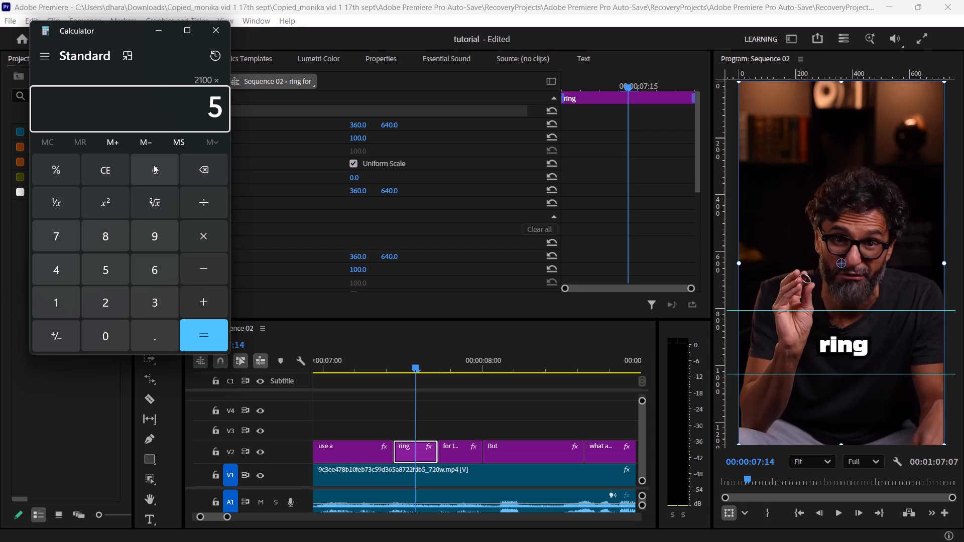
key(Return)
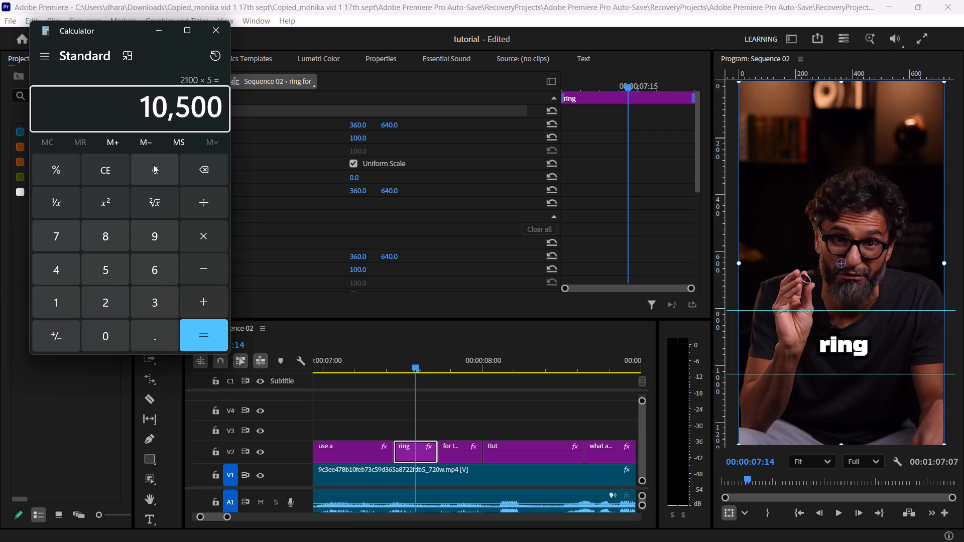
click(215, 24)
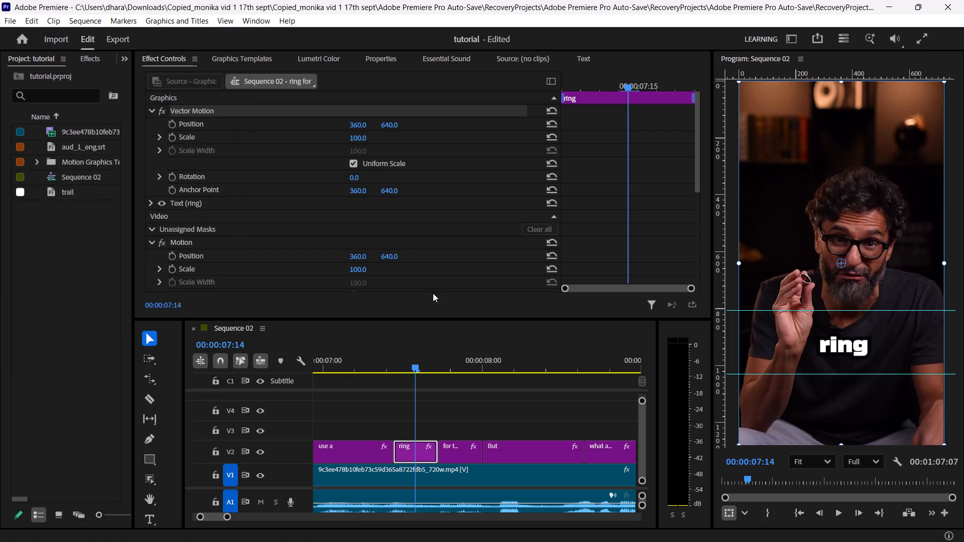
Move the "ring" caption's anchor point down onto the middle of the word, at about 346.8, 926.4.
click(421, 453)
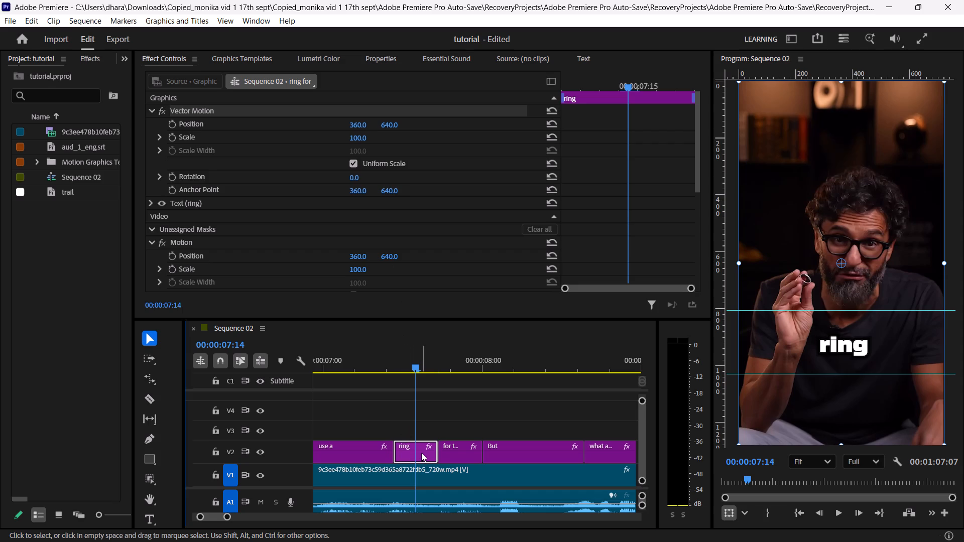
click(208, 188)
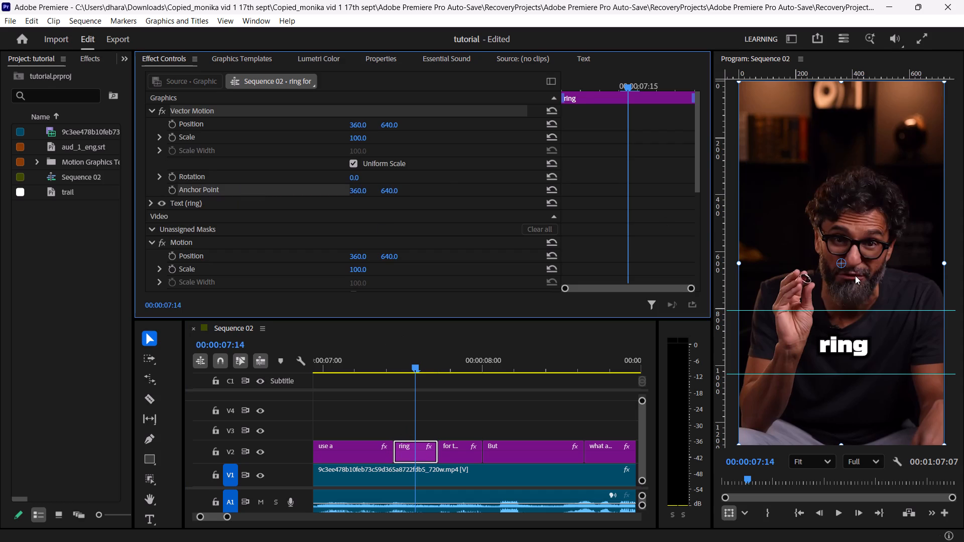
drag(842, 263, 837, 340)
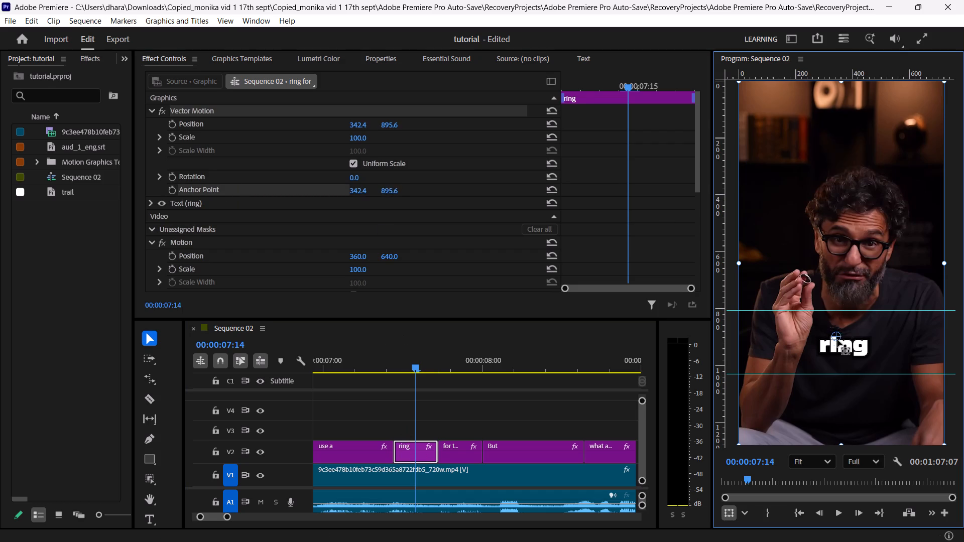
drag(837, 340, 839, 342)
drag(839, 342, 839, 340)
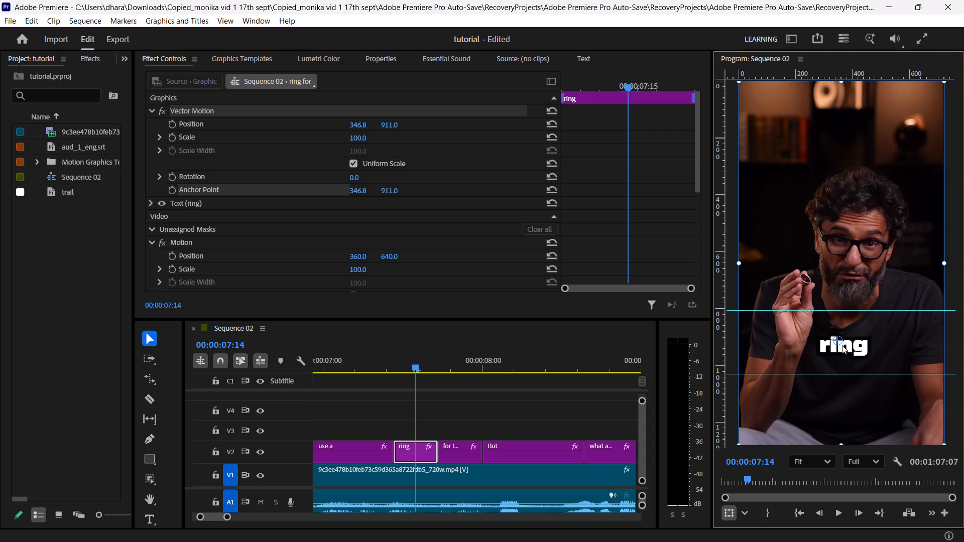
drag(838, 342, 837, 348)
drag(837, 348, 838, 347)
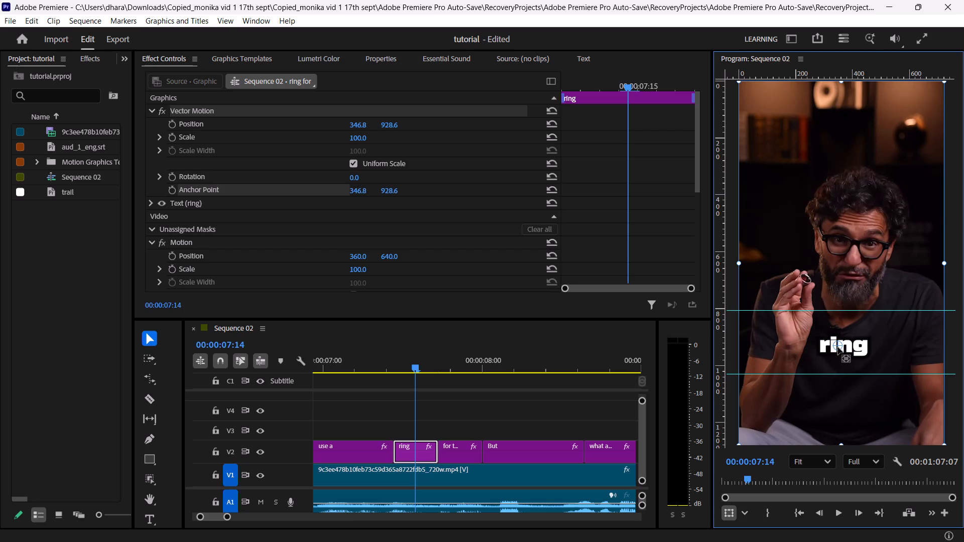
drag(838, 347, 838, 347)
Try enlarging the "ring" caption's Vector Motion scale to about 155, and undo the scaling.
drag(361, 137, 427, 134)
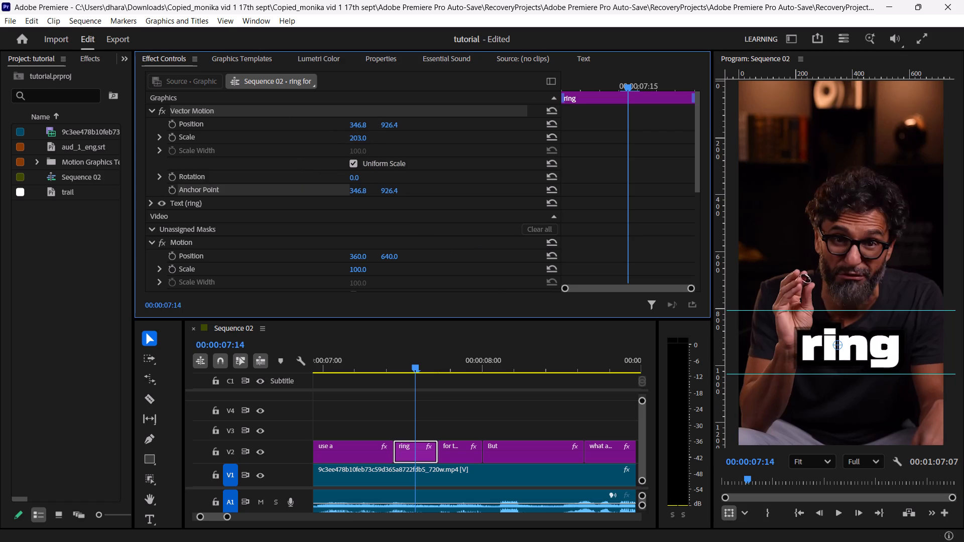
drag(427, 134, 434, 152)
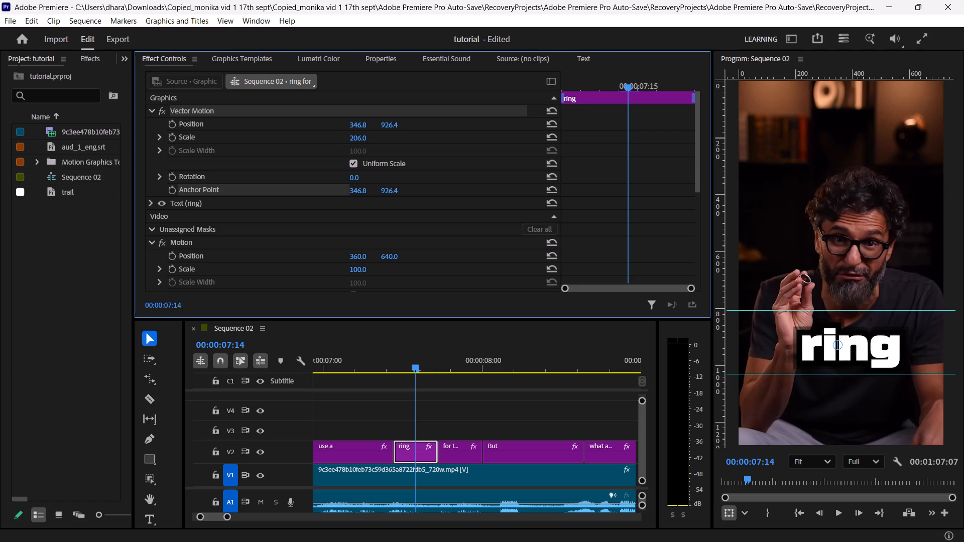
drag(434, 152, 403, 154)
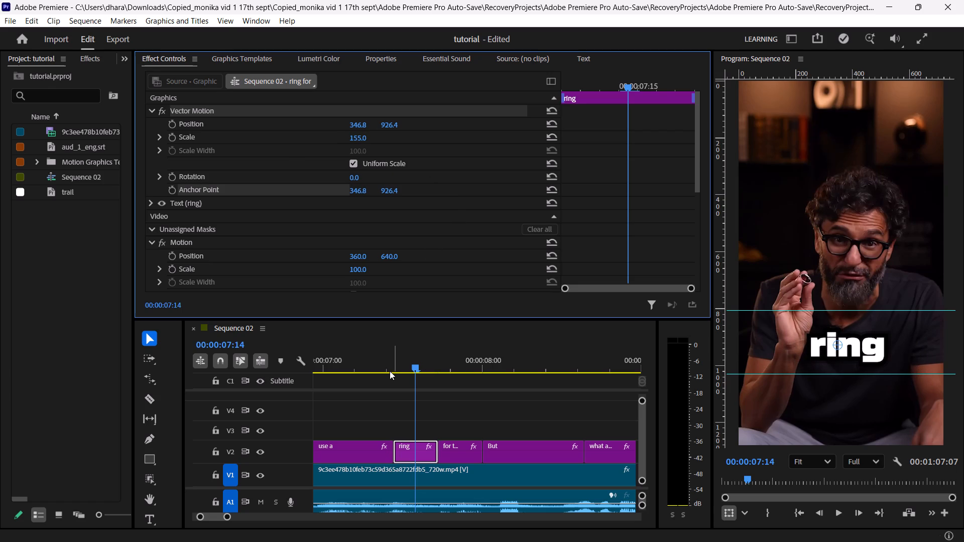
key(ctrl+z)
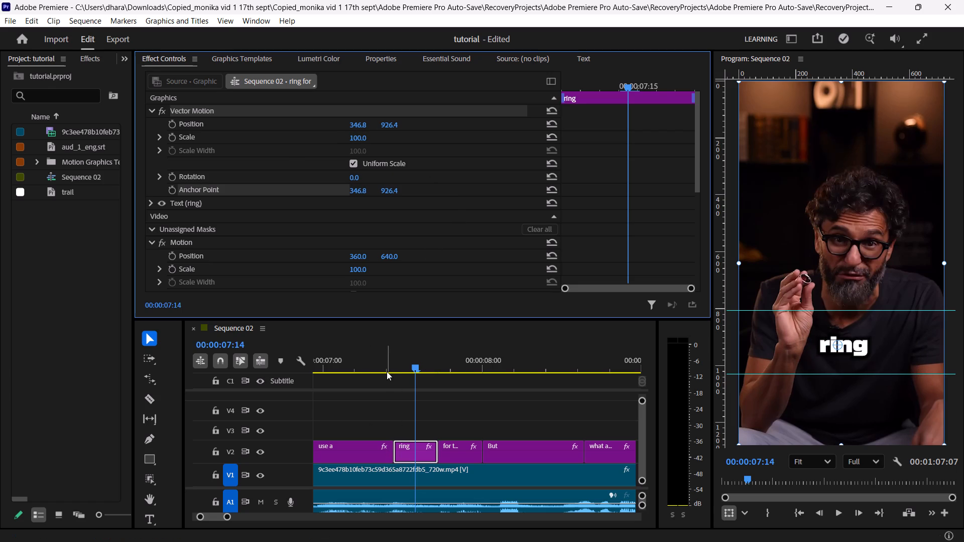
Move the playhead to the first frame of the "ring" caption at 00:00:07:11.
click(390, 368)
key(Right)
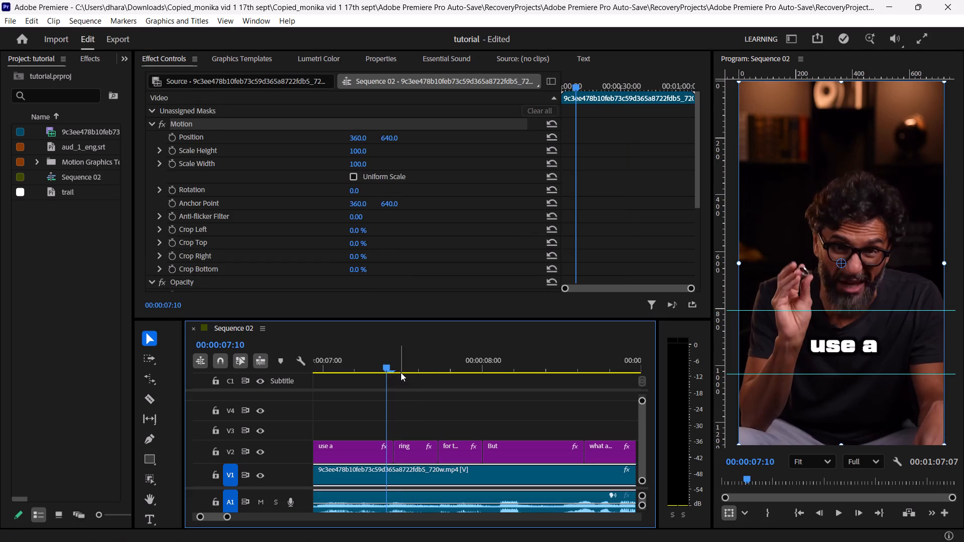
key(Right)
key(Left)
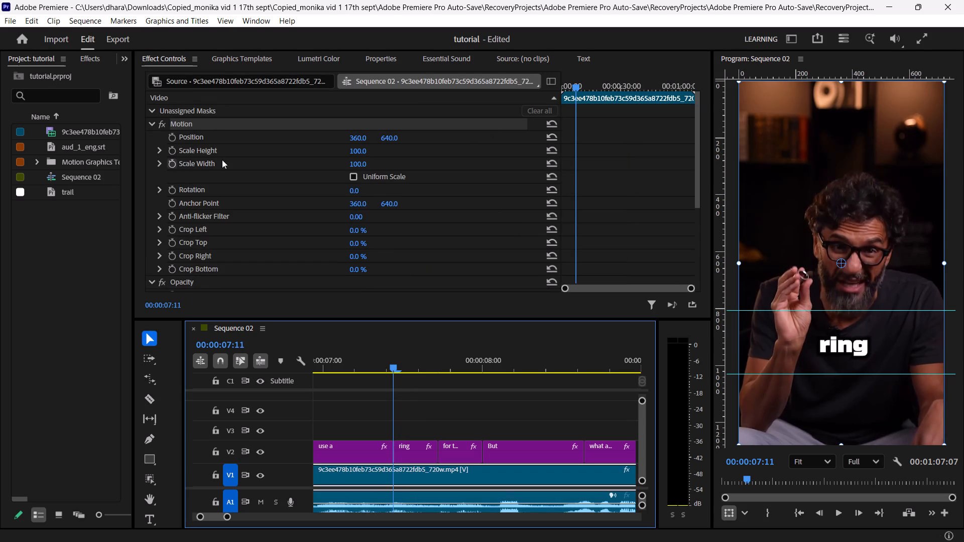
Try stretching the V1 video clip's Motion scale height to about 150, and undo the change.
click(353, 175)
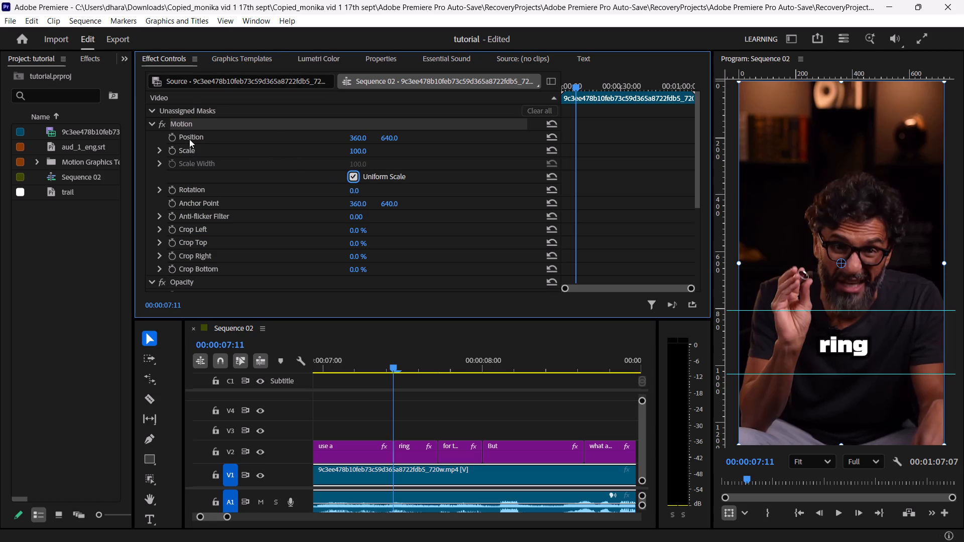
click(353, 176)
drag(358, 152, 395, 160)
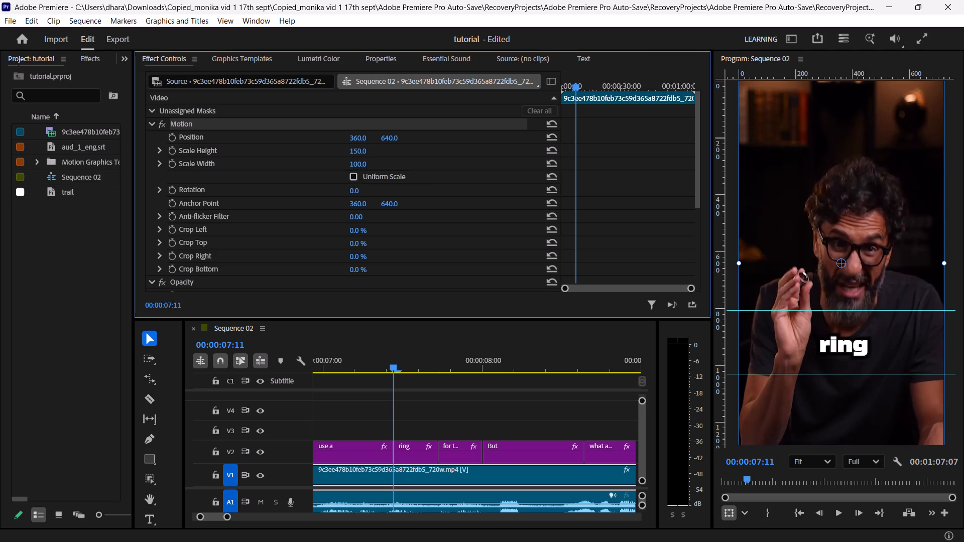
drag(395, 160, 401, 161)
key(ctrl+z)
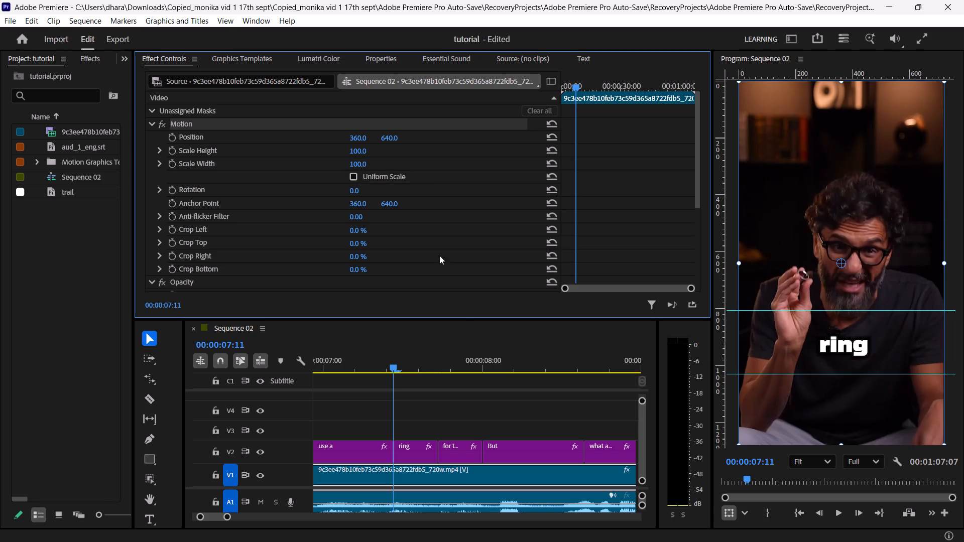
Turn off uniform scaling in the "ring" caption's Vector Motion and set scale height to 376 and scale width to 242.
click(404, 446)
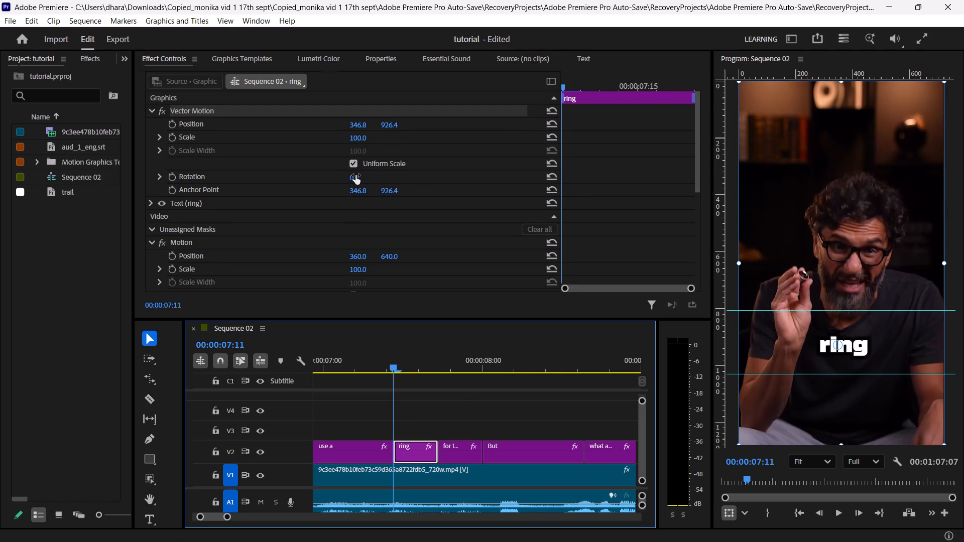
click(356, 163)
drag(357, 141, 385, 145)
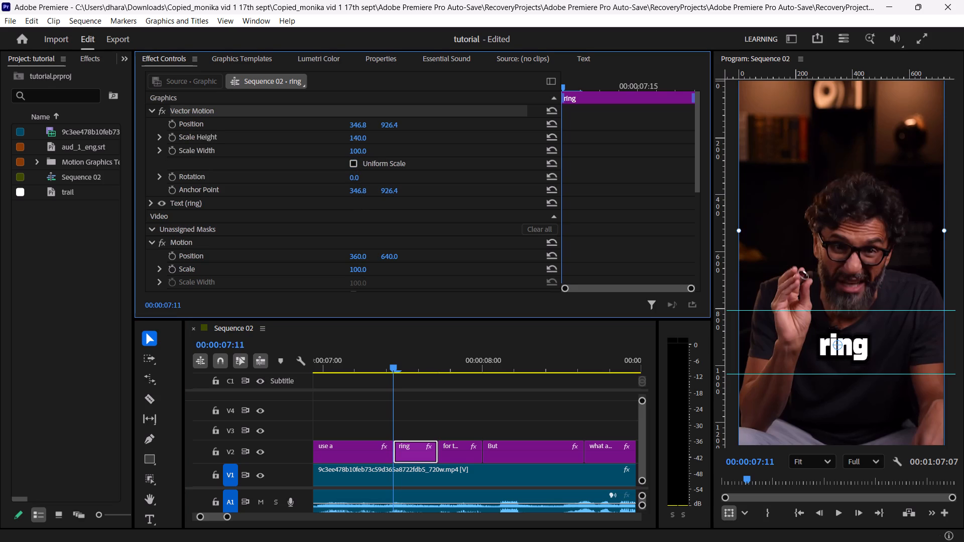
drag(385, 145, 533, 169)
drag(359, 149, 428, 169)
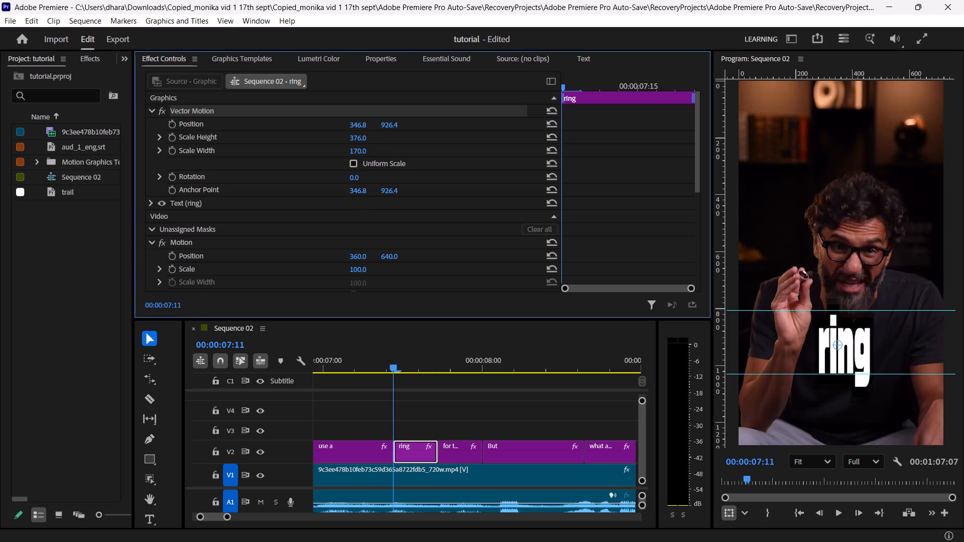
drag(428, 169, 456, 224)
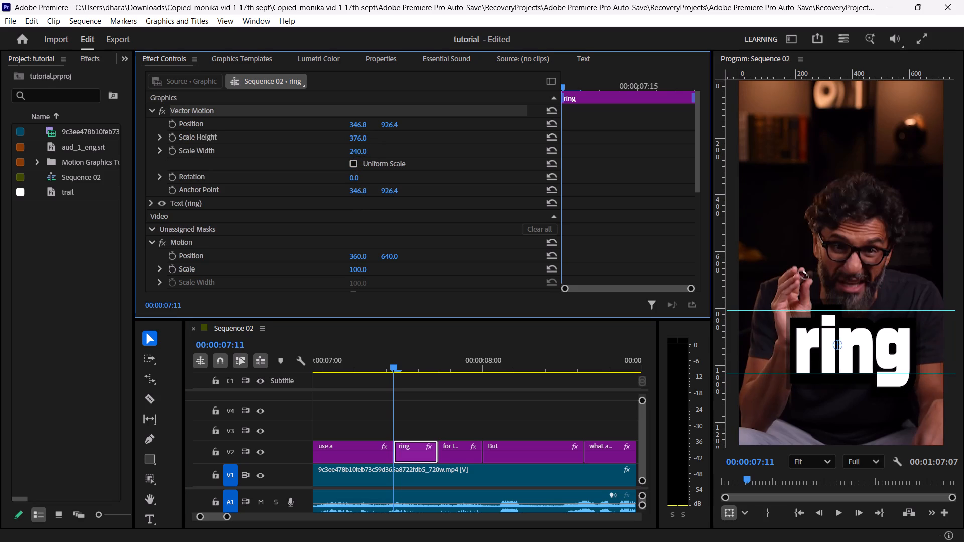
drag(456, 224, 242, 238)
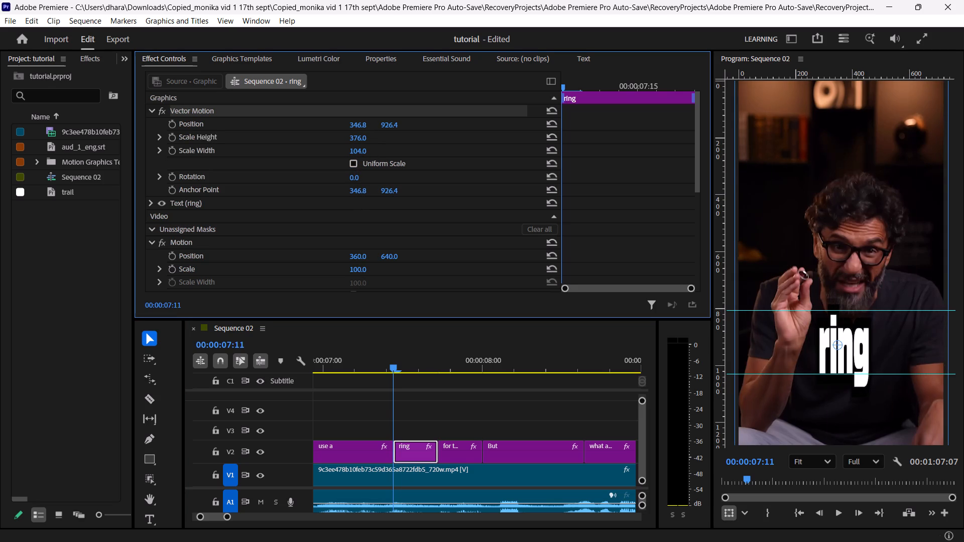
drag(242, 238, 330, 236)
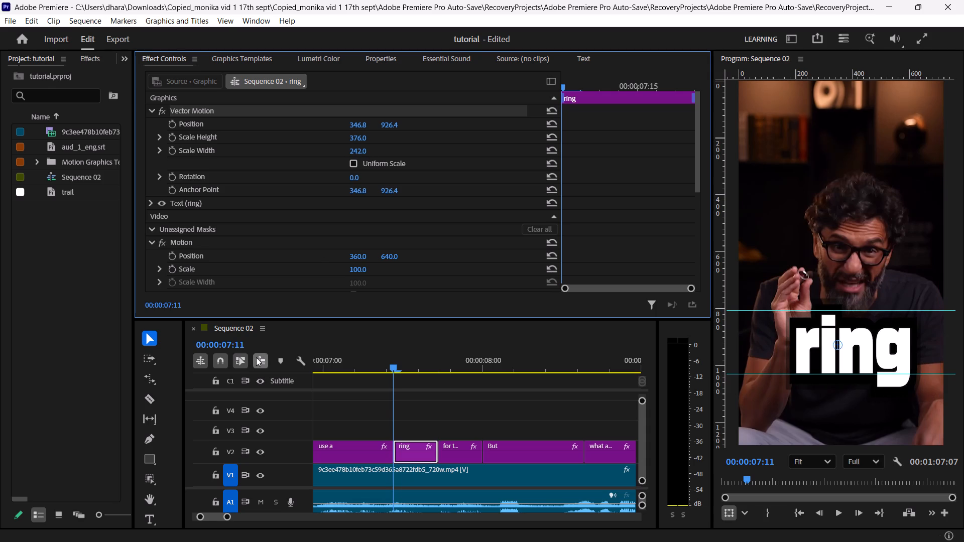
Activate the Object Mask tool, select the video clip on V1 and highlight its Unassigned Masks section.
drag(152, 476, 187, 479)
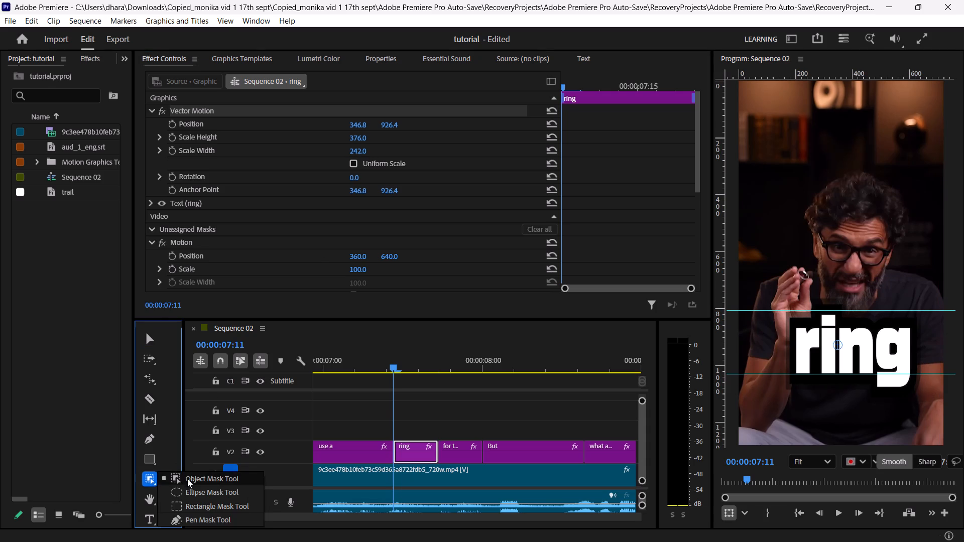
drag(187, 479, 188, 479)
click(418, 482)
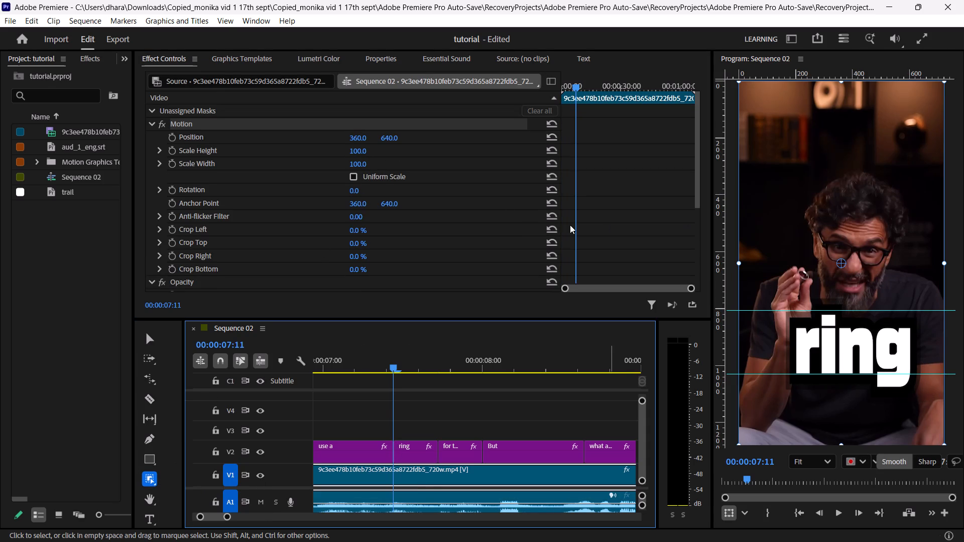
click(273, 111)
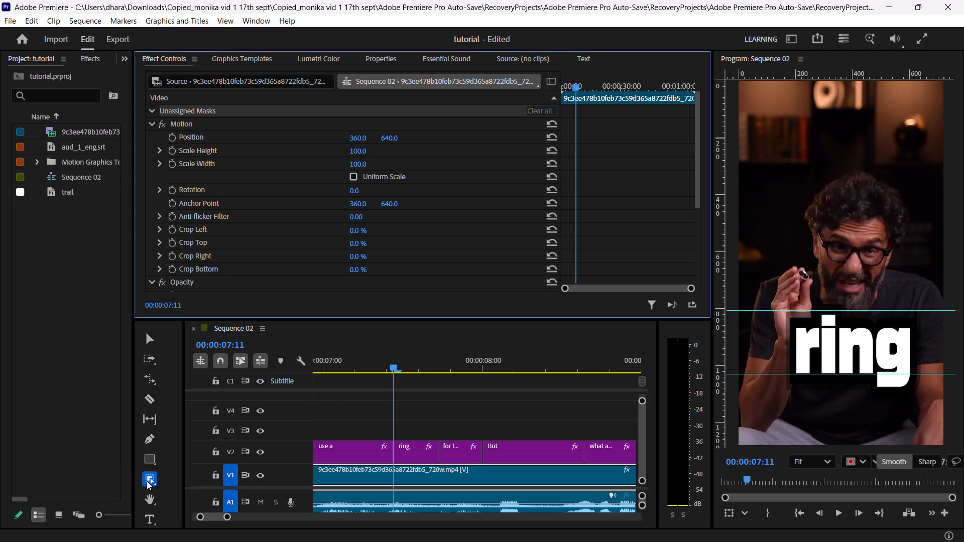
drag(147, 481, 189, 479)
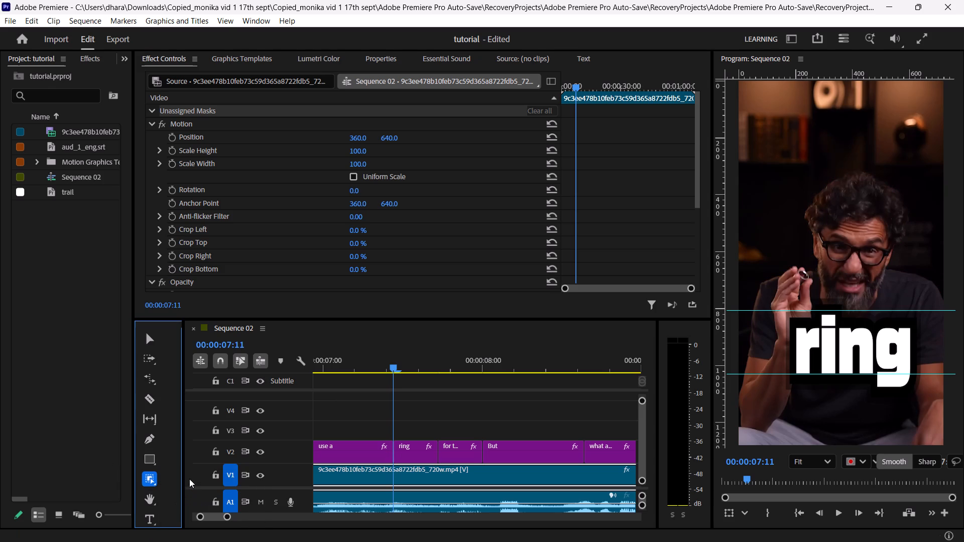
click(191, 122)
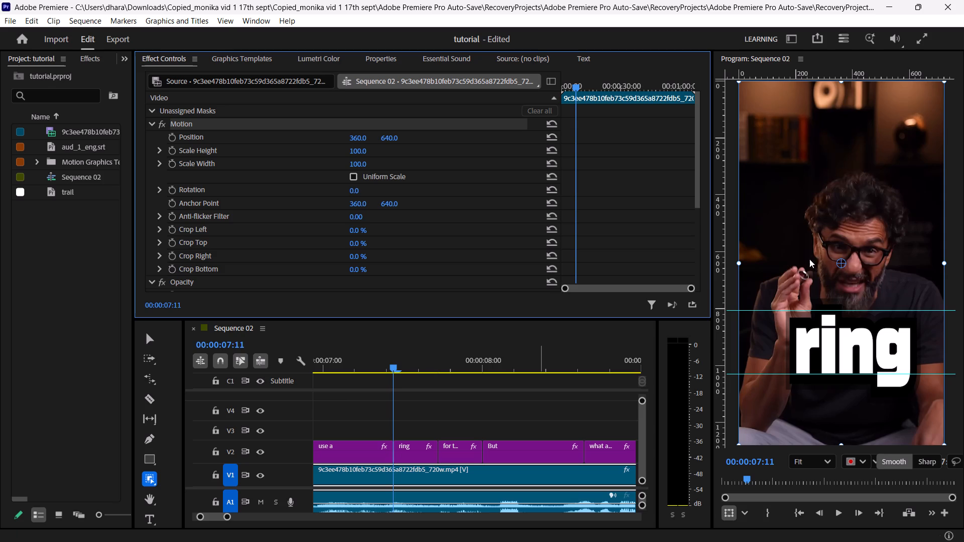
click(236, 107)
click(225, 99)
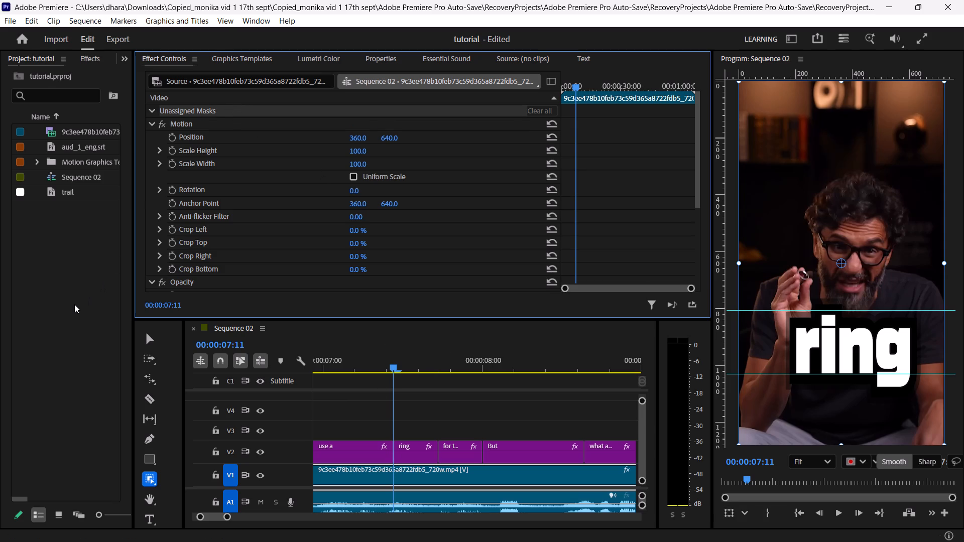
click(74, 304)
scroll(281, 222, down, 2)
click(218, 111)
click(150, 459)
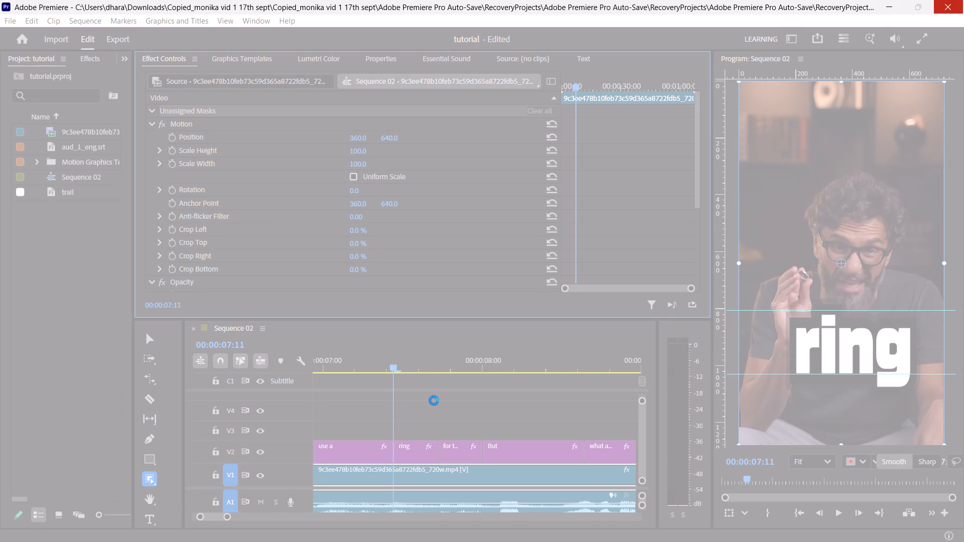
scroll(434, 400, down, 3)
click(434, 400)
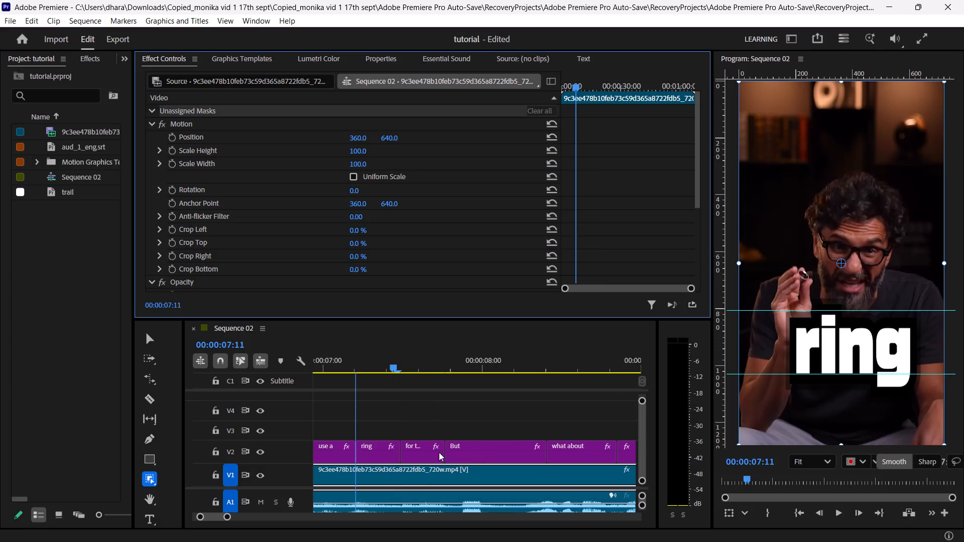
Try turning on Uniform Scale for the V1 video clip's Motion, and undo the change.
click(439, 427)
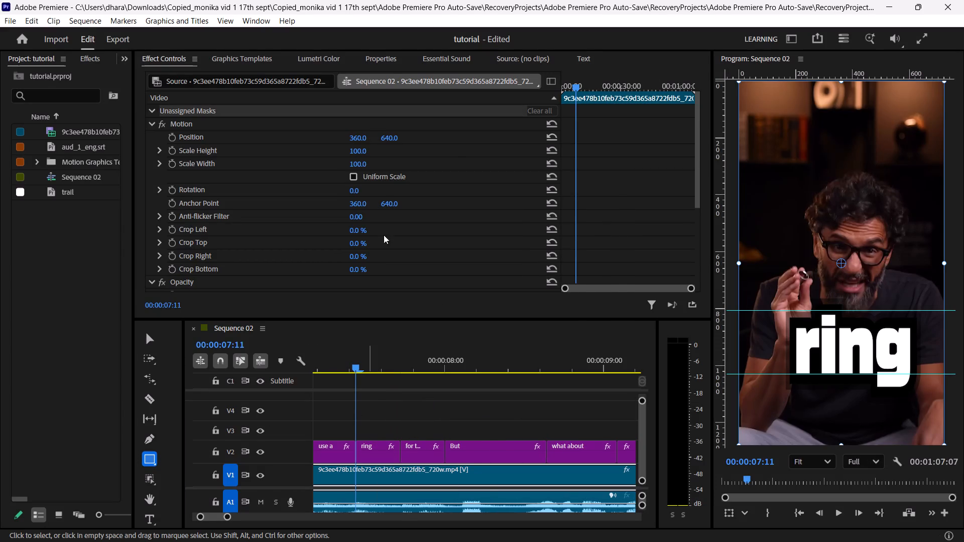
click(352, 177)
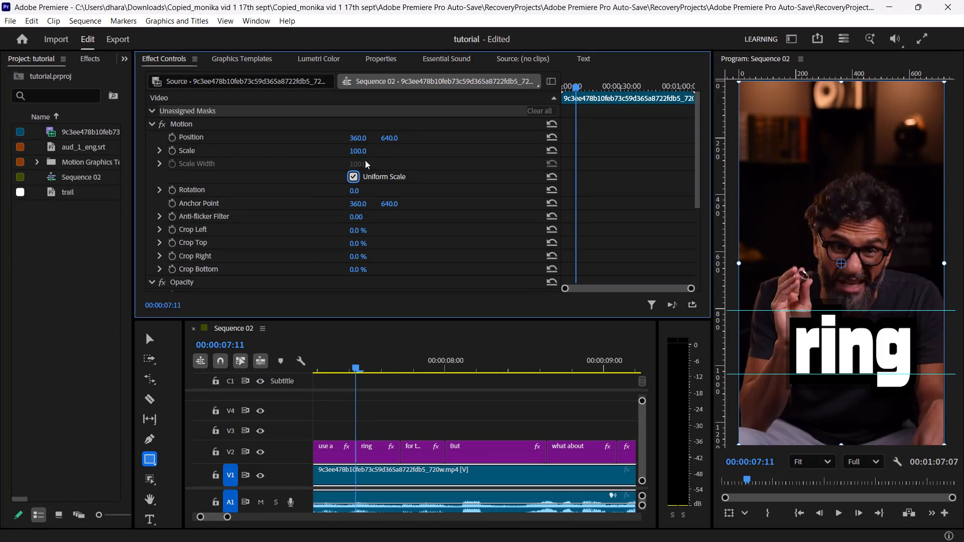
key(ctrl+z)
Undo the recent edits back past the "ring" caption's resizing and text changes, and redo the last two undone changes.
key(ctrl+z)
key(ctrl+z)
key(ctrl+z)
key(ctrl+z)
key(ctrl+z)
key(ctrl+z)
key(ctrl+z)
key(ctrl+z)
key(ctrl+z)
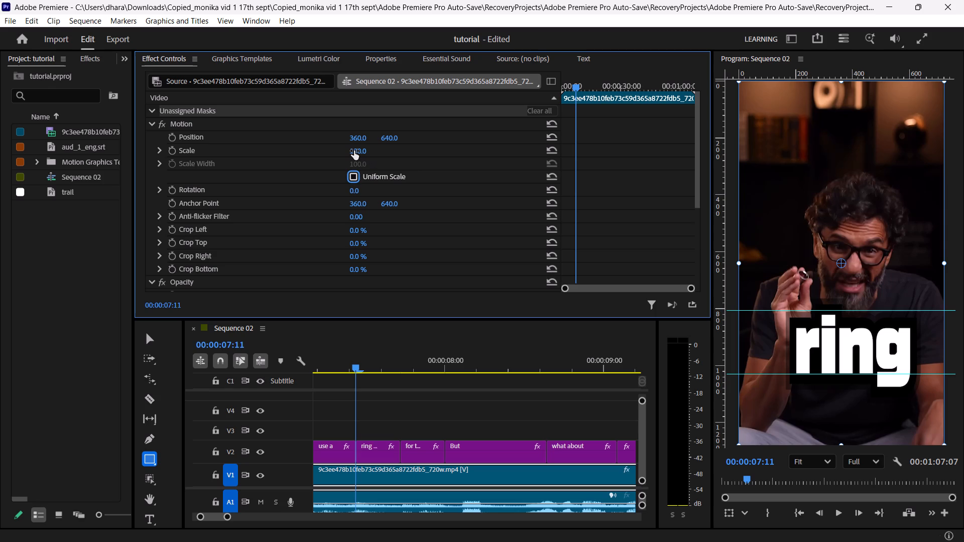
key(ctrl+z)
key(ctrl+shift+z)
key(ctrl+shift+z)
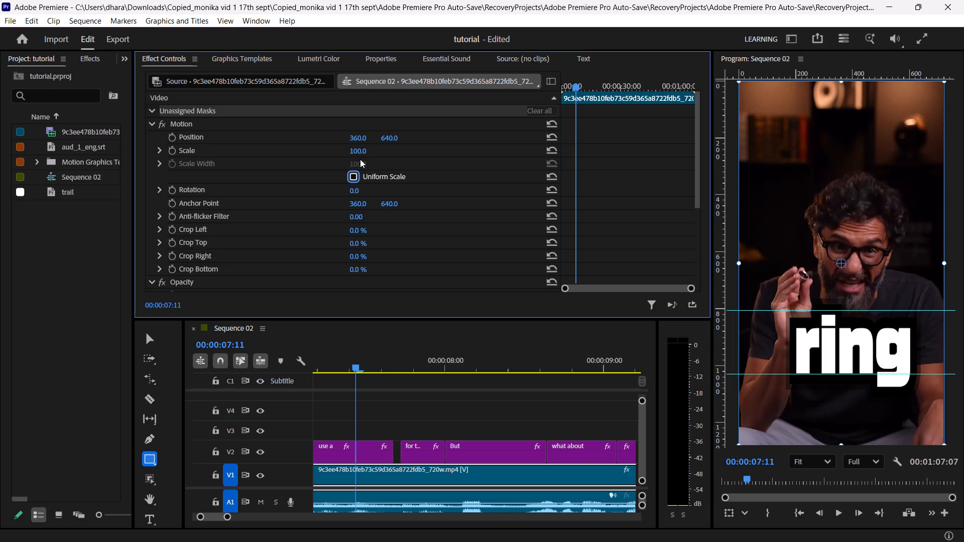
Select the "ring" caption, move the playhead to 00:00:07:09, activate the Selection tool and try to play the sequence.
click(370, 445)
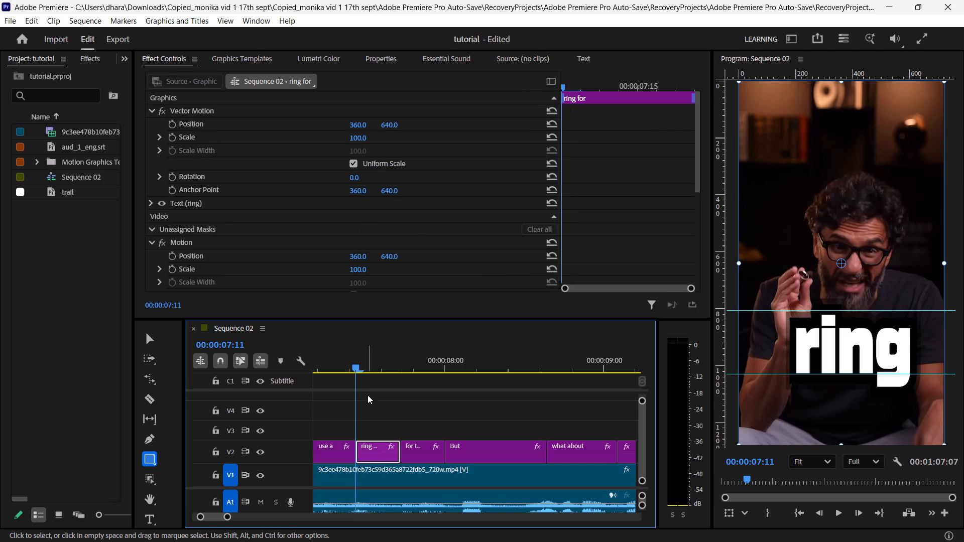
click(342, 369)
drag(342, 369, 359, 369)
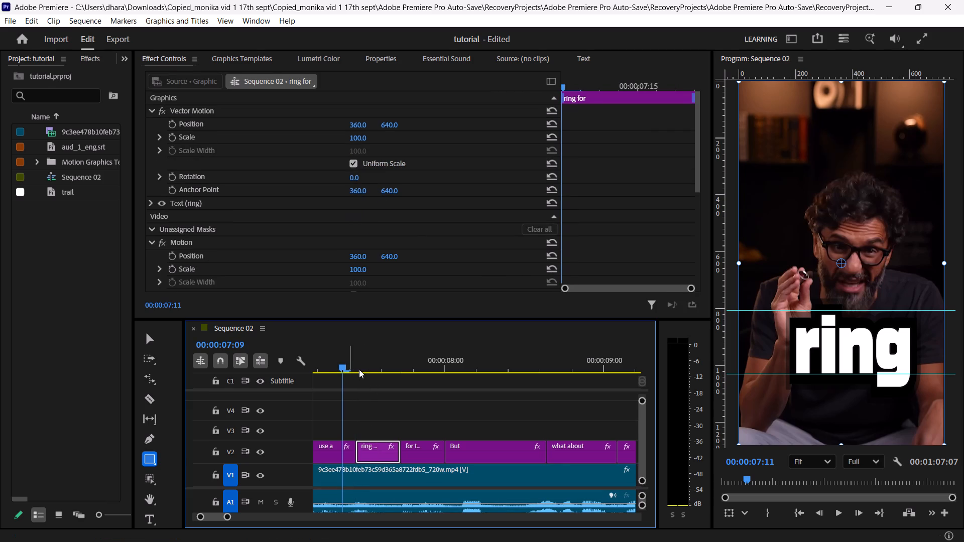
drag(359, 369, 400, 373)
key(space)
key(space)
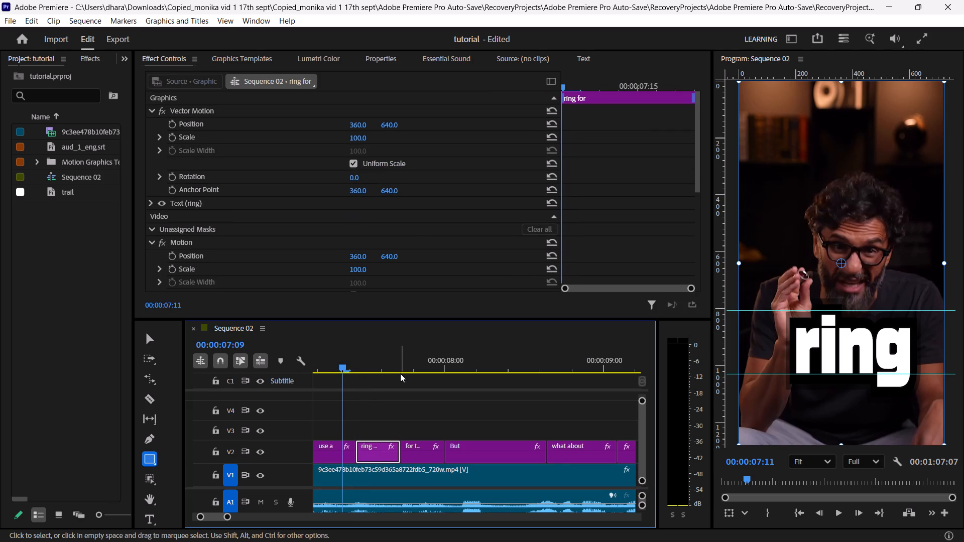
click(154, 334)
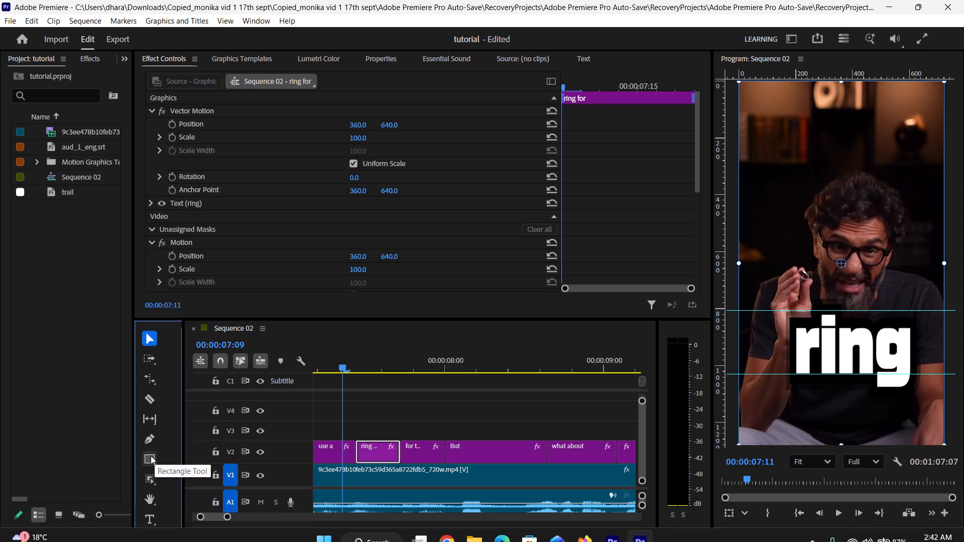
click(841, 514)
triple_click(841, 514)
triple_click(841, 514)
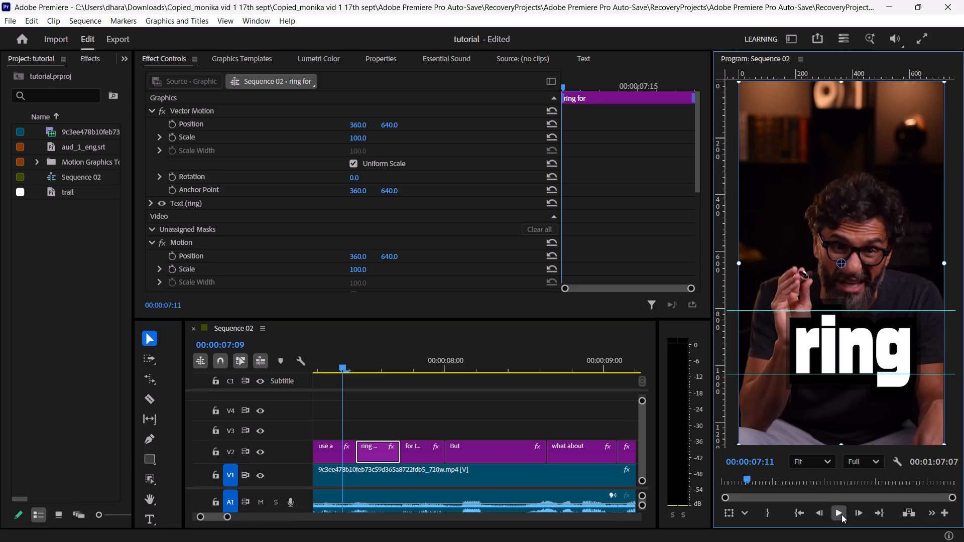
click(841, 514)
click(834, 1)
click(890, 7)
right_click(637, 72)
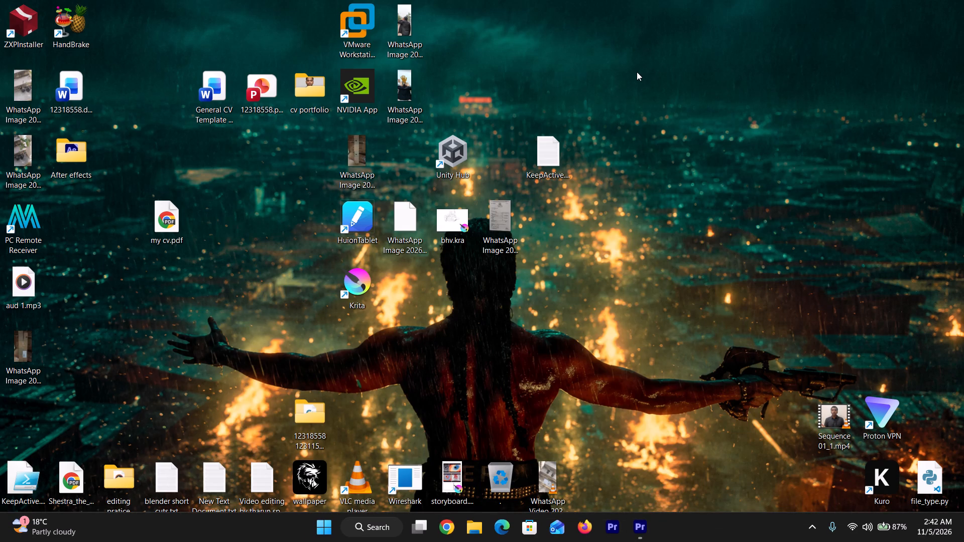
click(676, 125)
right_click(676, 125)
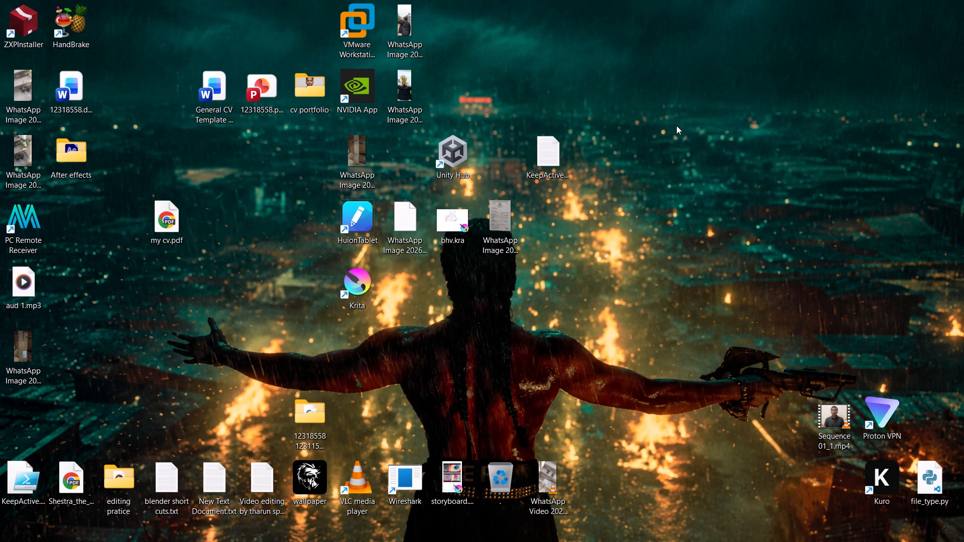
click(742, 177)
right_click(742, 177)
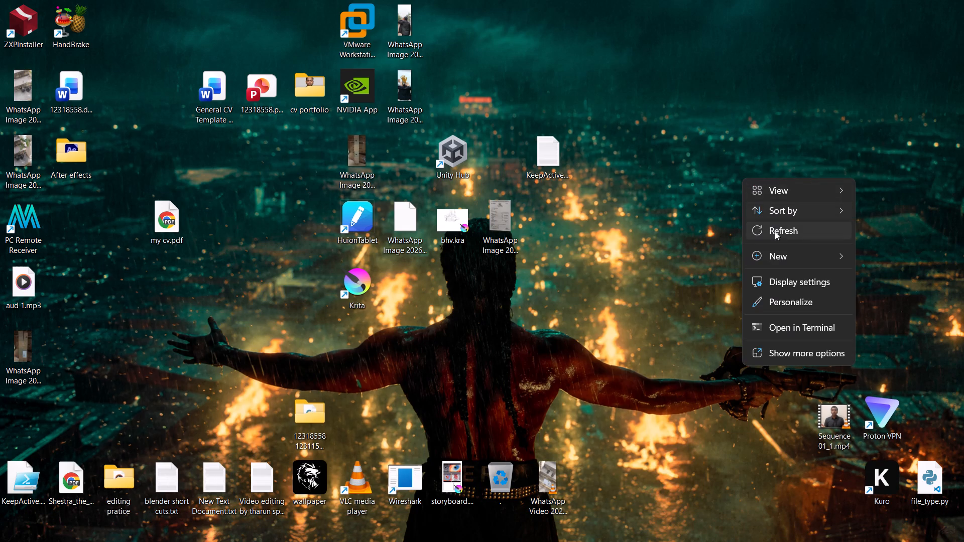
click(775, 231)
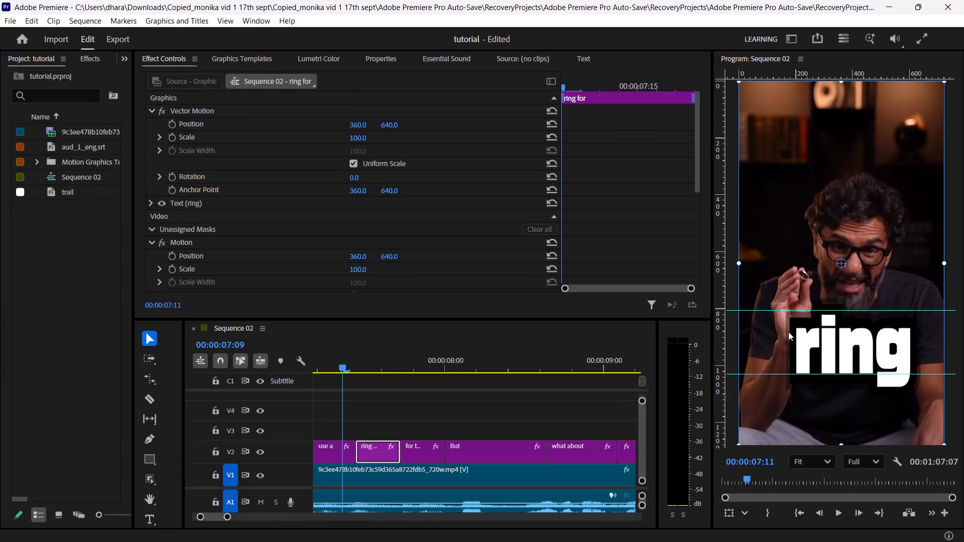
Reselect the "ring" caption on V2 and try to preview it from 00:00:07:09.
click(433, 449)
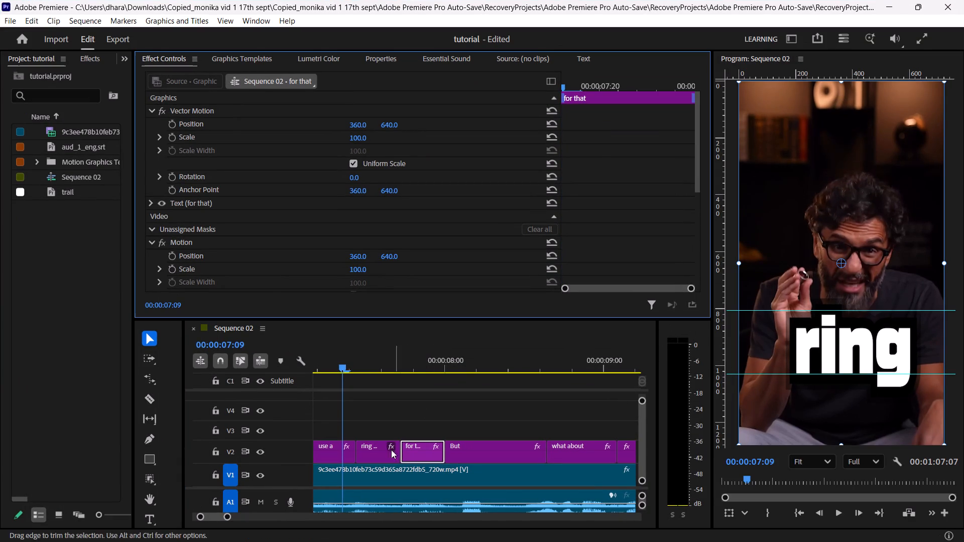
click(383, 450)
key(space)
key(space)
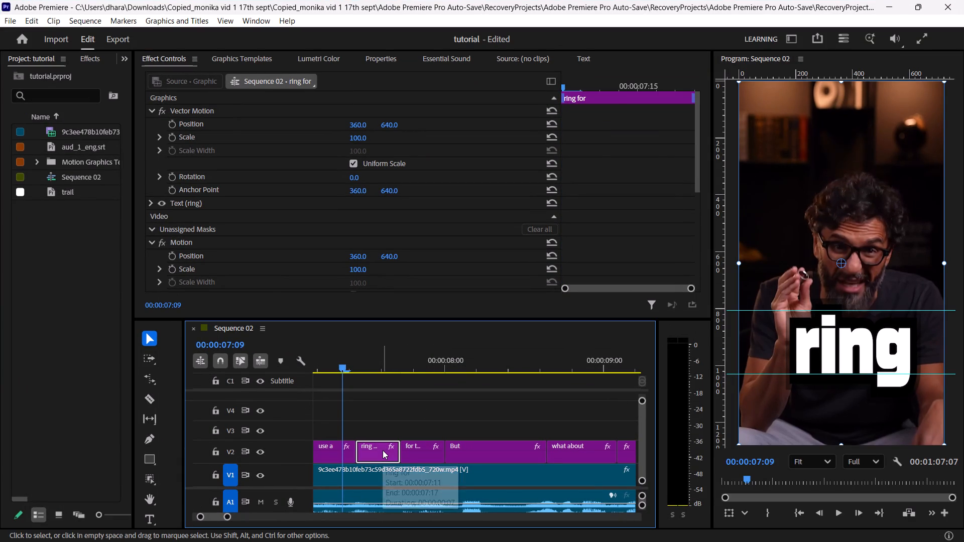
key(space)
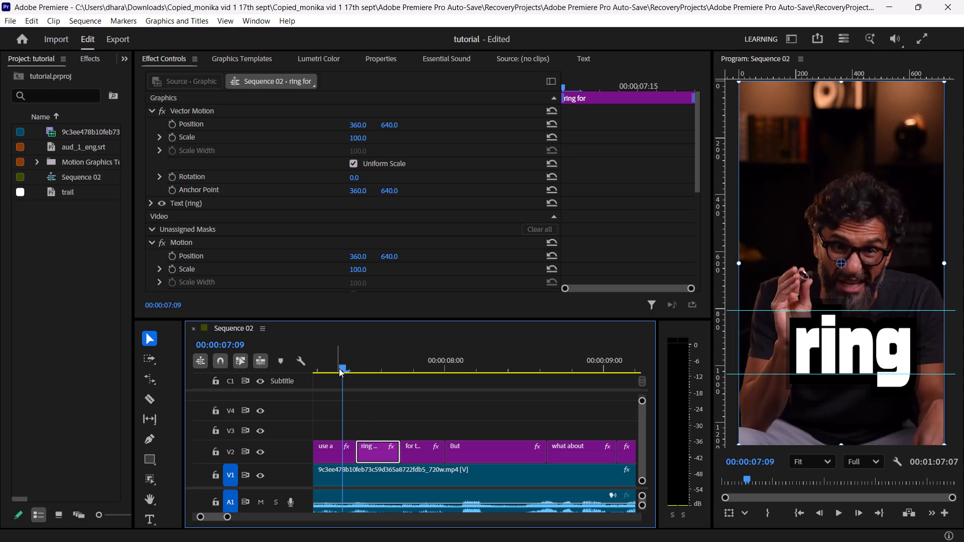
Move the playhead to the sequence start, select the V1 video clip, collapse Unassigned Masks and look through its effect settings.
drag(339, 368, 26, 330)
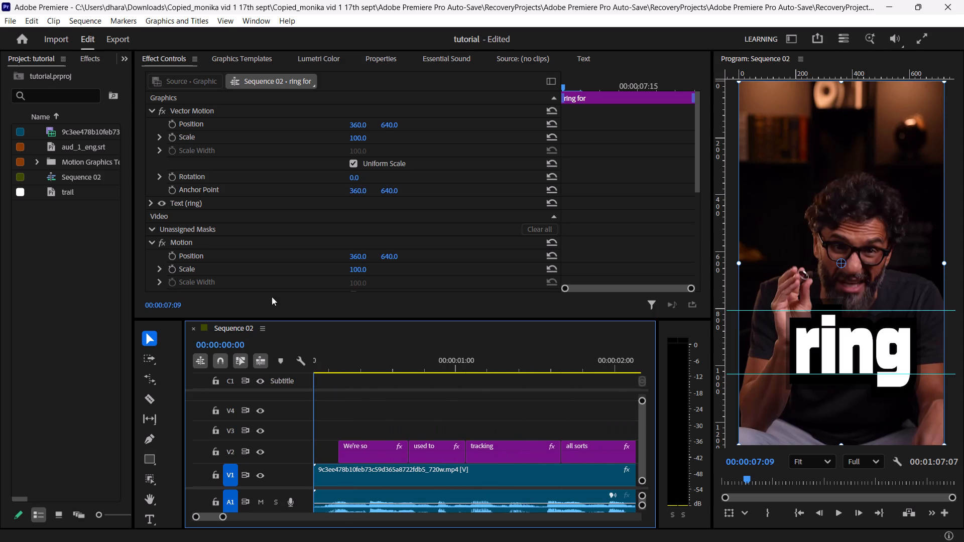
click(468, 477)
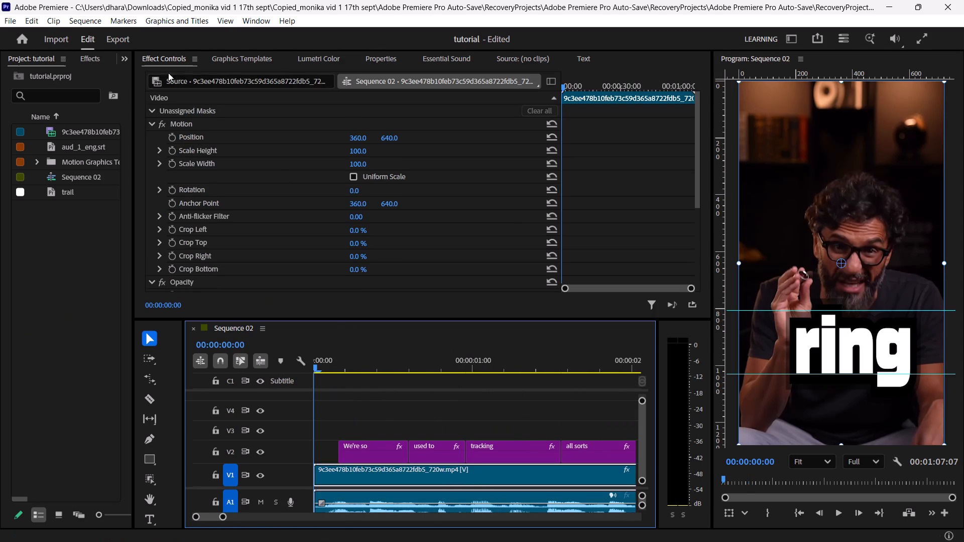
click(152, 107)
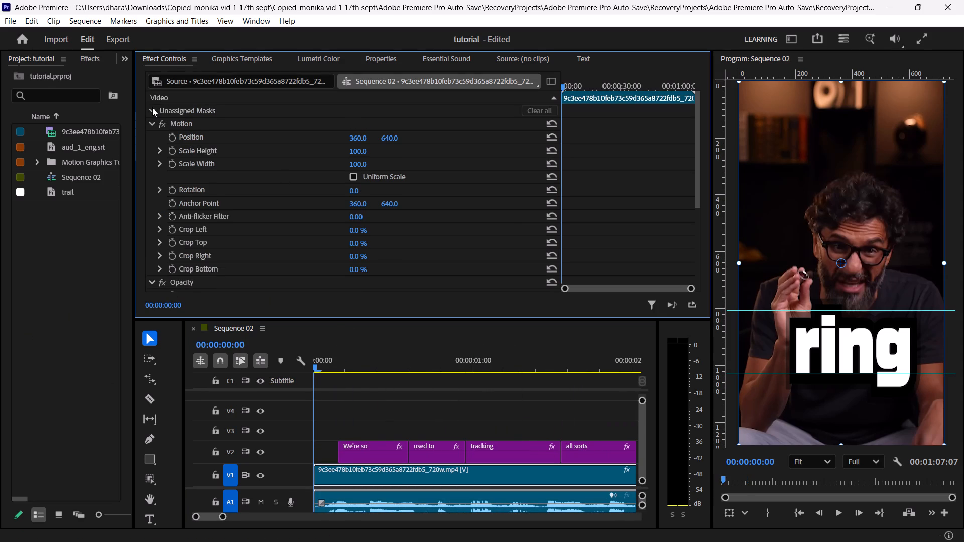
click(152, 108)
click(152, 108)
click(184, 110)
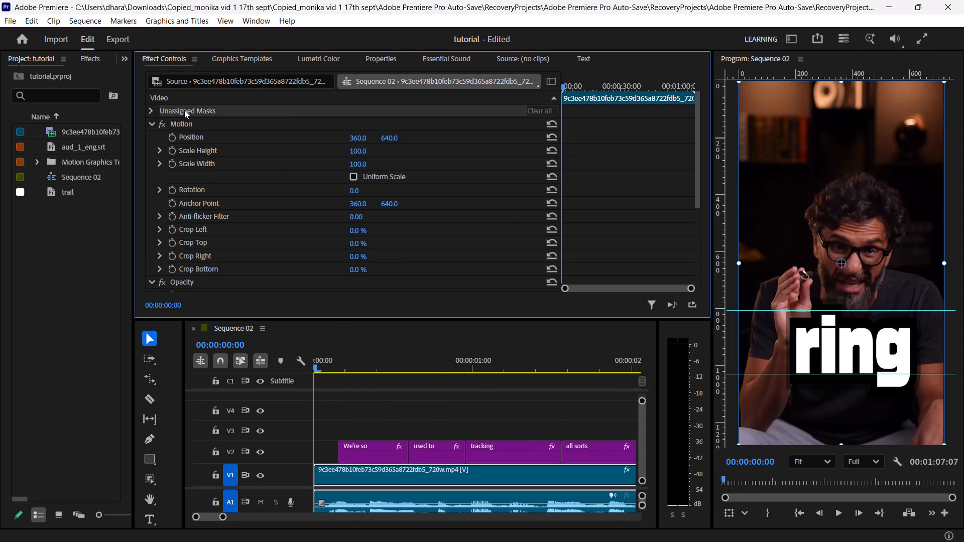
right_click(184, 110)
click(355, 117)
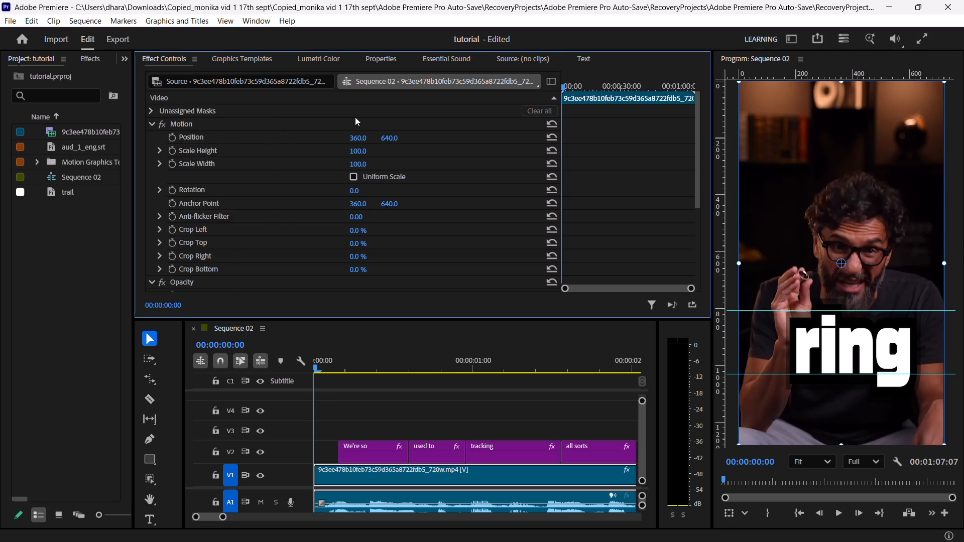
scroll(355, 117, down, 3)
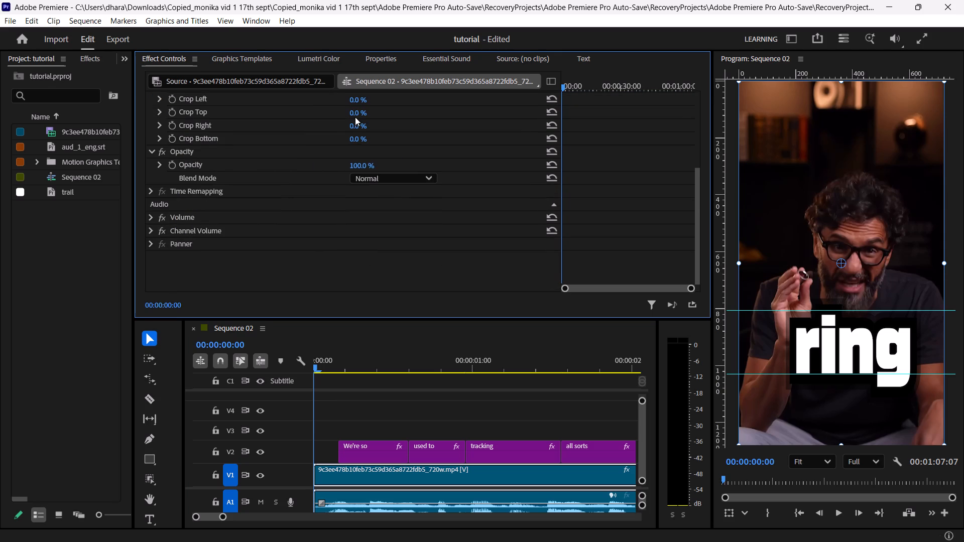
scroll(355, 117, up, 4)
Try to play Sequence 02 from its start and from a further point in the Program Monitor to check the captions.
key(space)
key(space)
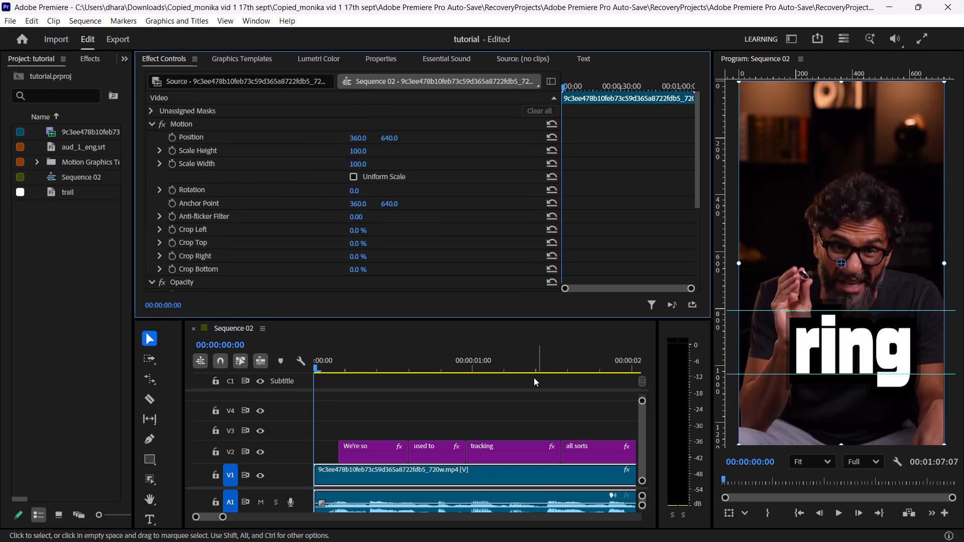
key(space)
key(space)
key(space)
key(space)
key(space)
key(space)
key(space)
click(821, 174)
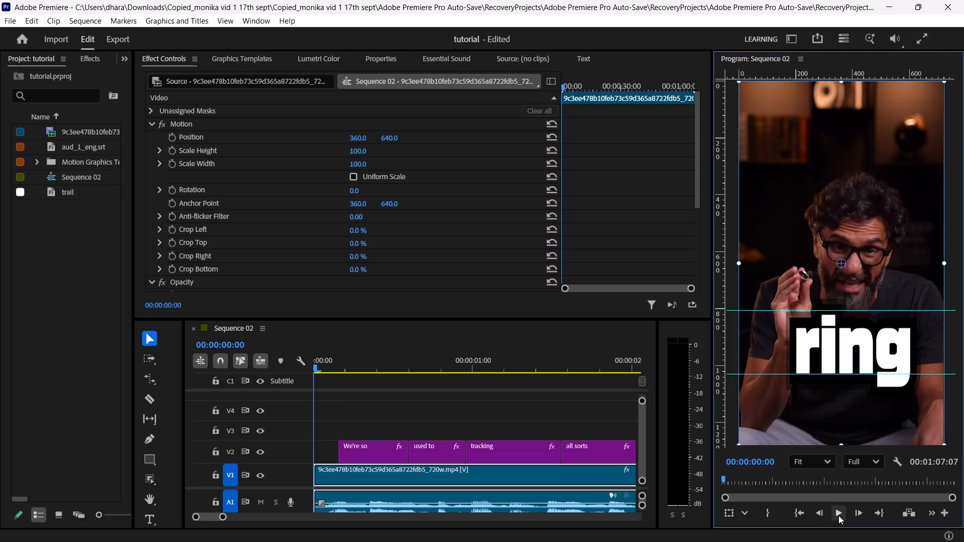
click(838, 515)
triple_click(838, 515)
click(838, 515)
click(584, 425)
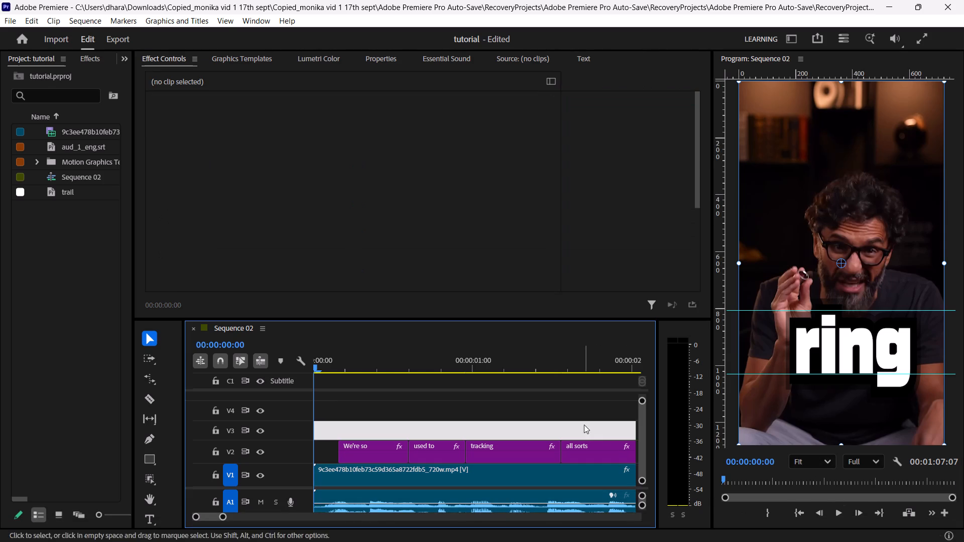
click(837, 510)
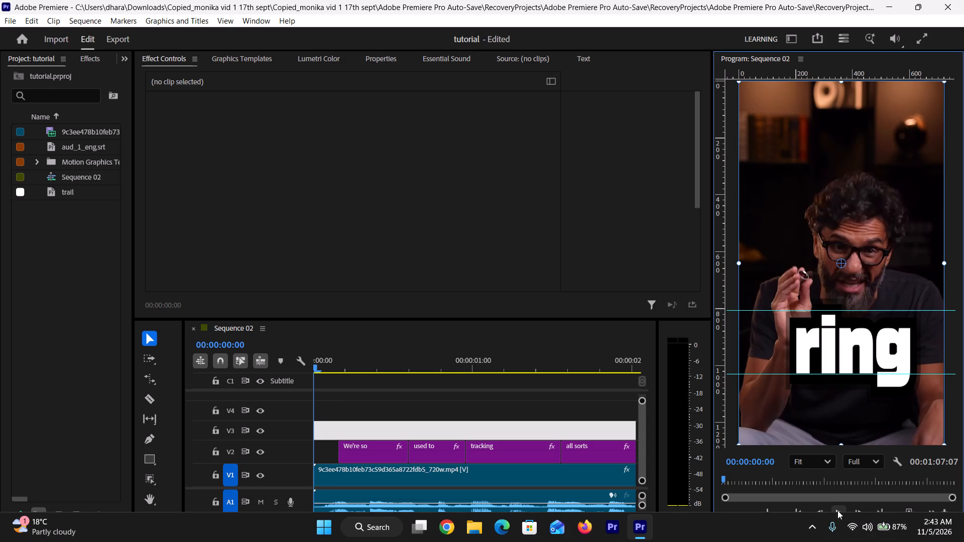
click(777, 474)
key(space)
key(space)
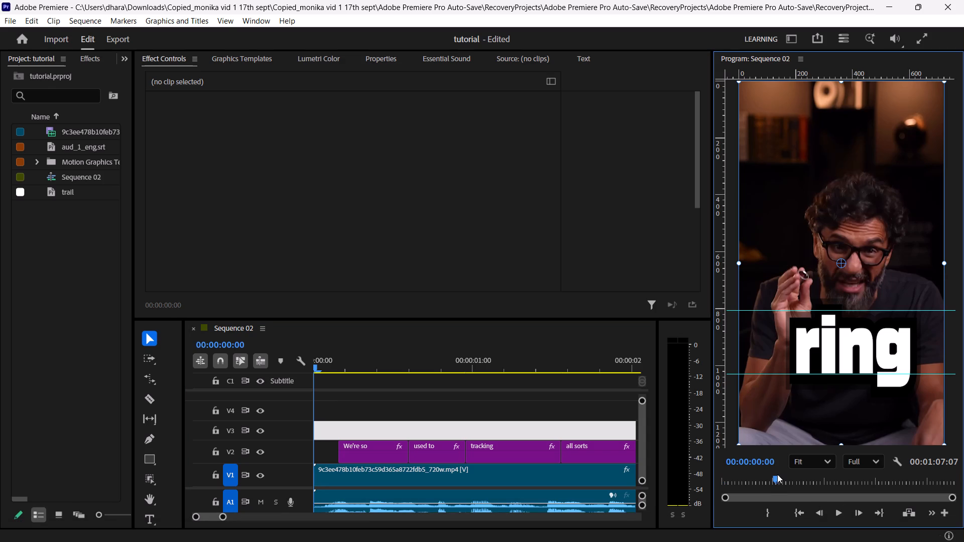
key(space)
Save the tutorial project.
click(88, 423)
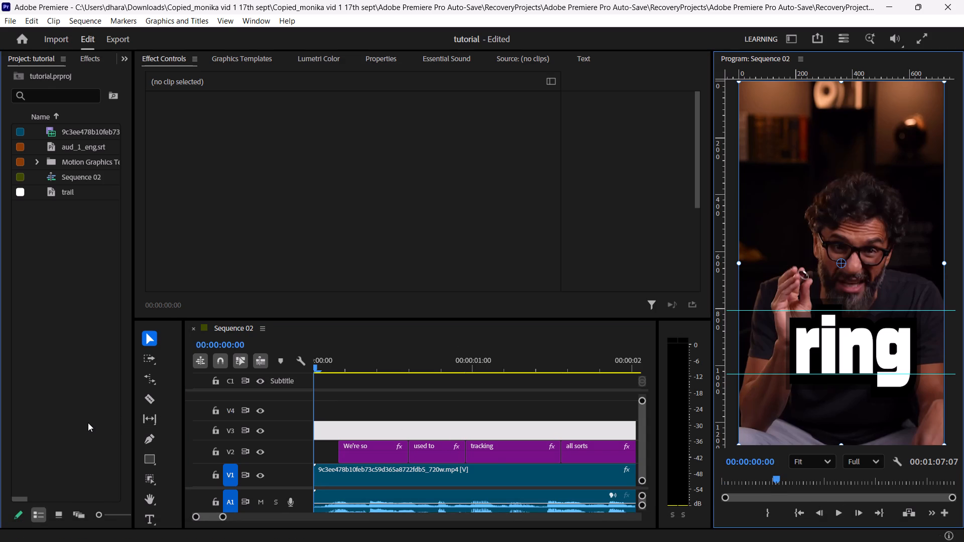
key(ctrl+s)
key(ctrl+s)
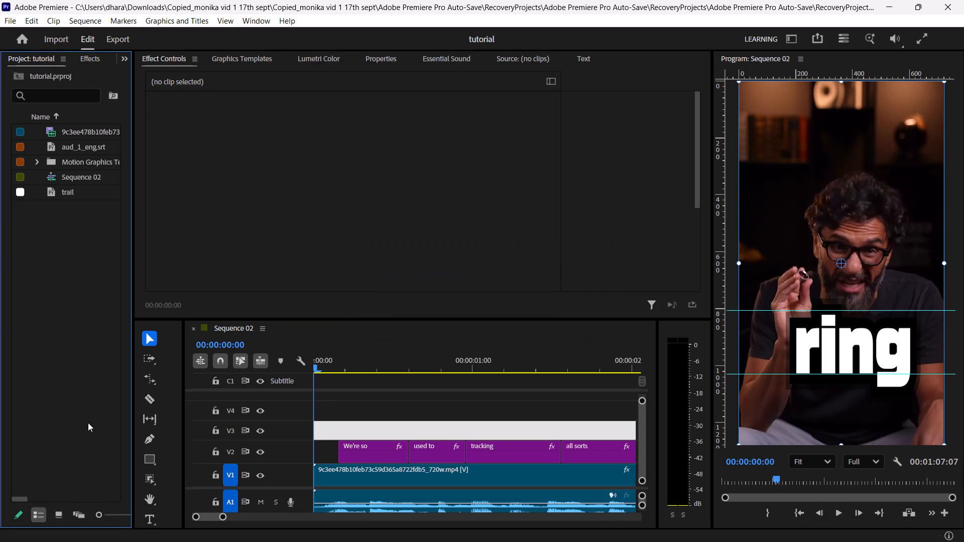
Try to play Sequence 02 from its start in the timeline to check the captions.
key(space)
click(353, 404)
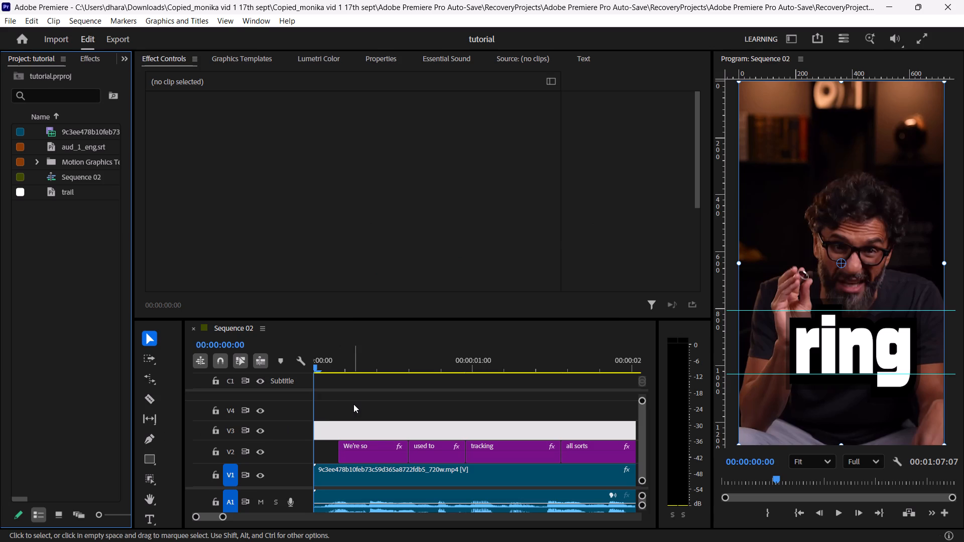
key(space)
key(space)
key(space)
text(llll)
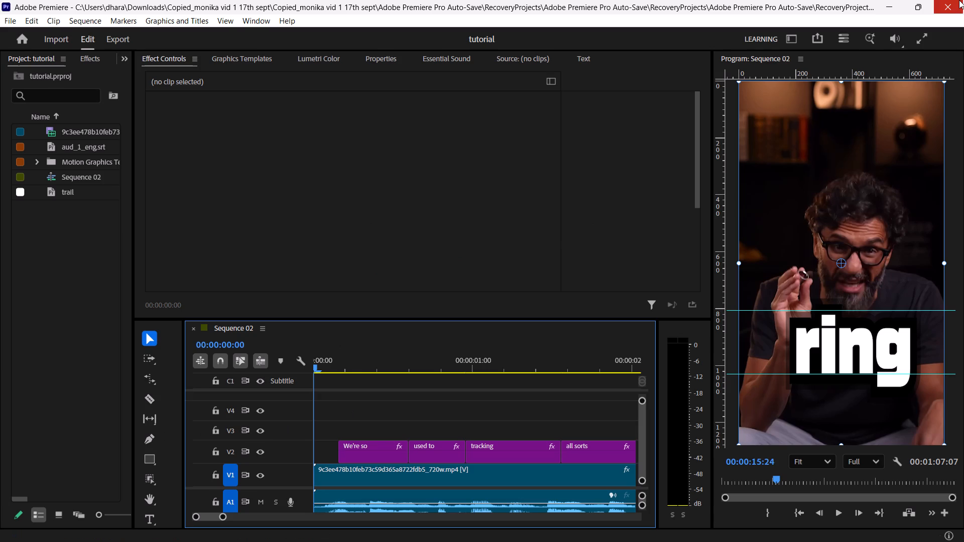
Close Adobe Premiere and save the changes to Untitled.prproj.
click(957, 0)
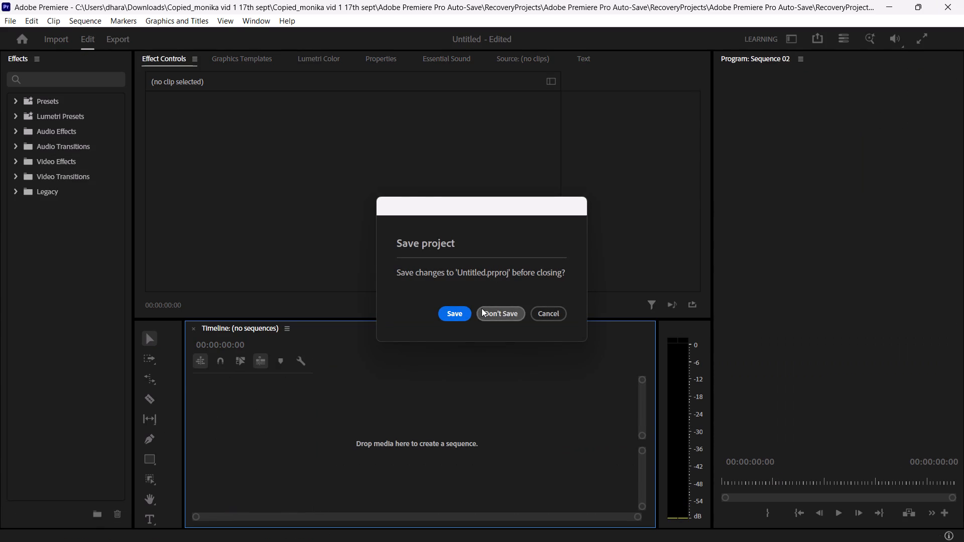
click(463, 314)
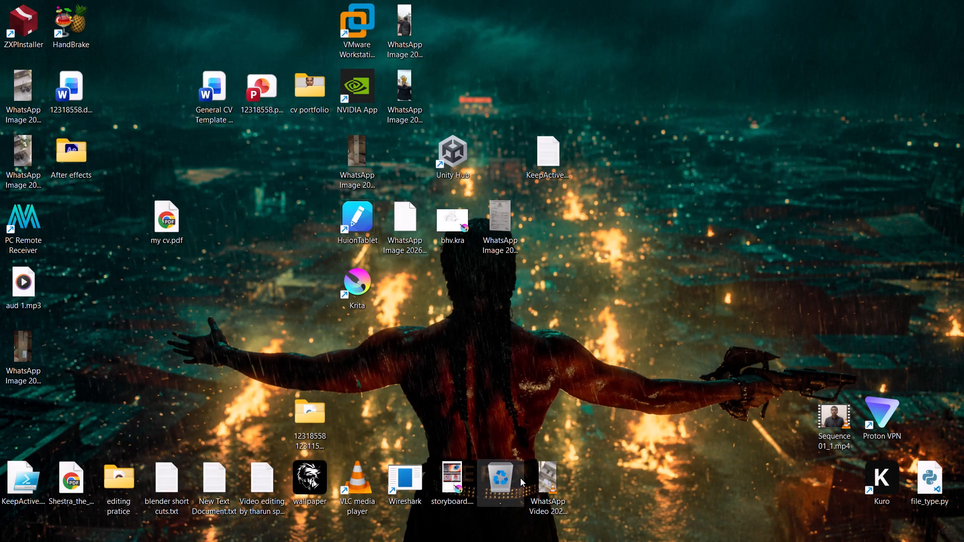
Hide the icons on the Windows desktop.
right_click(406, 334)
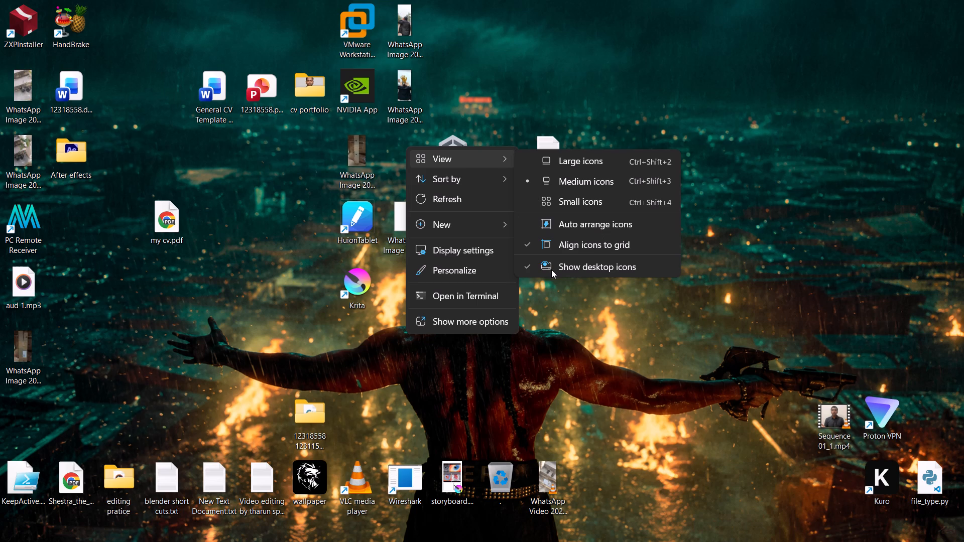
click(551, 269)
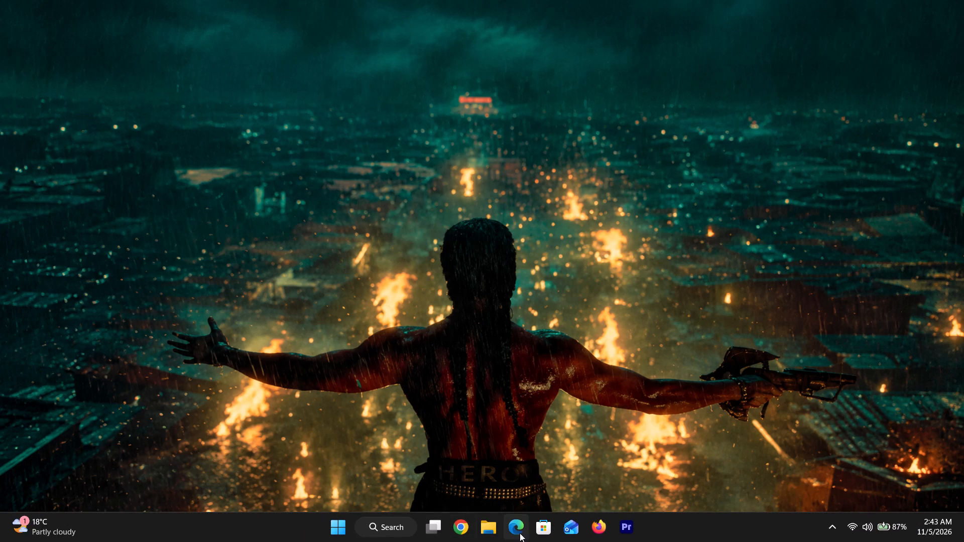
Set uwp4555687.png from the Desktop's wallpaper folder as the desktop background, and close the File Explorer window.
click(495, 525)
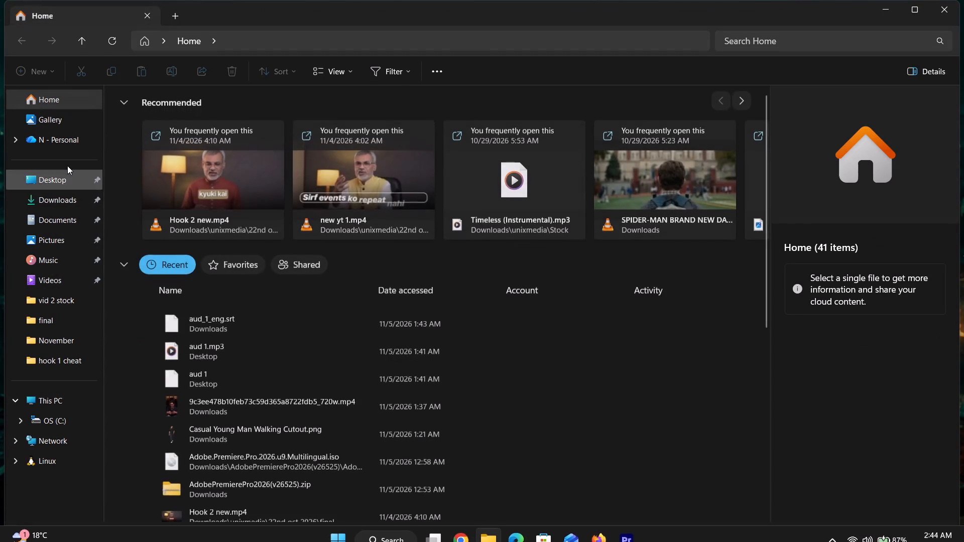
click(59, 194)
scroll(281, 224, down, 2)
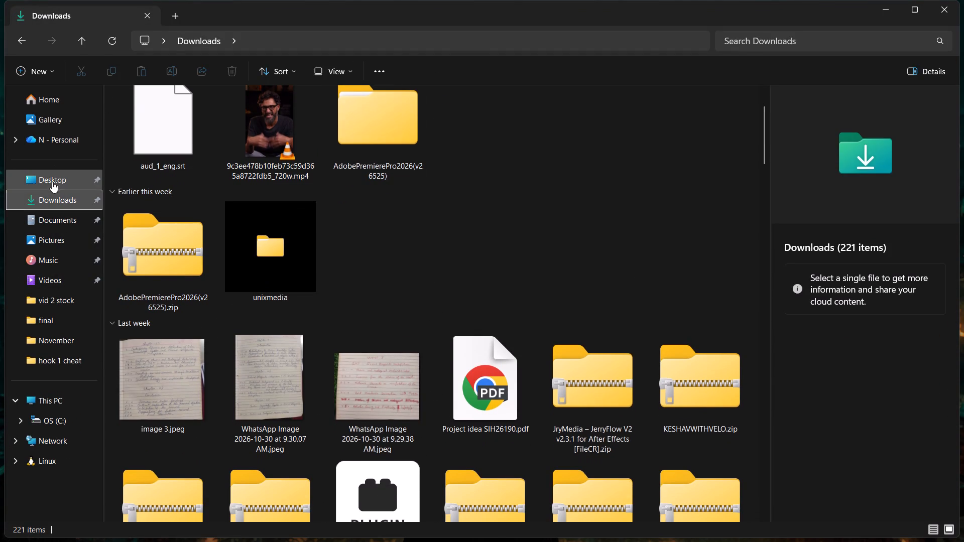
click(52, 182)
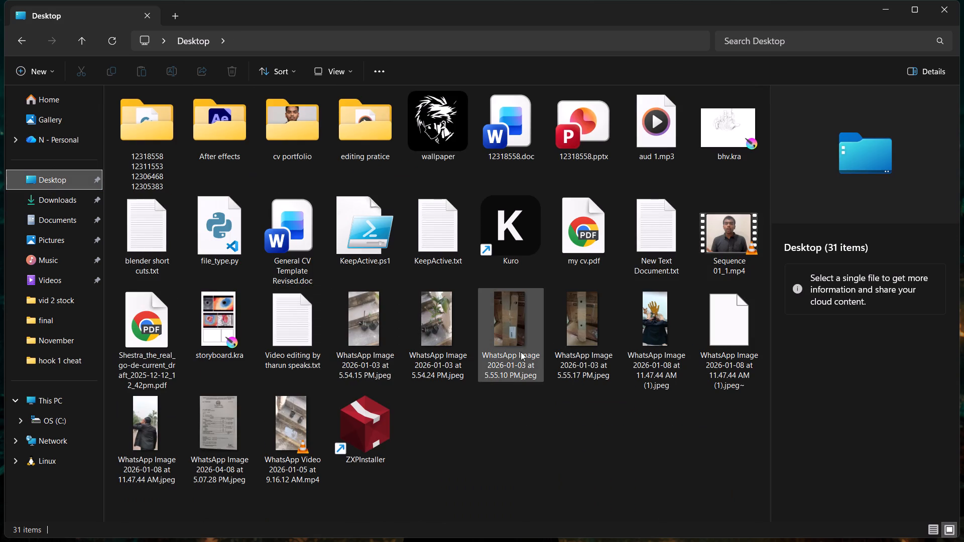
double_click(438, 129)
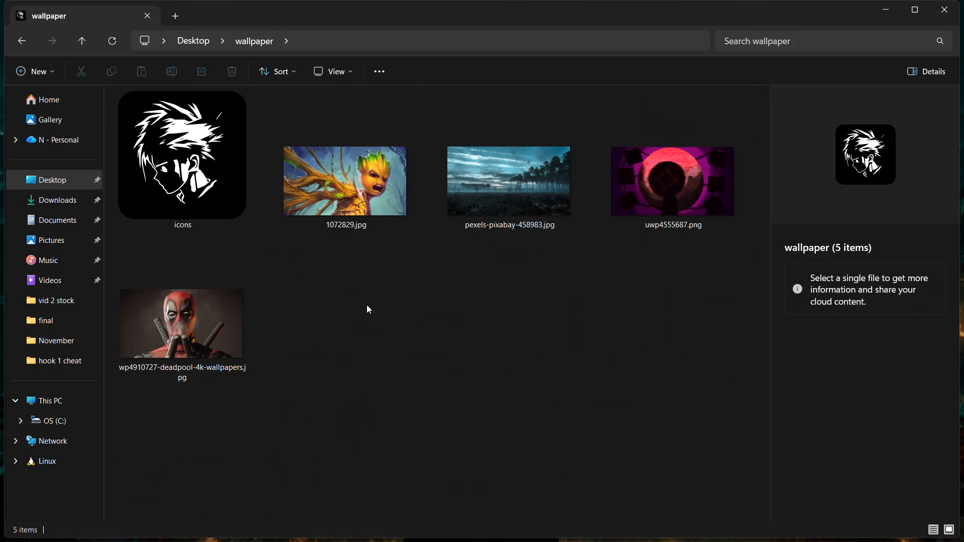
click(689, 197)
right_click(689, 197)
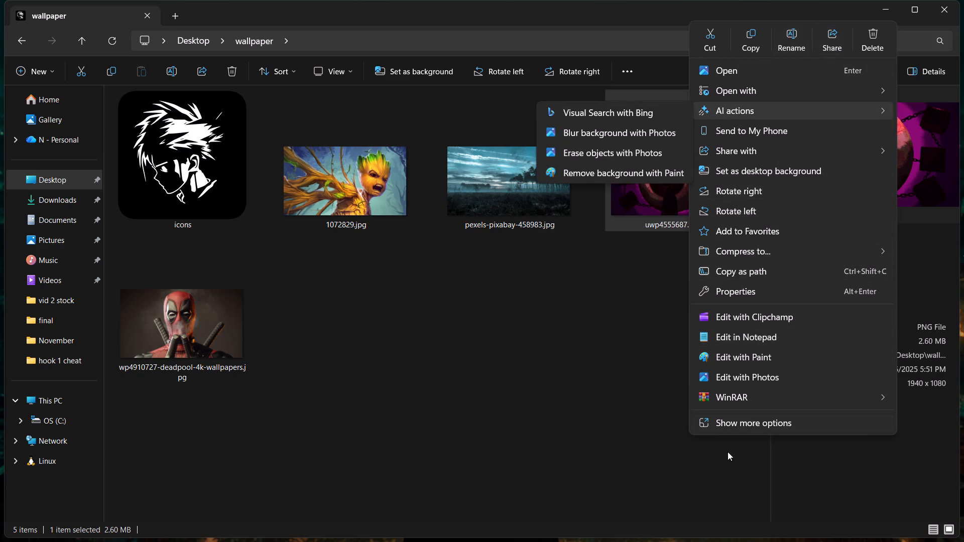
click(805, 172)
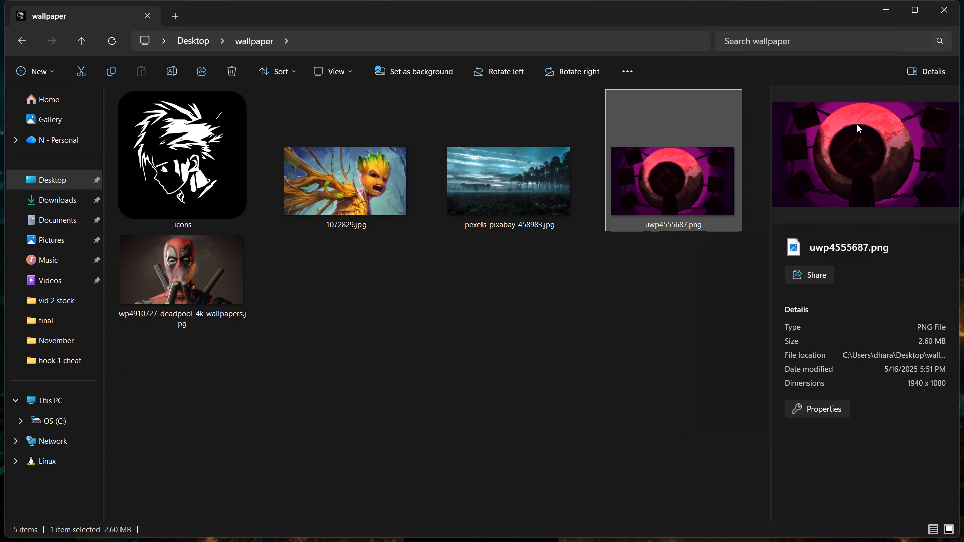
click(942, 9)
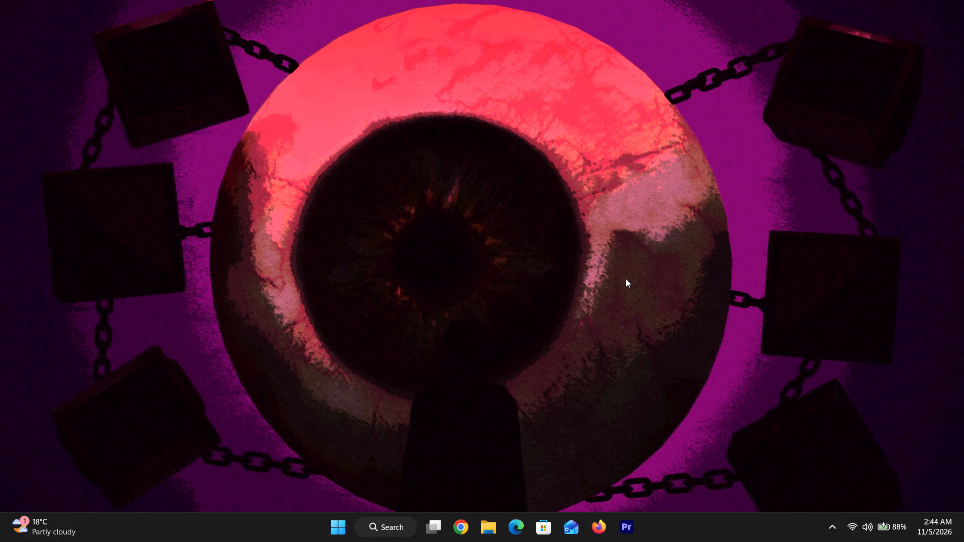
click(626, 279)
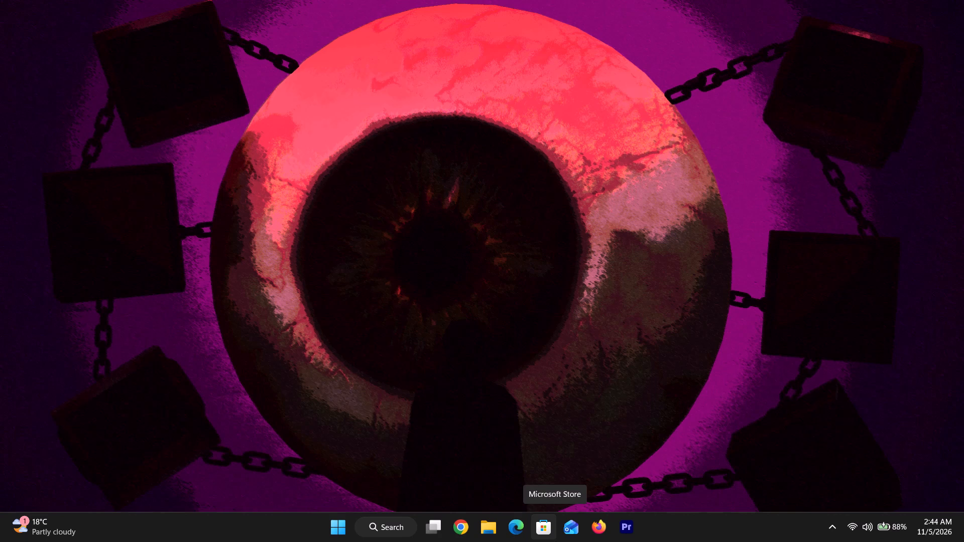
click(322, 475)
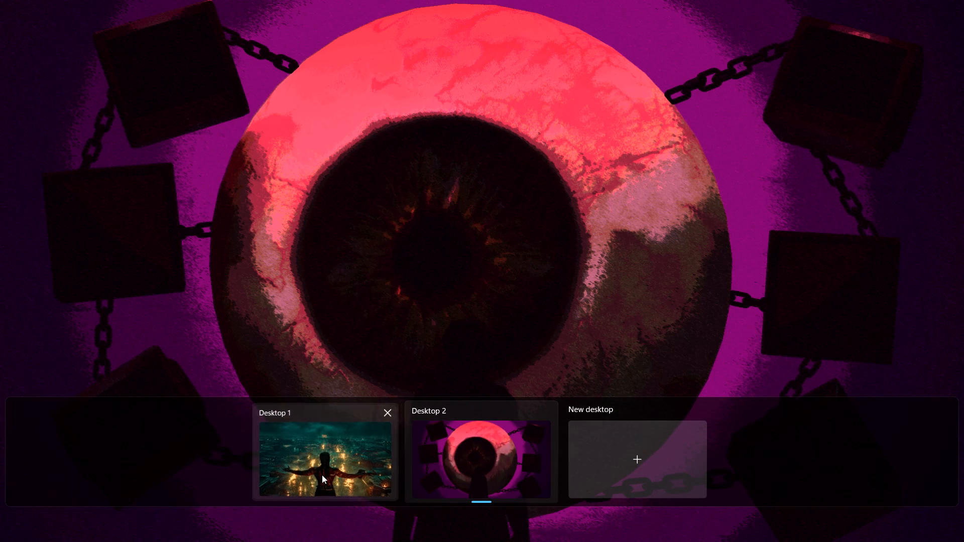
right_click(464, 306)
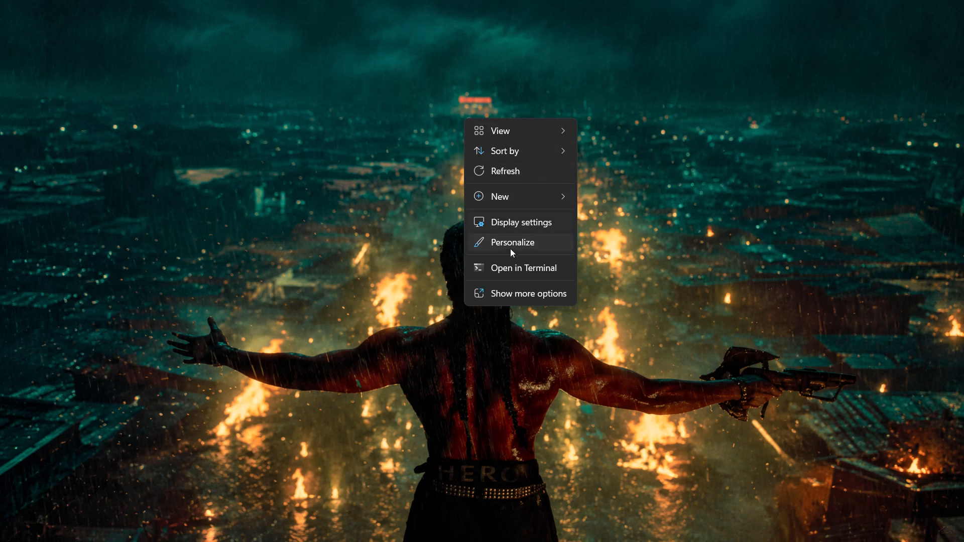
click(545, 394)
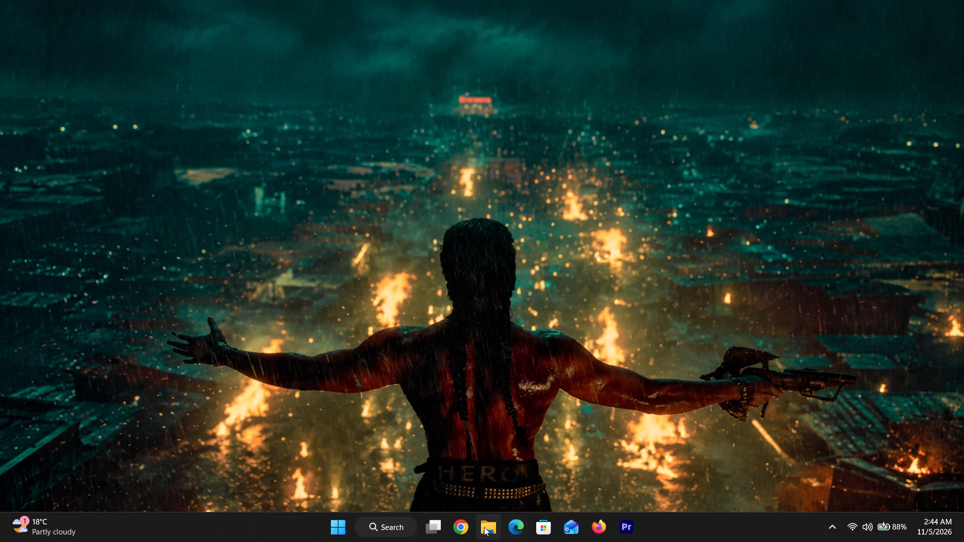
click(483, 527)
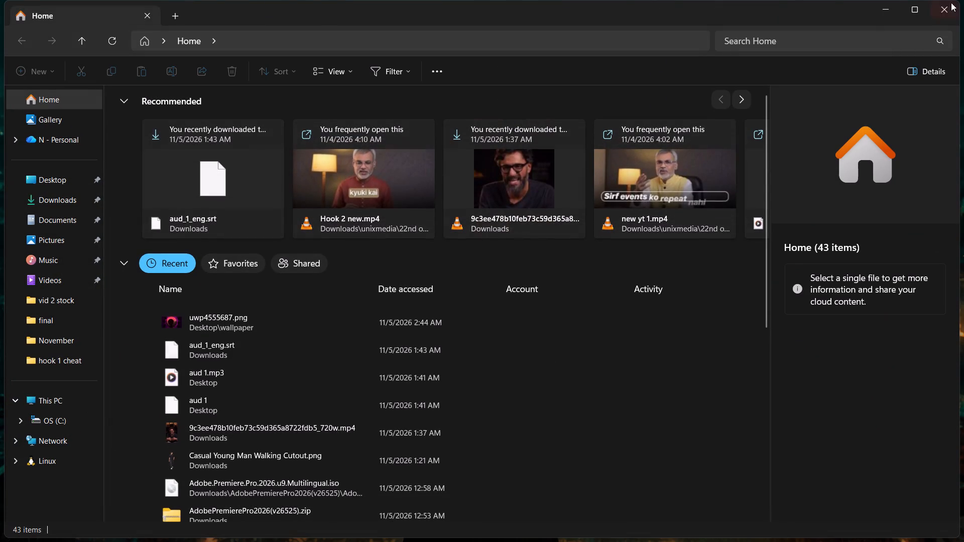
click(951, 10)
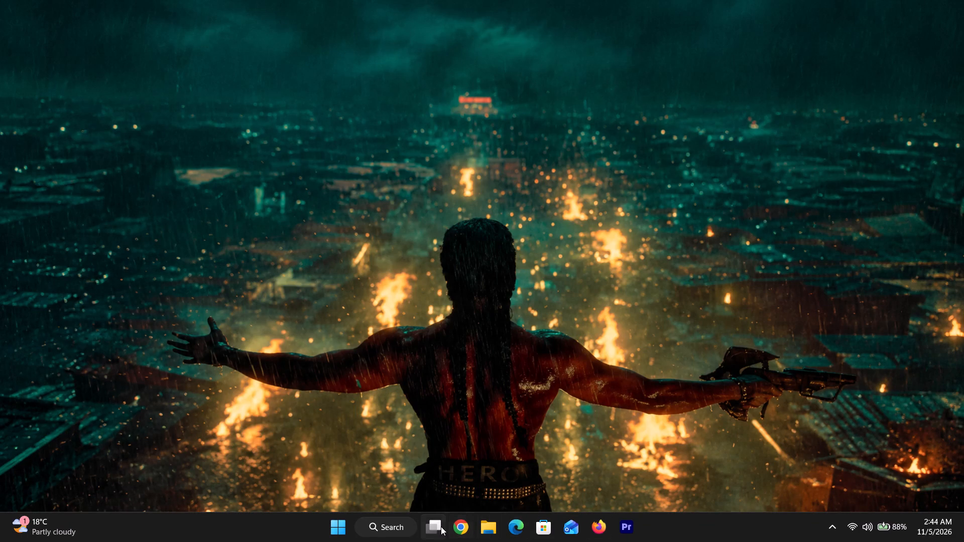
Close the virtual desktop named Desktop 1 and return to the one with the purple eye wallpaper.
click(441, 526)
click(393, 415)
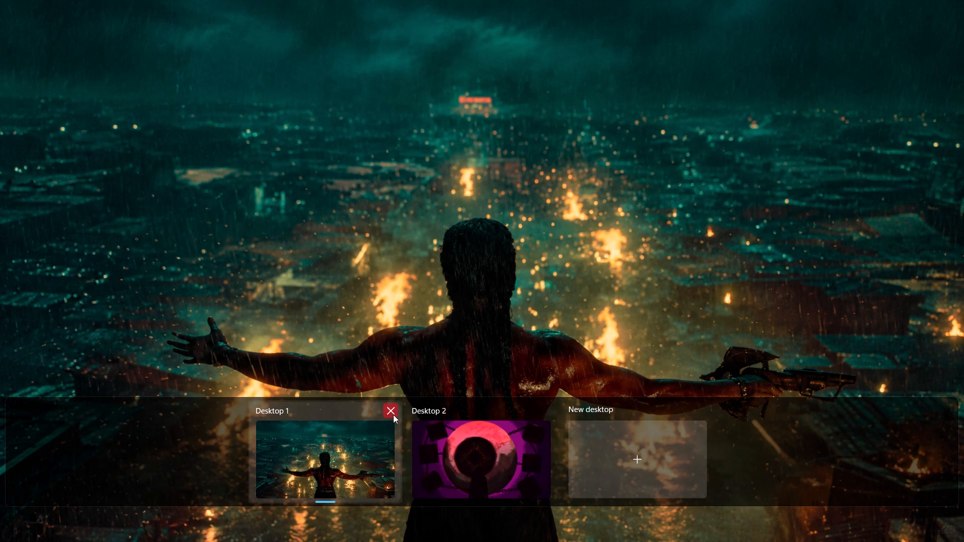
click(410, 485)
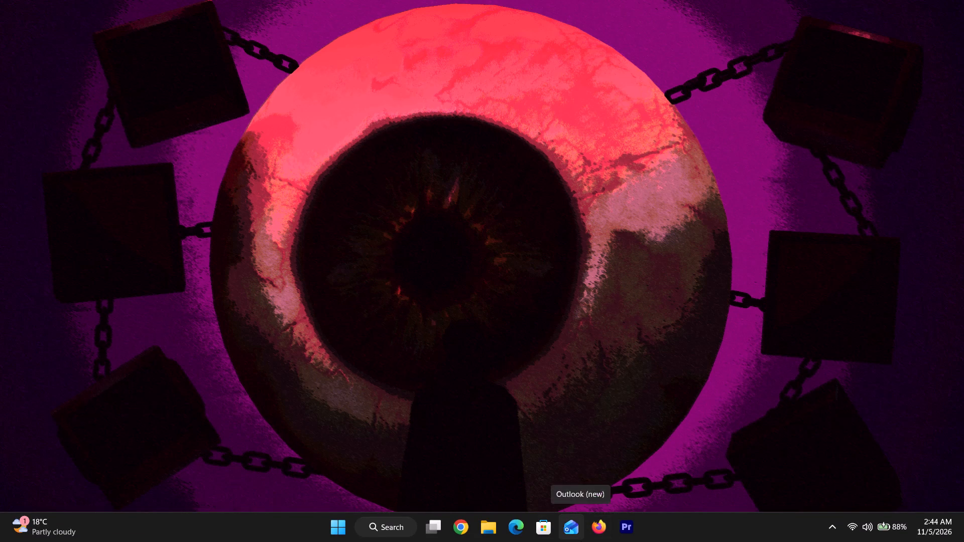
Relaunch Adobe Premiere and open the recent Untitled project.
click(619, 541)
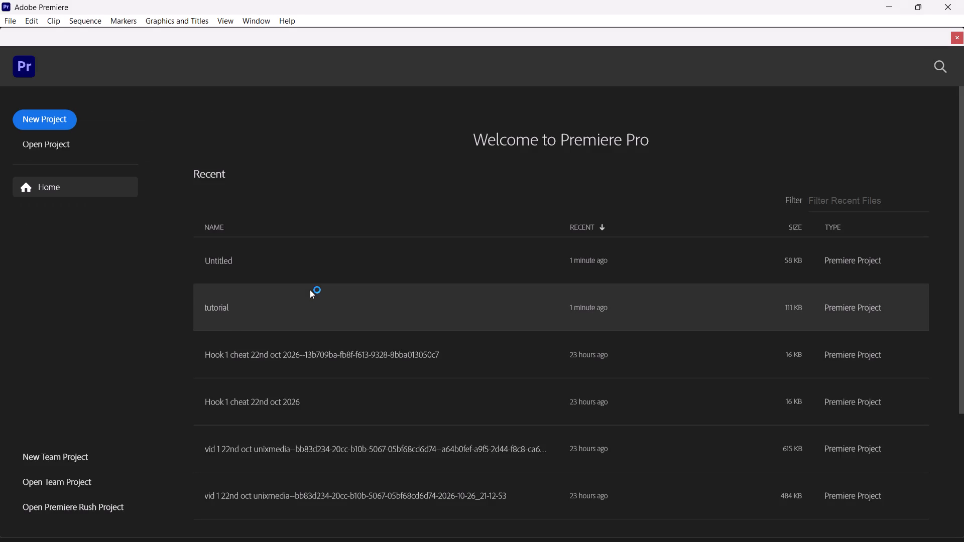
double_click(241, 267)
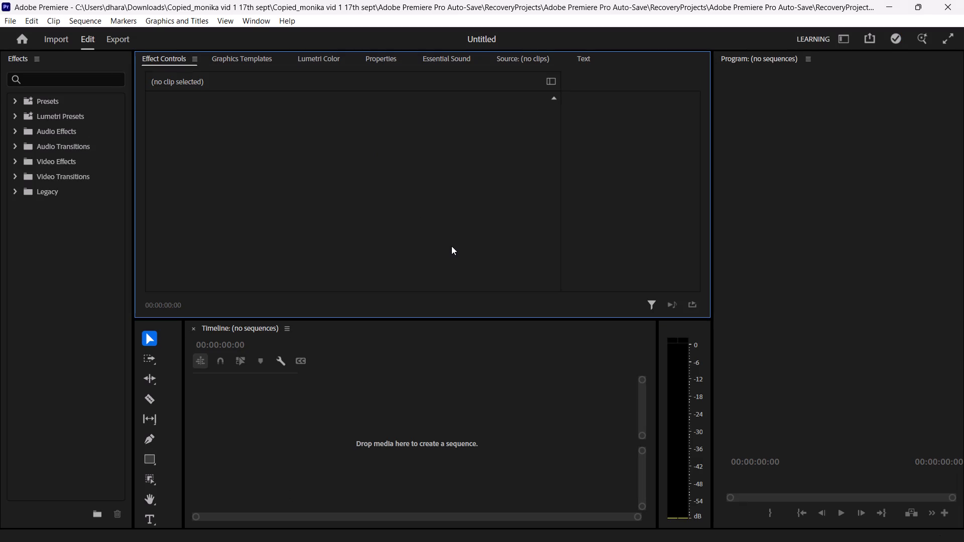
click(395, 452)
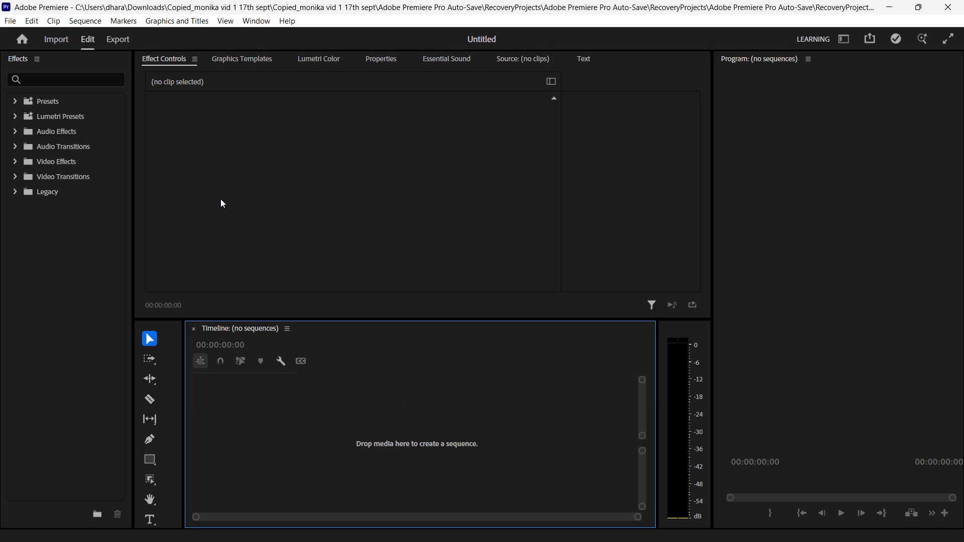
Return to the Home screen and open the recent tutorial project.
click(61, 38)
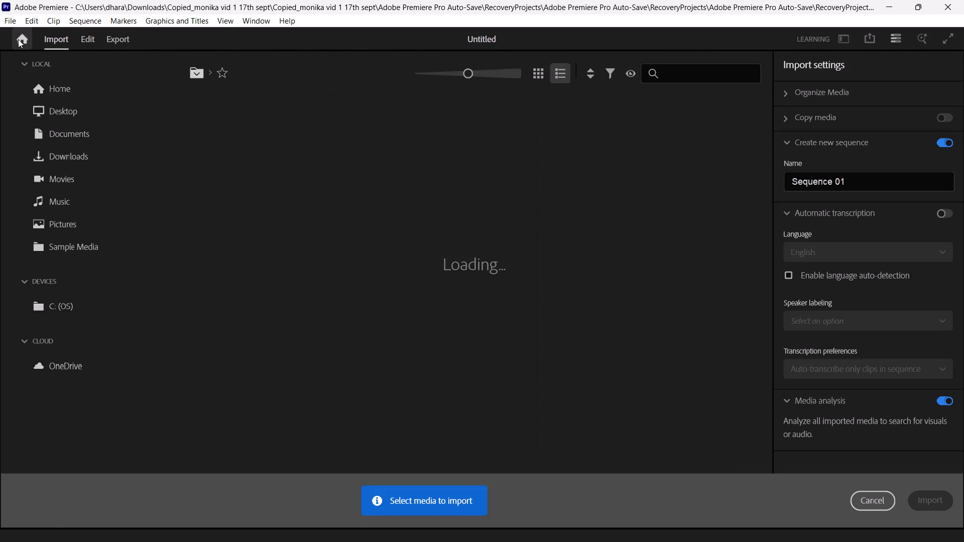
click(18, 39)
double_click(308, 303)
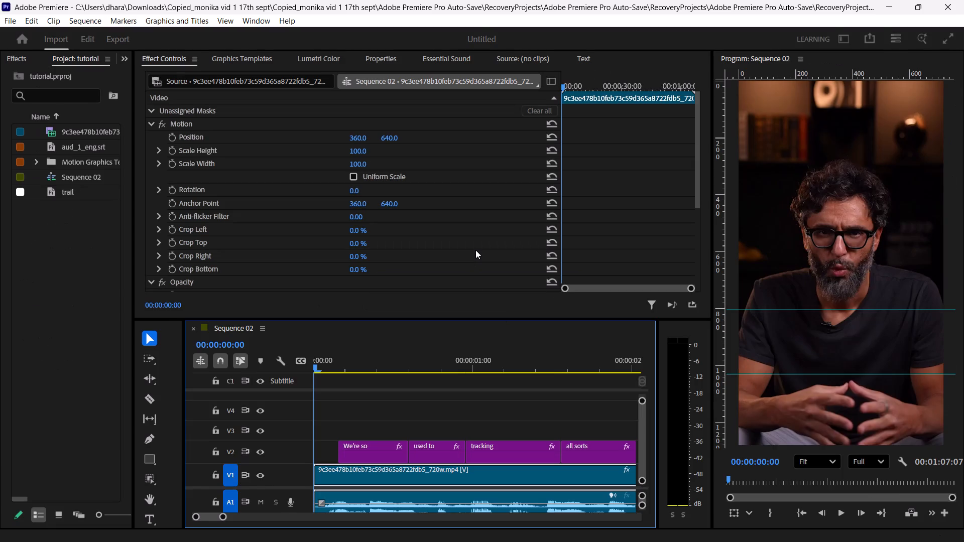
Play Sequence 02 from its start through the "deeds?" caption, pausing along the way to check the captions against the speech.
key(space)
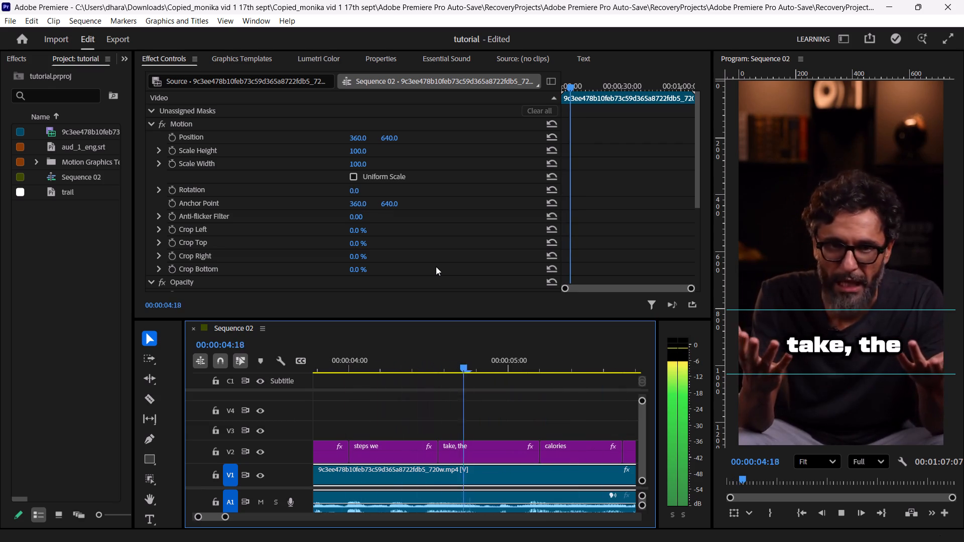
key(space)
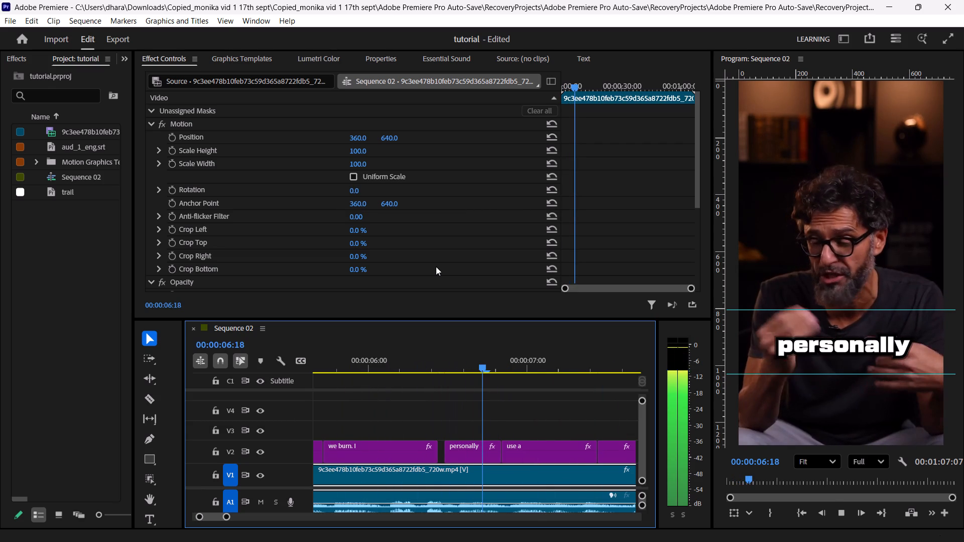
key(space)
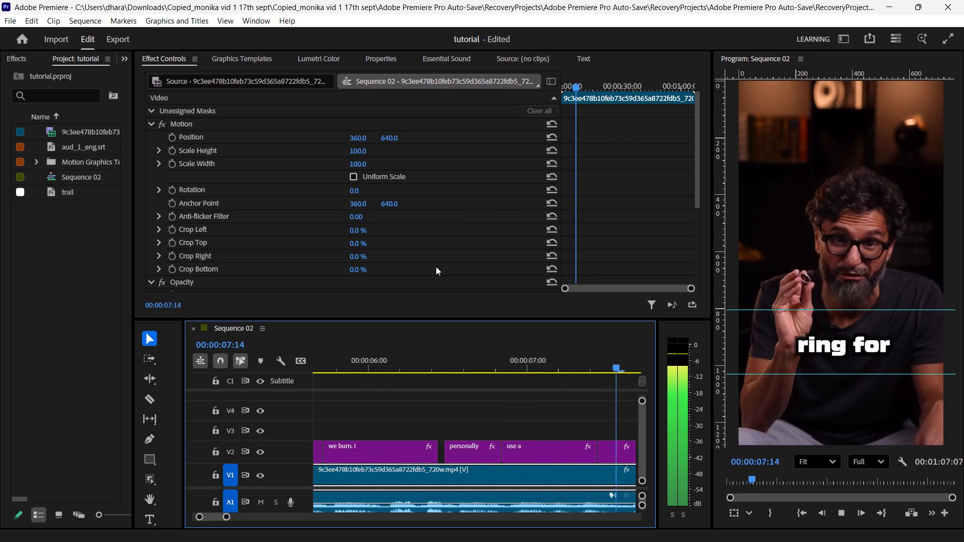
key(space)
key(space)
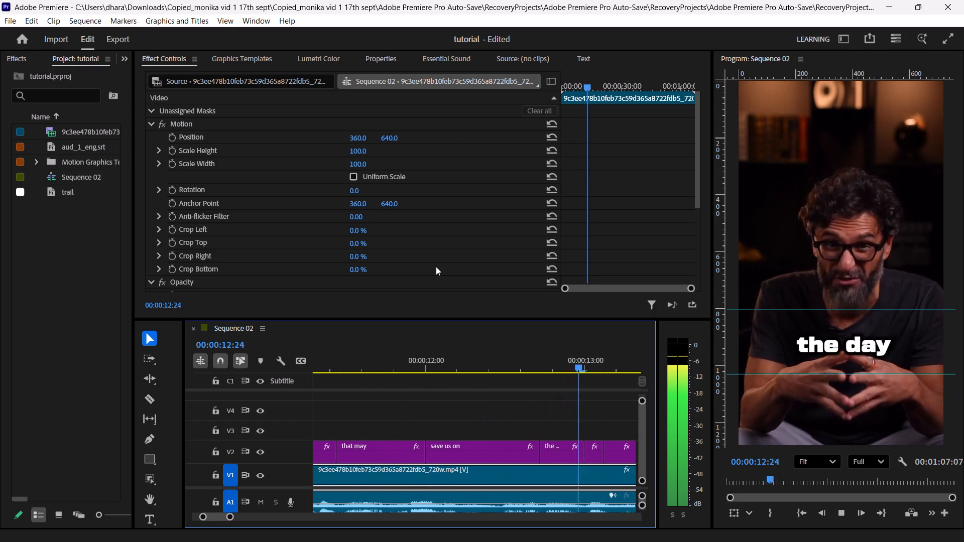
key(space)
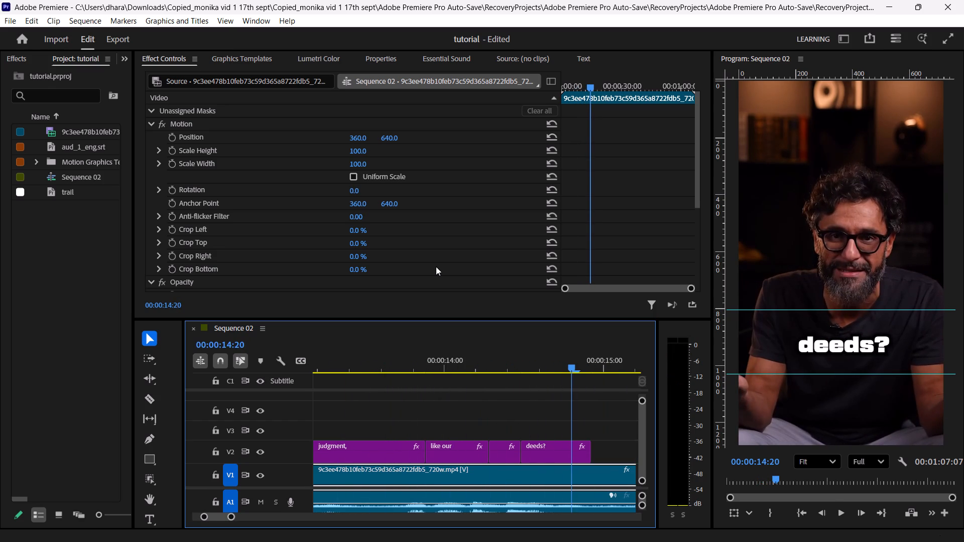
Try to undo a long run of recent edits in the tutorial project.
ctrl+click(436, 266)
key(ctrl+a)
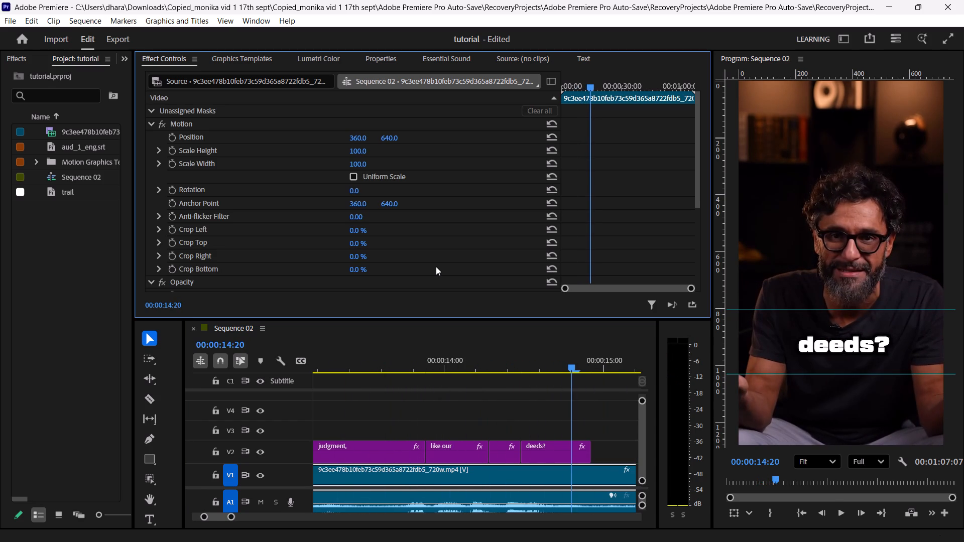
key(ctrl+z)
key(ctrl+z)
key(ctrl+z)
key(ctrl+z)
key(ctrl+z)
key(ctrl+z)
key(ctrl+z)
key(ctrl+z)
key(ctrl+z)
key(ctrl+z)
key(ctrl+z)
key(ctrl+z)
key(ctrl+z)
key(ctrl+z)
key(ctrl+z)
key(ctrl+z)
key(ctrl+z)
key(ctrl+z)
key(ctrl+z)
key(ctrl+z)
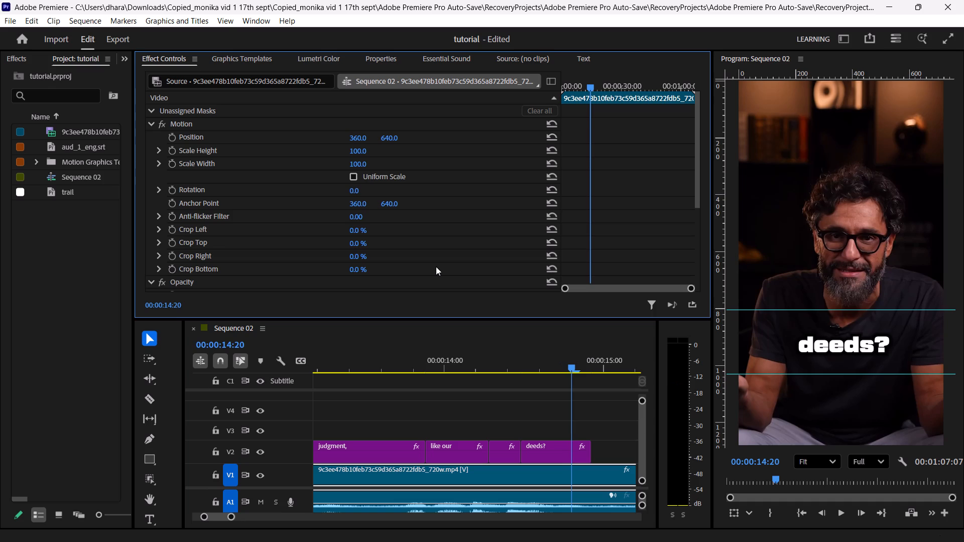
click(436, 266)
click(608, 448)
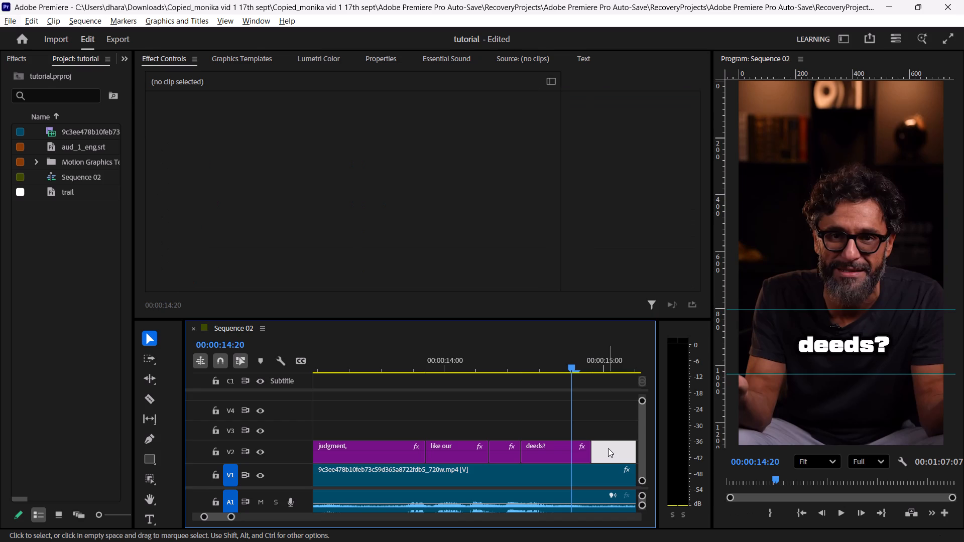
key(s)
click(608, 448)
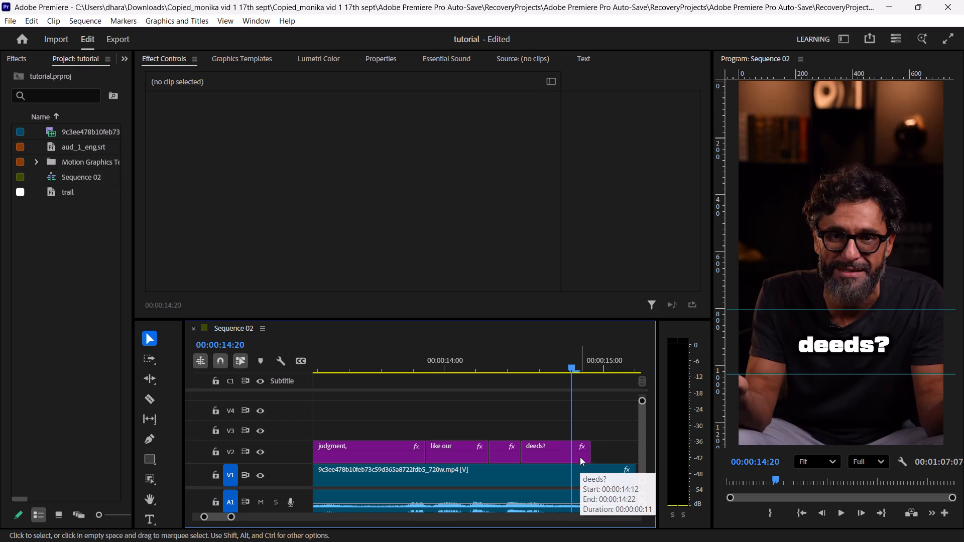
Use Track Select Backward to select the V2 captions from the sequence start through "deeds?" and delete them.
key(v)
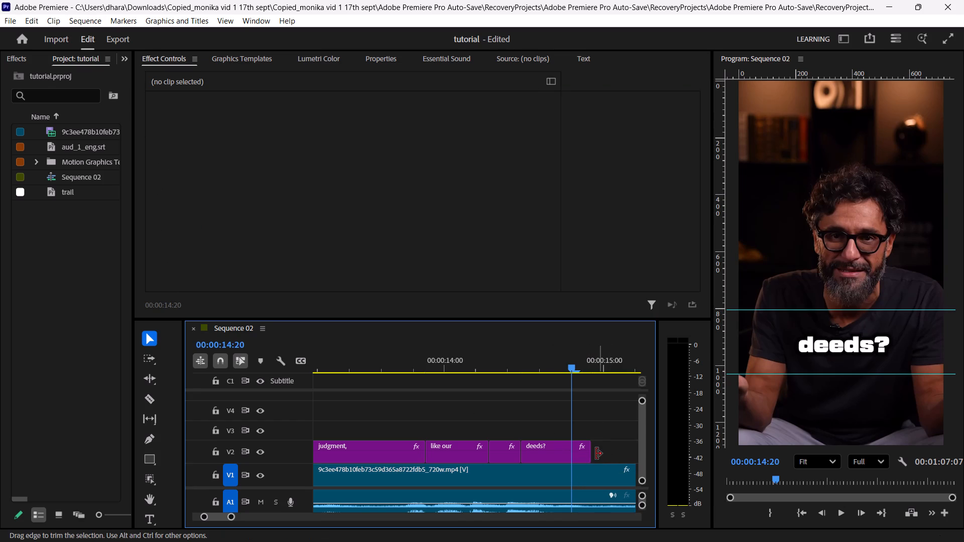
key(v)
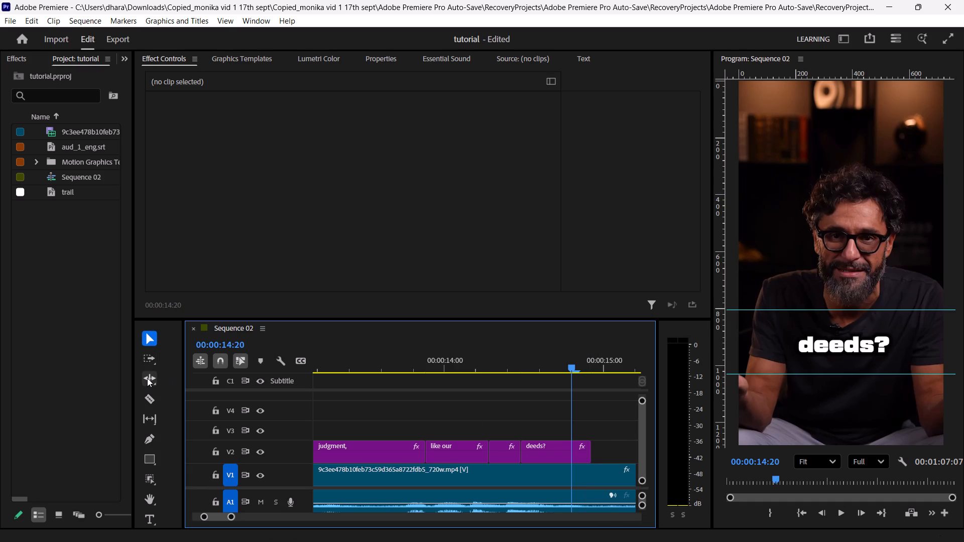
key(a)
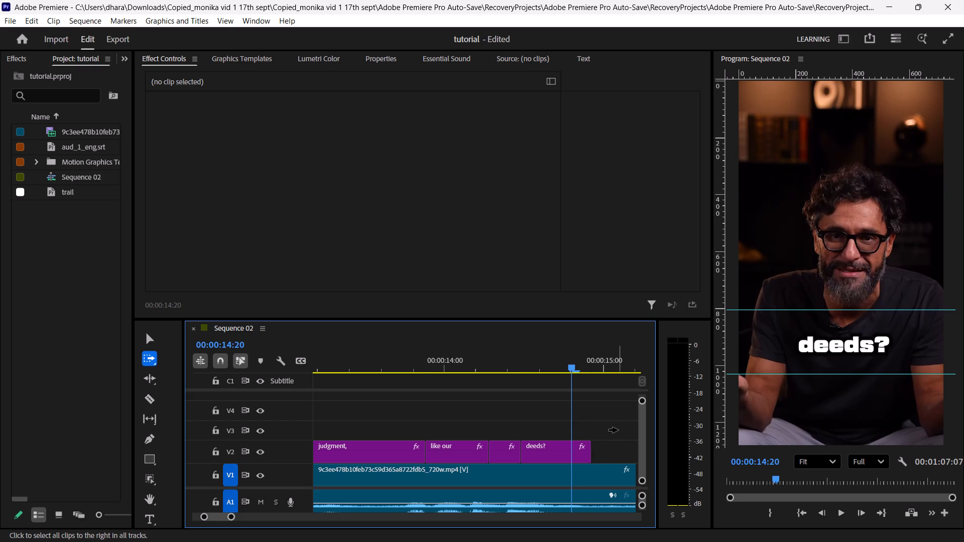
key(shift+a)
shift+click(611, 454)
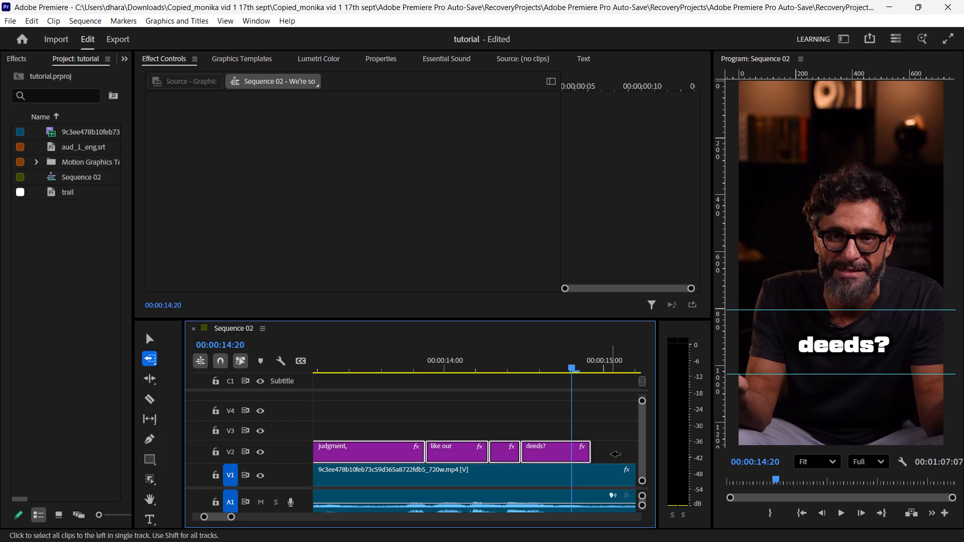
key(Delete)
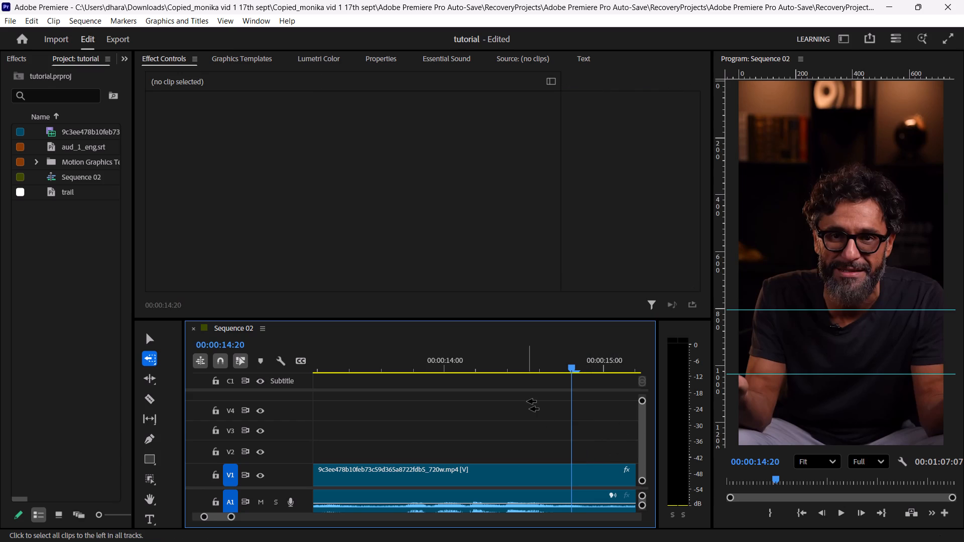
Select all the remaining caption graphics on V2, up to the end of Sequence 02, and delete only those.
ctrl+scroll(527, 401, down, 7)
ctrl+alt+scroll(486, 435, down, 17)
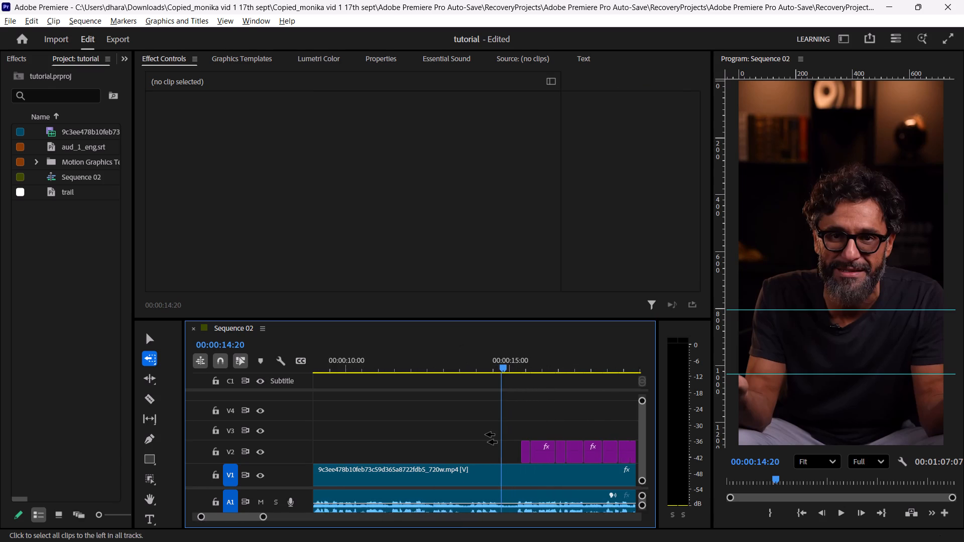
ctrl+alt+scroll(486, 435, down, 19)
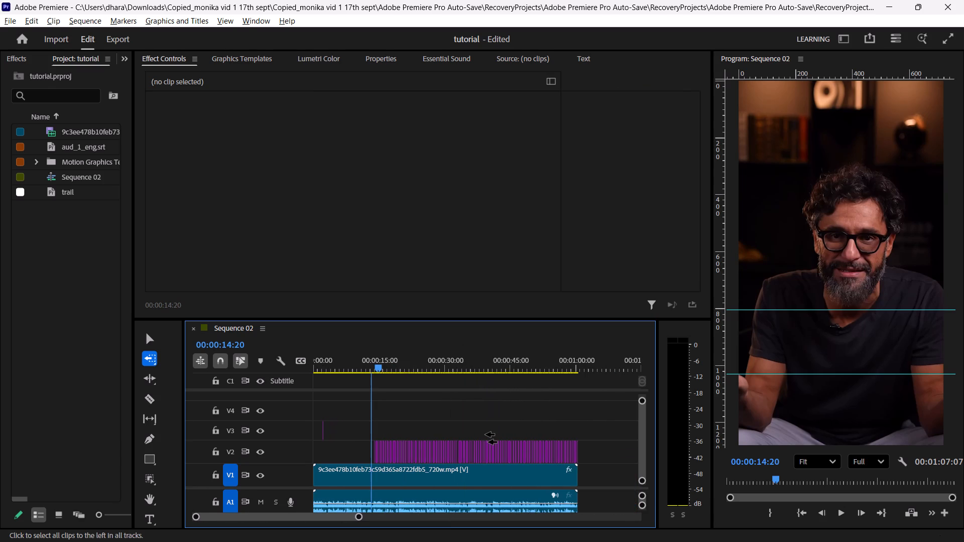
shift+click(582, 431)
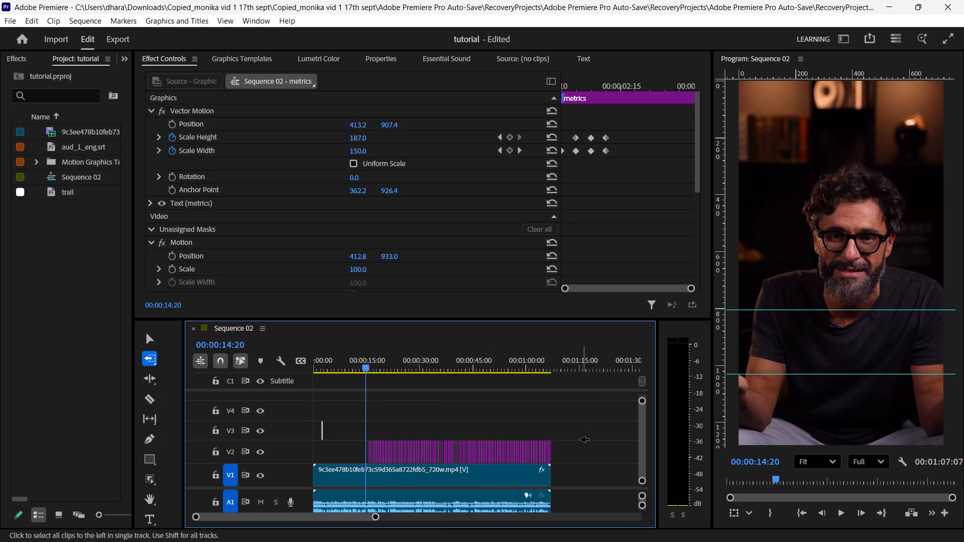
shift+click(574, 452)
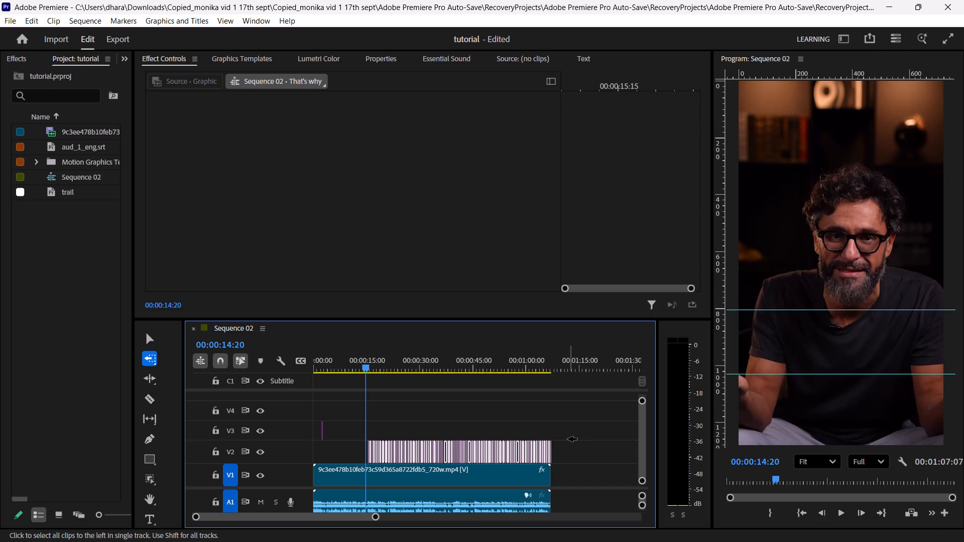
click(569, 435)
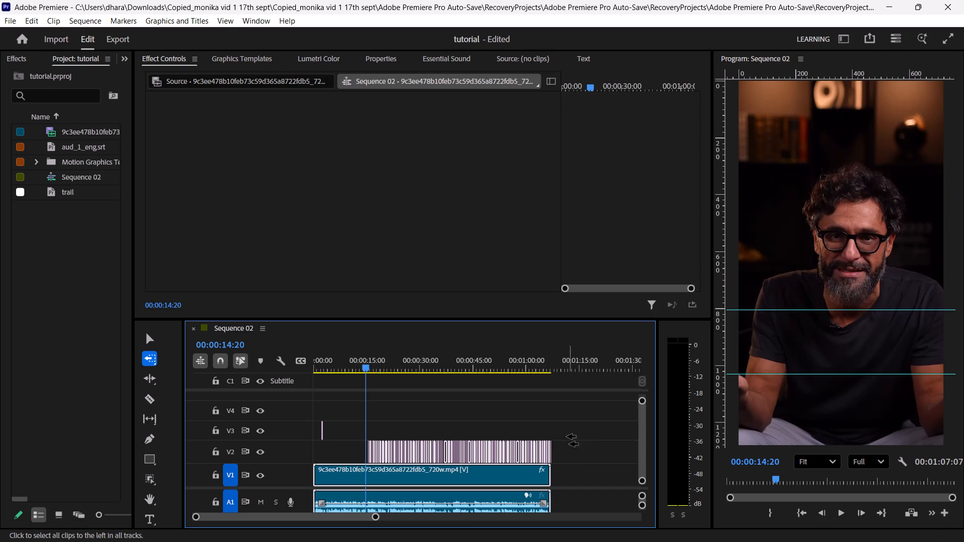
click(563, 459)
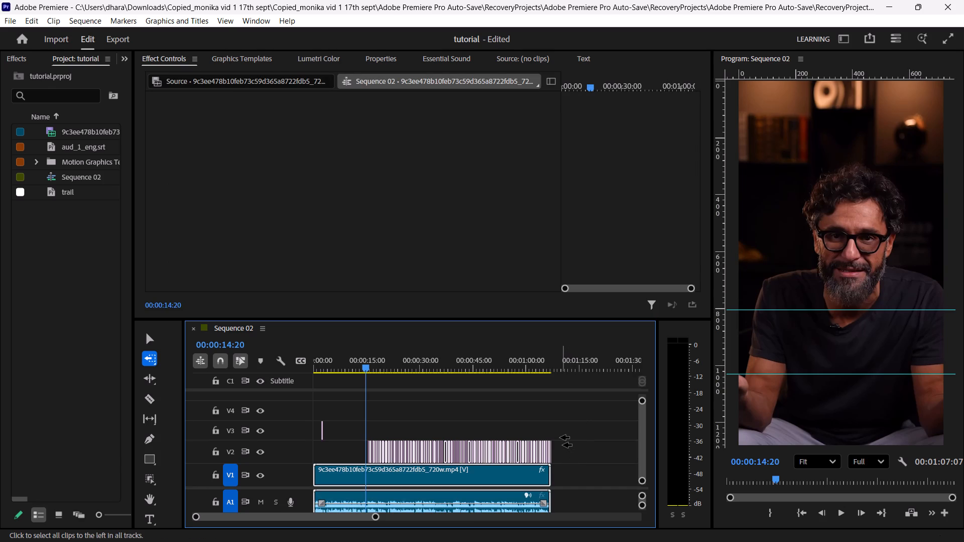
click(560, 438)
shift+click(560, 438)
shift+click(562, 449)
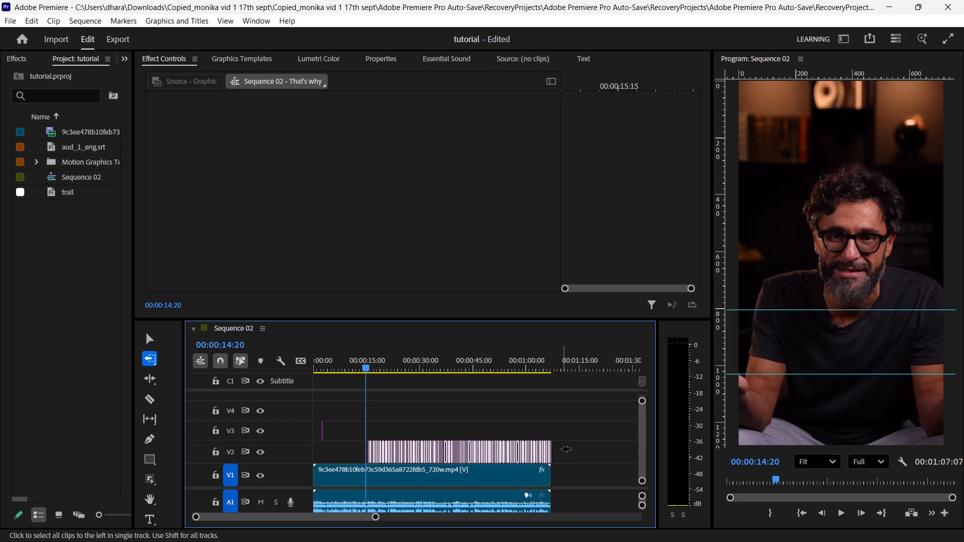
key(Delete)
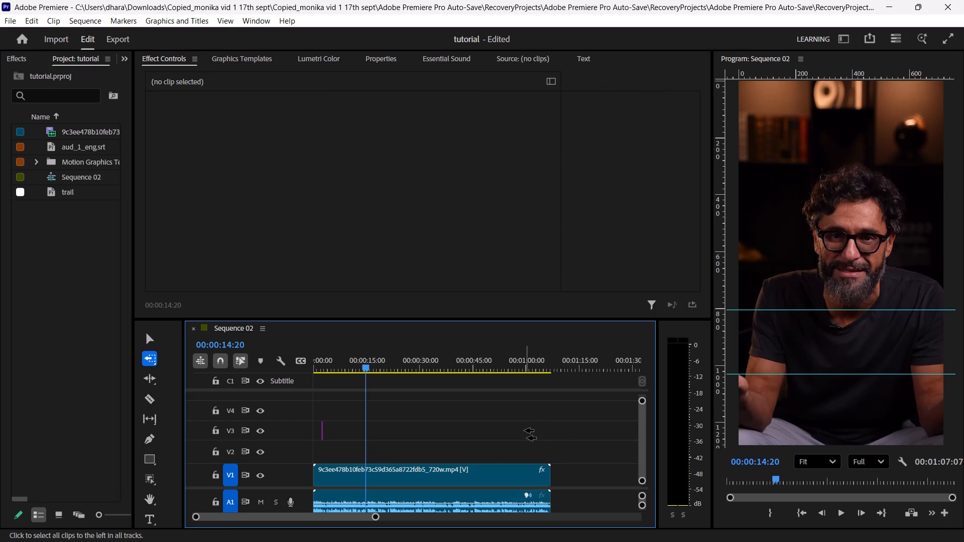
Ripple delete the lone "metrics" caption graphic on track V3.
shift+click(525, 431)
key(shift+Delete)
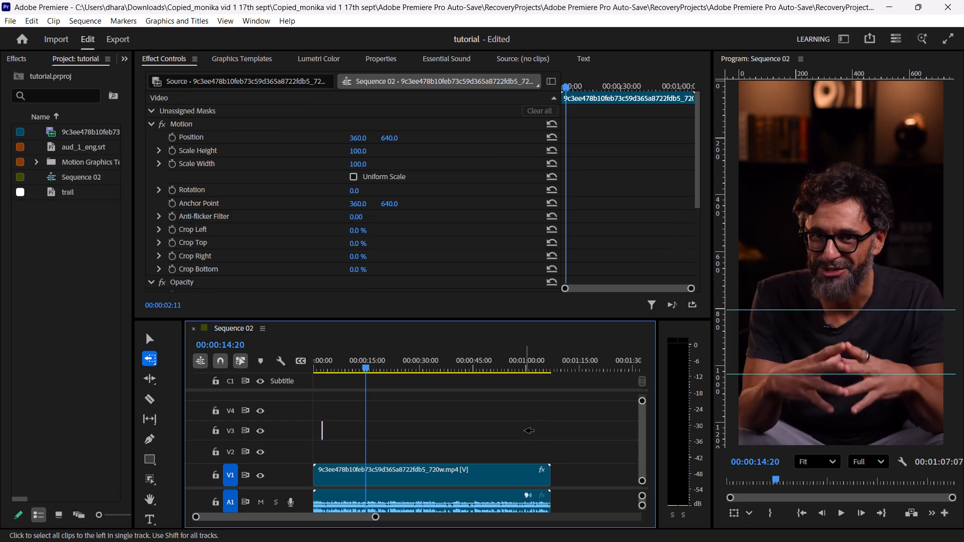
Play a couple of seconds of Sequence 02 to check the video without the animated captions.
key(space)
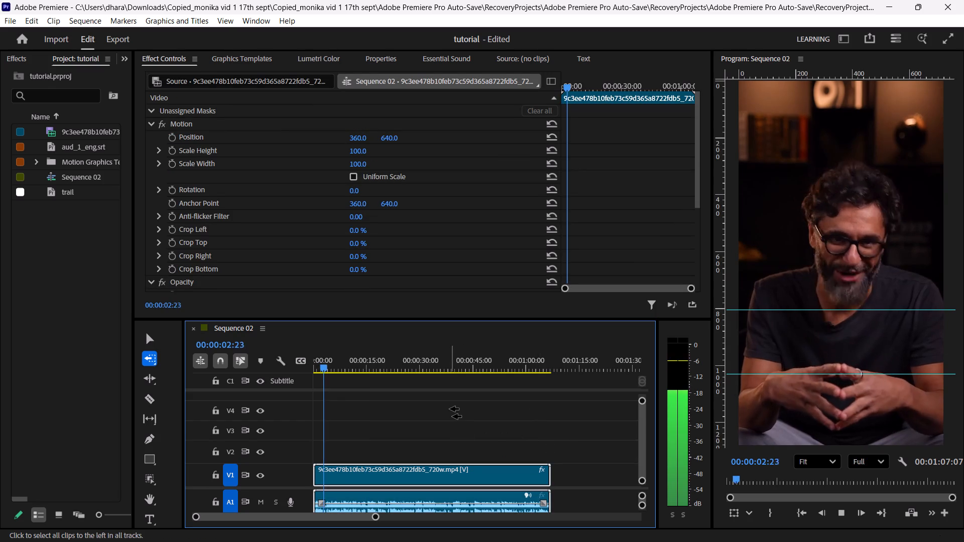
key(space)
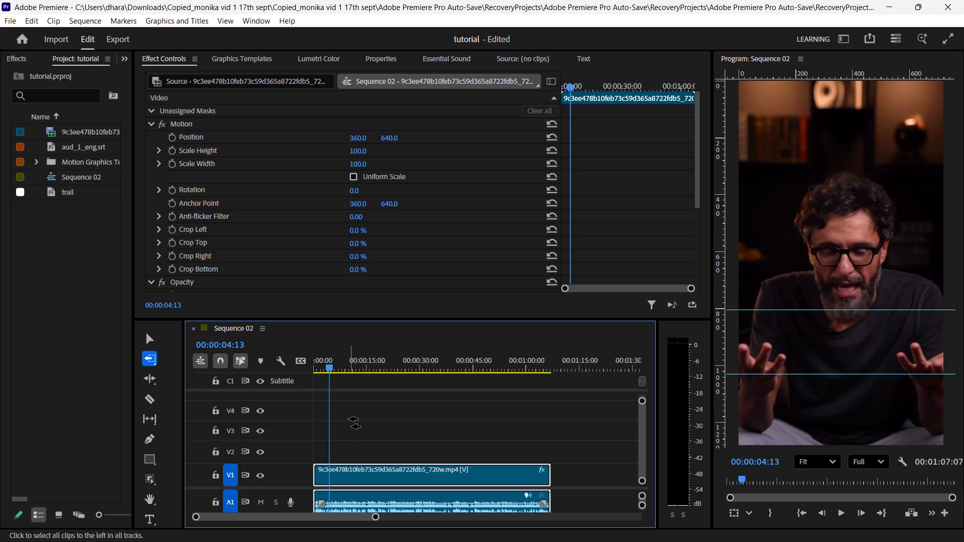
Return the playhead to 00:00:00:00 and place aud_1_eng.srt on the C1 Subtitle track at the sequence start.
click(149, 333)
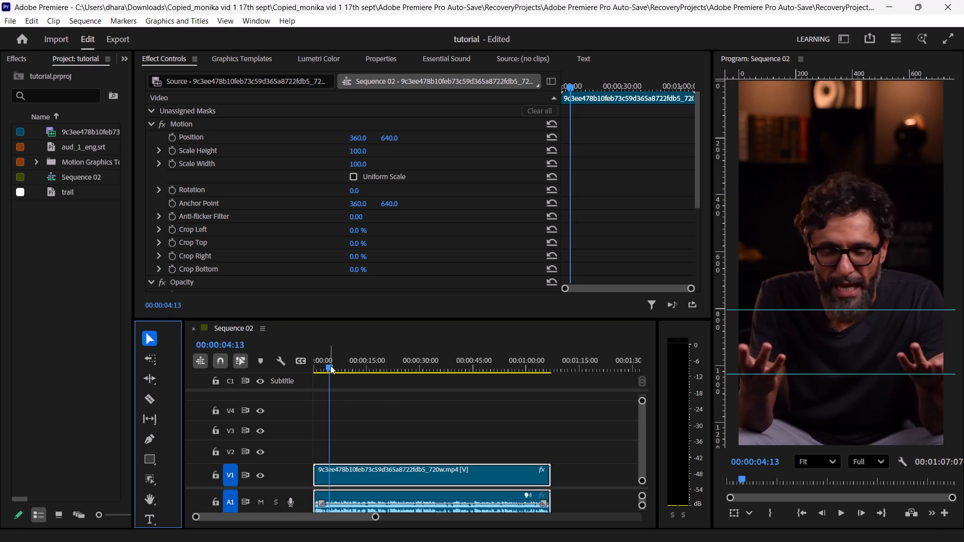
drag(330, 365, 223, 364)
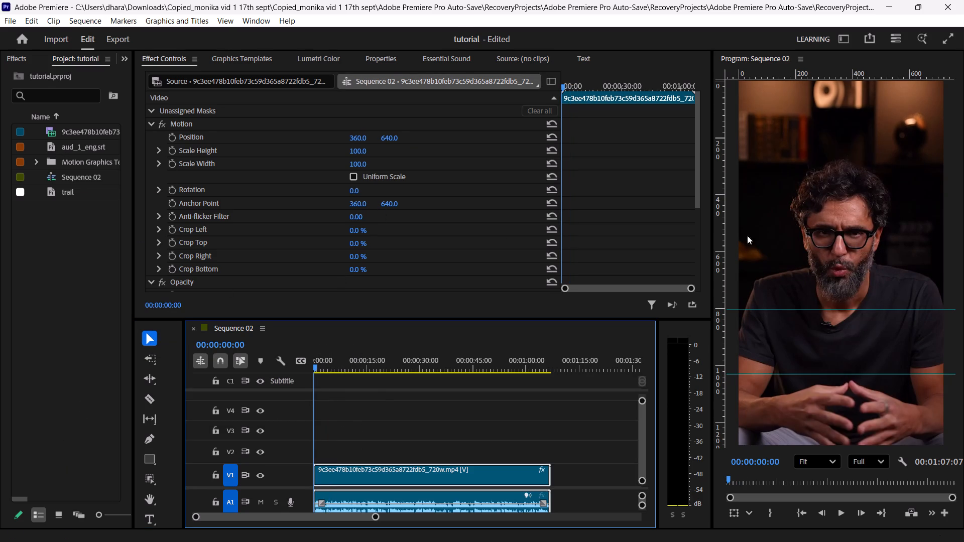
click(793, 221)
click(93, 144)
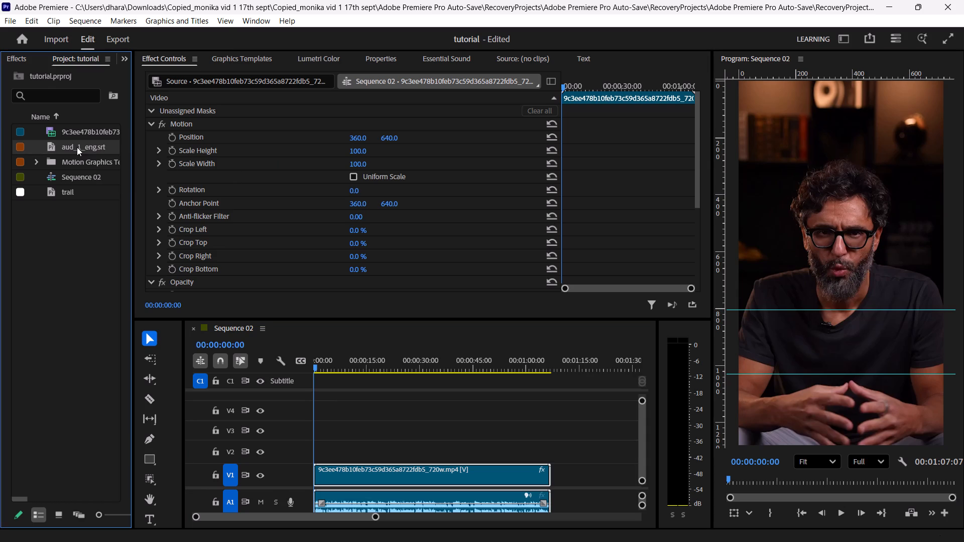
drag(77, 147, 333, 384)
Play the opening seconds of Sequence 02 from the start, twice, to check the subtitles against the speech.
click(317, 360)
key(space)
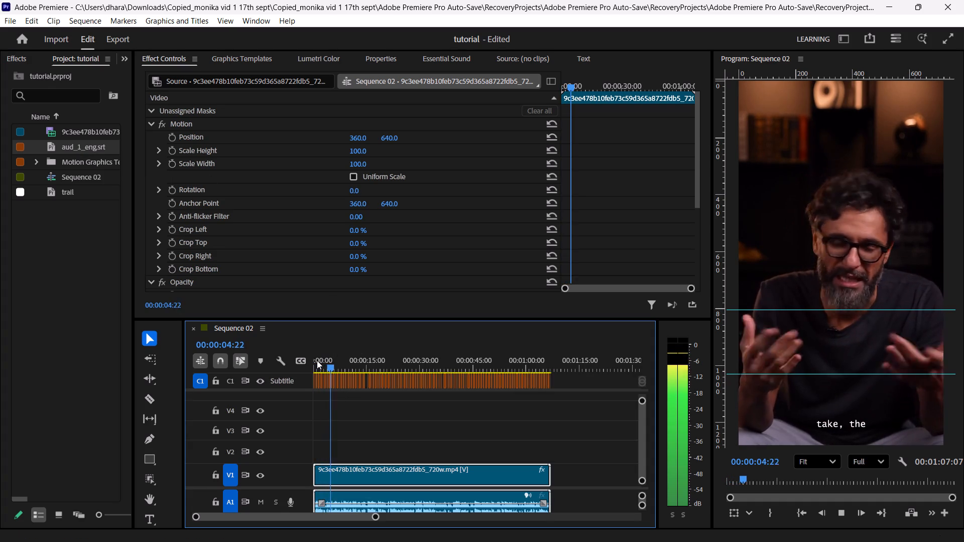
drag(339, 367, 297, 368)
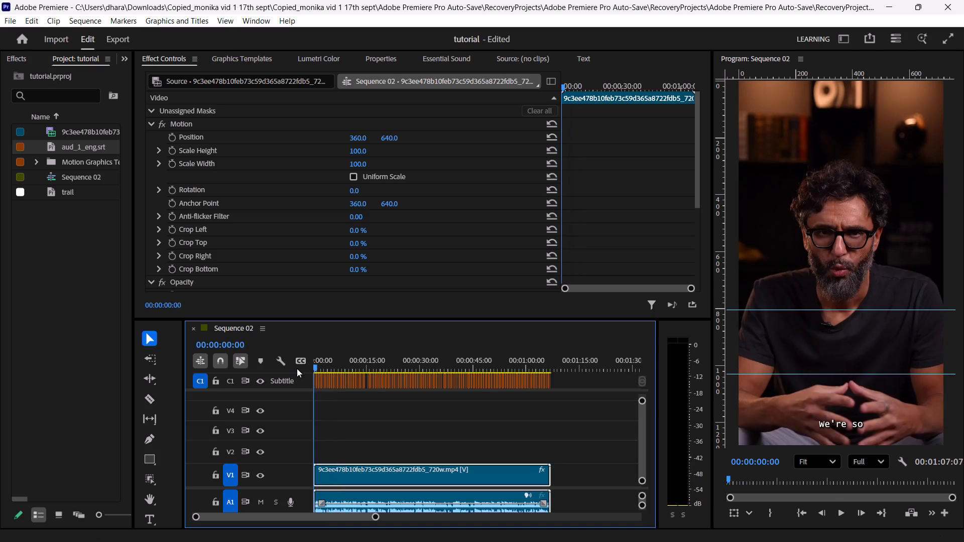
drag(297, 368, 248, 370)
key(space)
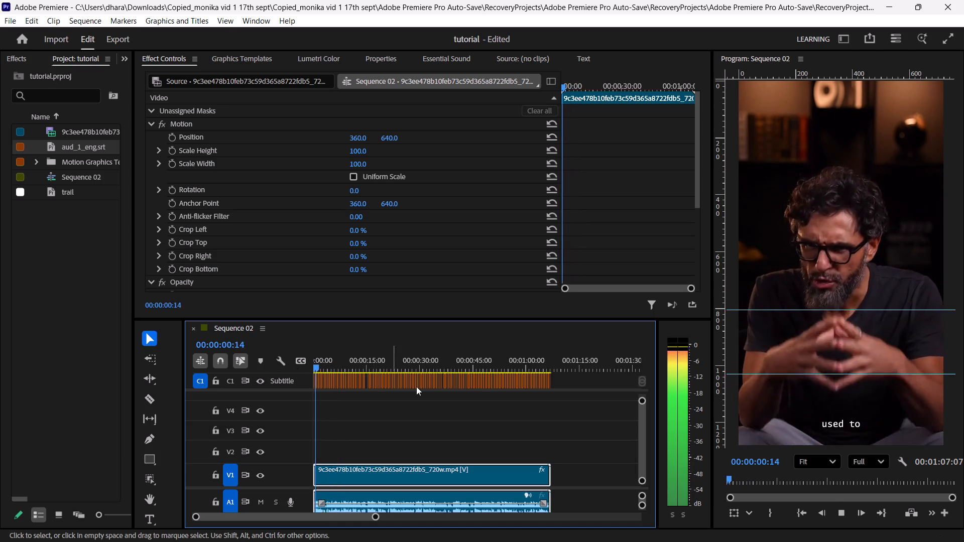
key(space)
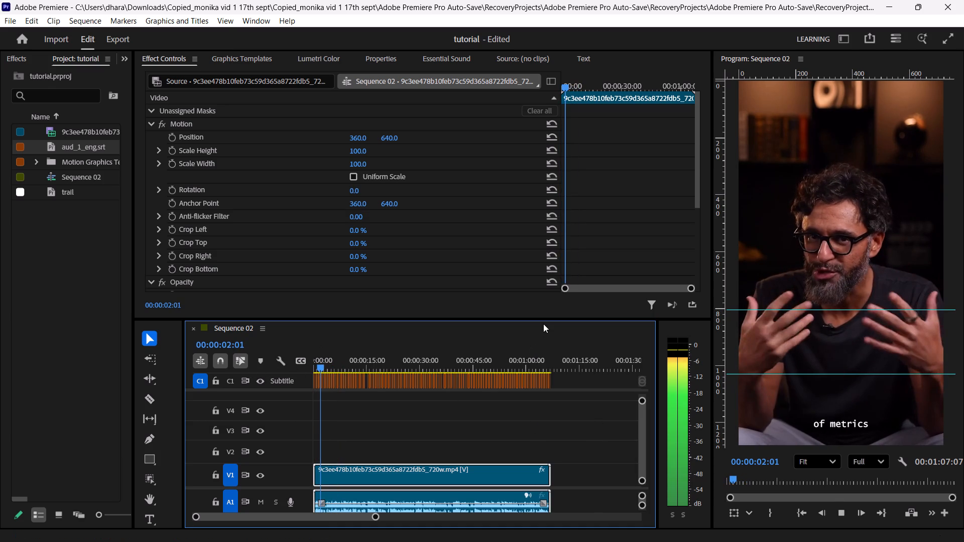
Activate Track Select Backward for selecting all the caption segments on the C1 Subtitle track.
key(a)
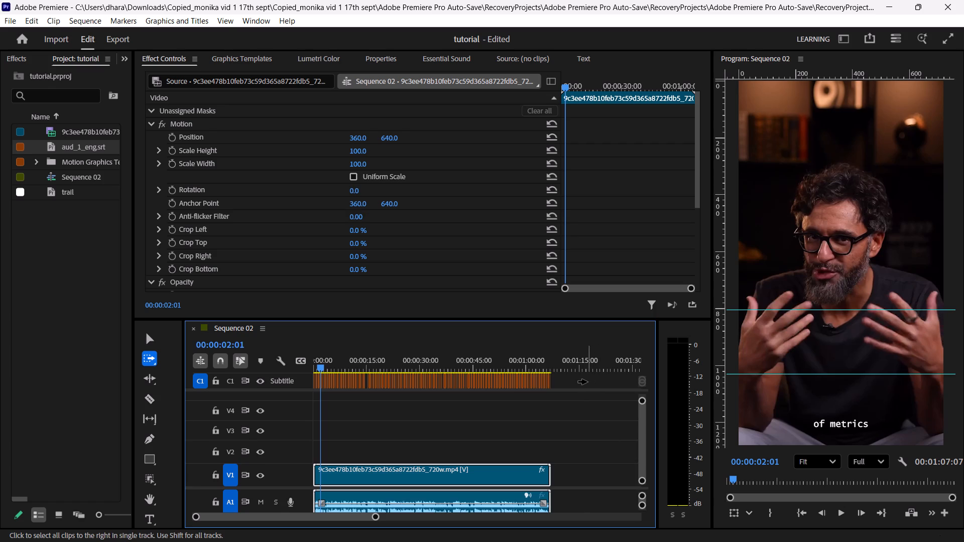
key(shift+a)
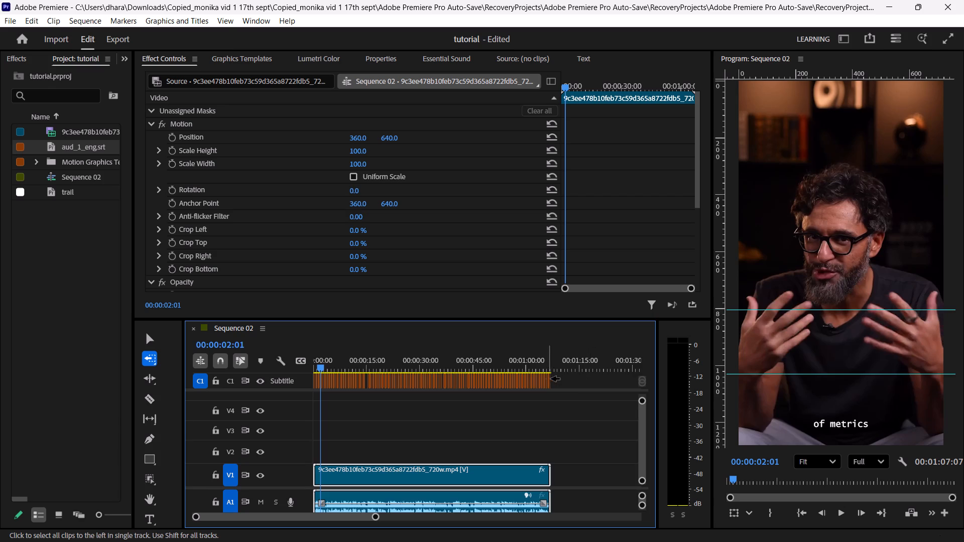
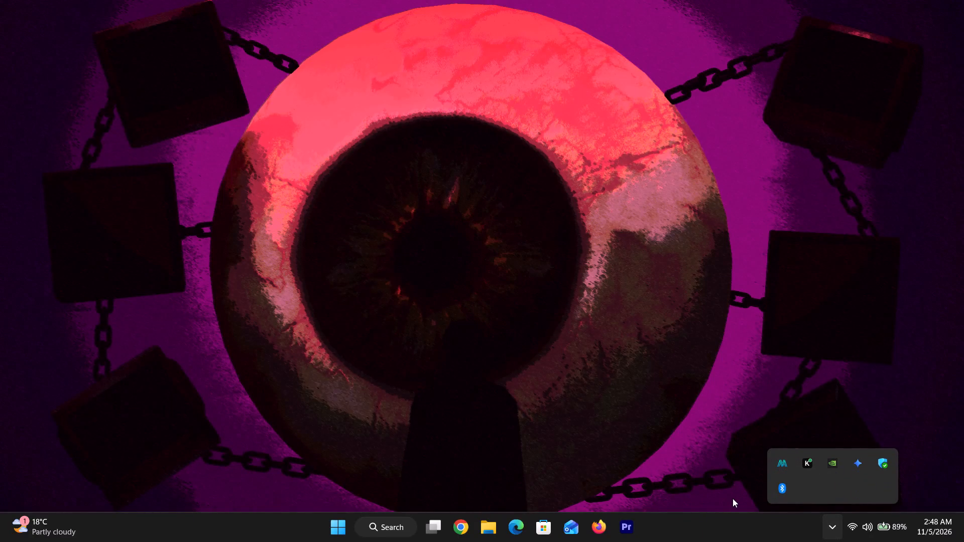
Relaunch Premiere, dismiss the offer to reopen the crashed projects, and open the recent tutorial project.
click(704, 541)
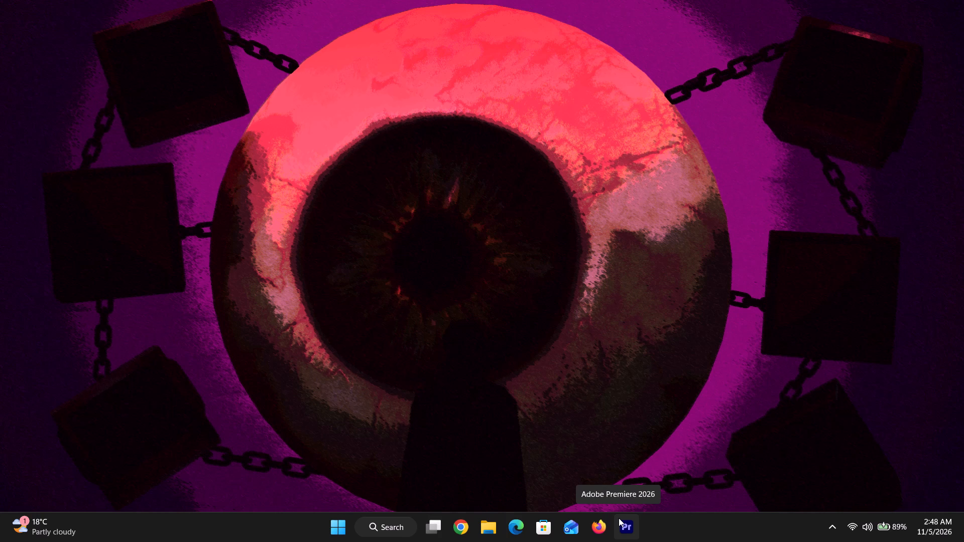
click(835, 530)
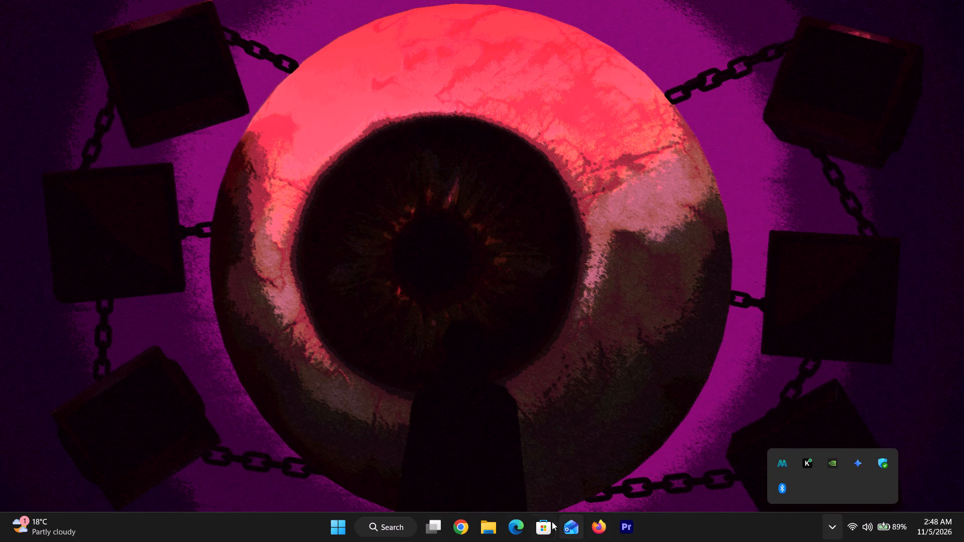
click(631, 534)
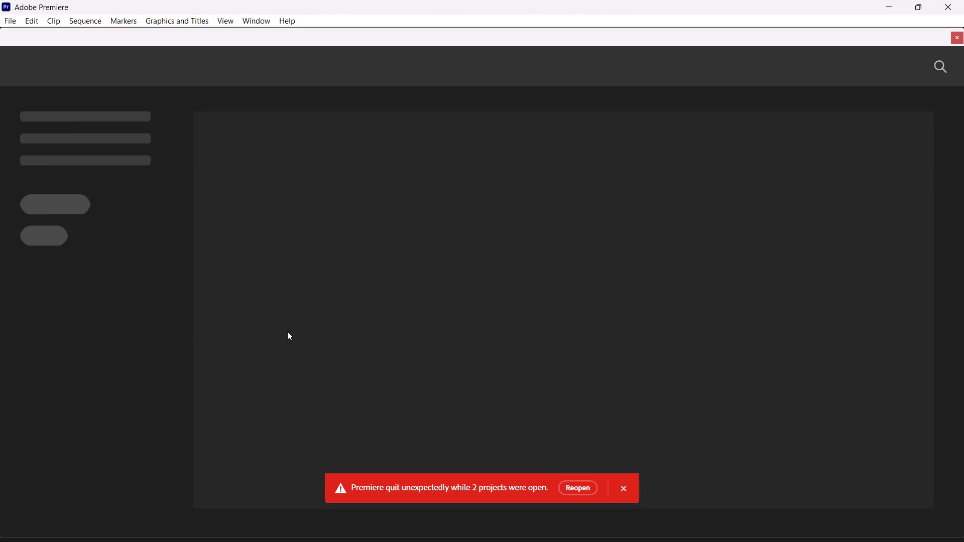
click(621, 487)
double_click(259, 281)
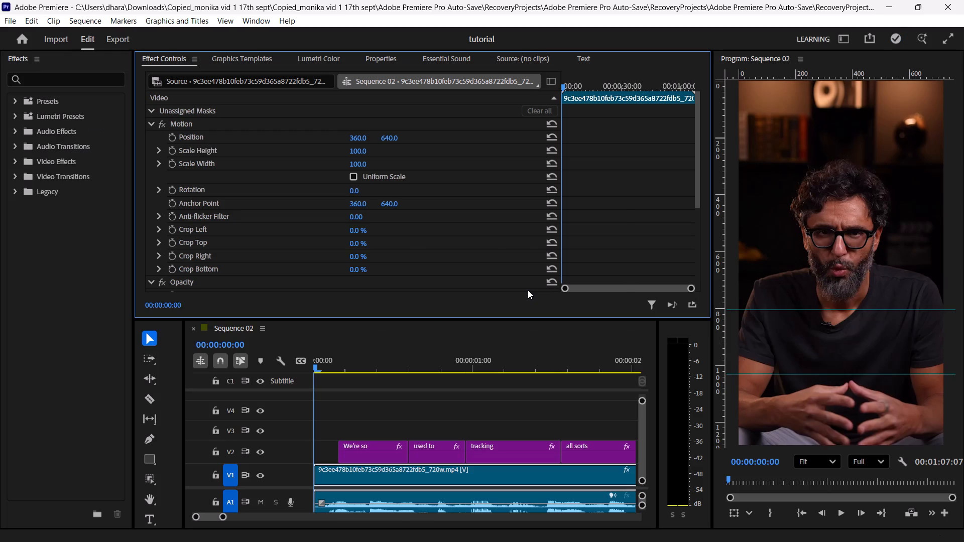
Play the first few seconds of Sequence 02 to check the animated captions in the reopened project.
key(space)
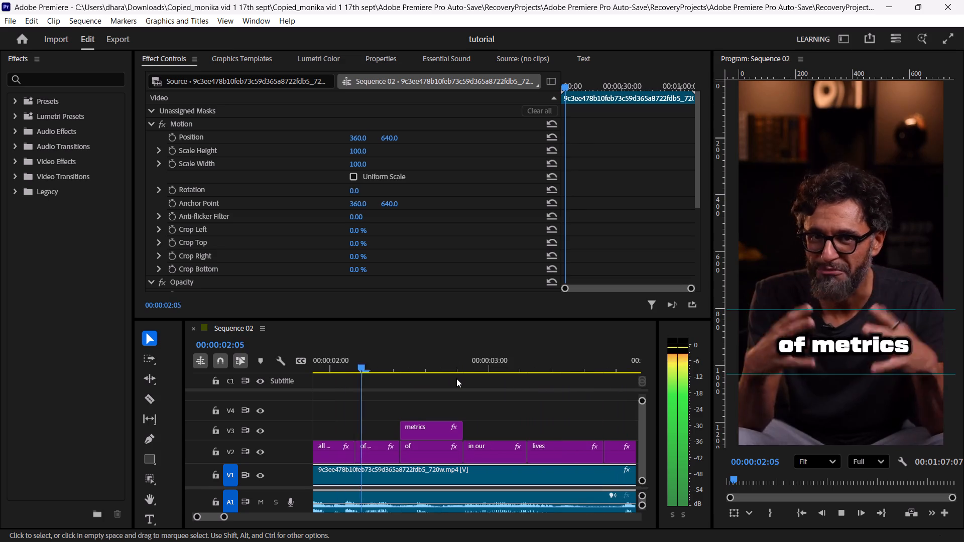
key(space)
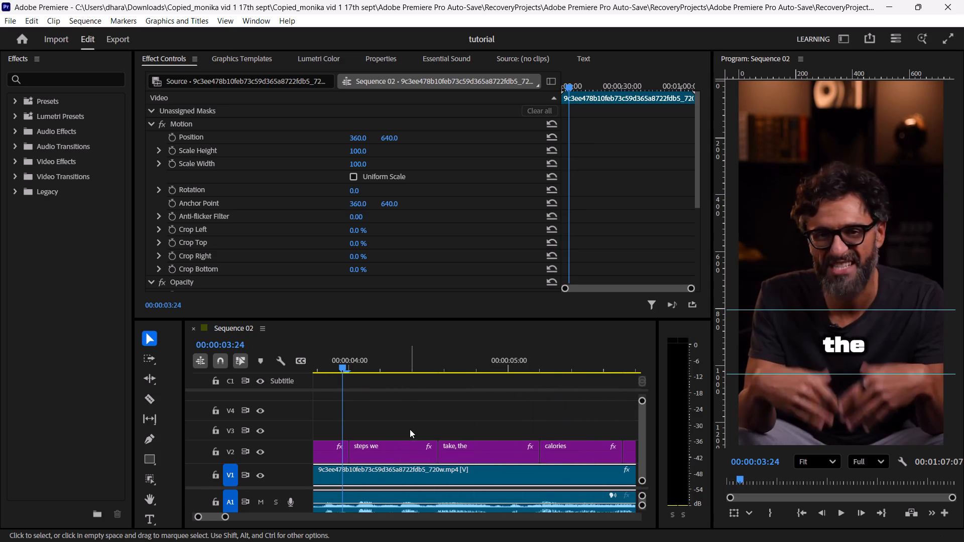
Delete all the caption graphics on V2 and the "metrics" graphic on V3 using Track Select Backward.
ctrl+scroll(410, 429, down, 6)
ctrl+alt+scroll(388, 428, up, 2)
ctrl+alt+scroll(388, 428, down, 16)
ctrl+alt+scroll(388, 428, down, 12)
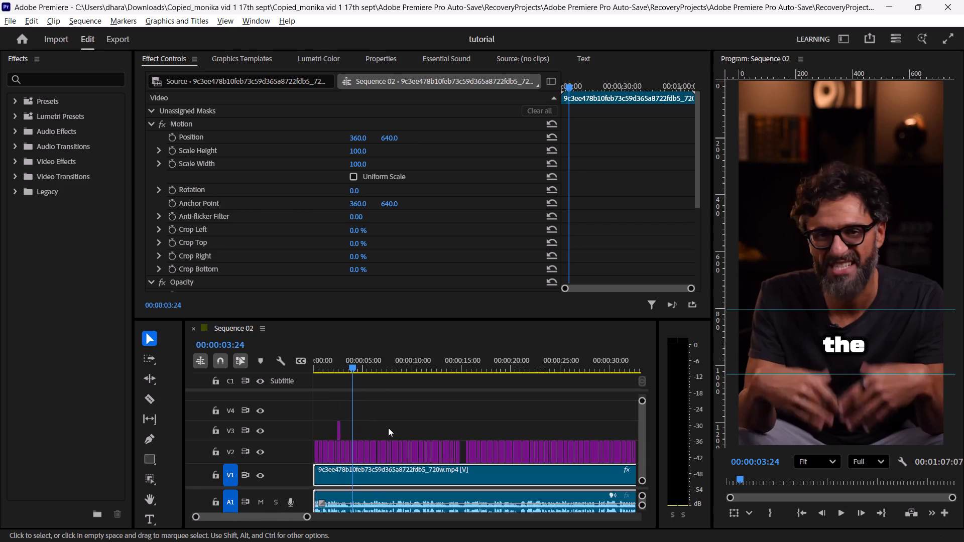
ctrl+alt+scroll(388, 428, down, 17)
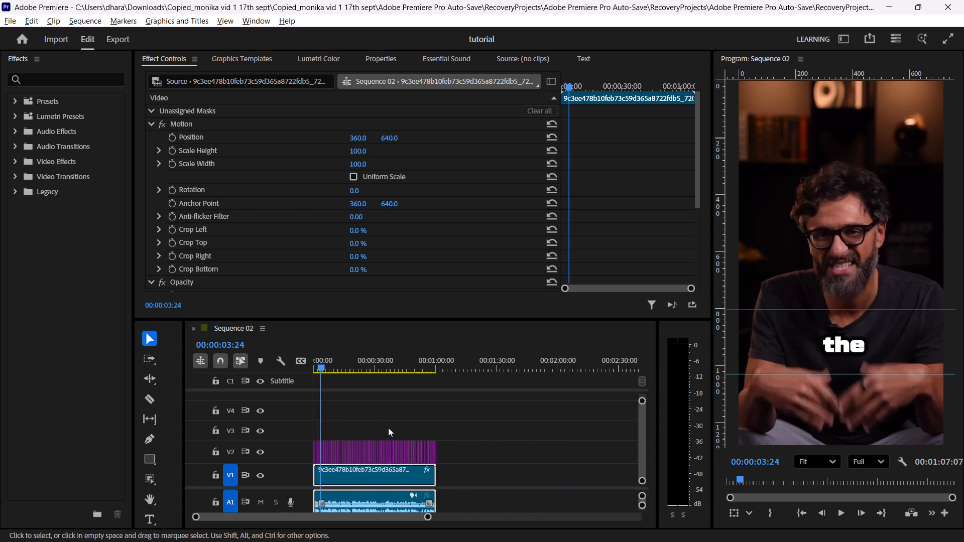
key(a)
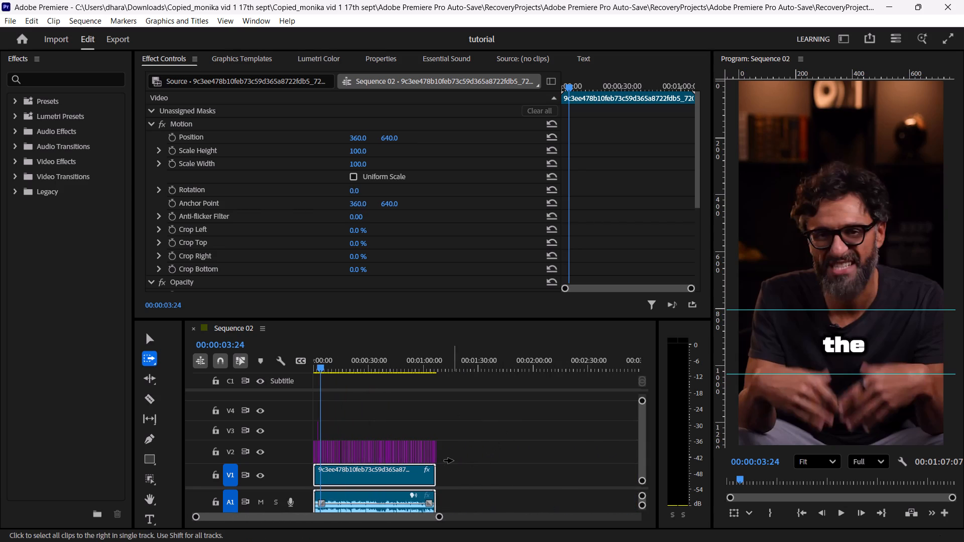
key(shift+a)
shift+click(476, 449)
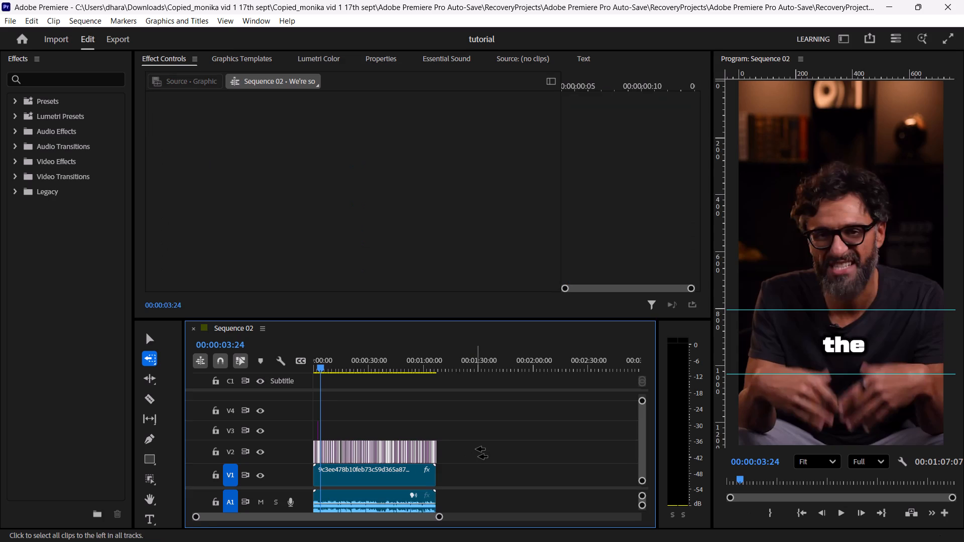
key(Delete)
shift+click(462, 434)
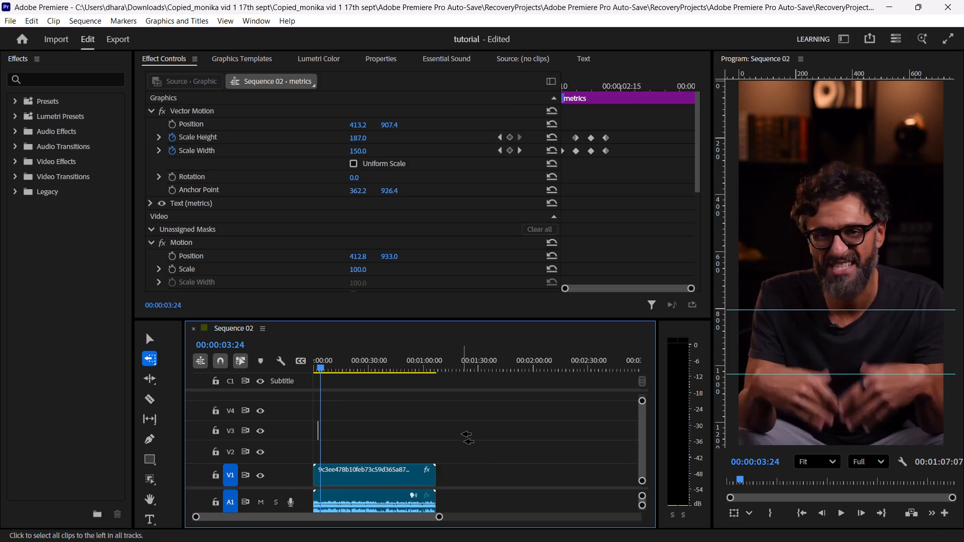
key(Delete)
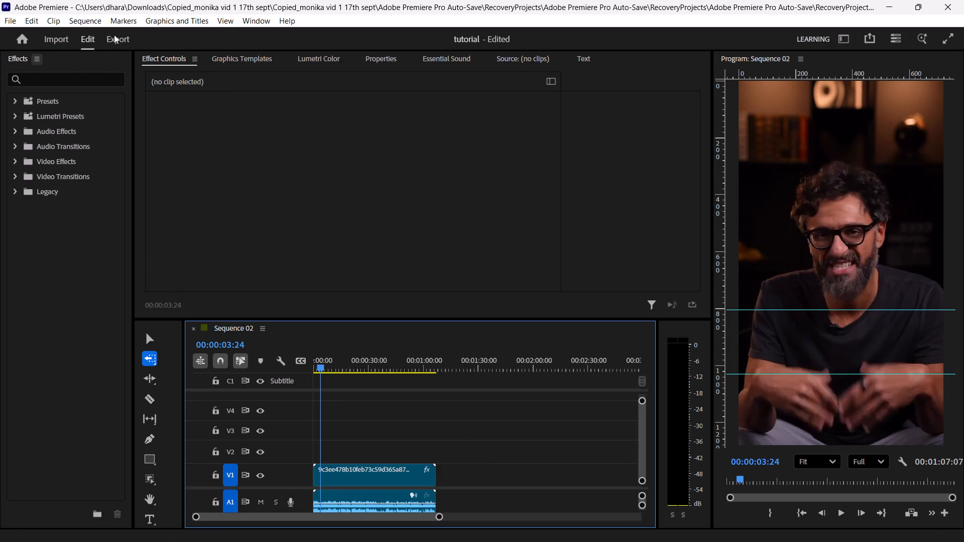
Restore the Selection tool and display the tutorial project's media items.
right_click(59, 58)
click(152, 333)
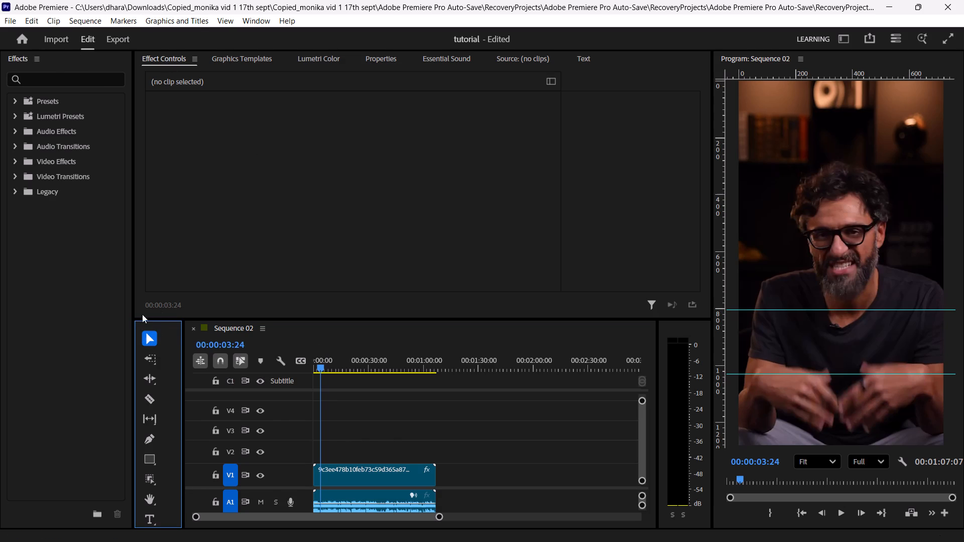
click(78, 221)
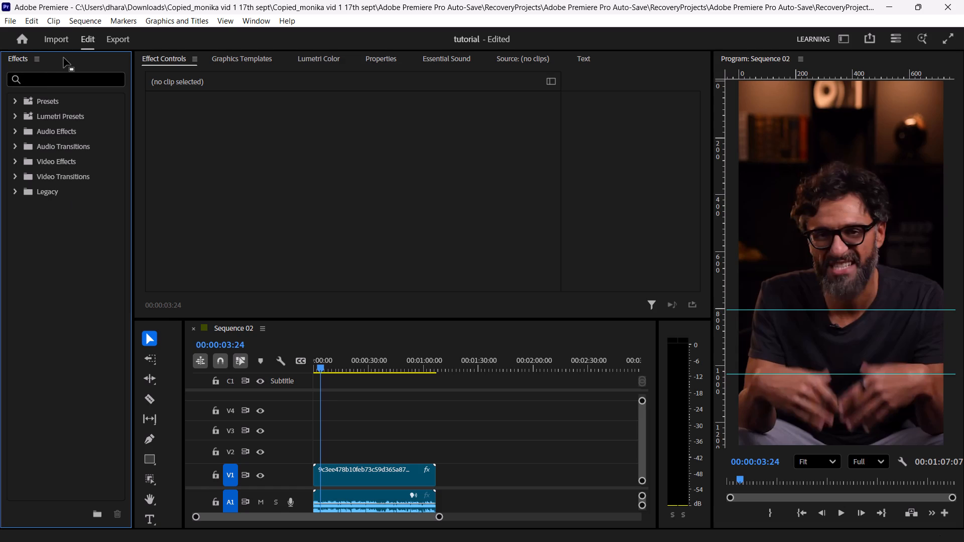
right_click(67, 58)
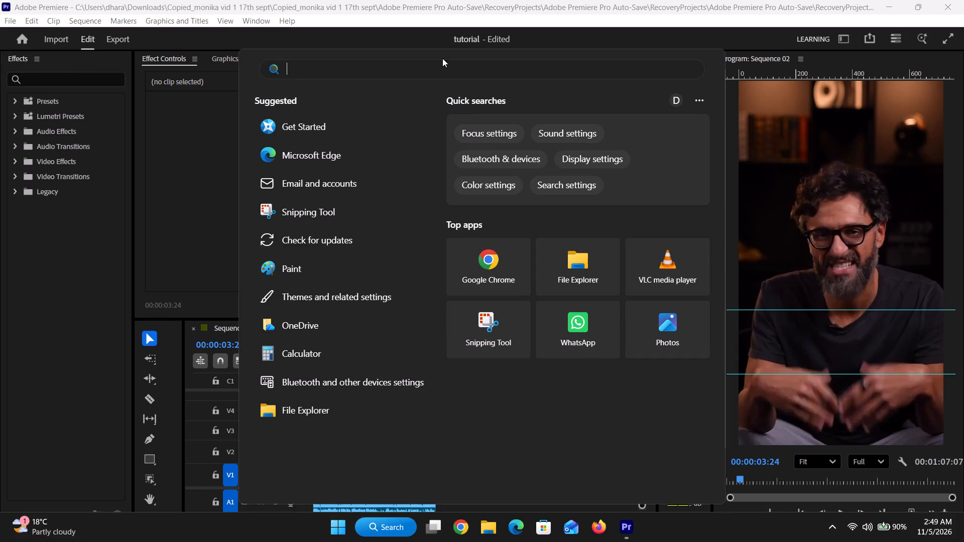
click(316, 43)
click(252, 21)
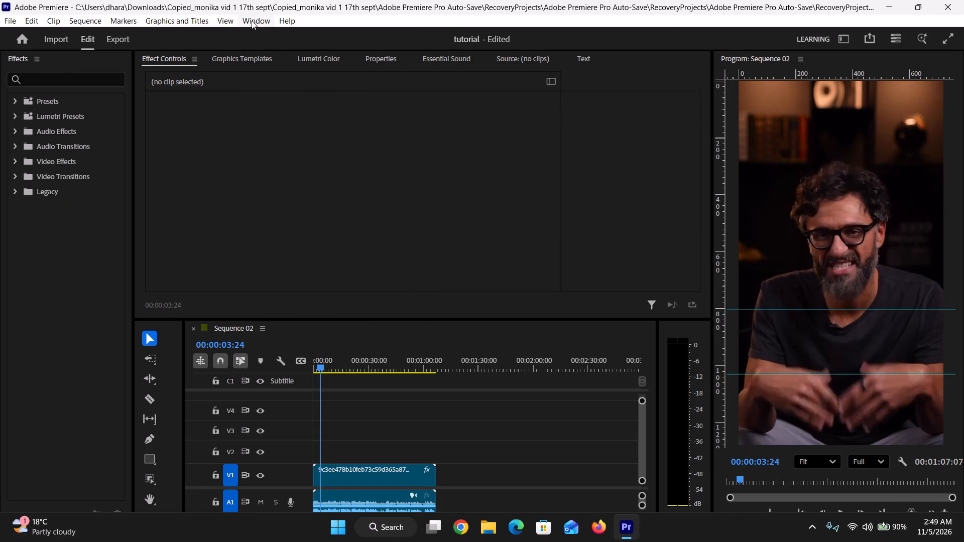
click(252, 21)
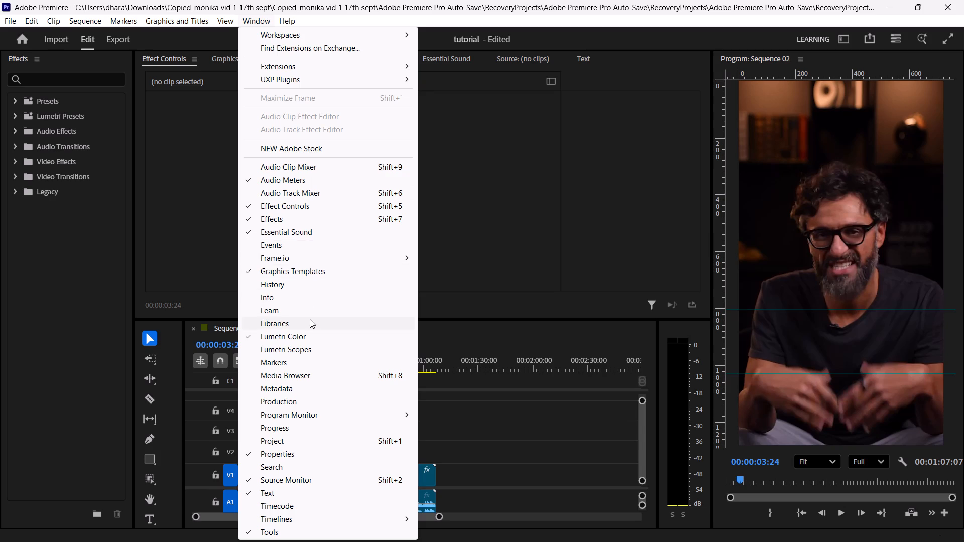
click(319, 443)
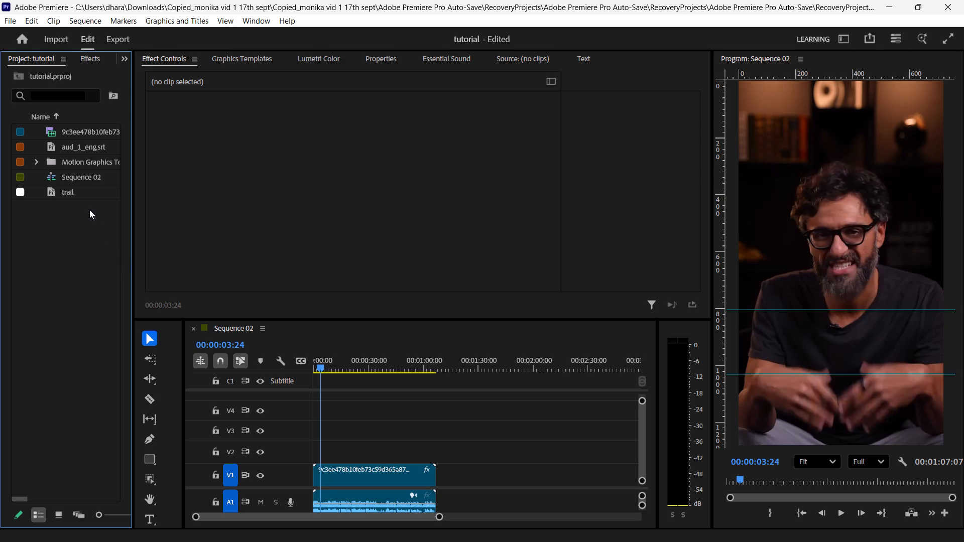
Delete the Motion Graphics Template Media bin and the trail item from the tutorial project.
click(98, 159)
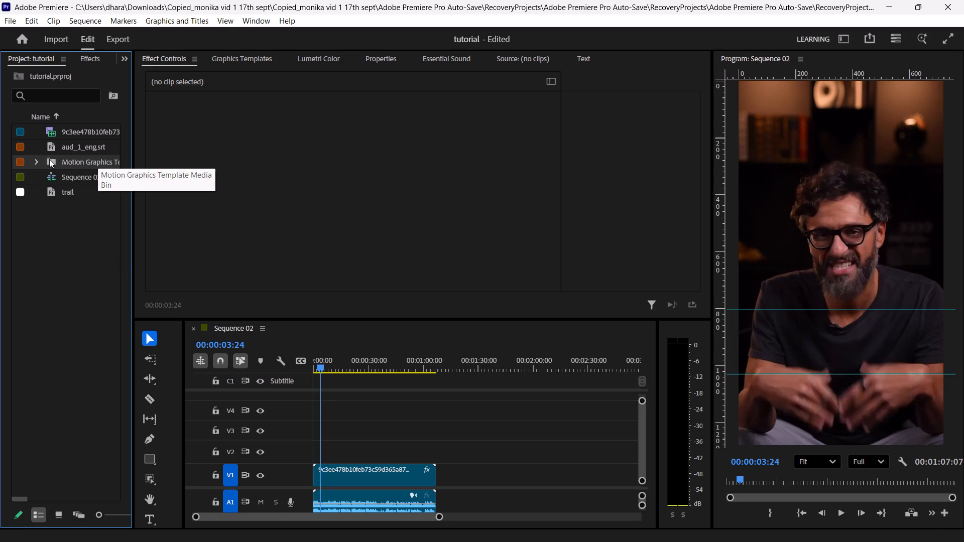
click(75, 177)
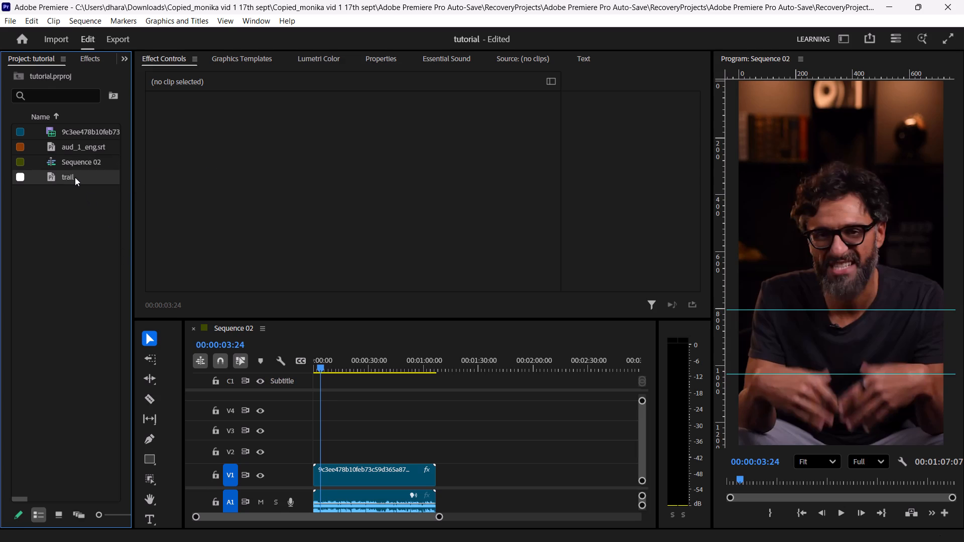
key(Delete)
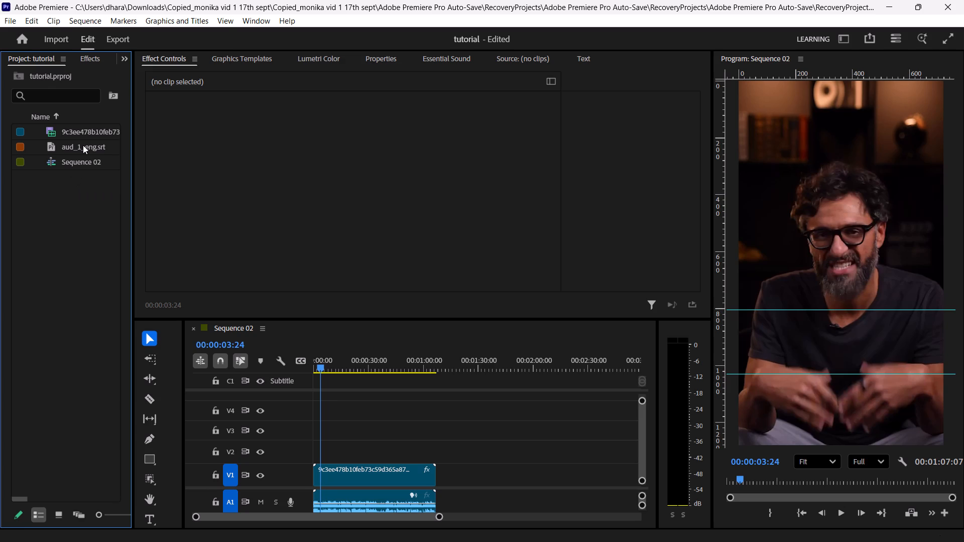
Place aud_1_eng.srt on the C1 Subtitle track at the start of Sequence 02.
click(83, 145)
drag(83, 145, 153, 160)
drag(153, 160, 337, 391)
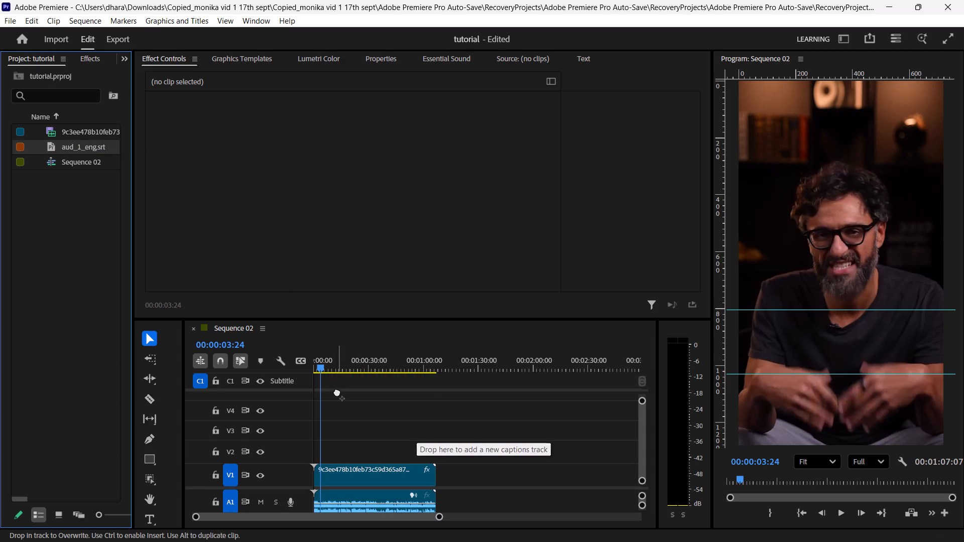
drag(337, 391, 345, 385)
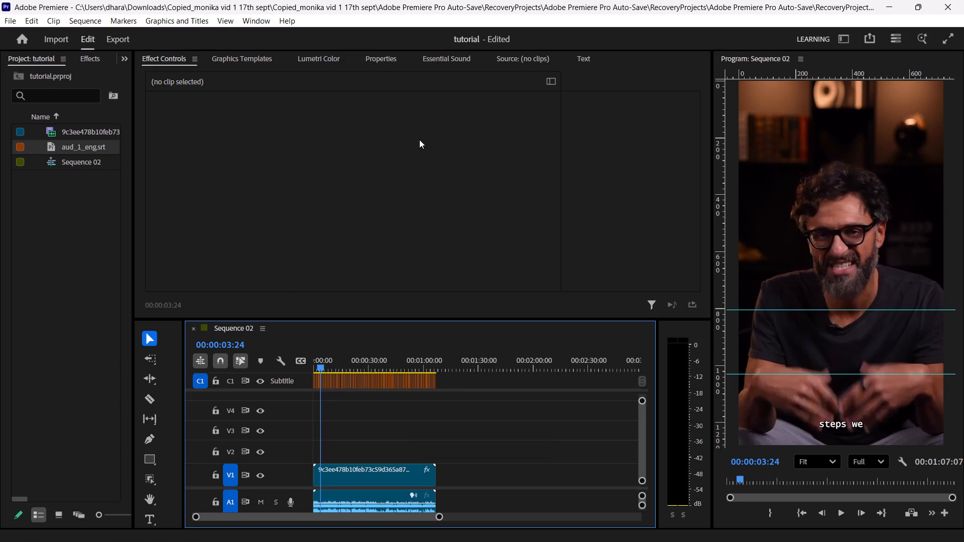
Select all the captions on the C1 Subtitle track using Track Select Backward and upgrade them to graphics.
click(183, 22)
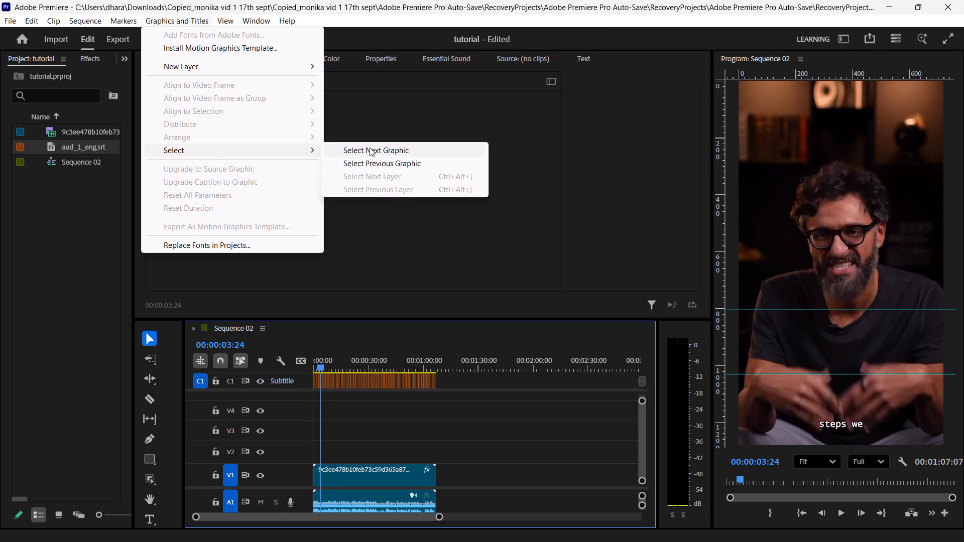
click(406, 378)
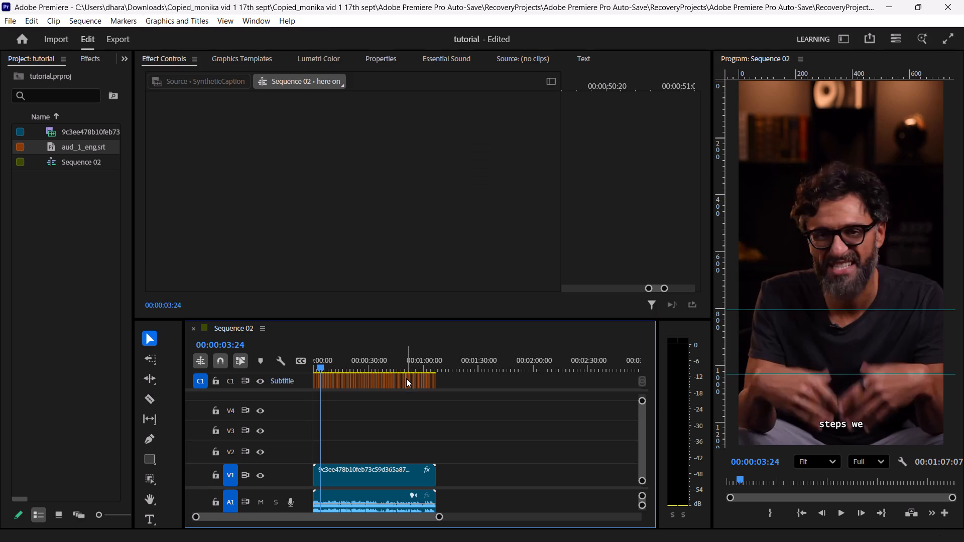
click(431, 379)
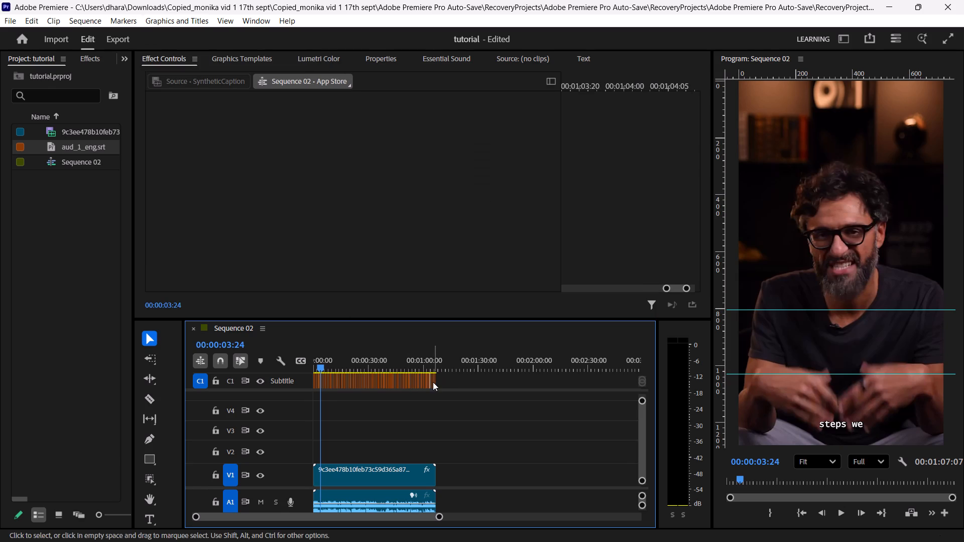
key(a)
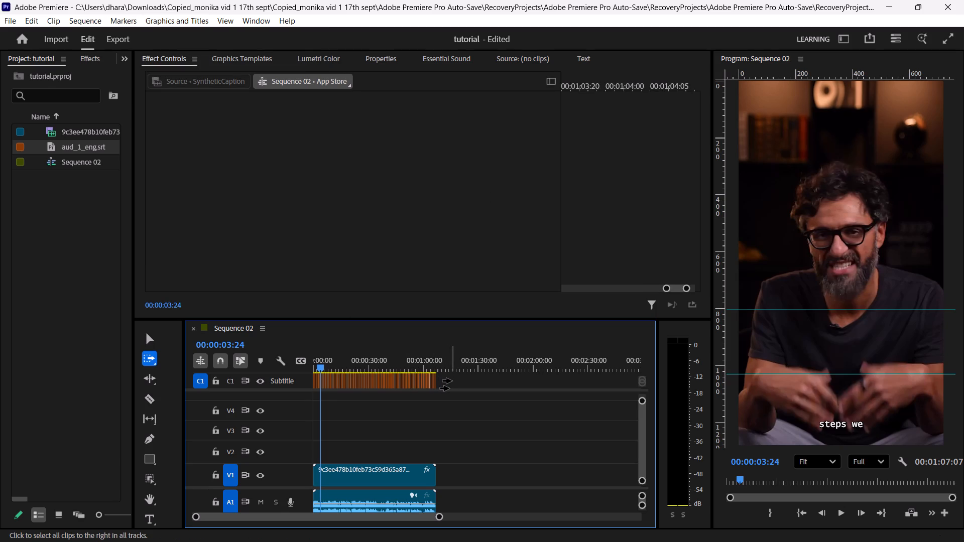
key(shift+a)
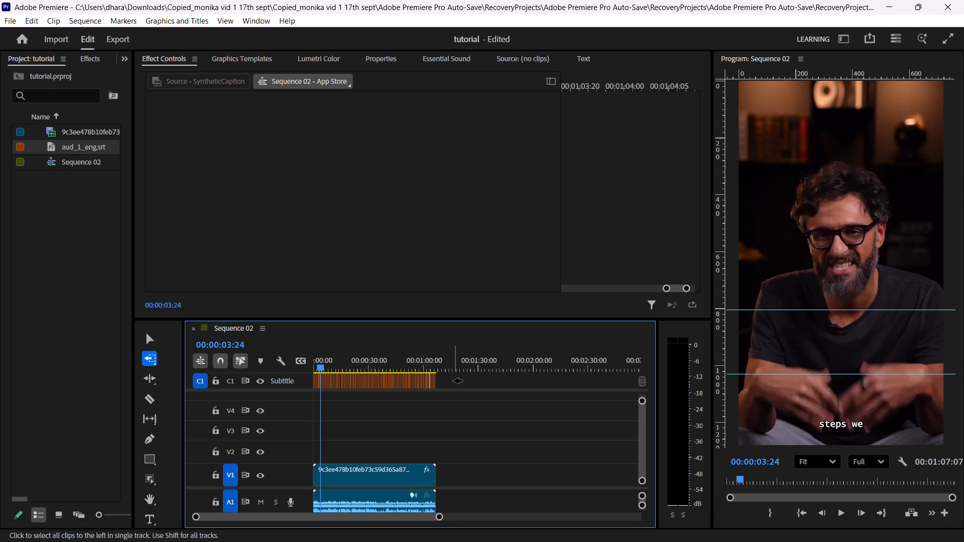
shift+click(434, 381)
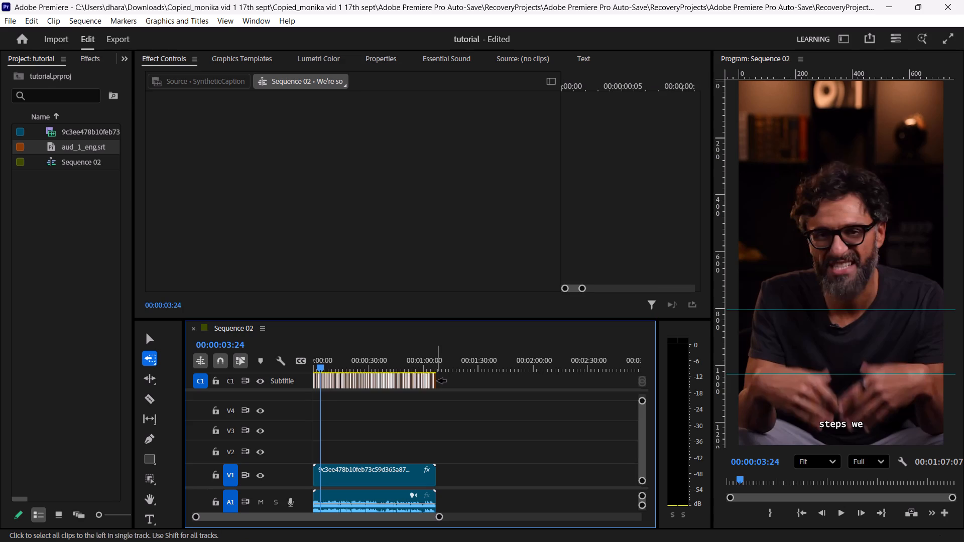
shift+click(437, 381)
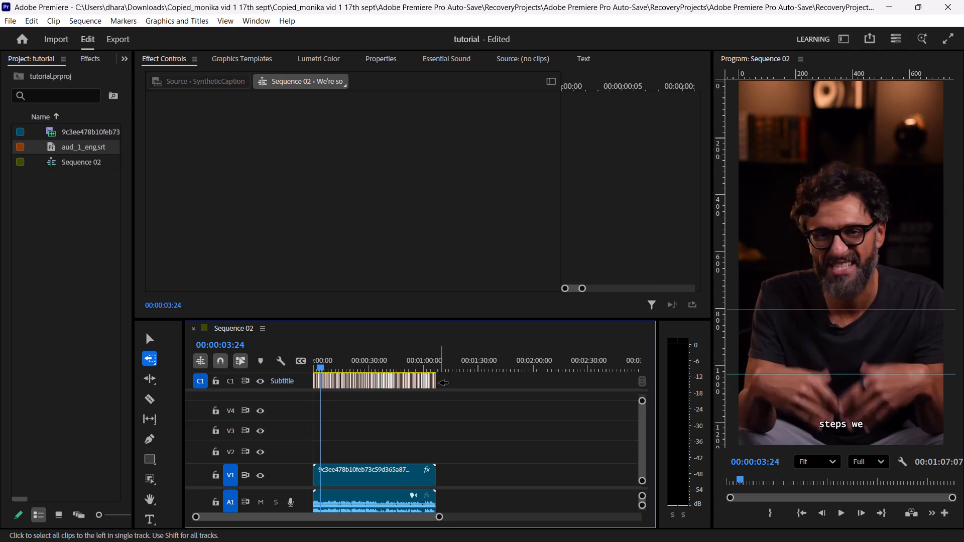
shift+click(439, 383)
ctrl+scroll(447, 392, up, 6)
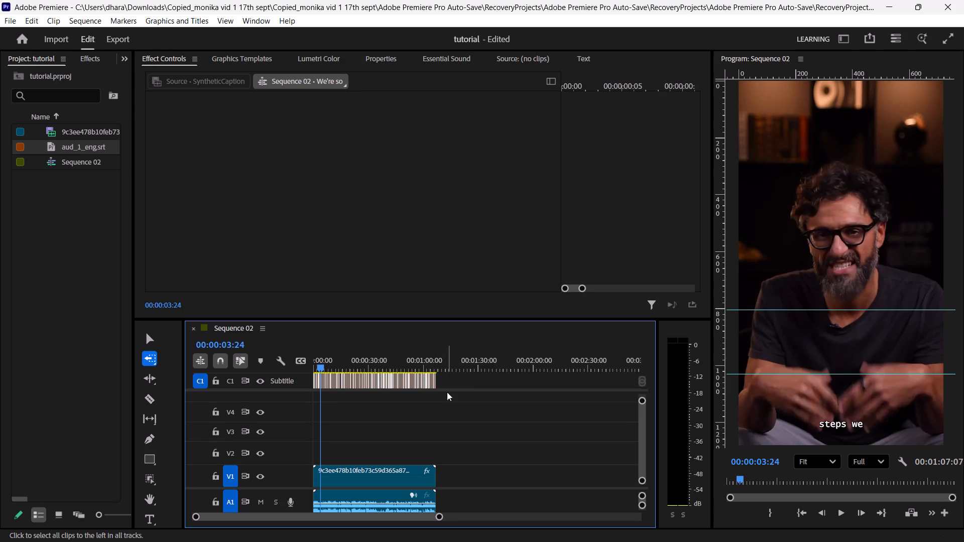
ctrl+scroll(447, 392, up, 2)
ctrl+alt+scroll(447, 392, up, 5)
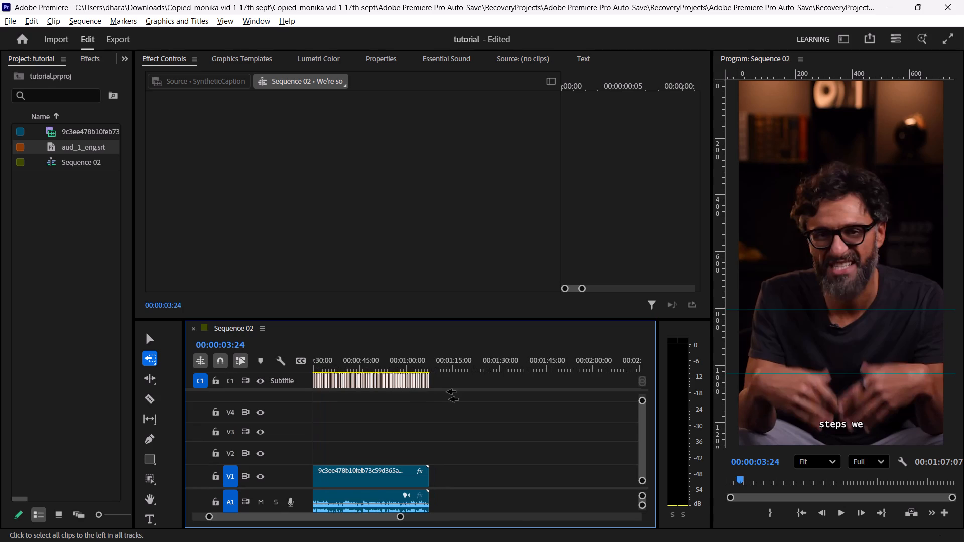
ctrl+alt+scroll(446, 392, up, 6)
alt+scroll(446, 392, up, 4)
ctrl+alt+scroll(446, 392, up, 7)
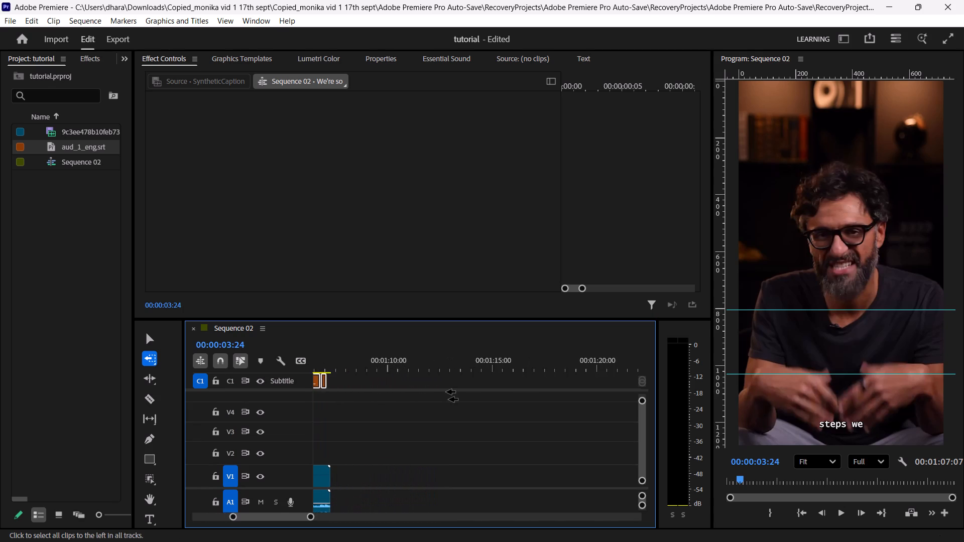
scroll(446, 392, right, 1)
ctrl+alt+scroll(446, 392, up, 6)
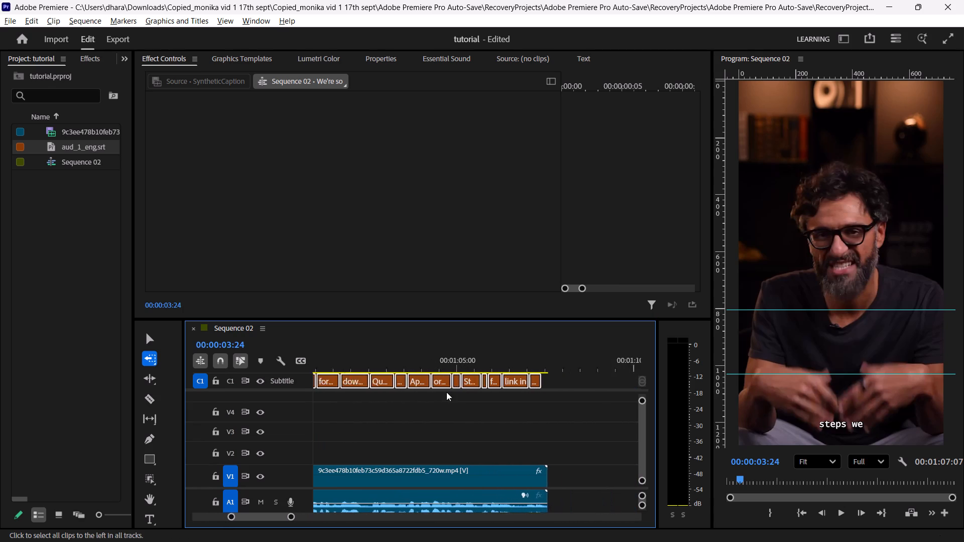
ctrl+alt+scroll(446, 392, up, 2)
alt+scroll(446, 392, right, 1)
alt+scroll(446, 392, left, 1)
alt+scroll(446, 392, right, 1)
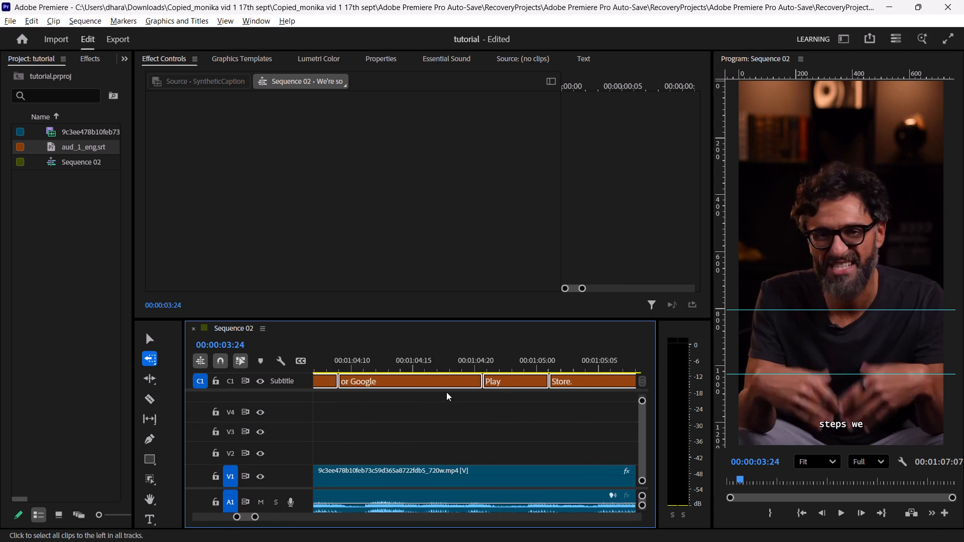
alt+scroll(446, 392, right, 1)
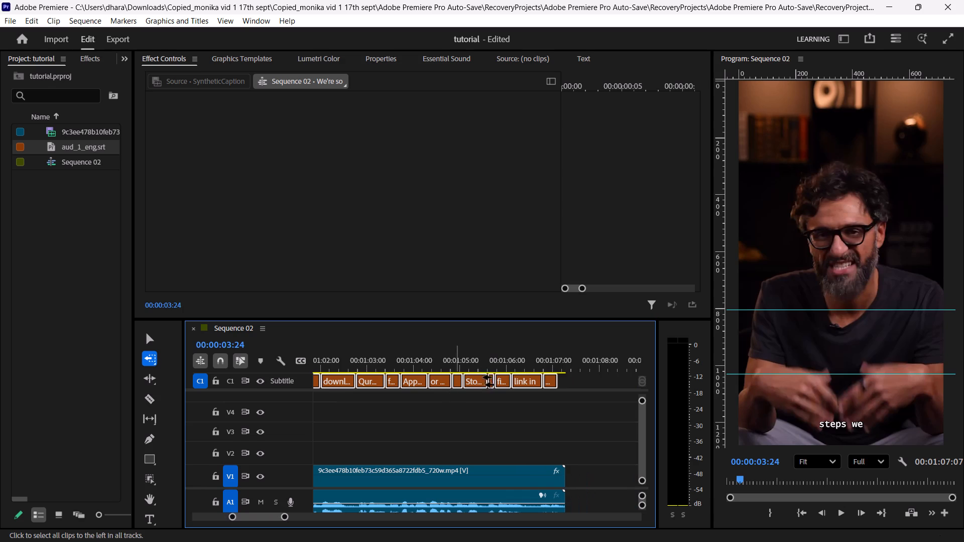
click(156, 19)
click(210, 182)
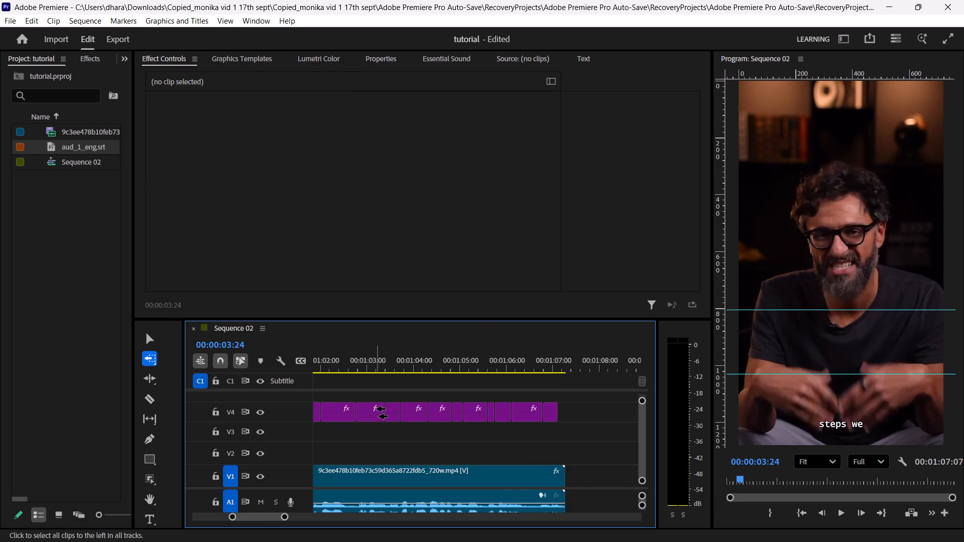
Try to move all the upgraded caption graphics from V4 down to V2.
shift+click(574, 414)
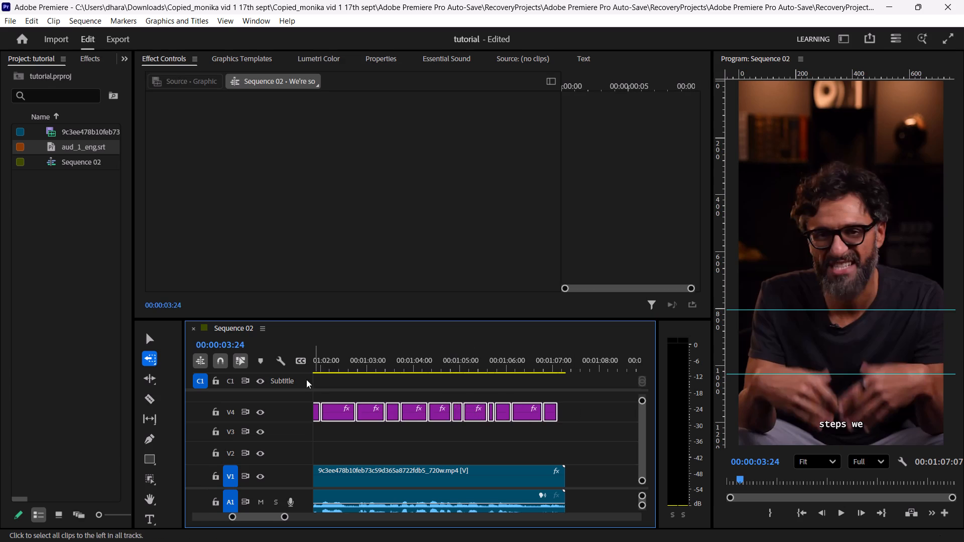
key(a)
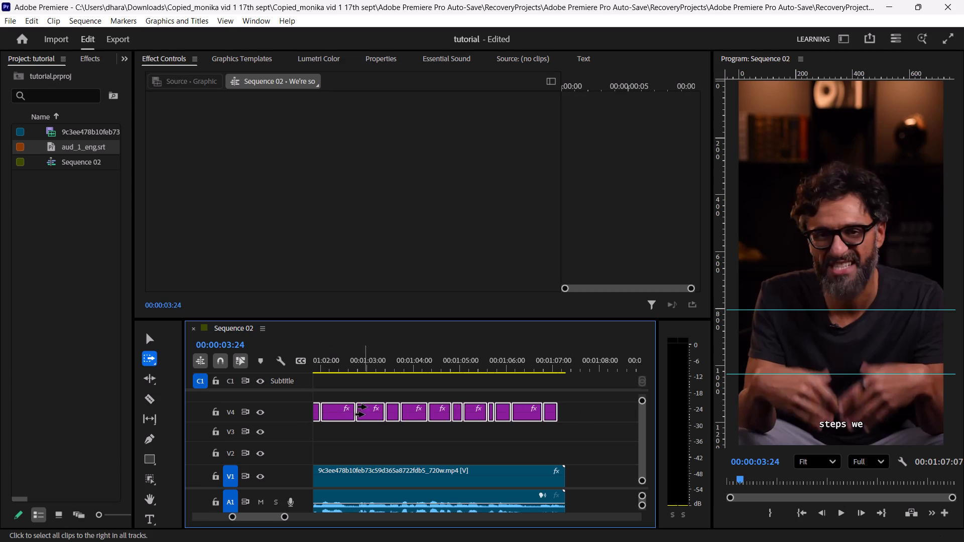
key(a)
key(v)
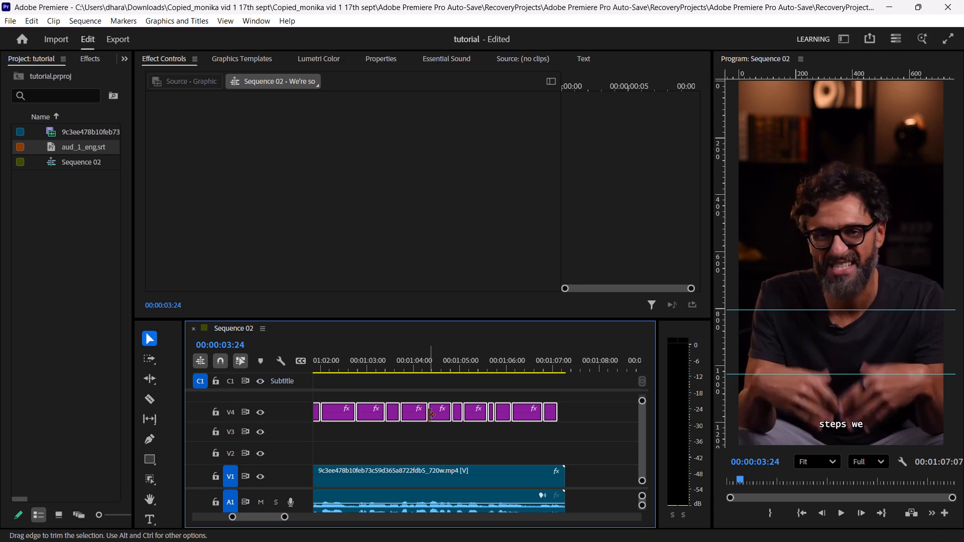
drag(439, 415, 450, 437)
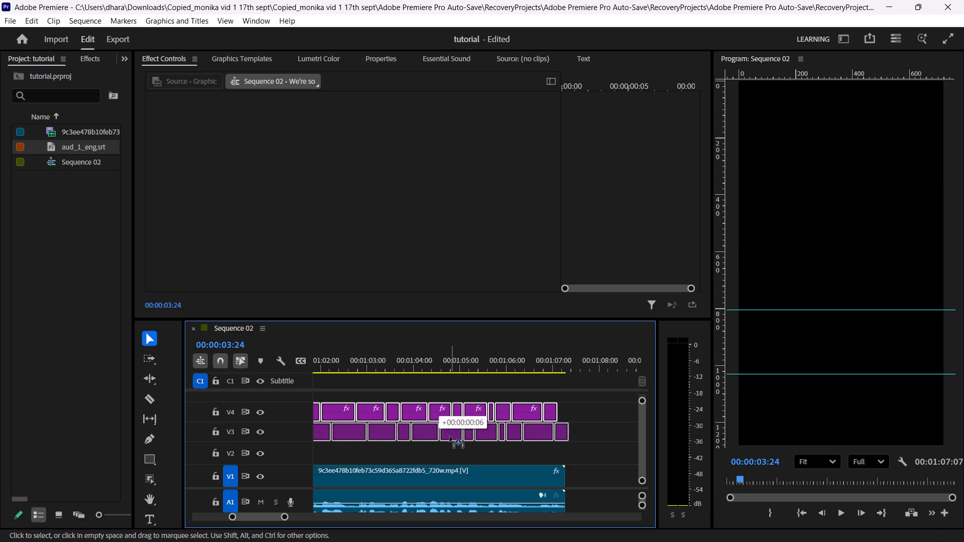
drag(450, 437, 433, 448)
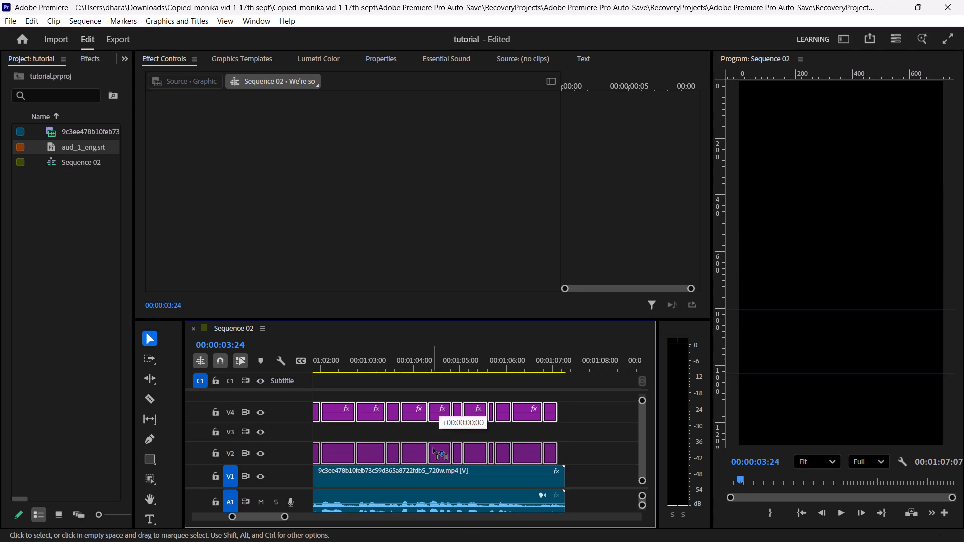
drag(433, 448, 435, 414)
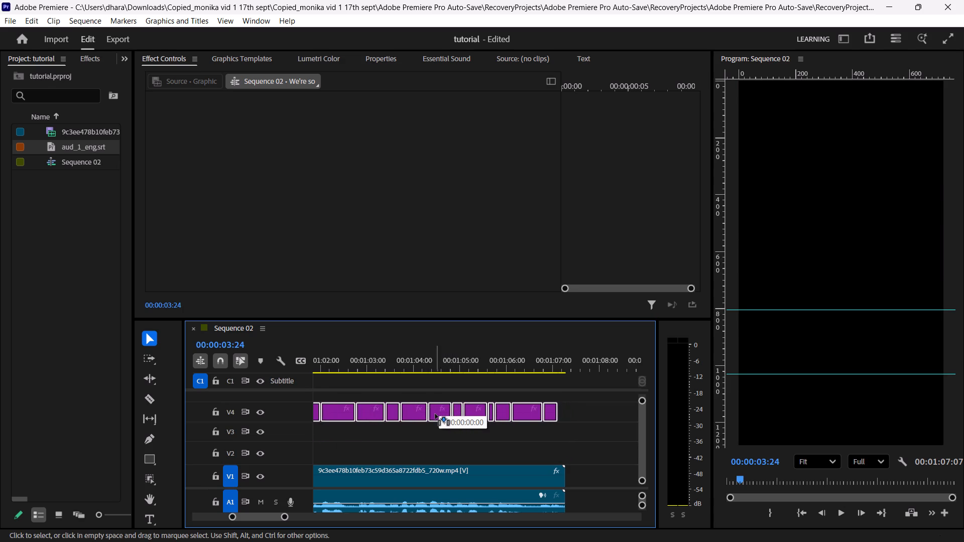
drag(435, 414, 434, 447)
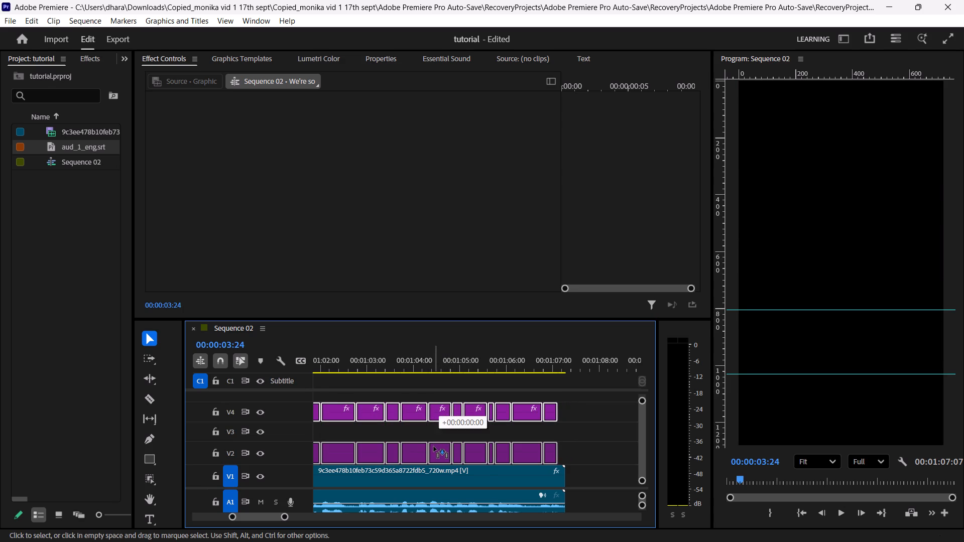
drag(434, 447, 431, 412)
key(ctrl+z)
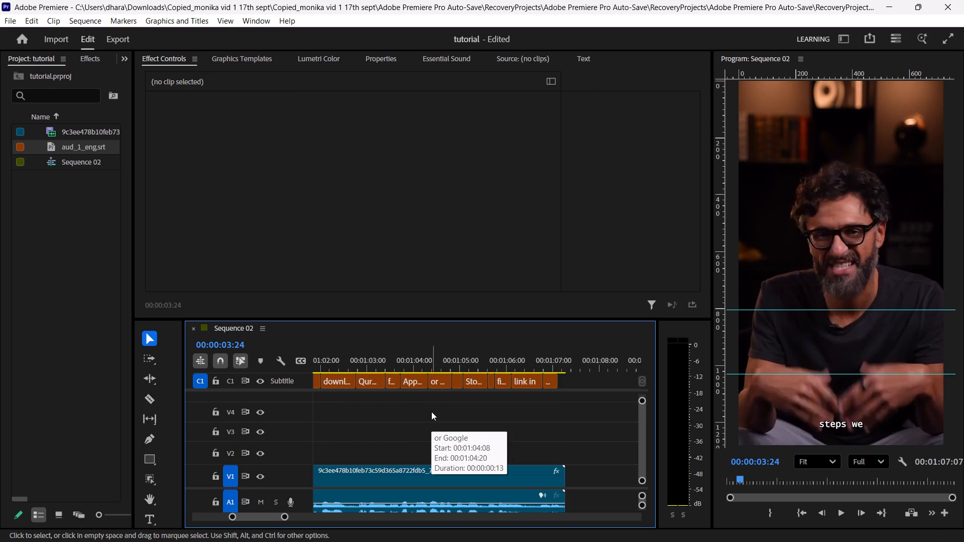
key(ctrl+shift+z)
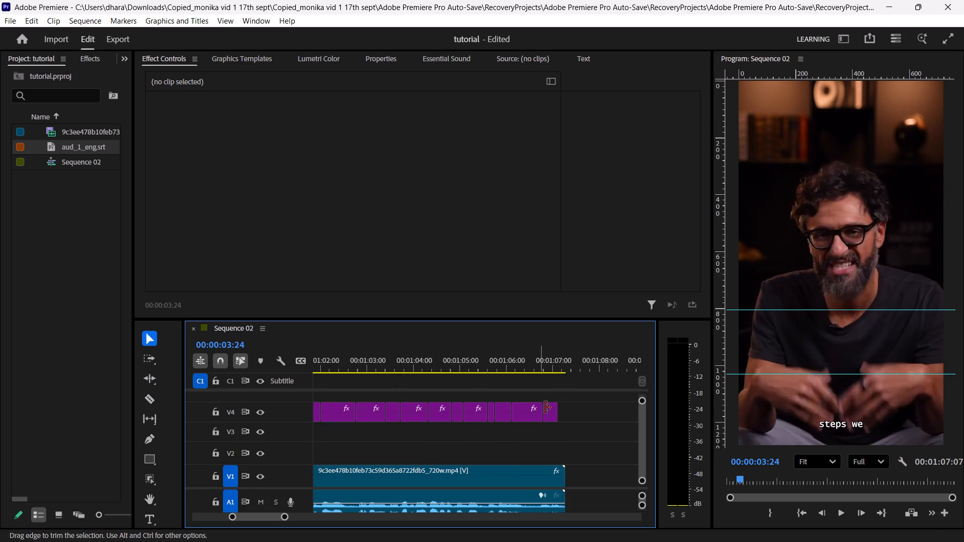
Select all the caption graphics on V4 using Track Select Backward and move them to V2, keeping their timing.
key(a)
key(shift+a)
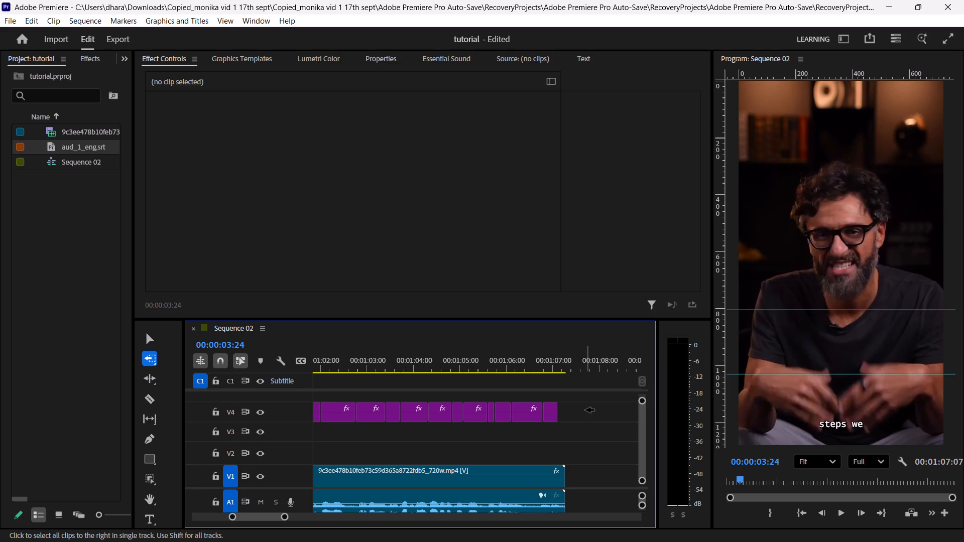
shift+click(558, 409)
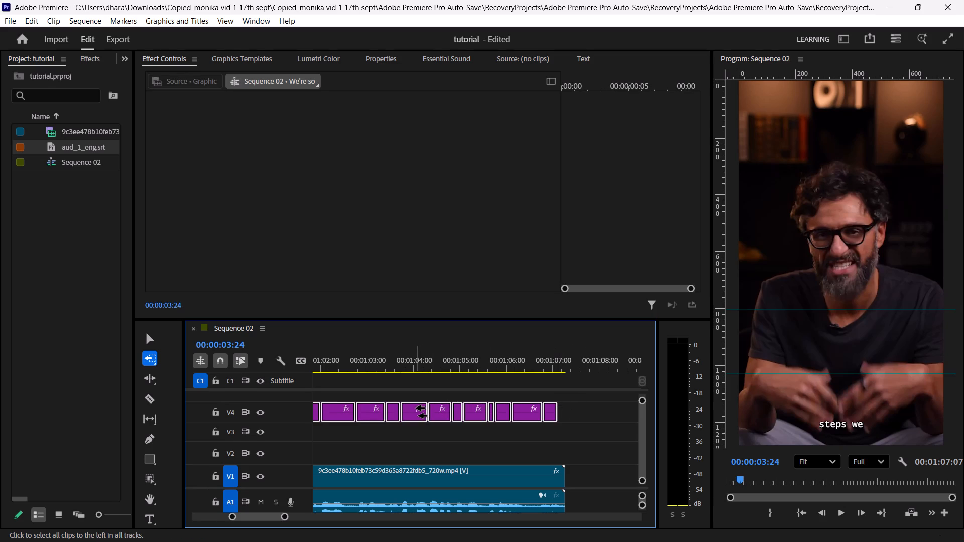
key(v)
drag(409, 409, 411, 424)
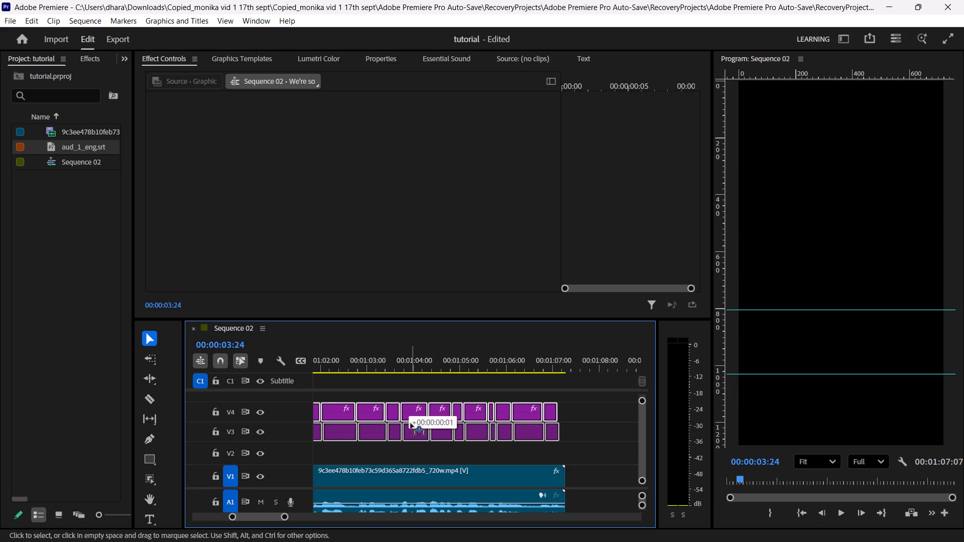
drag(411, 424, 406, 443)
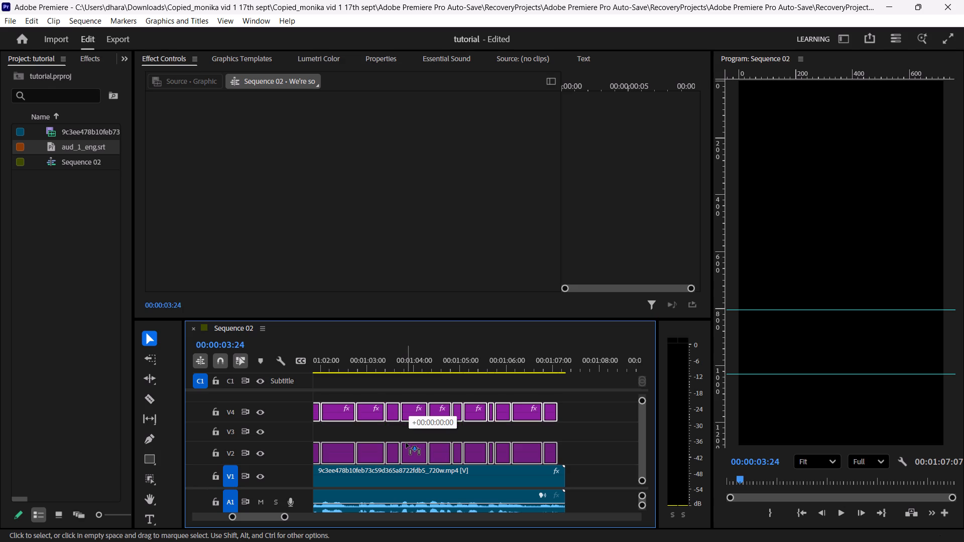
drag(406, 443, 406, 444)
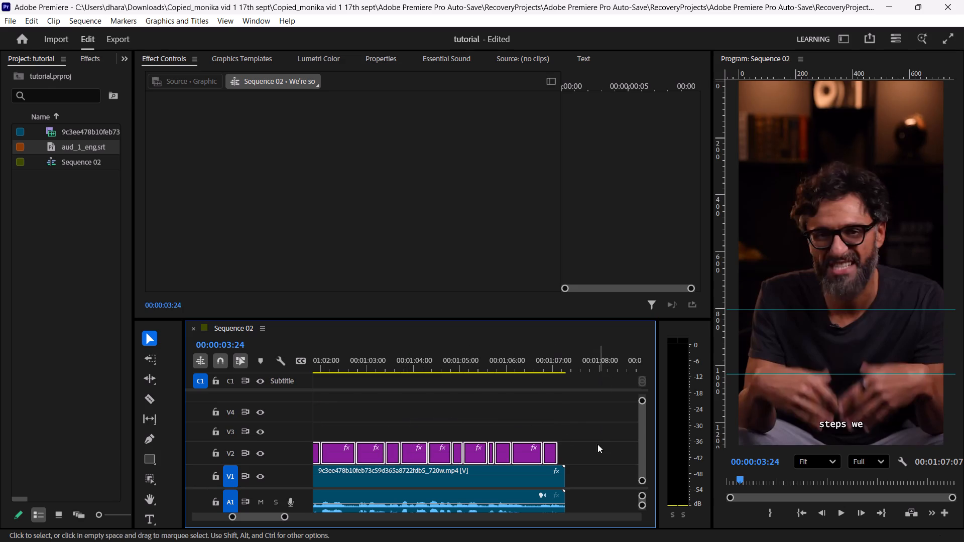
Move the Sequence 02 playhead to 00:01:06:07 to view the caption there.
click(520, 365)
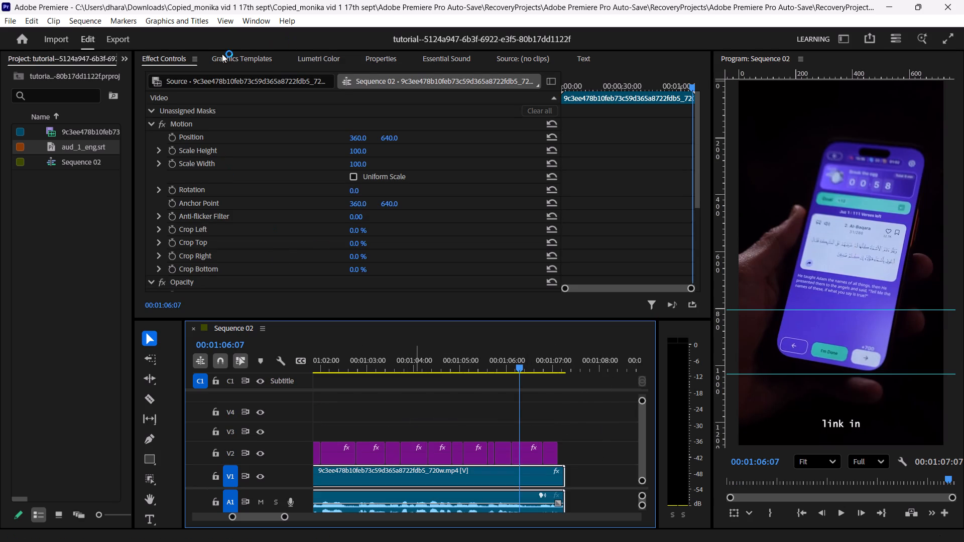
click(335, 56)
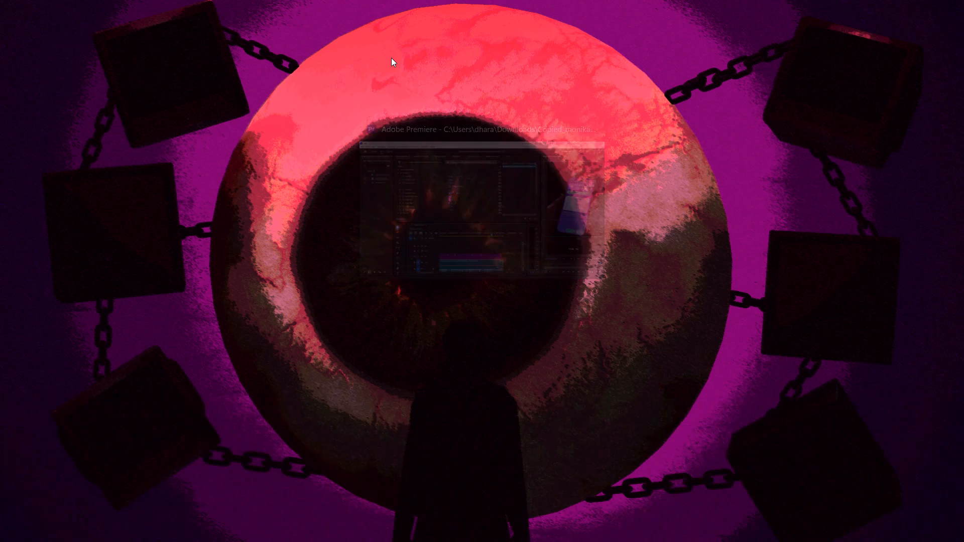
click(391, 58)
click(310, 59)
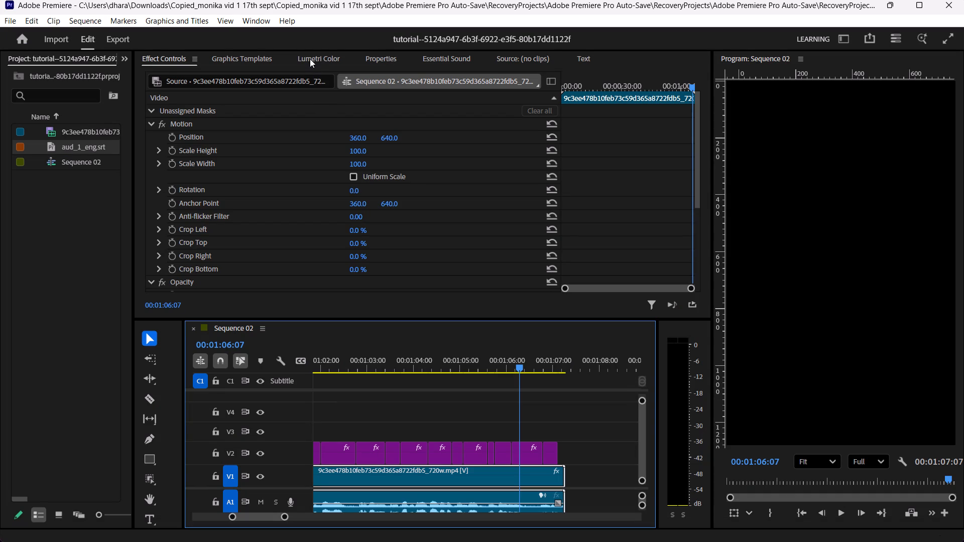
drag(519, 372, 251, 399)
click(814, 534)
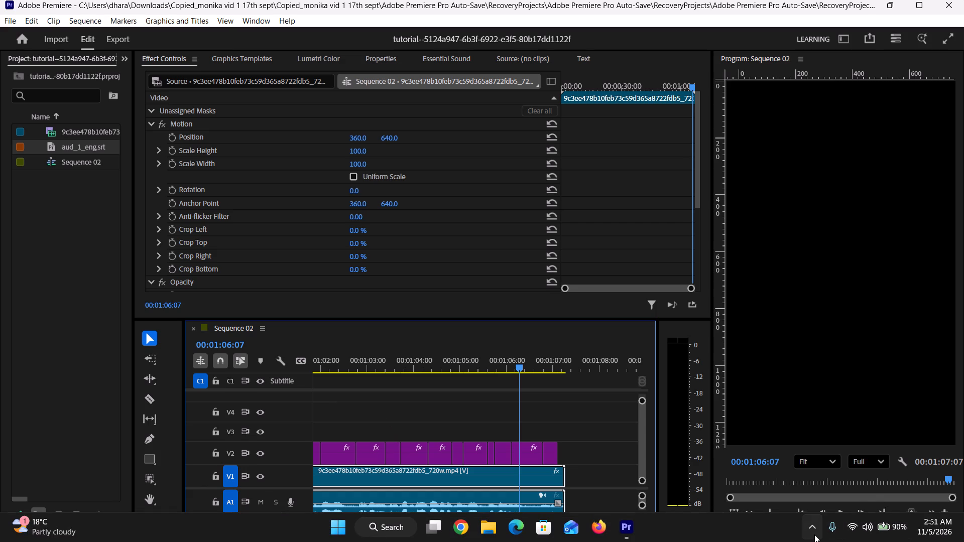
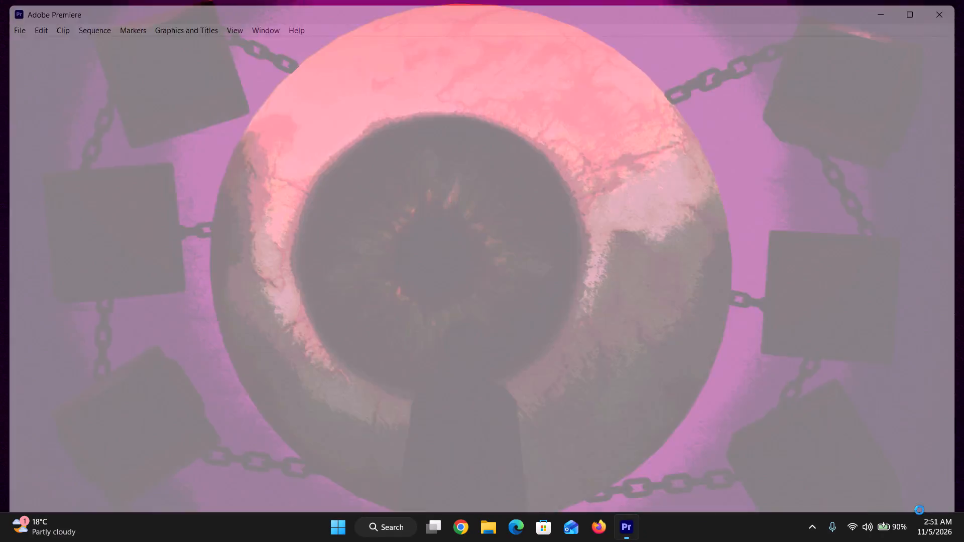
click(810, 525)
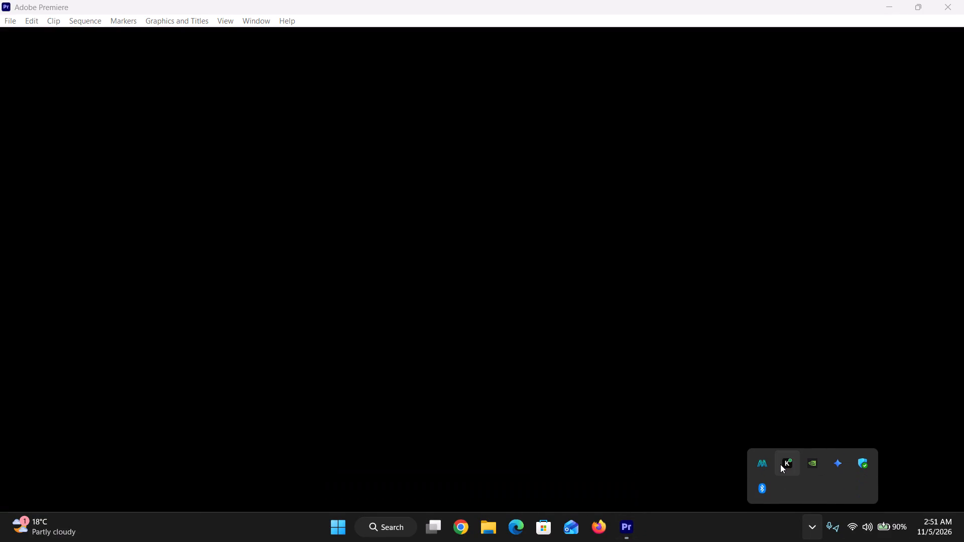